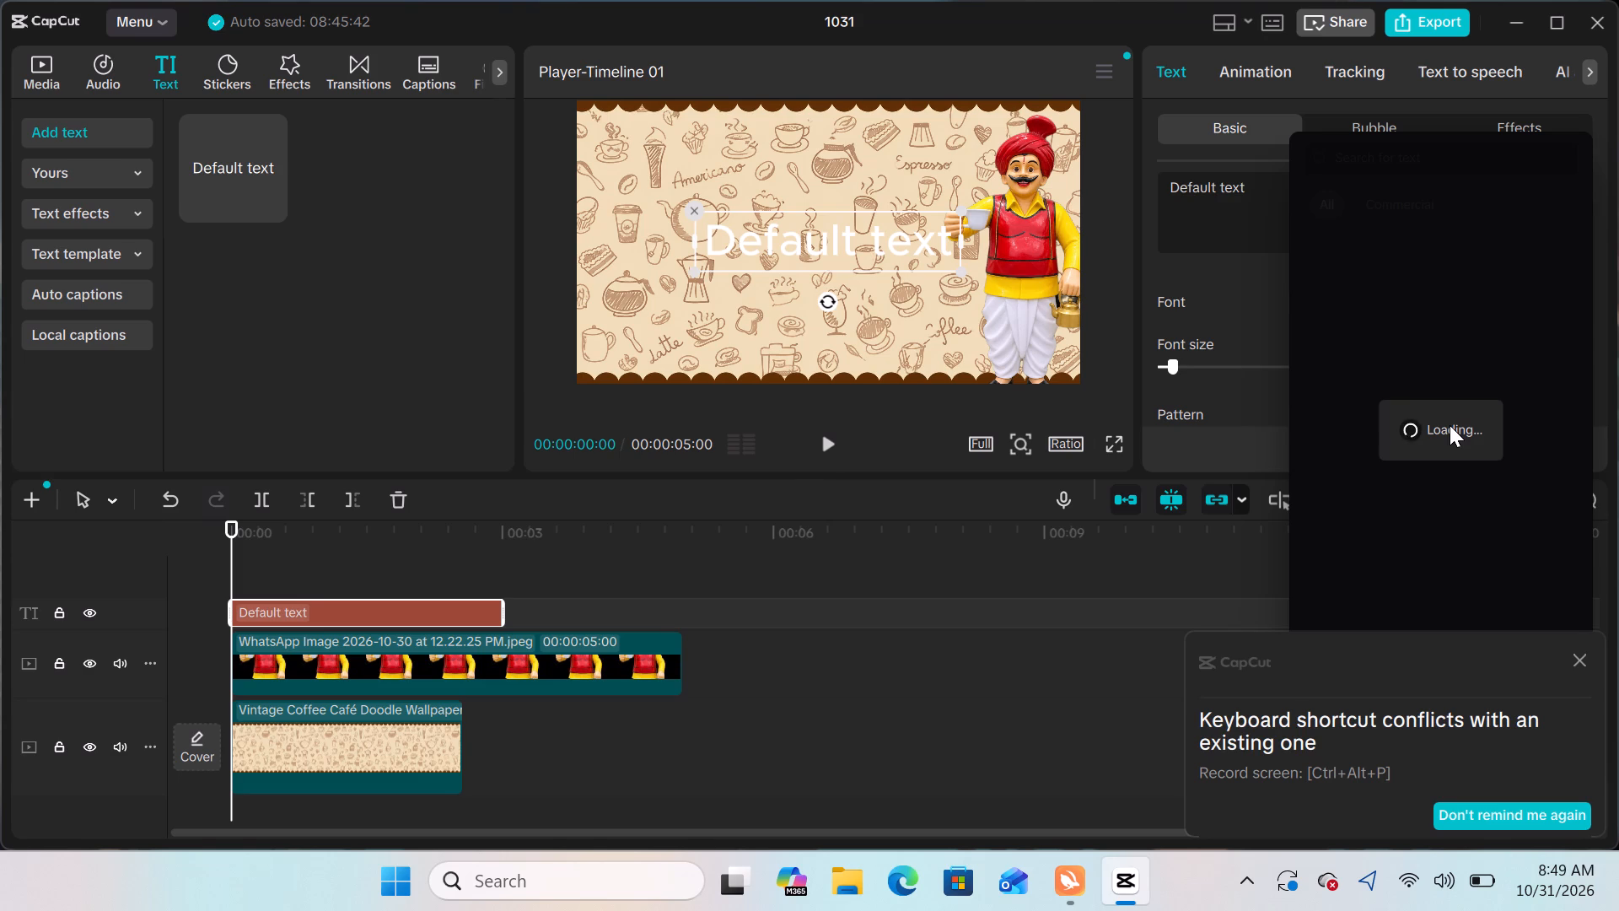
Minimise the video editor and launch Canva from the desktop.
left_click(1519, 37)
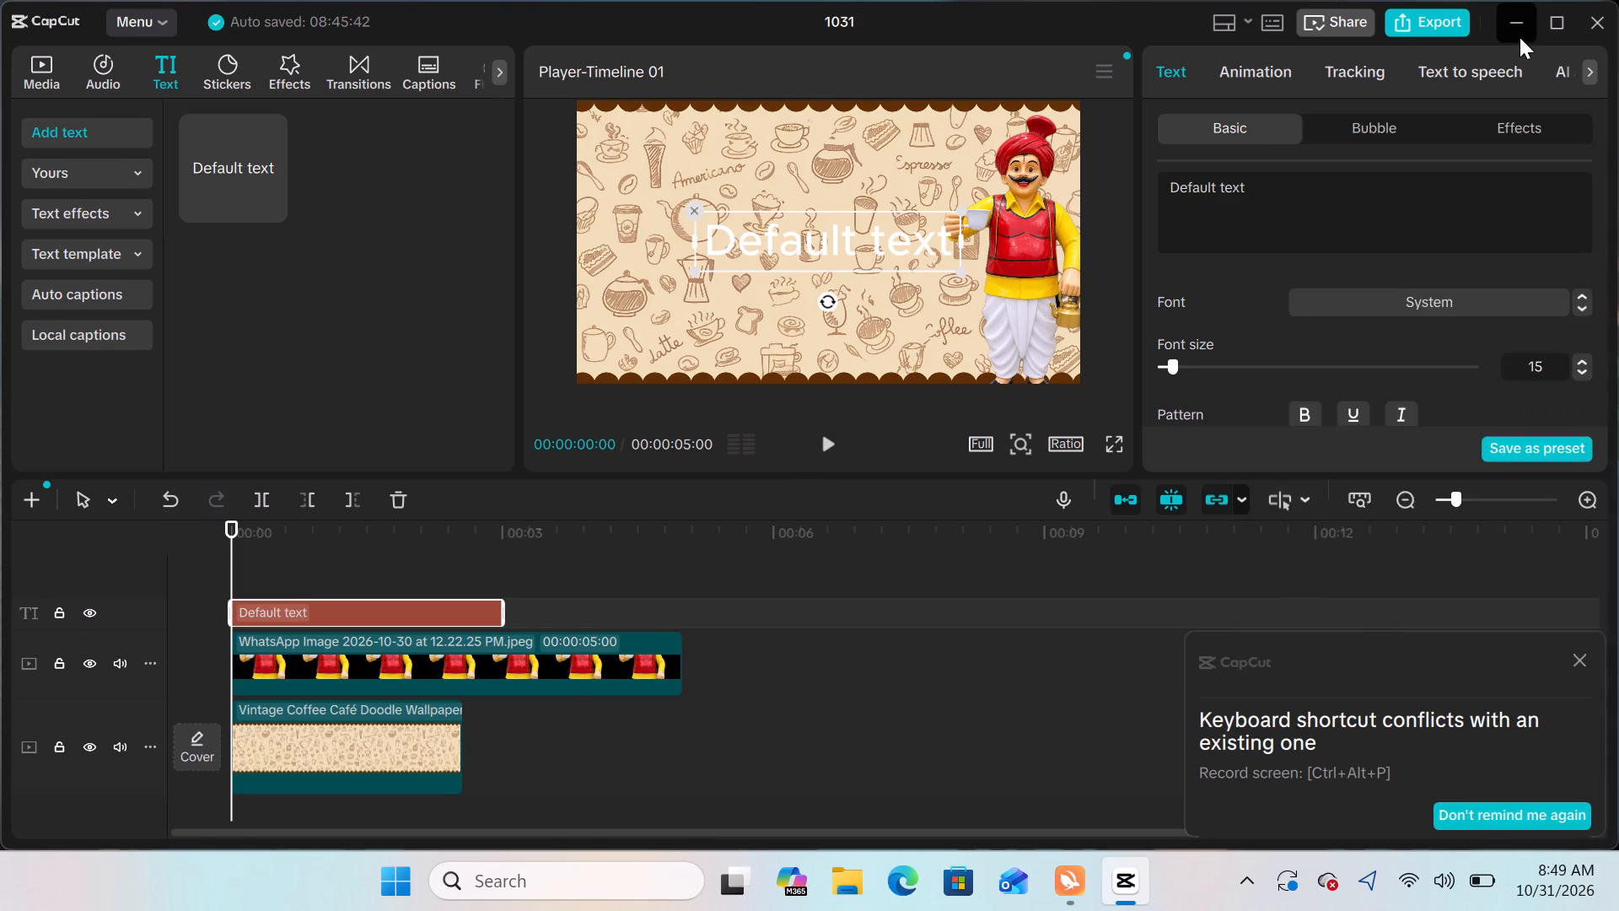
double_click(149, 177)
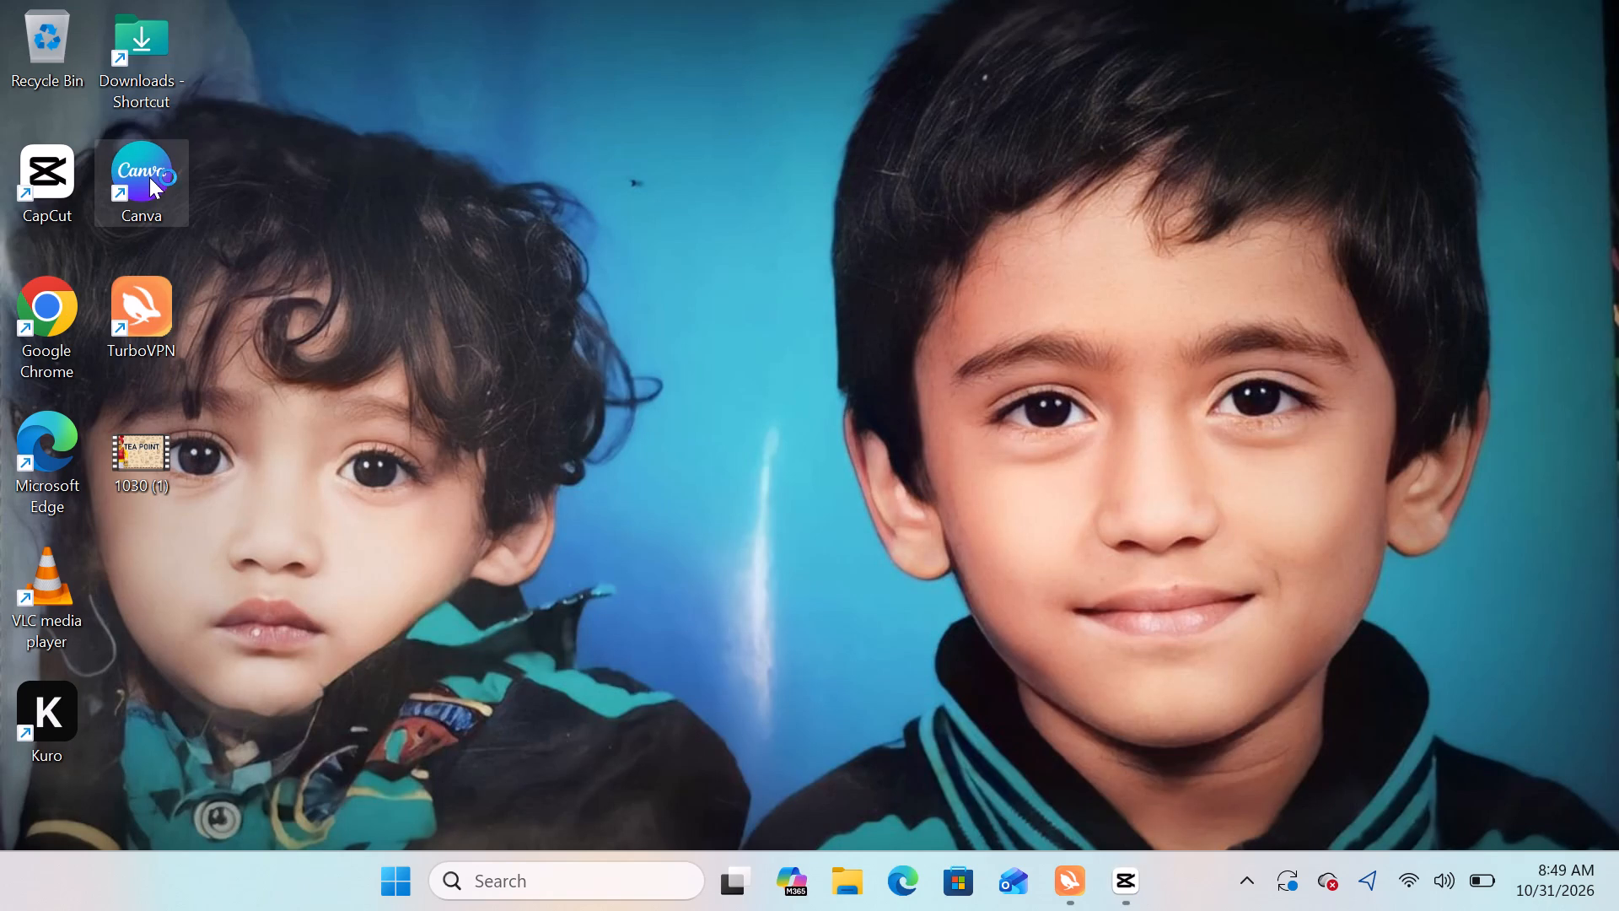
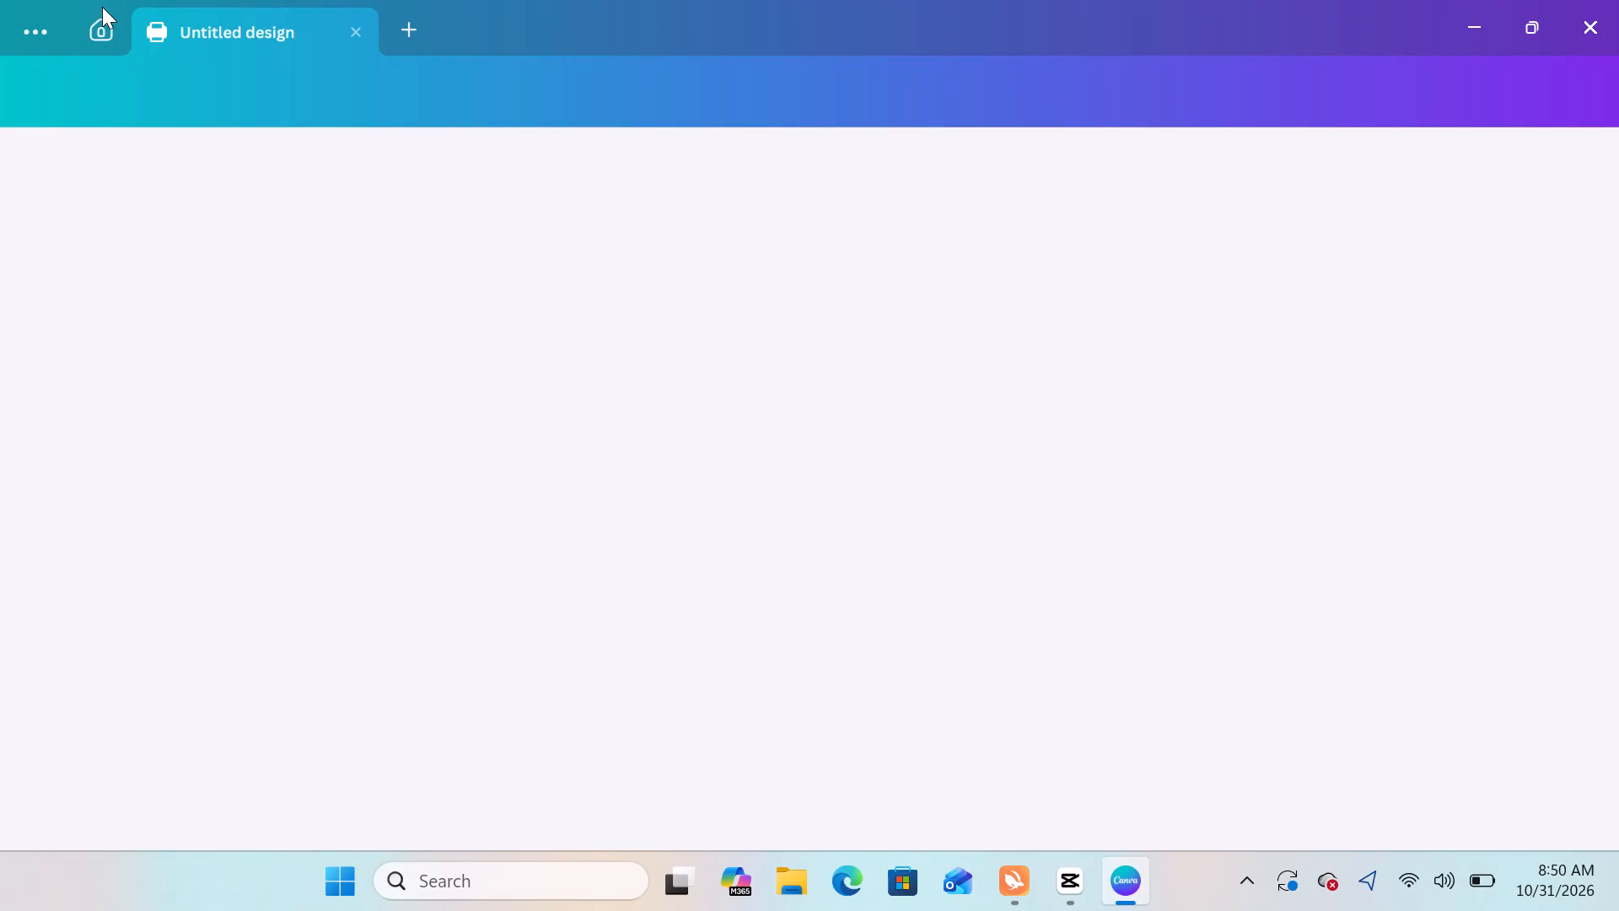
Go to the Canva home page and start creating a new design.
left_click(102, 13)
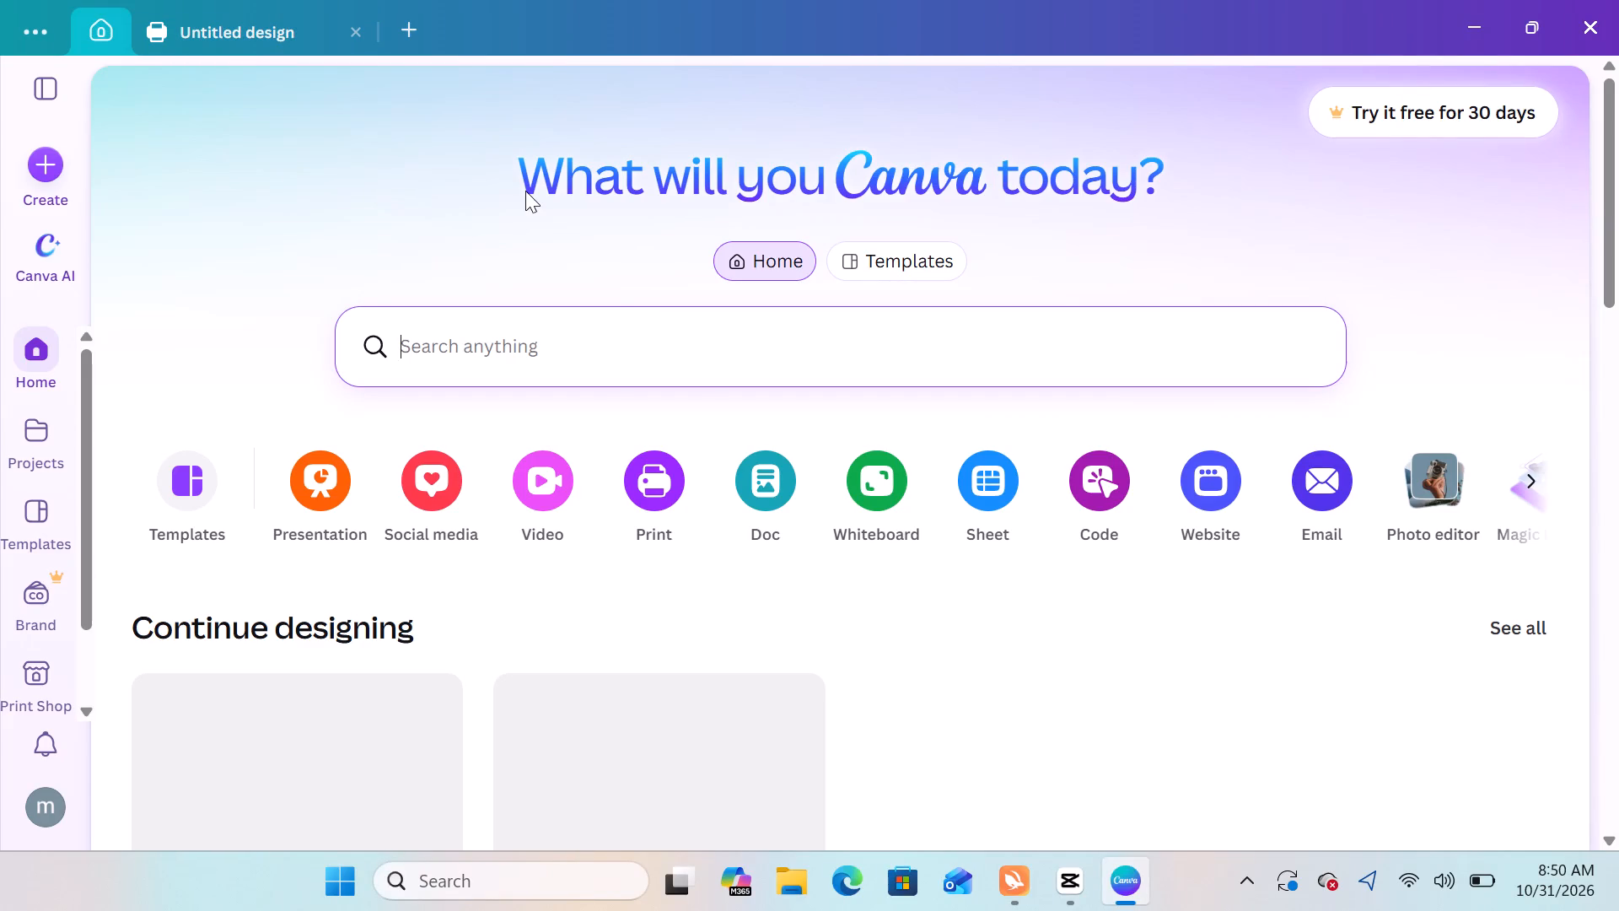
left_click(49, 171)
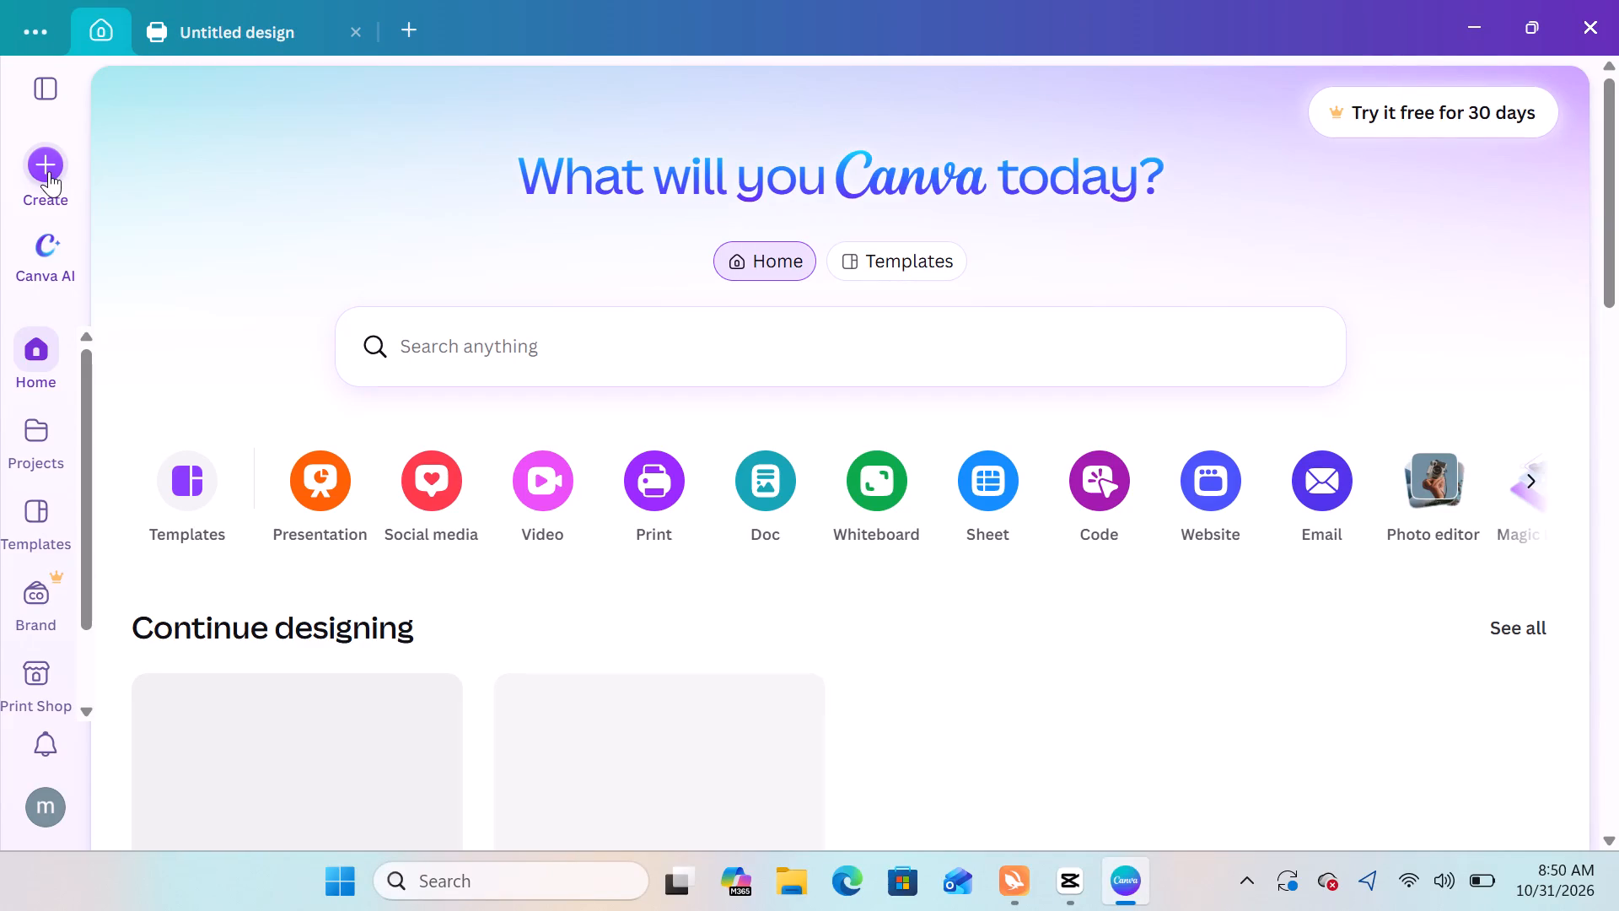
left_click(49, 171)
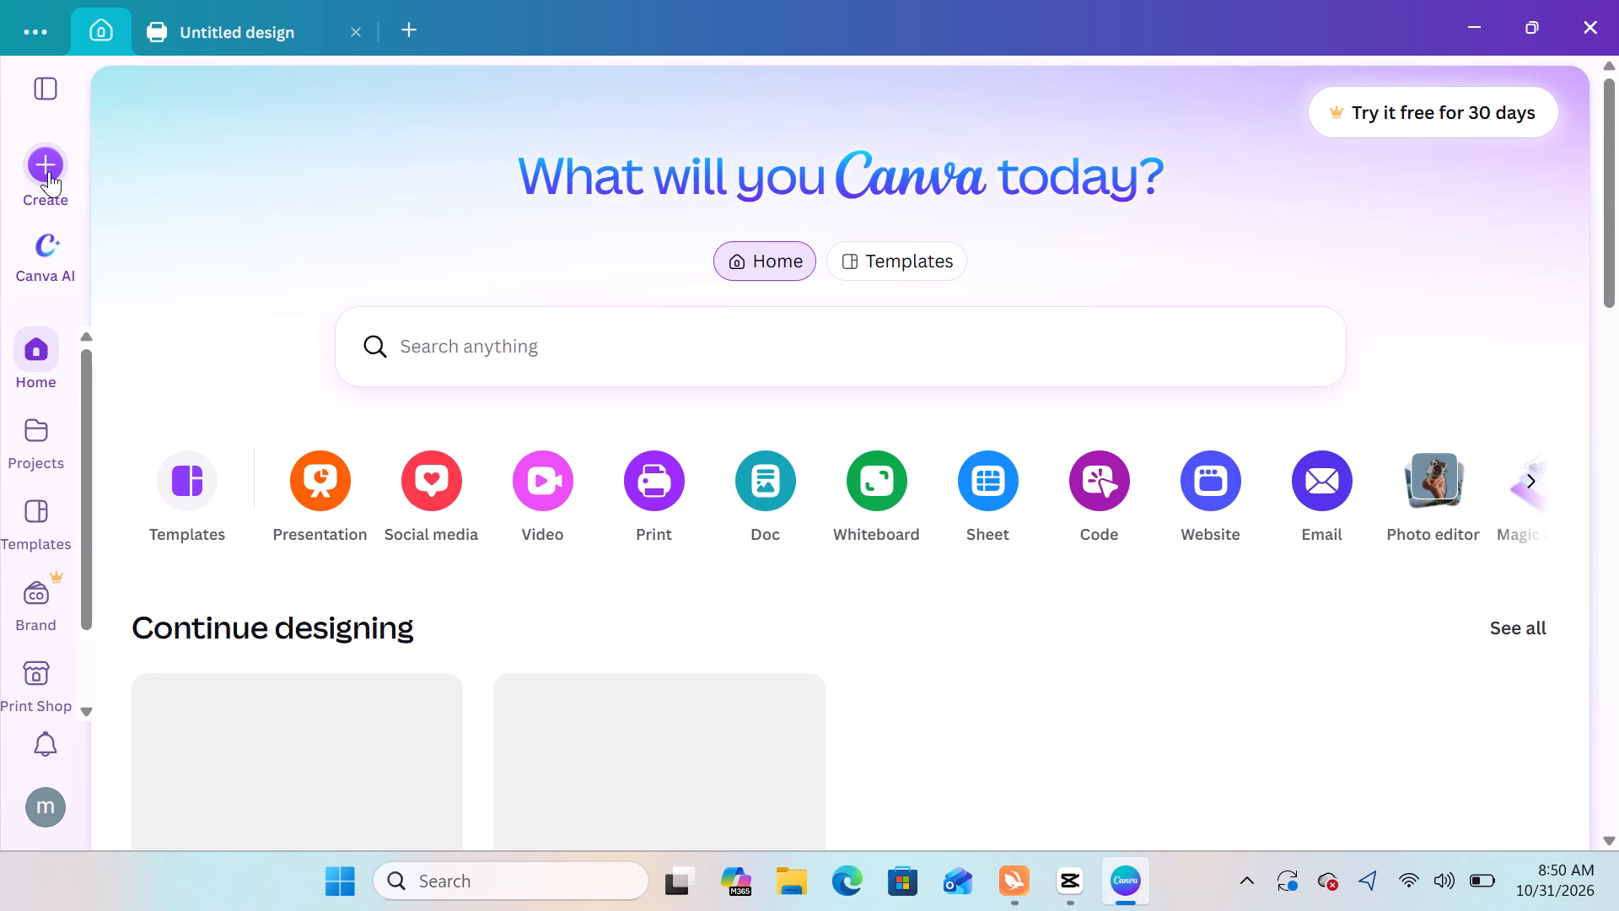
double_click(49, 171)
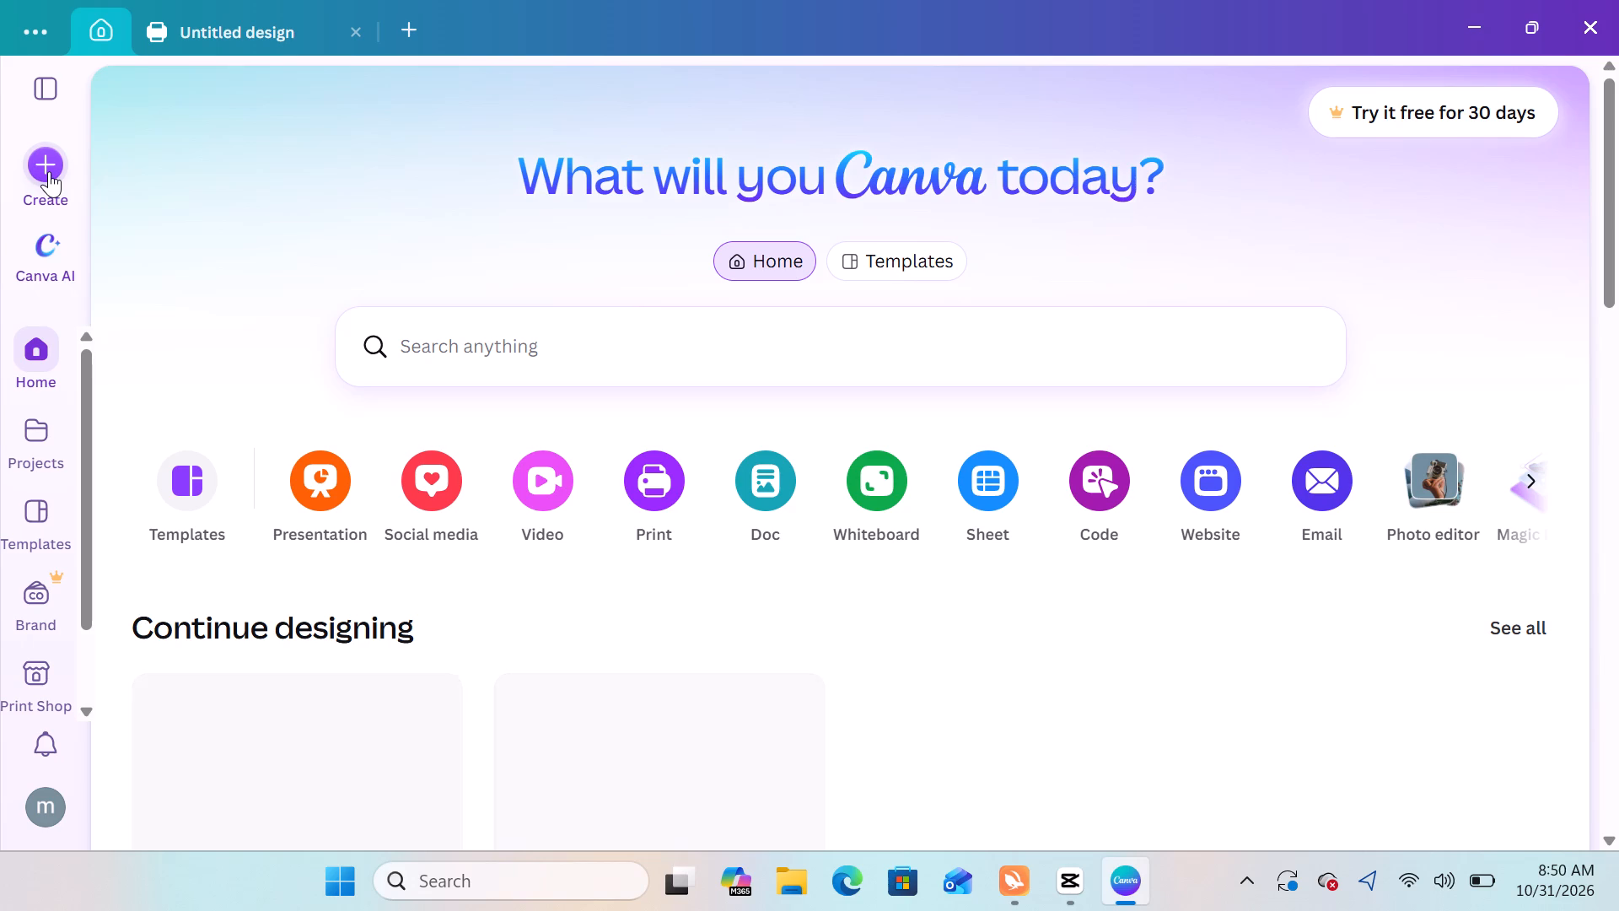
left_click(57, 189)
left_click_drag(57, 189, 35, 129)
left_click_drag(35, 129, 40, 157)
double_click(40, 157)
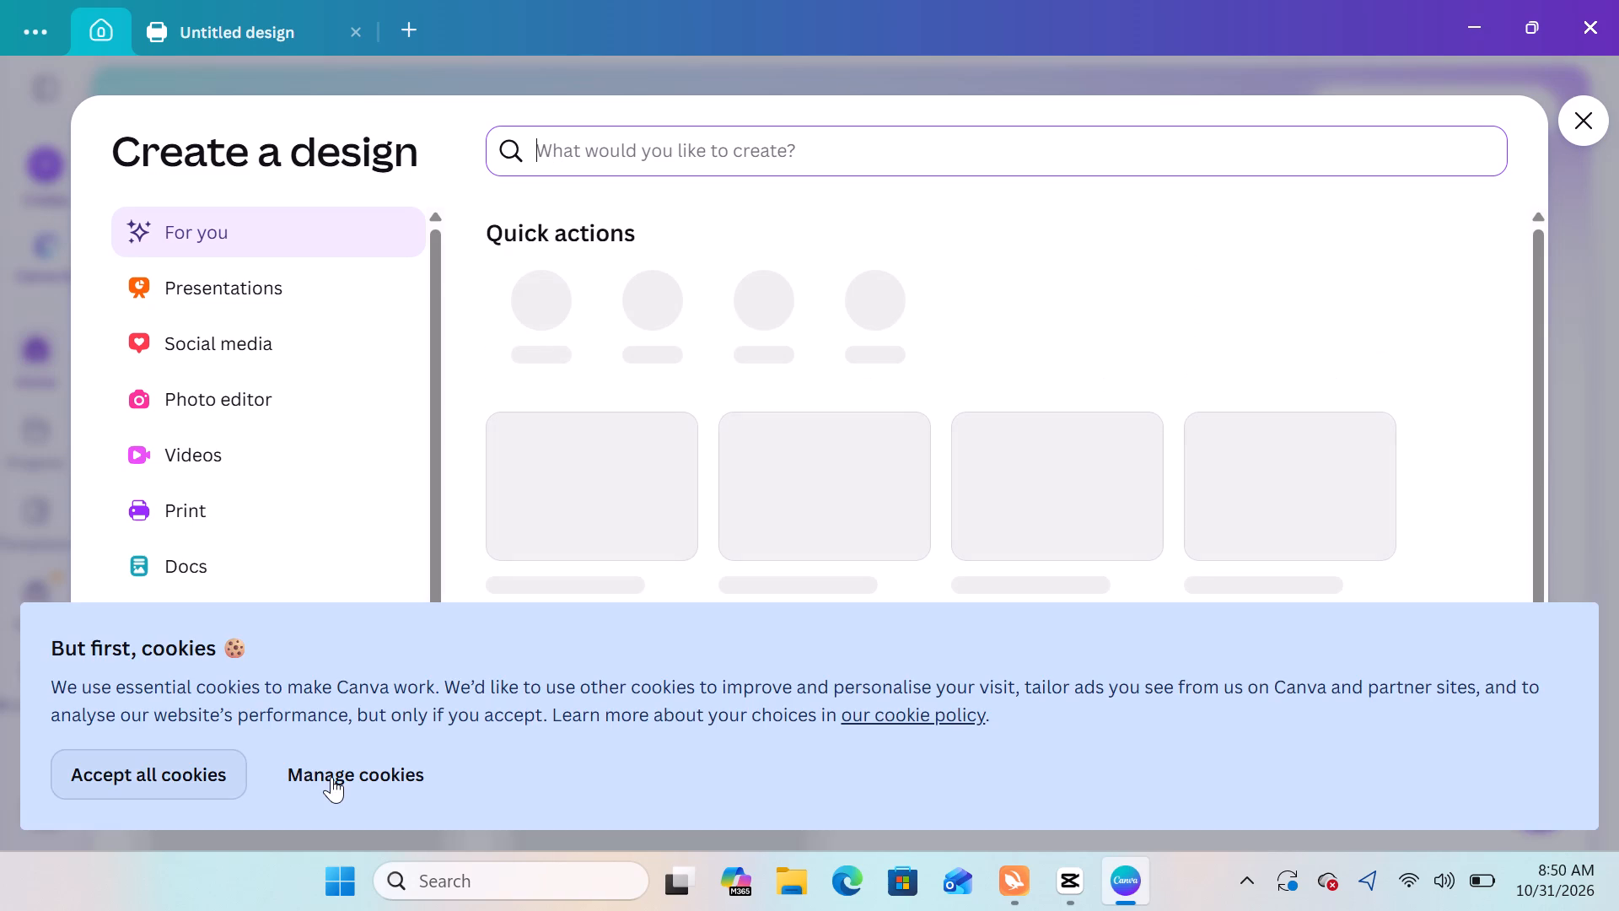
Accept all cookies.
left_click(161, 752)
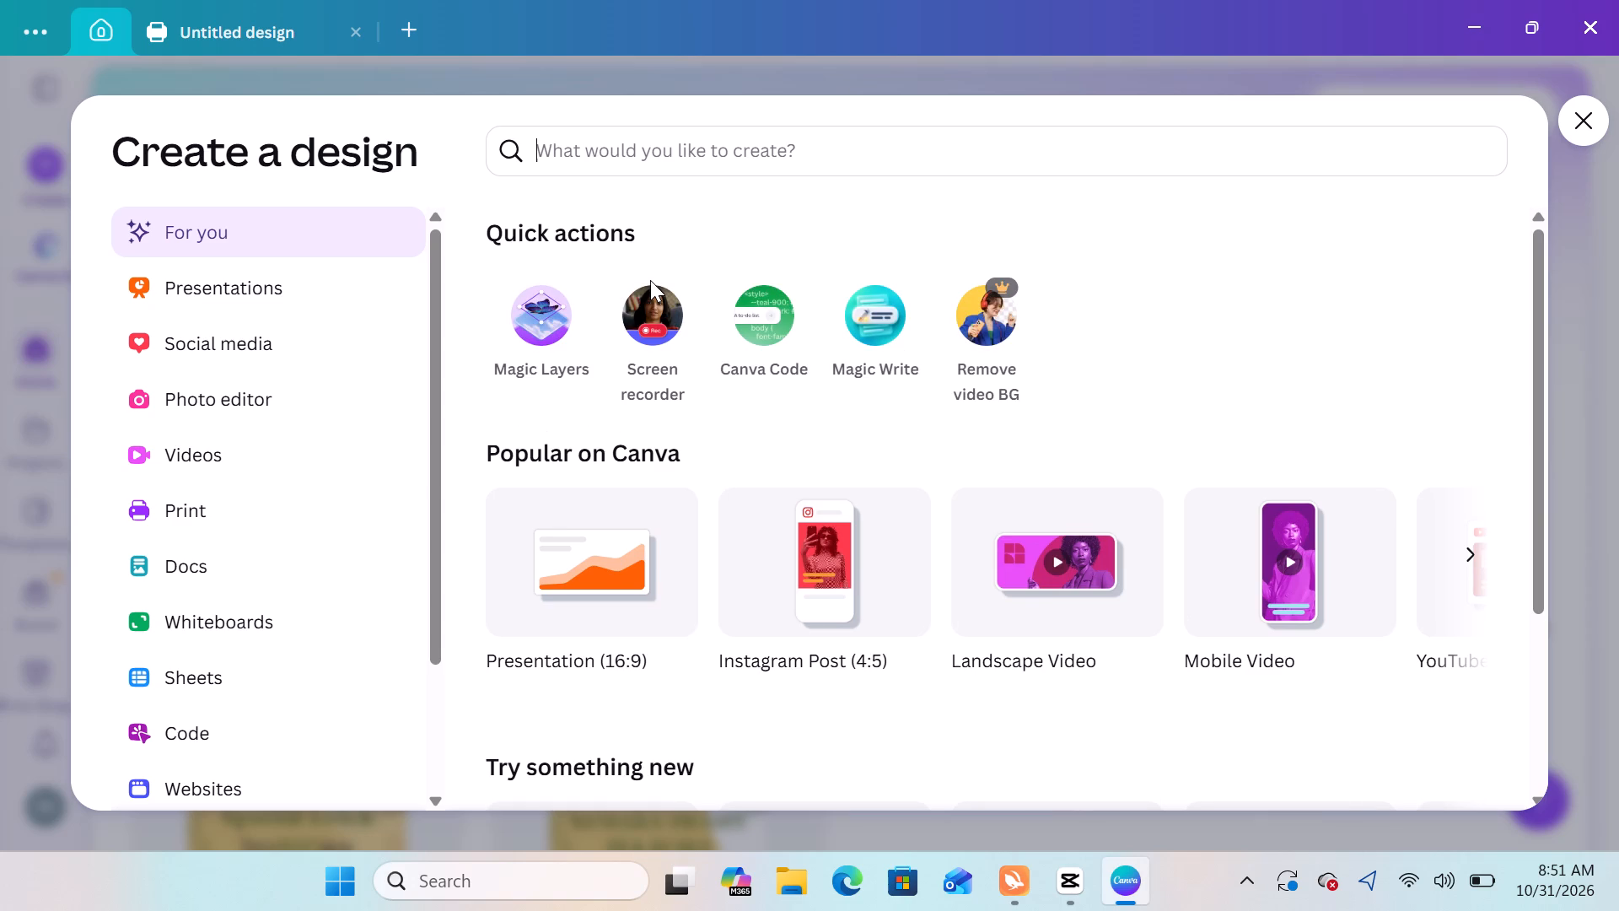
Search the design types for POSTER and create a new Presentation (16:9) design.
left_click(721, 155)
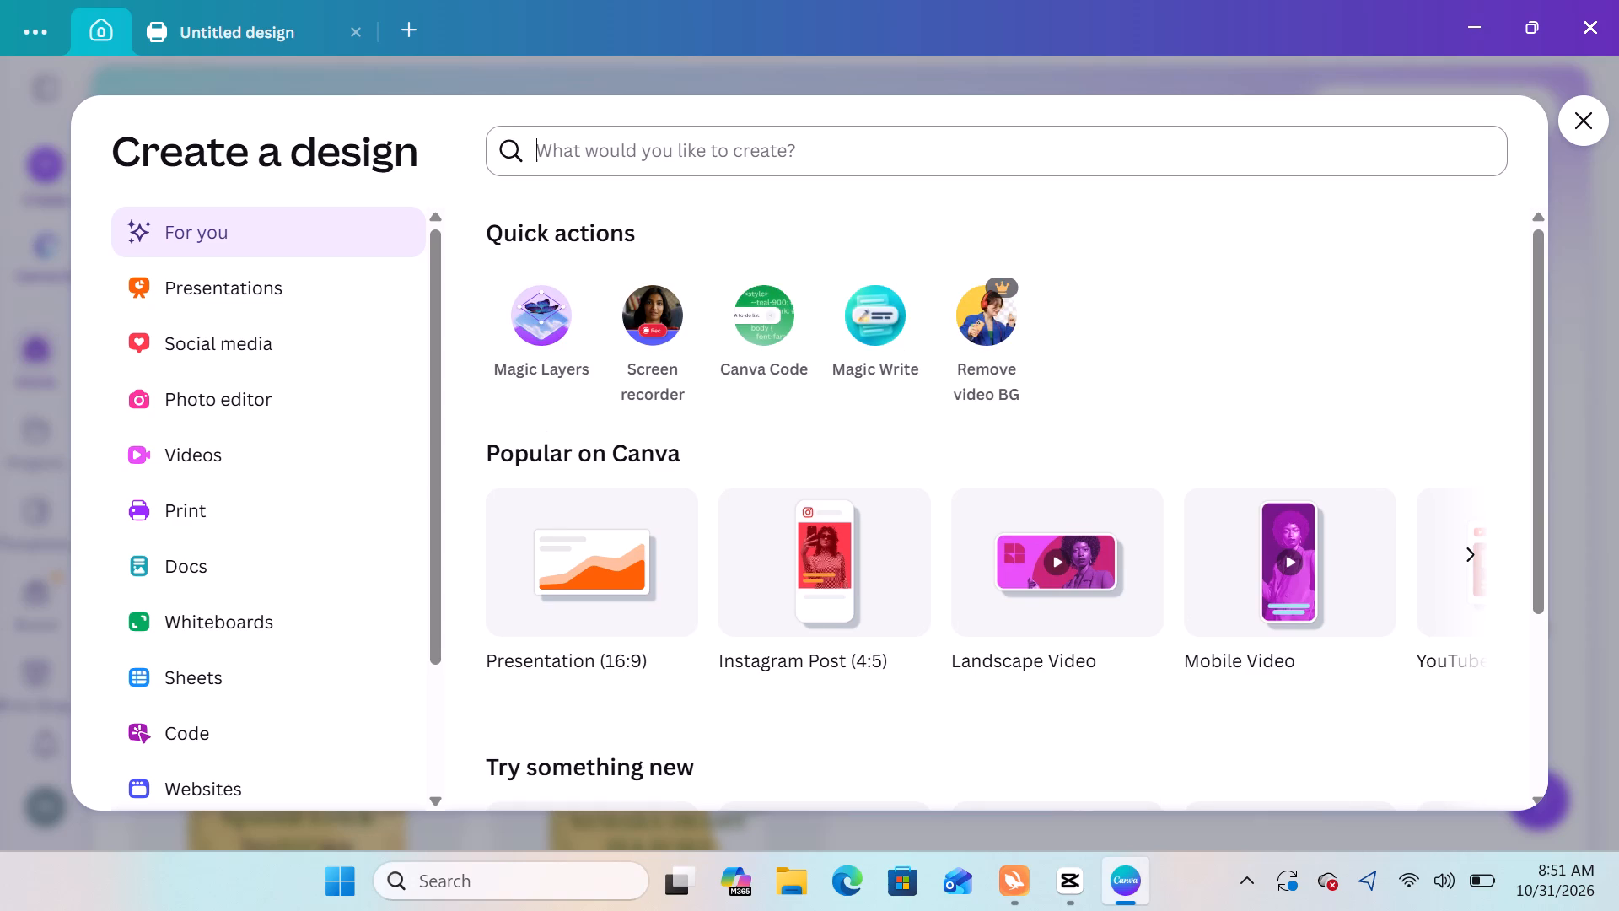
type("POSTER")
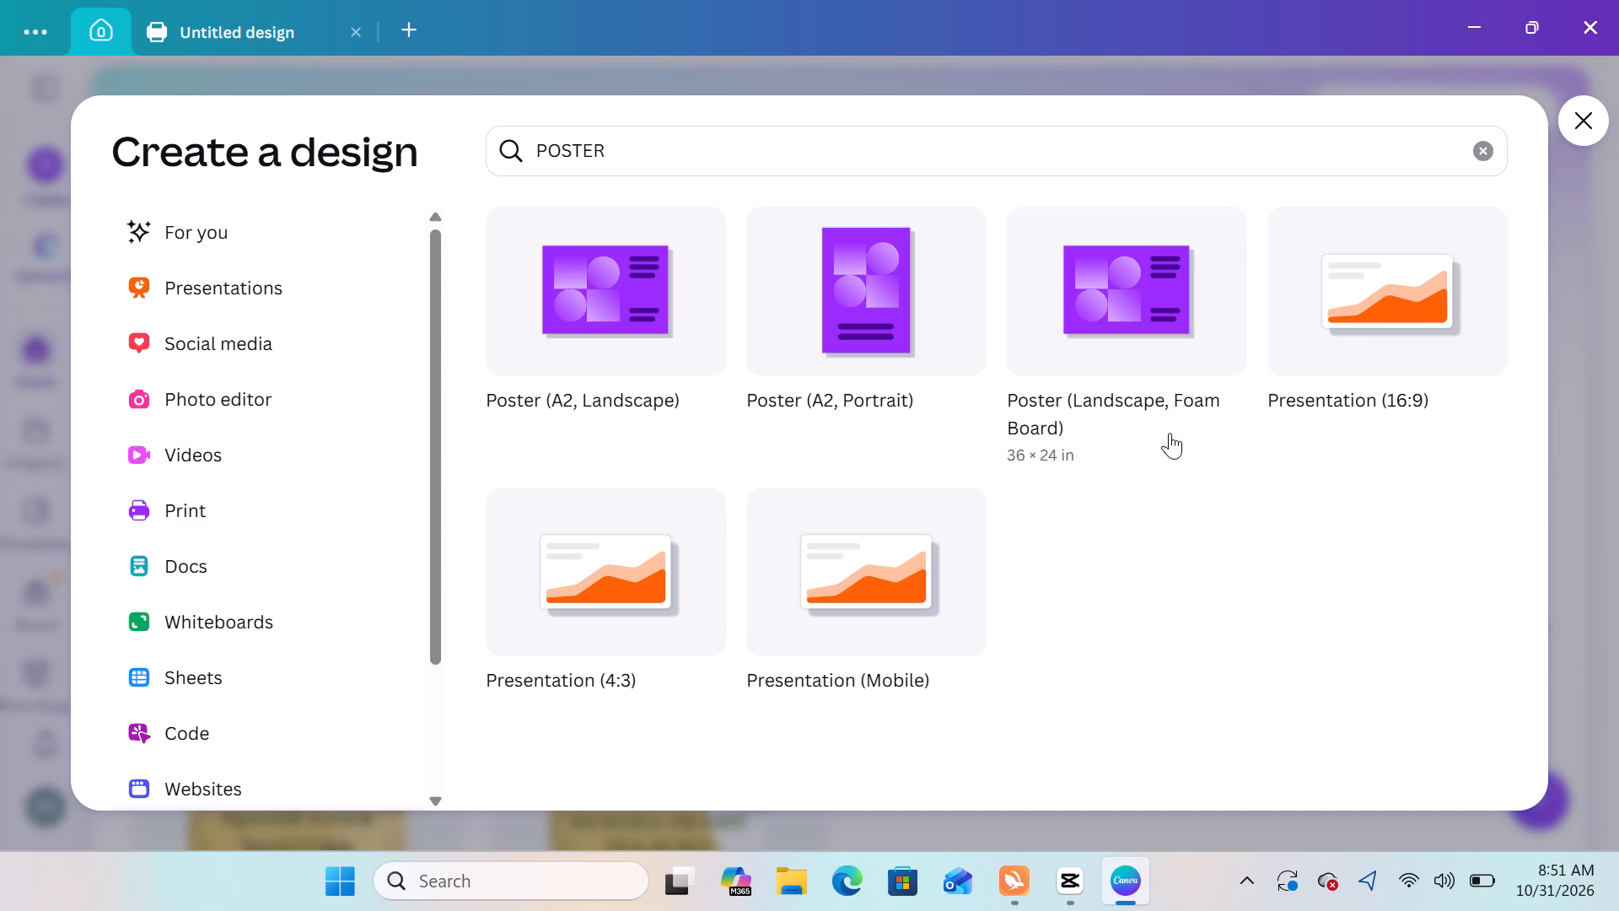
double_click(1354, 318)
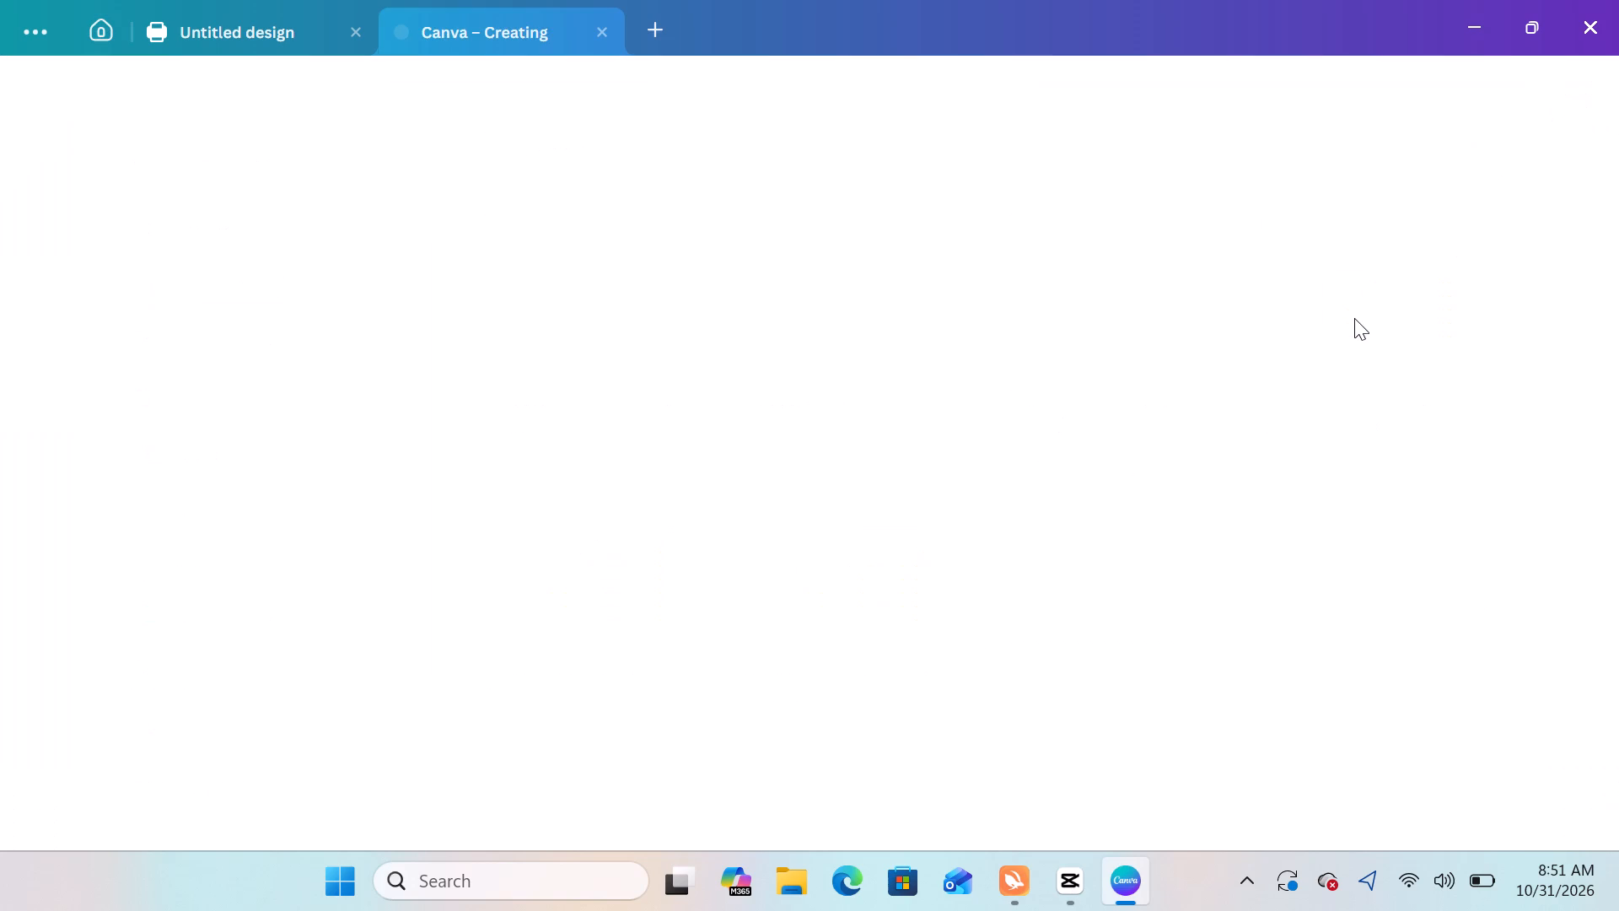
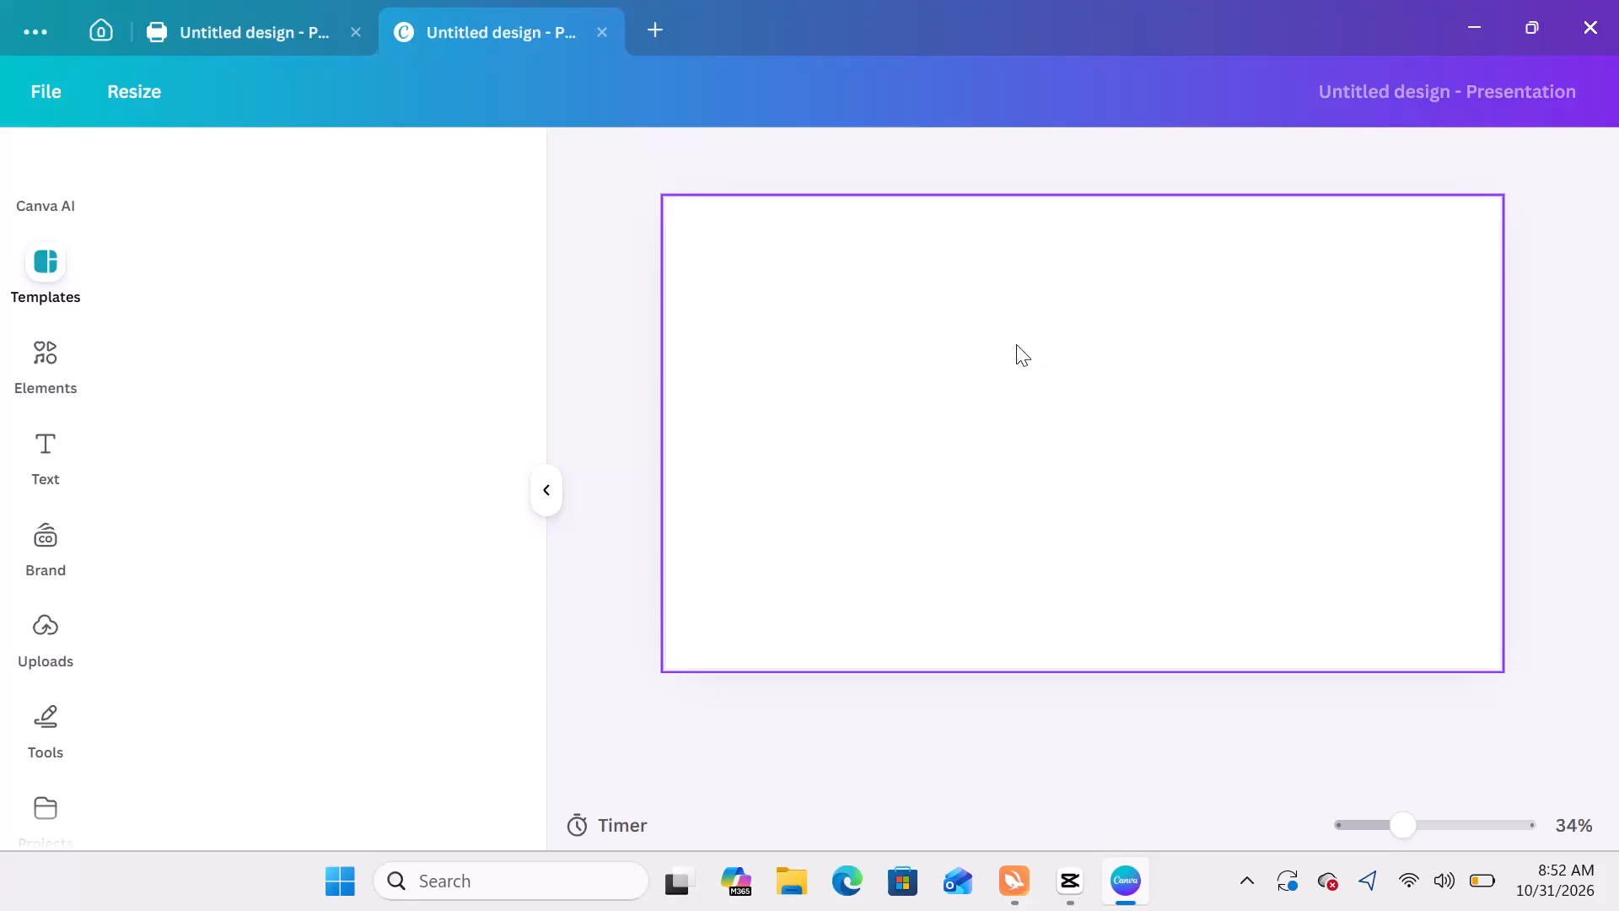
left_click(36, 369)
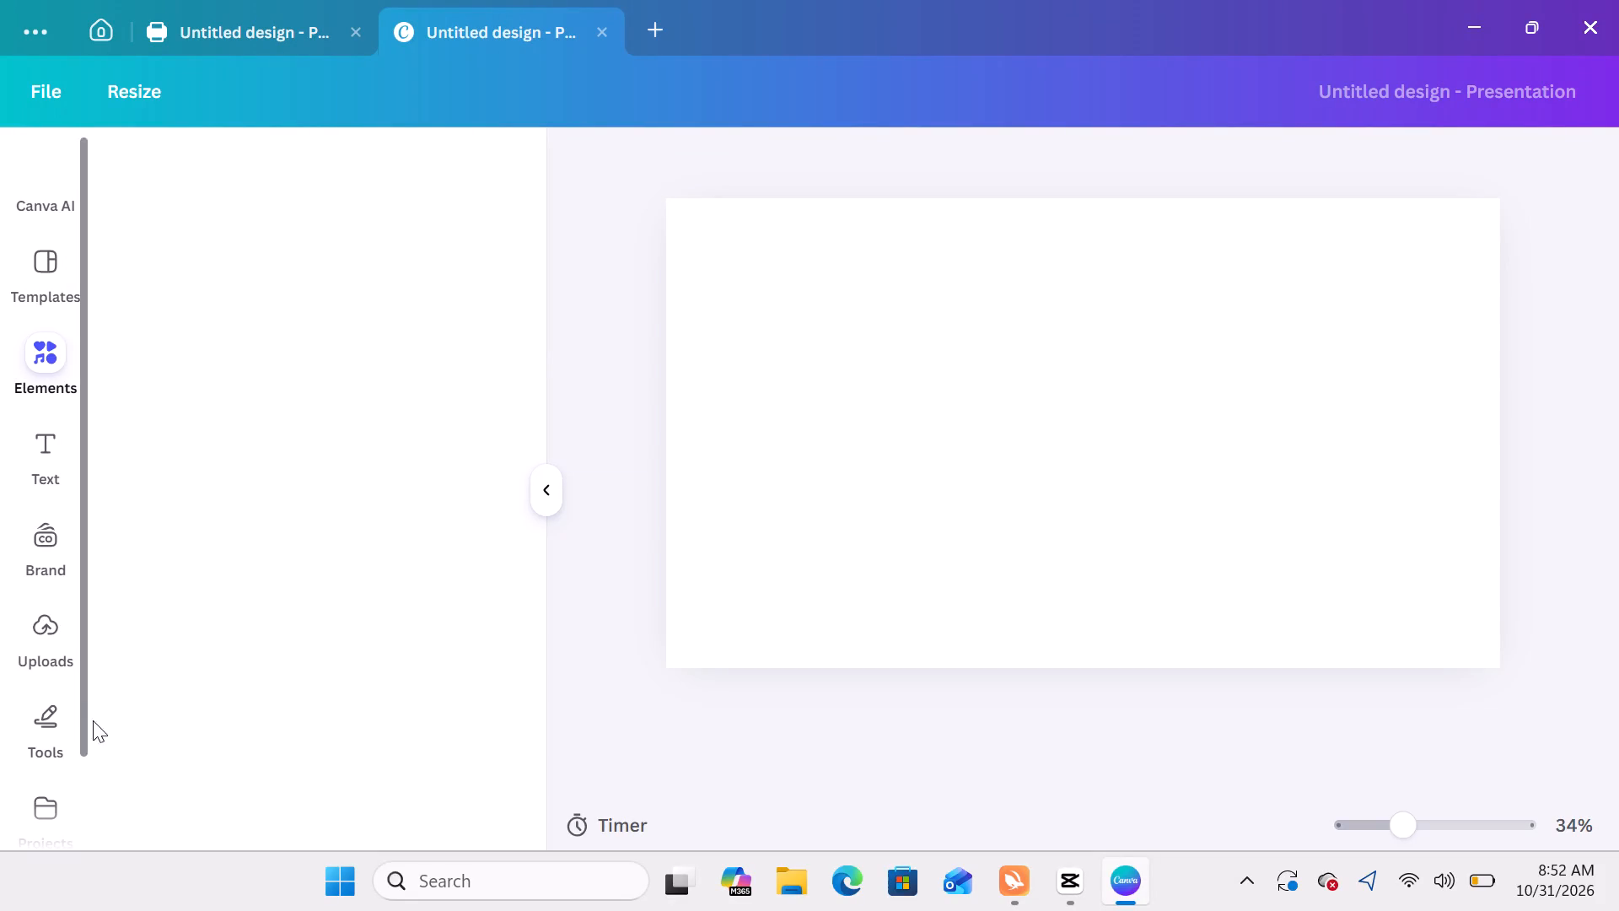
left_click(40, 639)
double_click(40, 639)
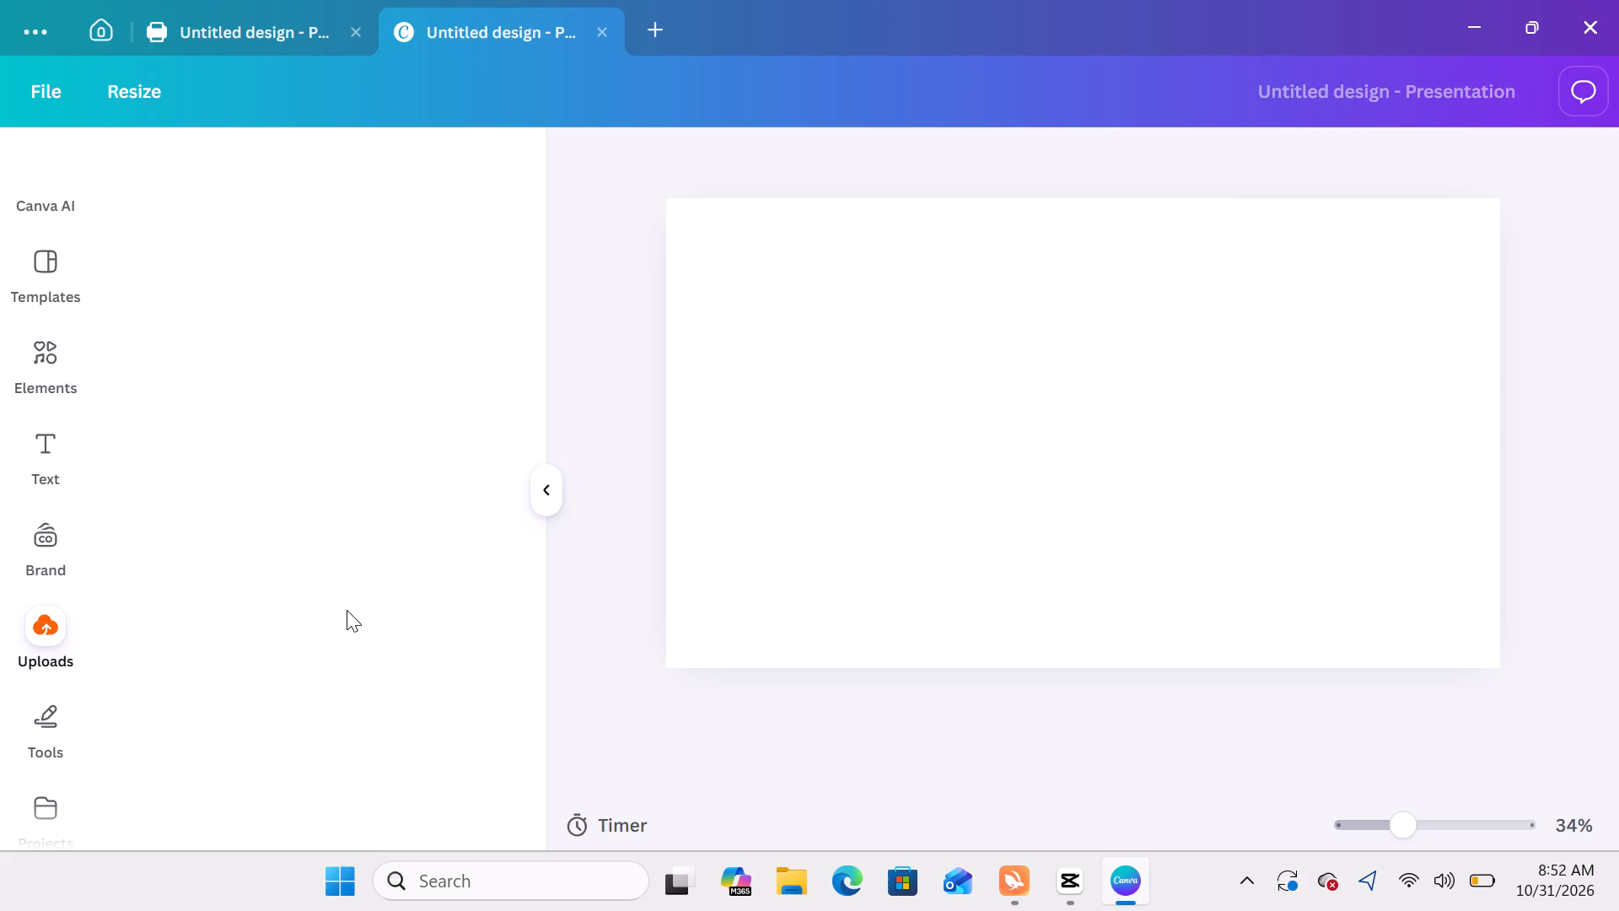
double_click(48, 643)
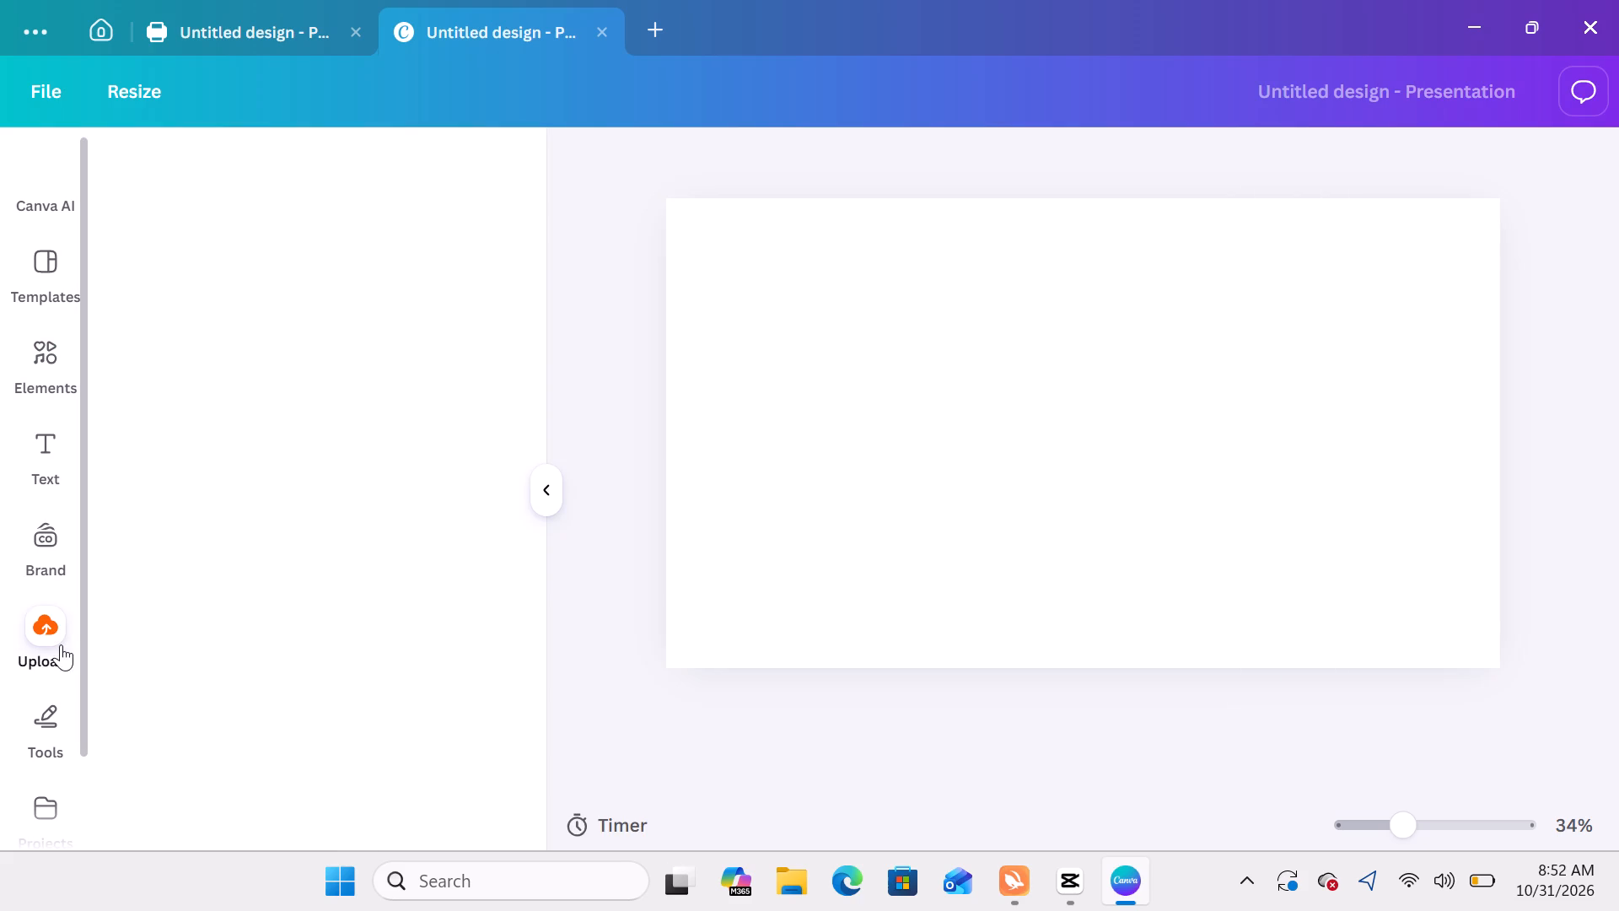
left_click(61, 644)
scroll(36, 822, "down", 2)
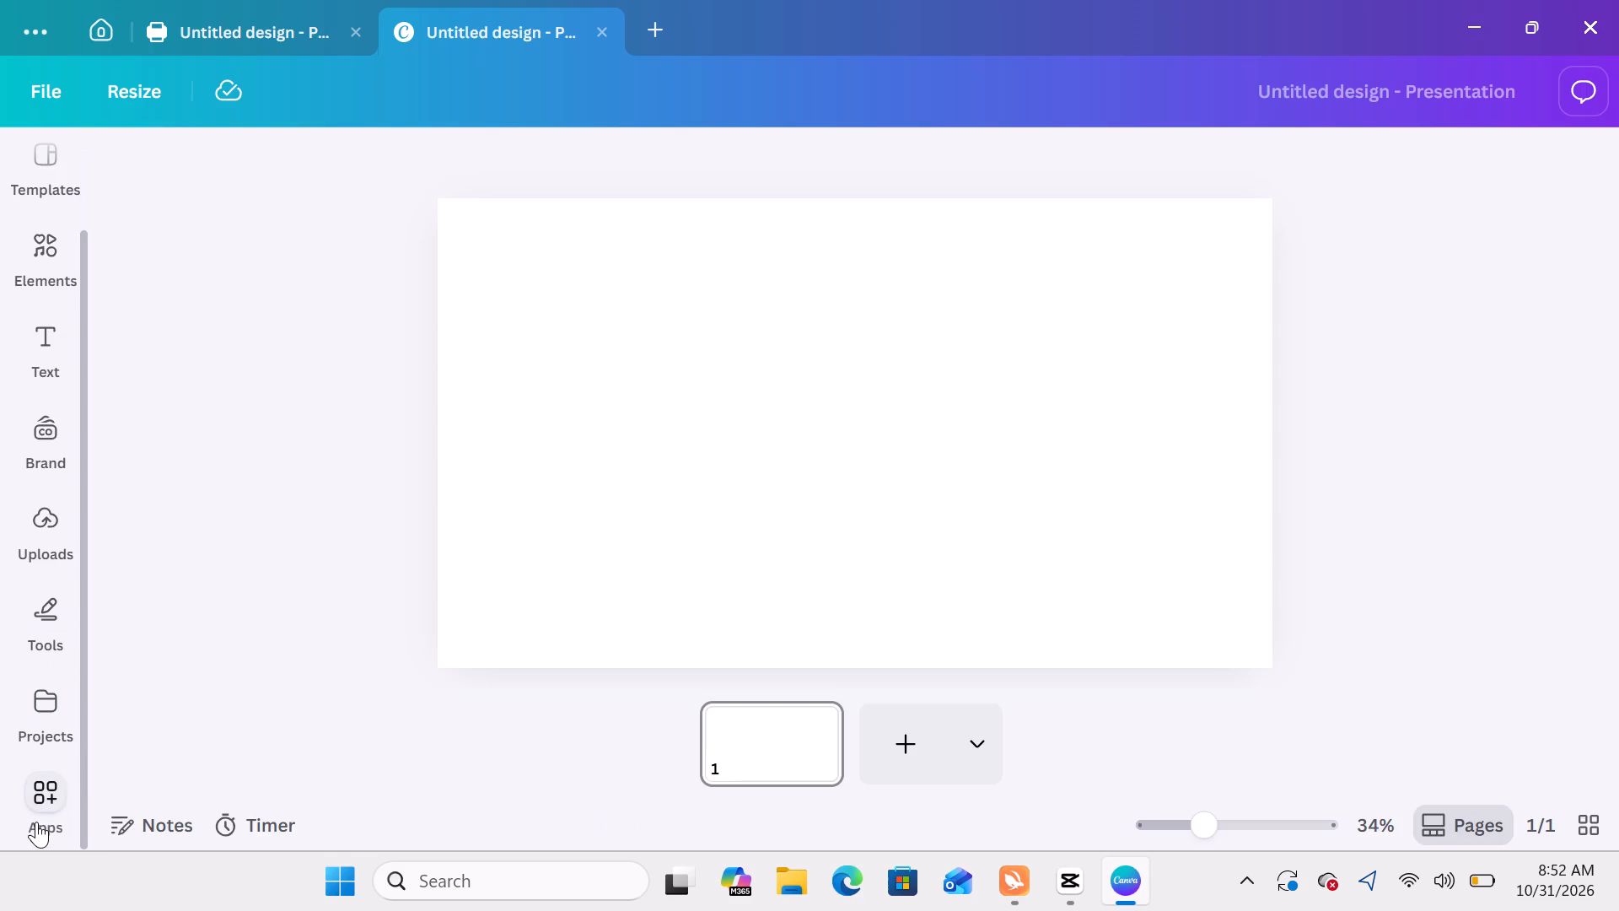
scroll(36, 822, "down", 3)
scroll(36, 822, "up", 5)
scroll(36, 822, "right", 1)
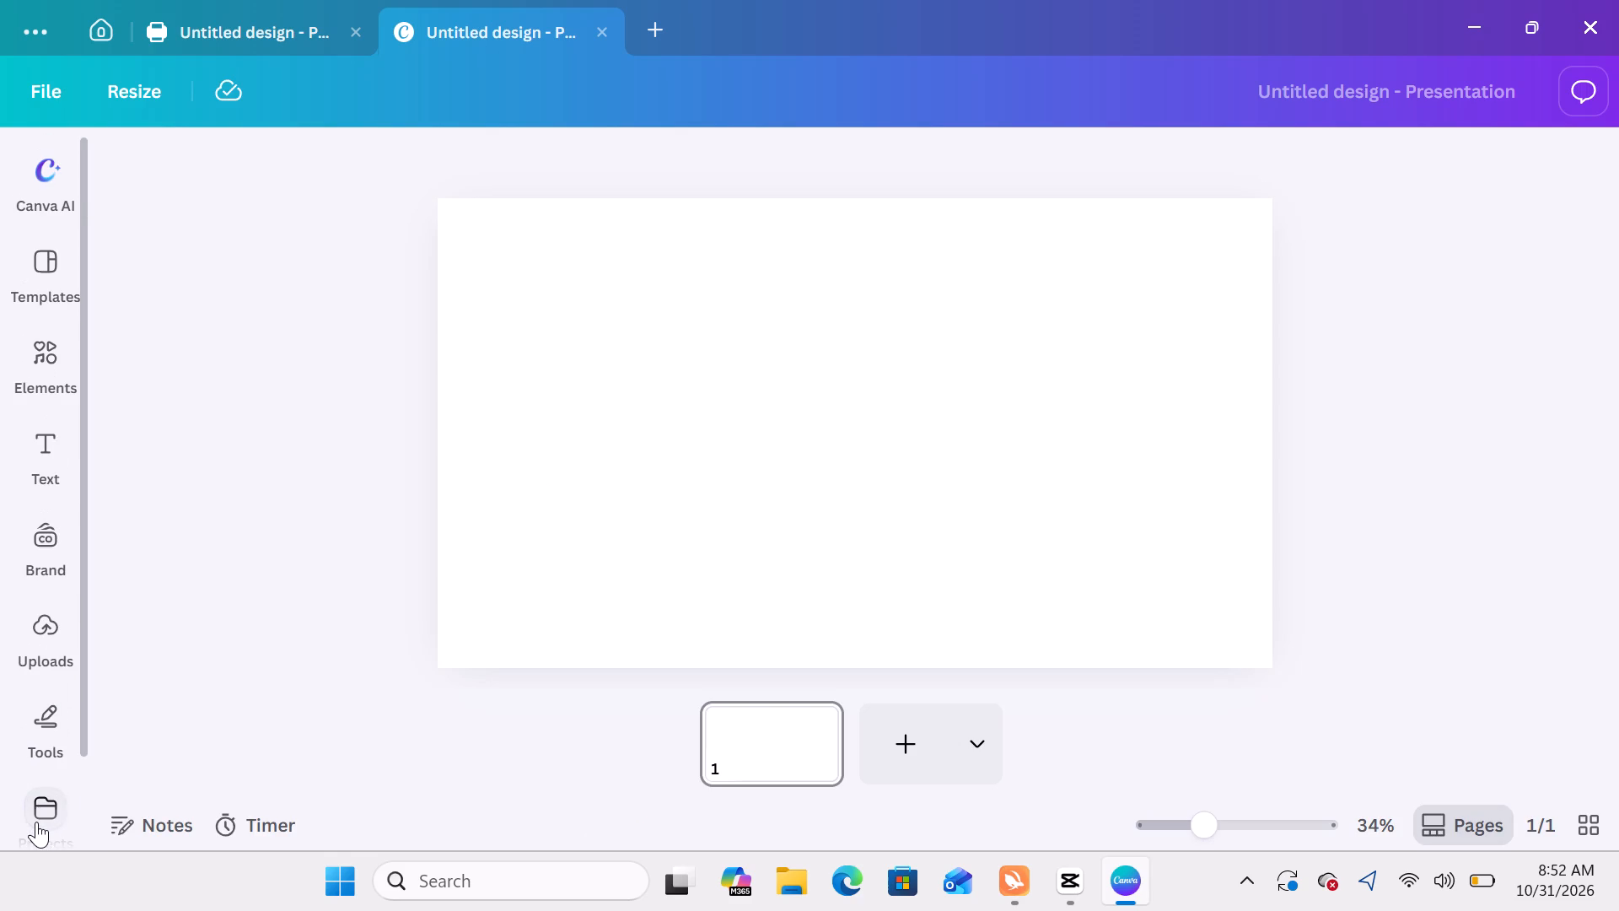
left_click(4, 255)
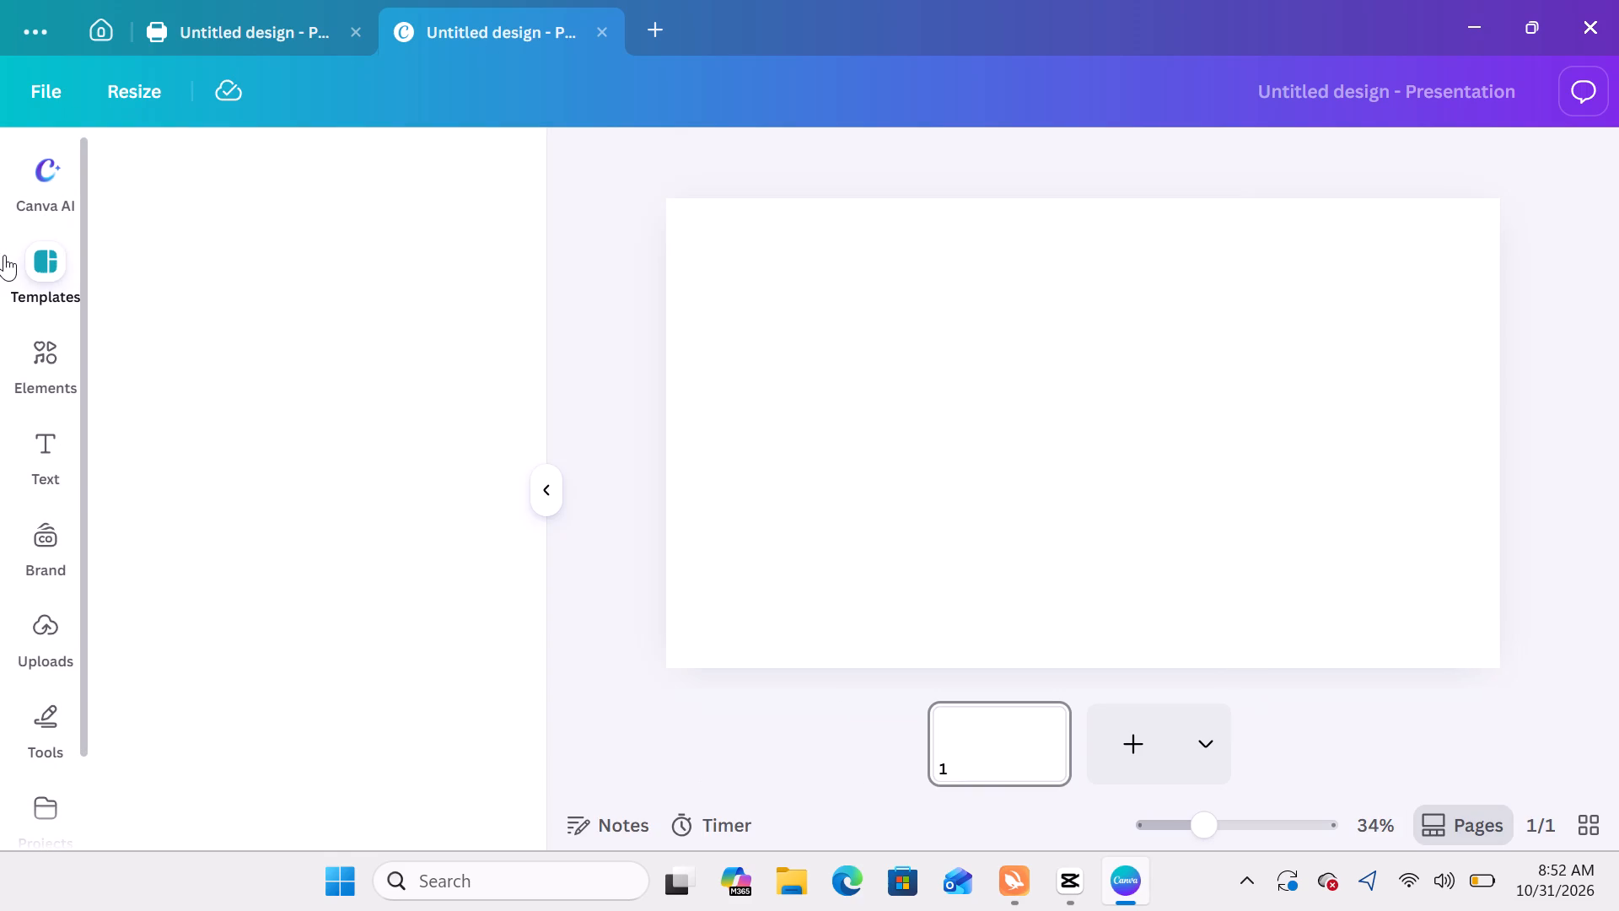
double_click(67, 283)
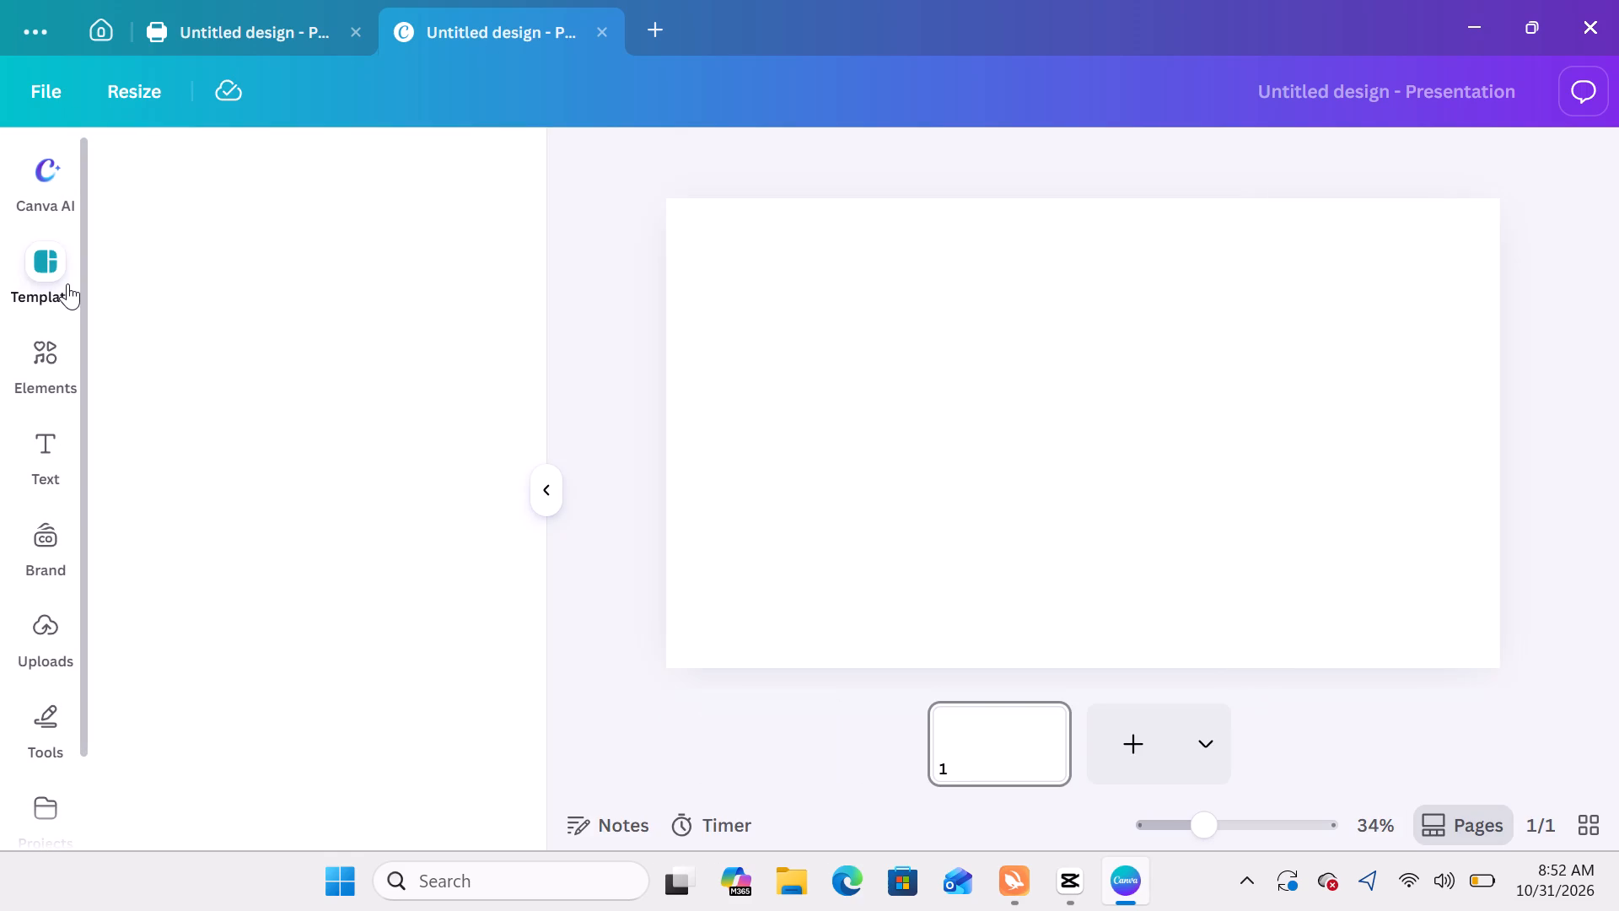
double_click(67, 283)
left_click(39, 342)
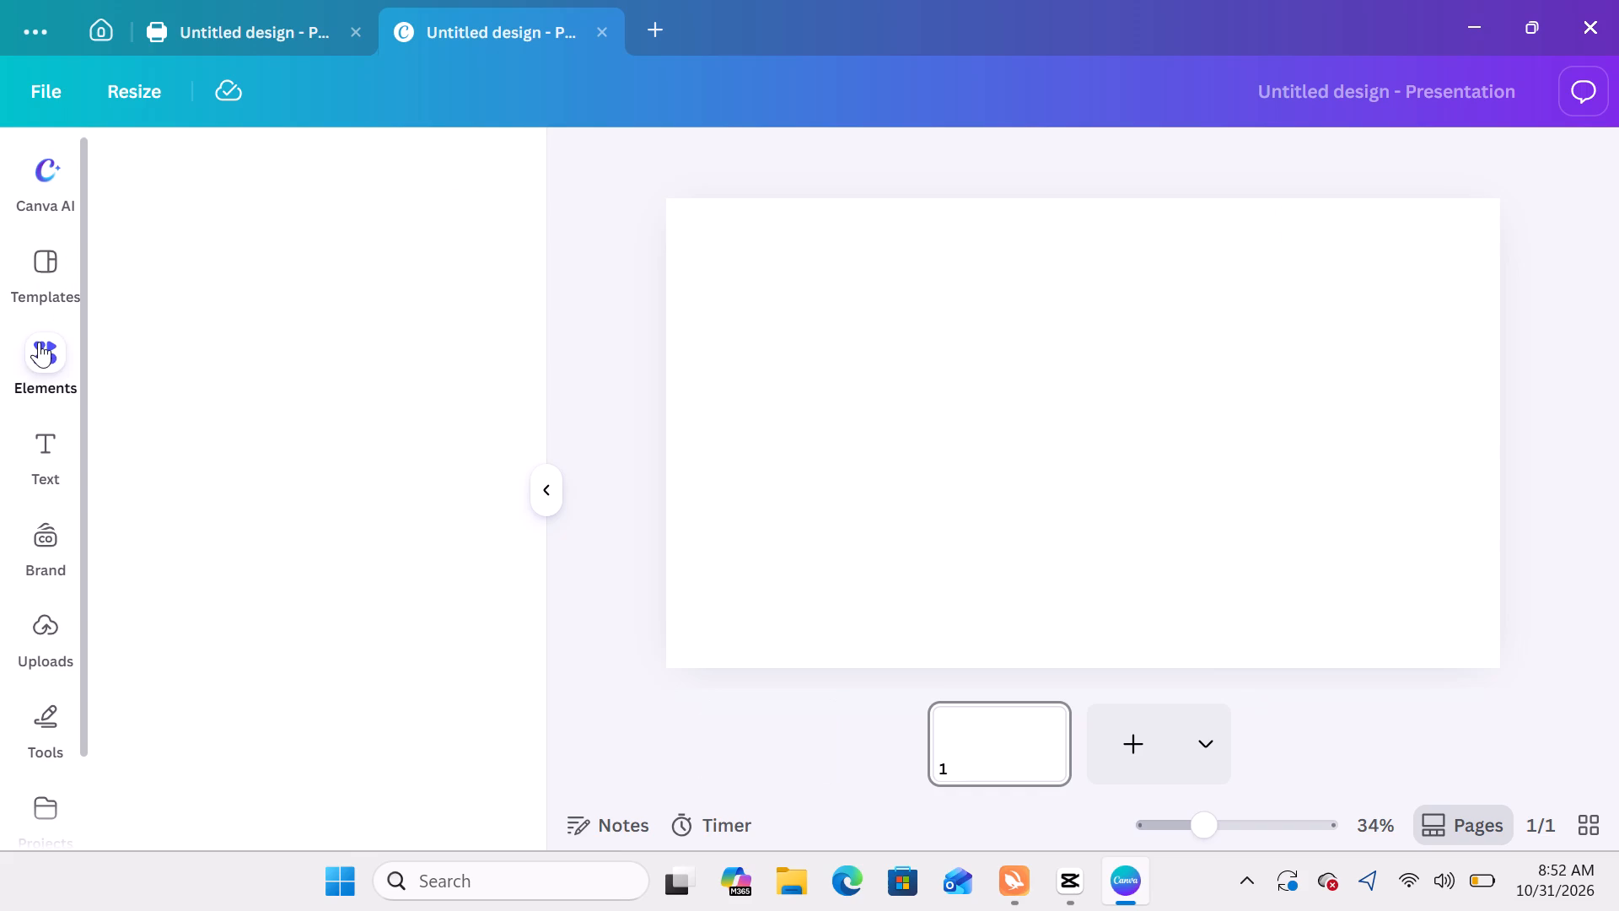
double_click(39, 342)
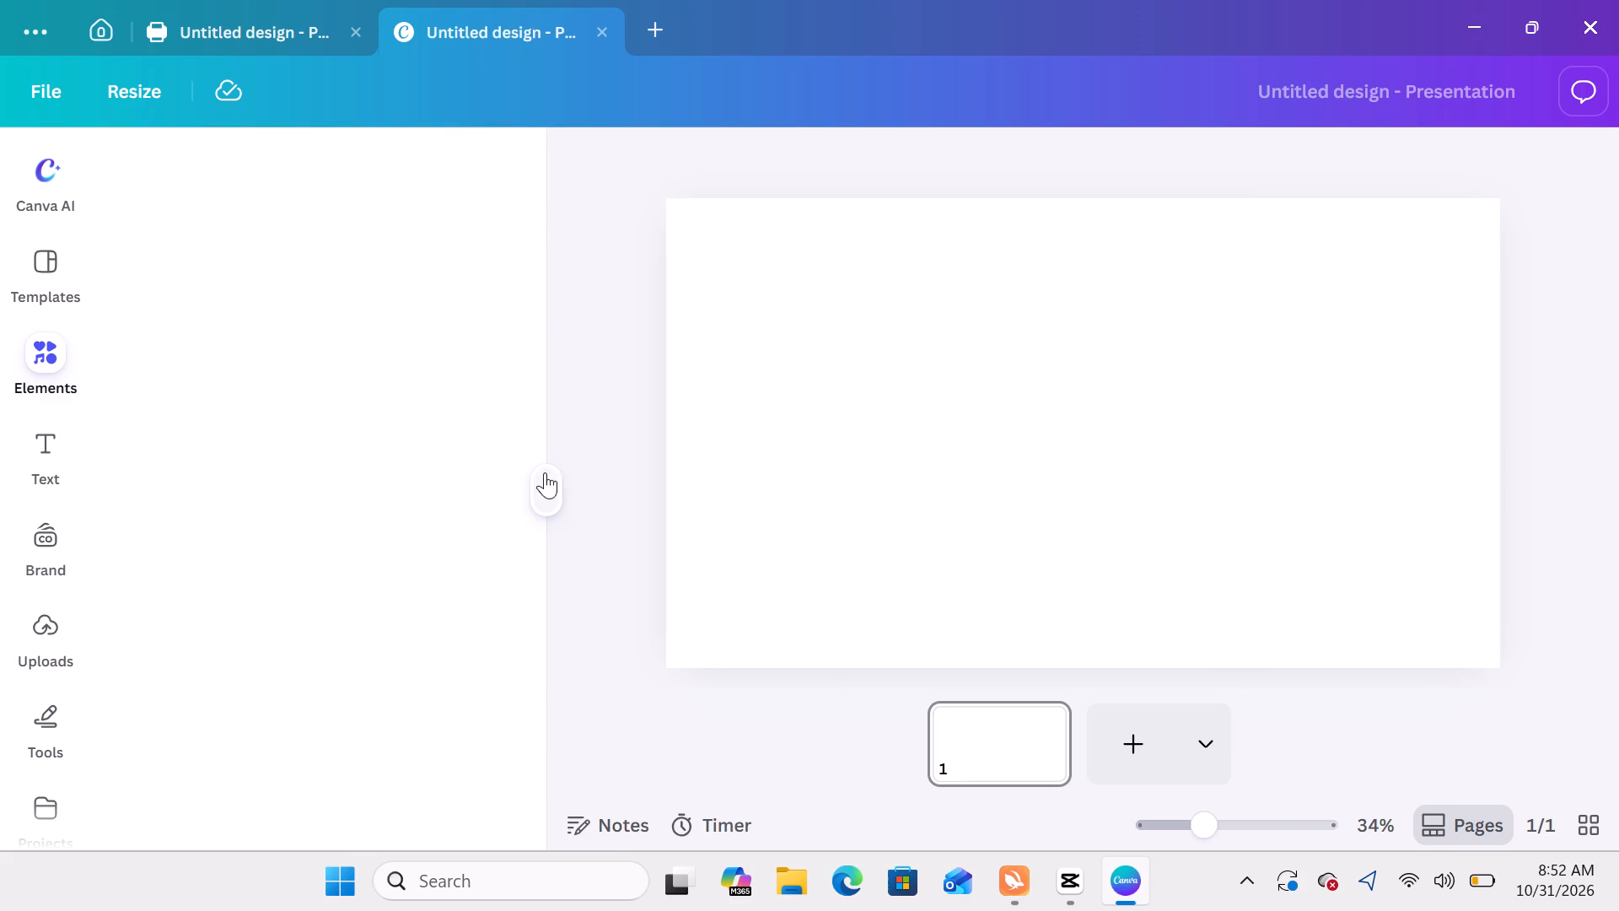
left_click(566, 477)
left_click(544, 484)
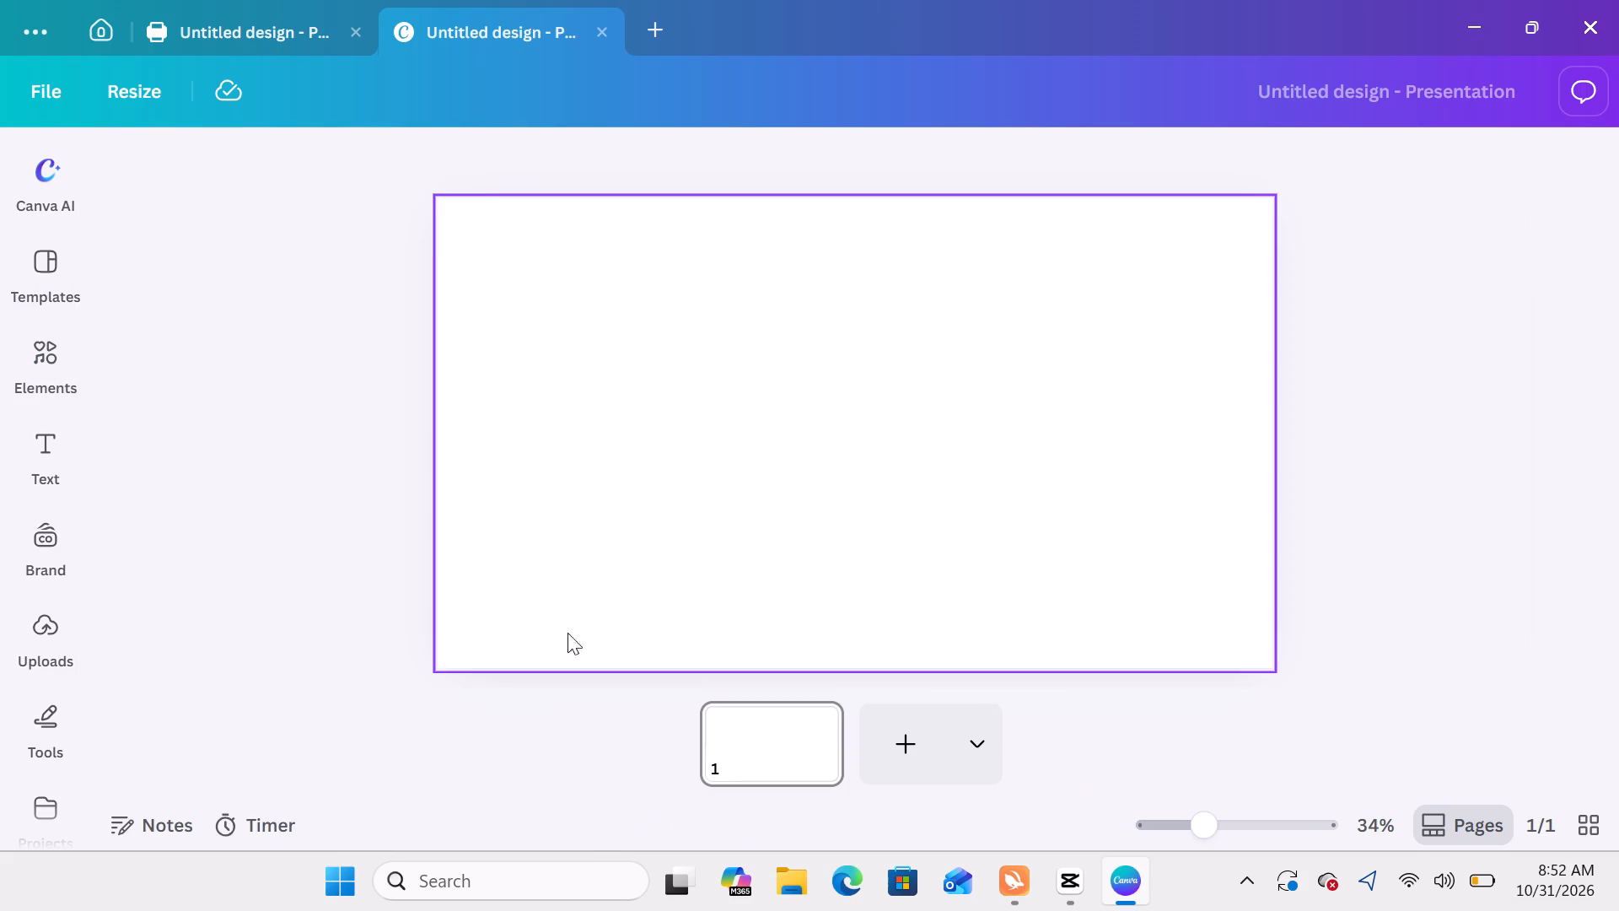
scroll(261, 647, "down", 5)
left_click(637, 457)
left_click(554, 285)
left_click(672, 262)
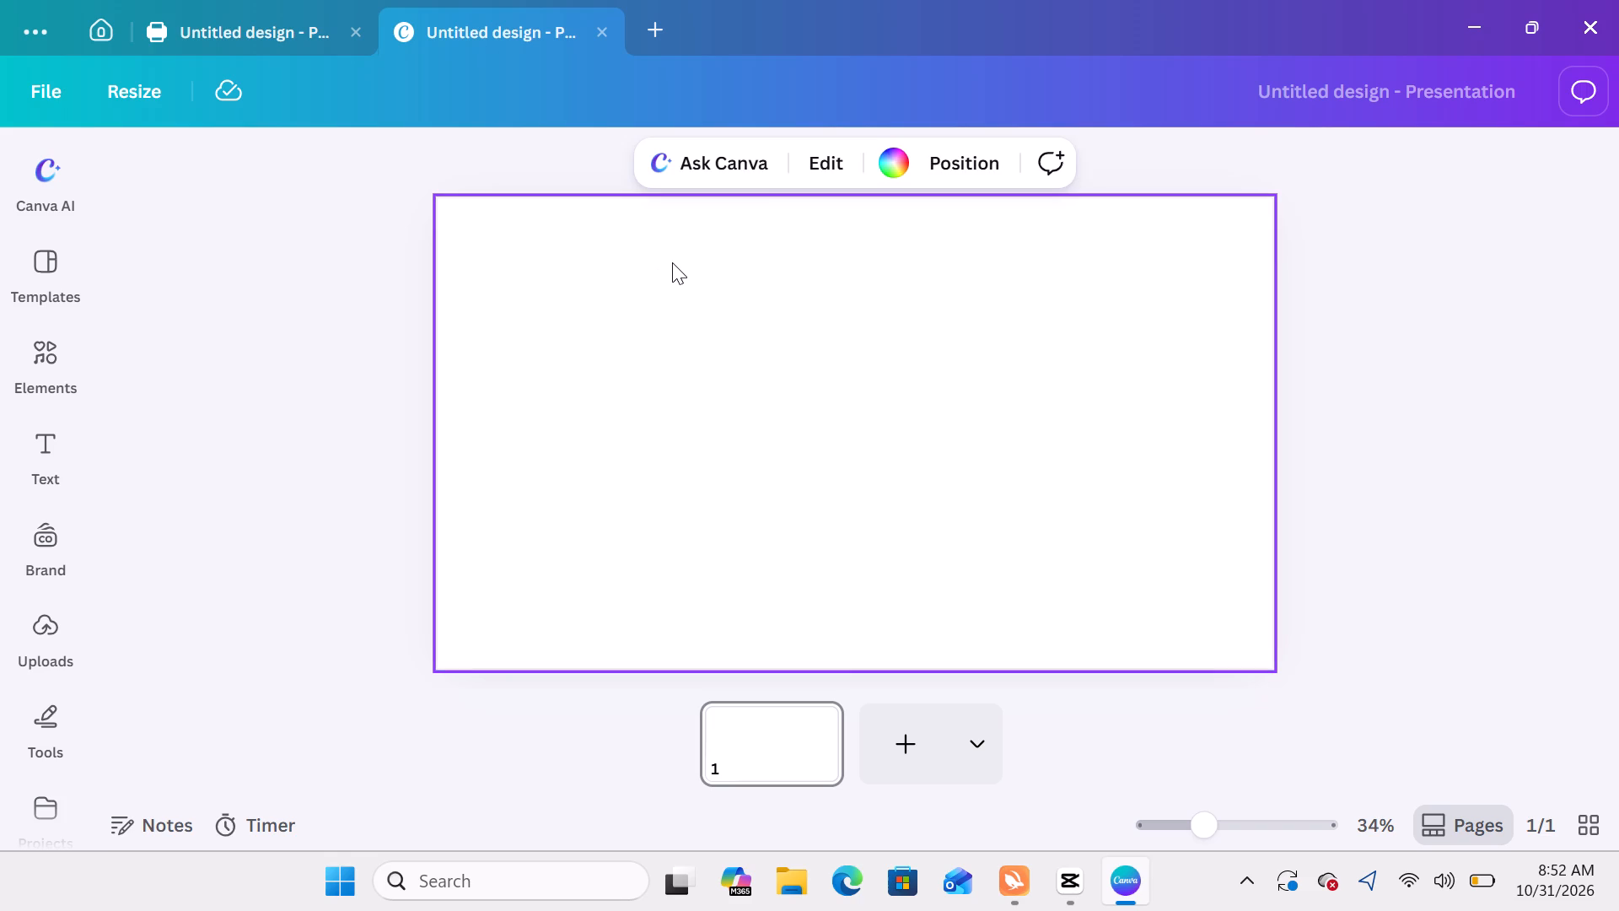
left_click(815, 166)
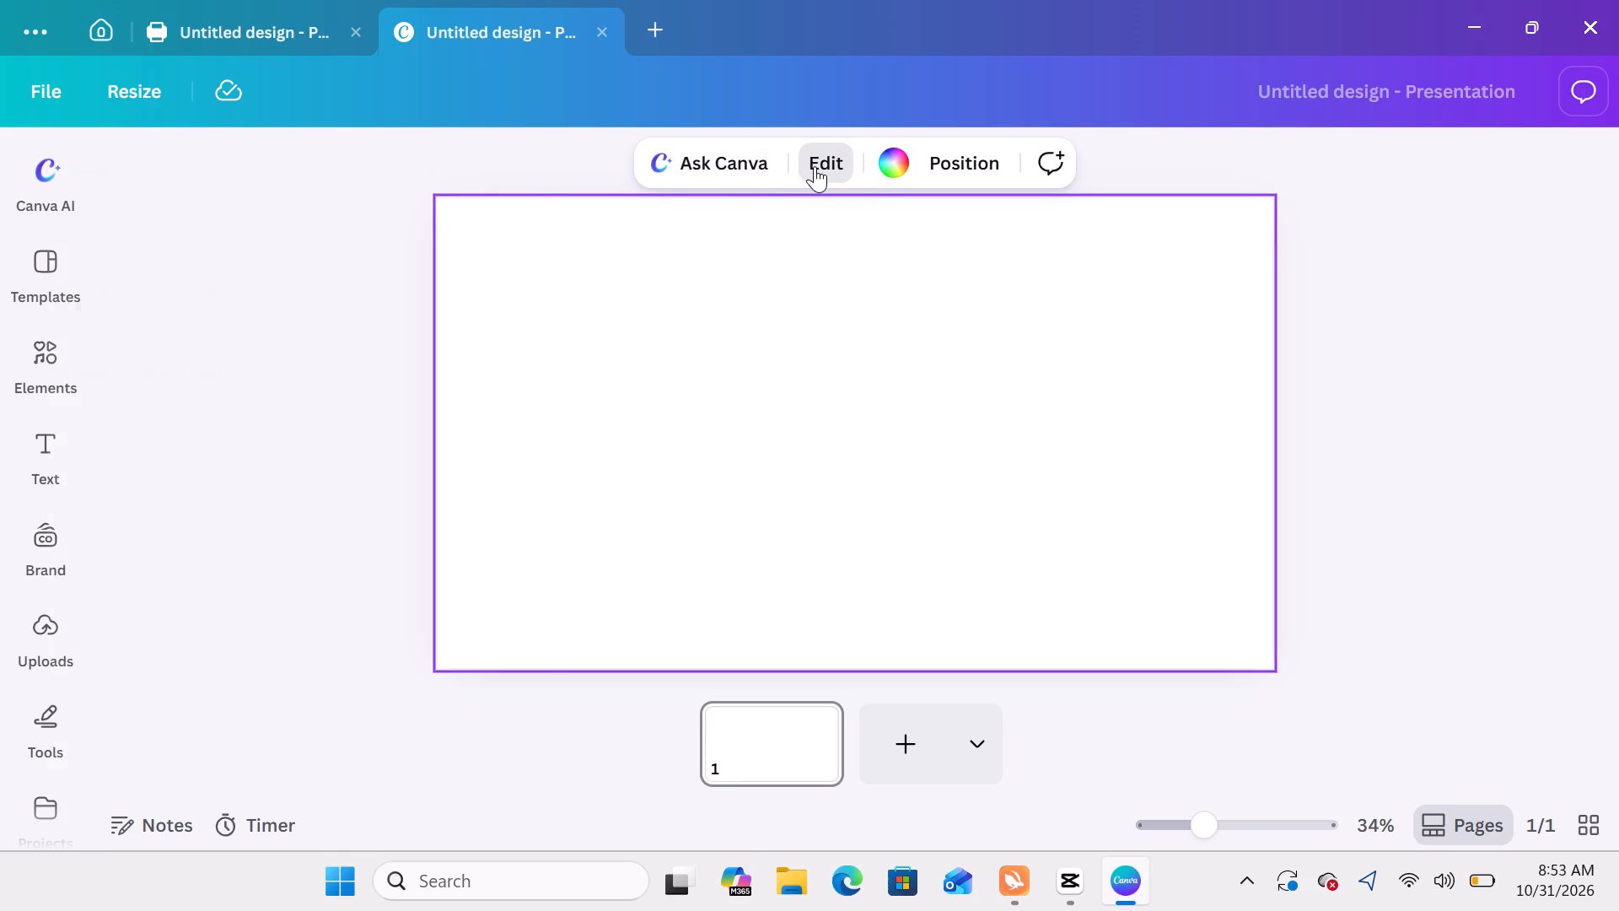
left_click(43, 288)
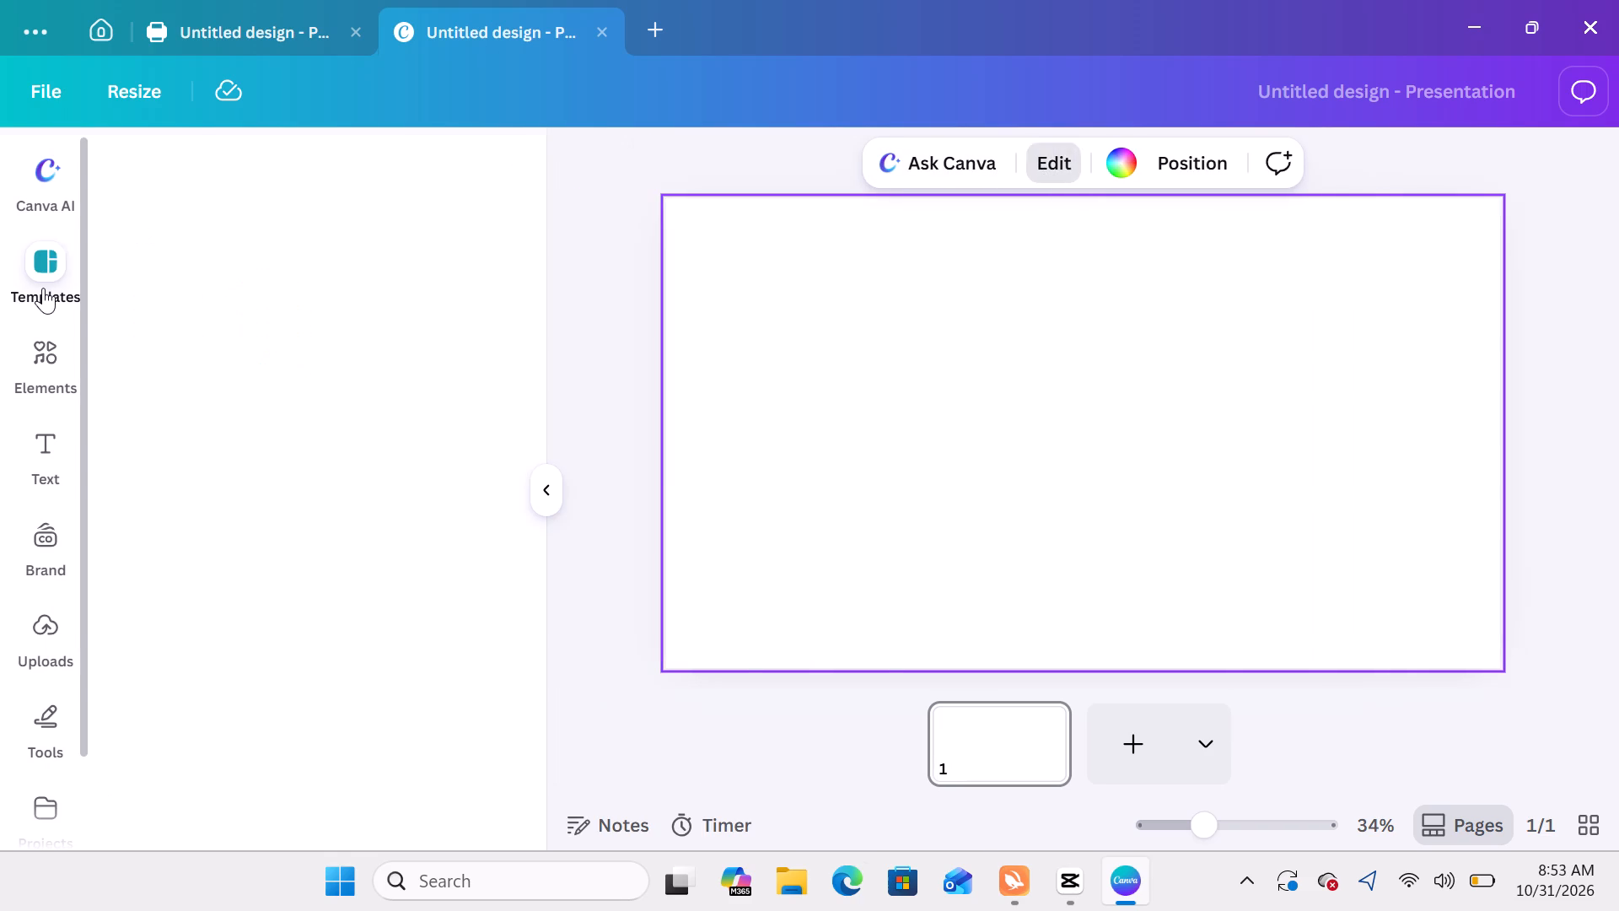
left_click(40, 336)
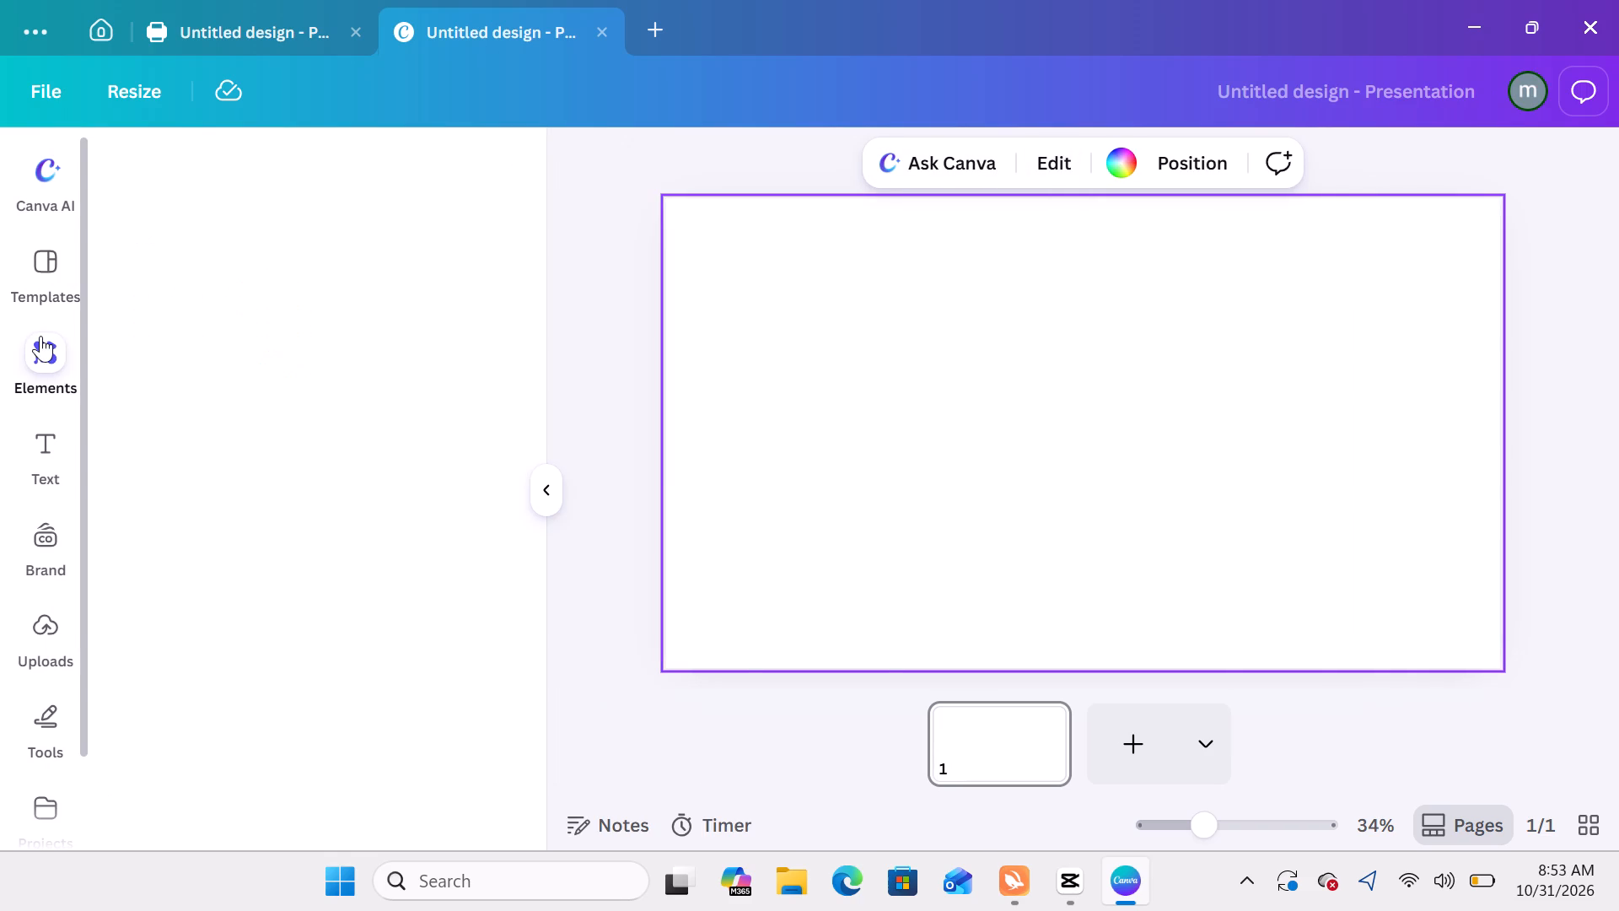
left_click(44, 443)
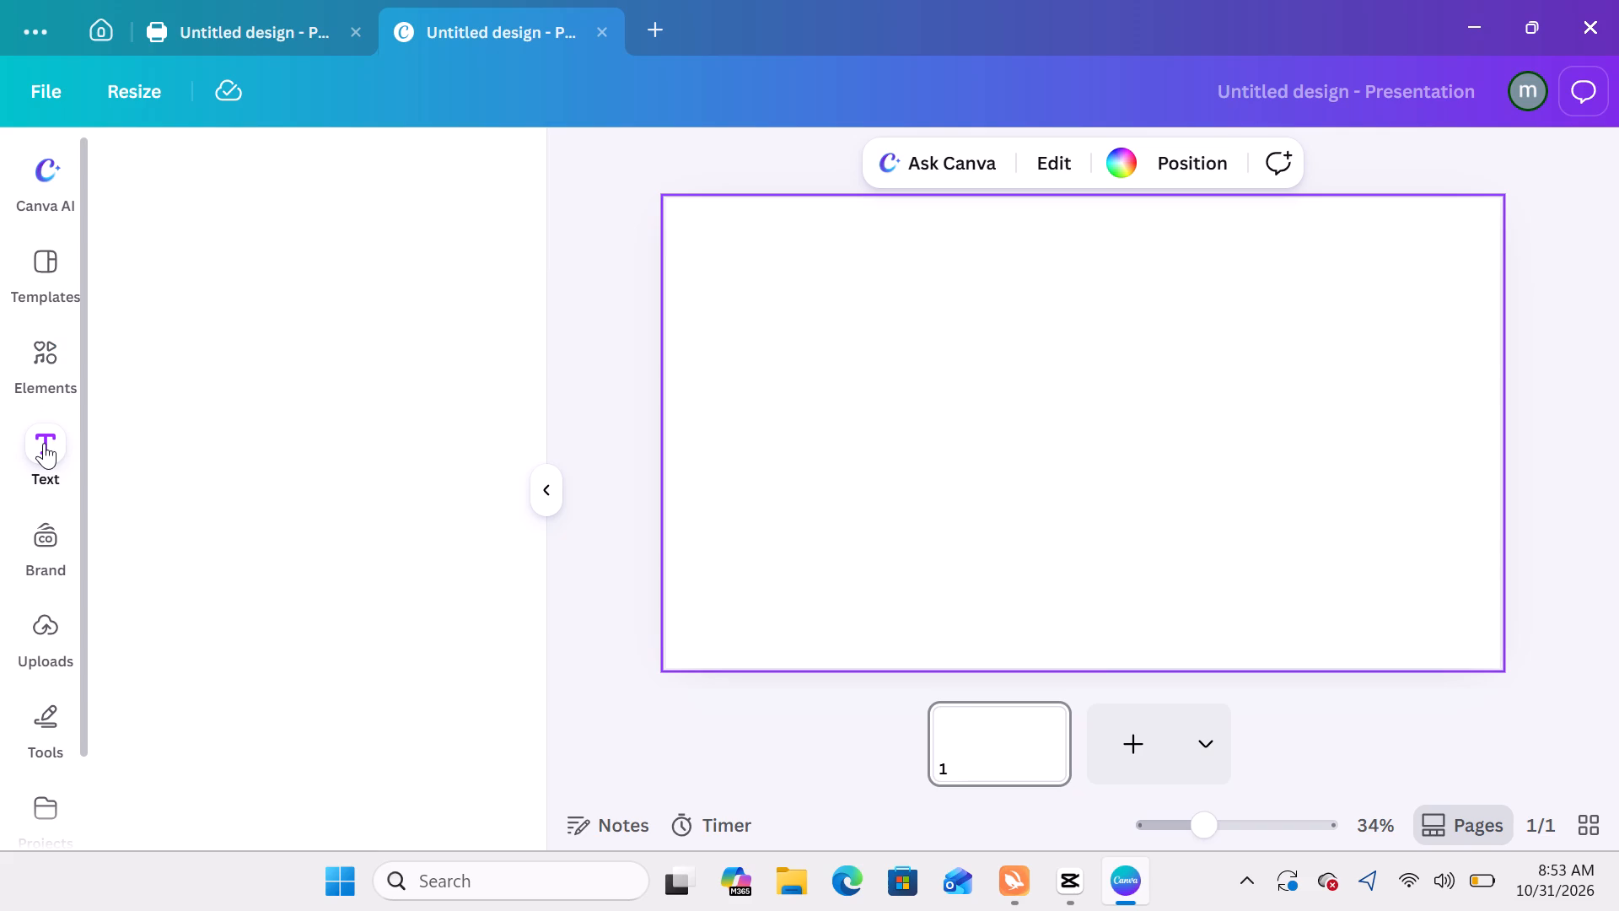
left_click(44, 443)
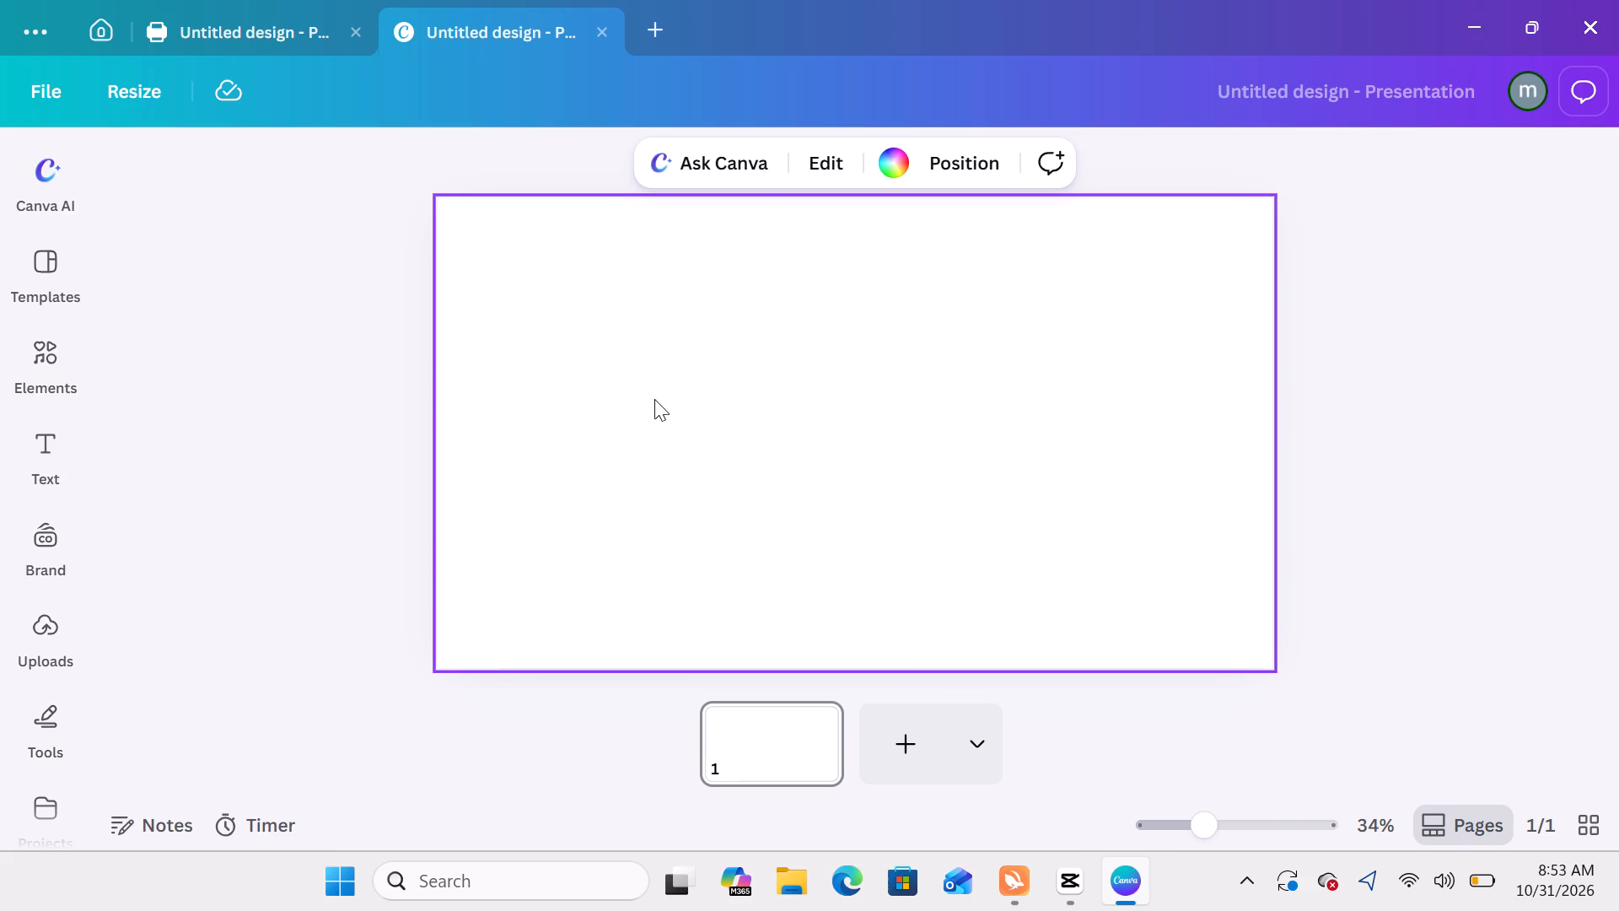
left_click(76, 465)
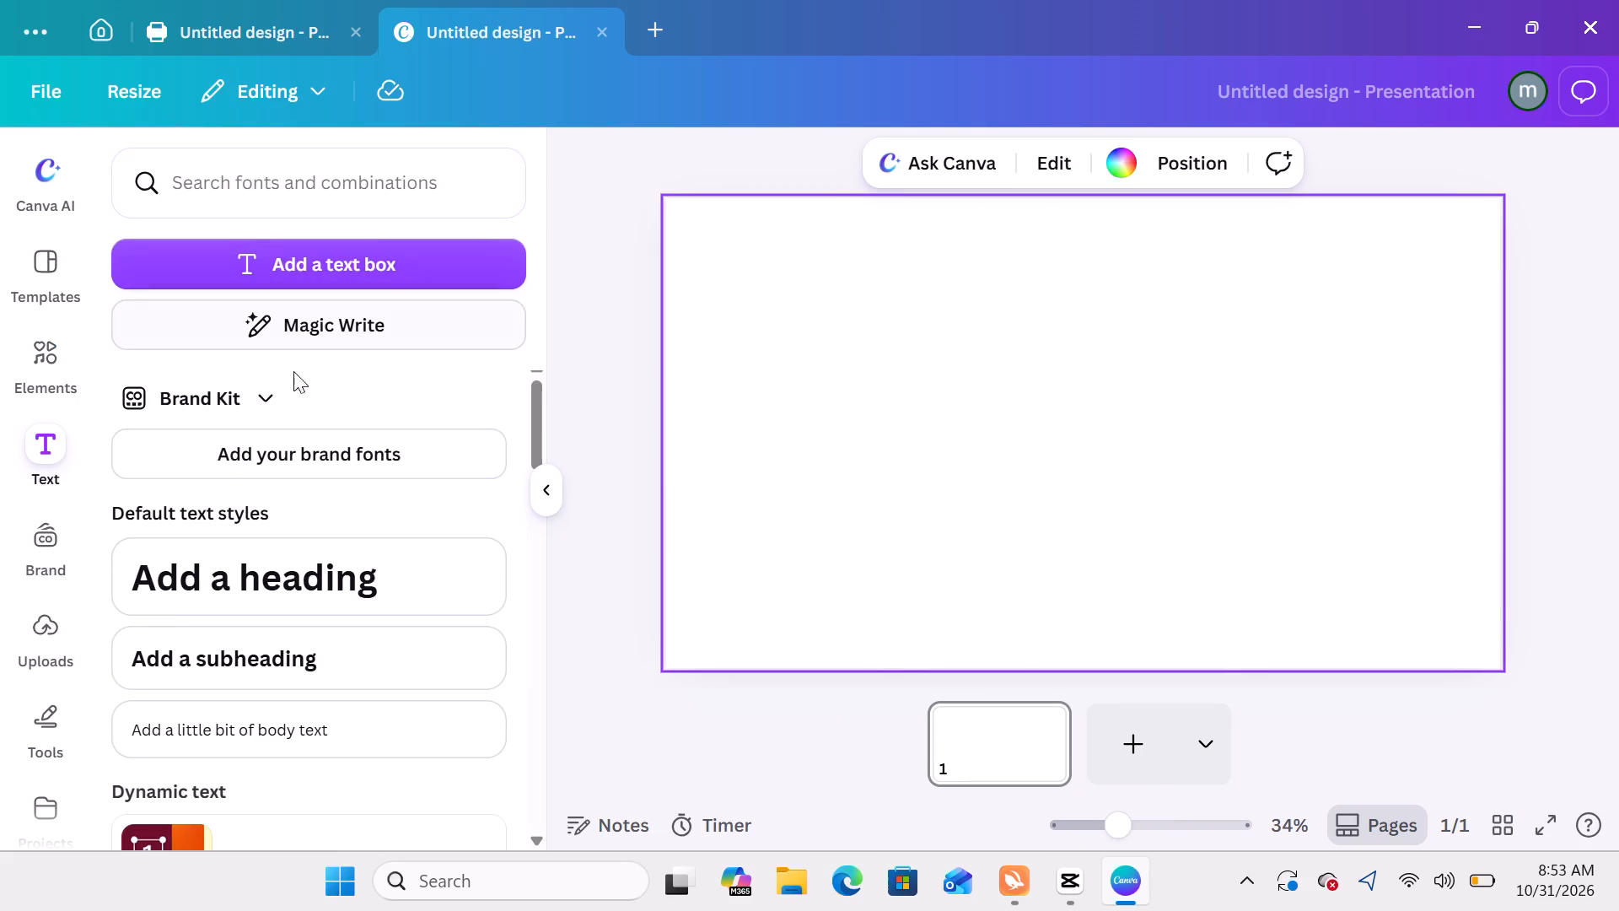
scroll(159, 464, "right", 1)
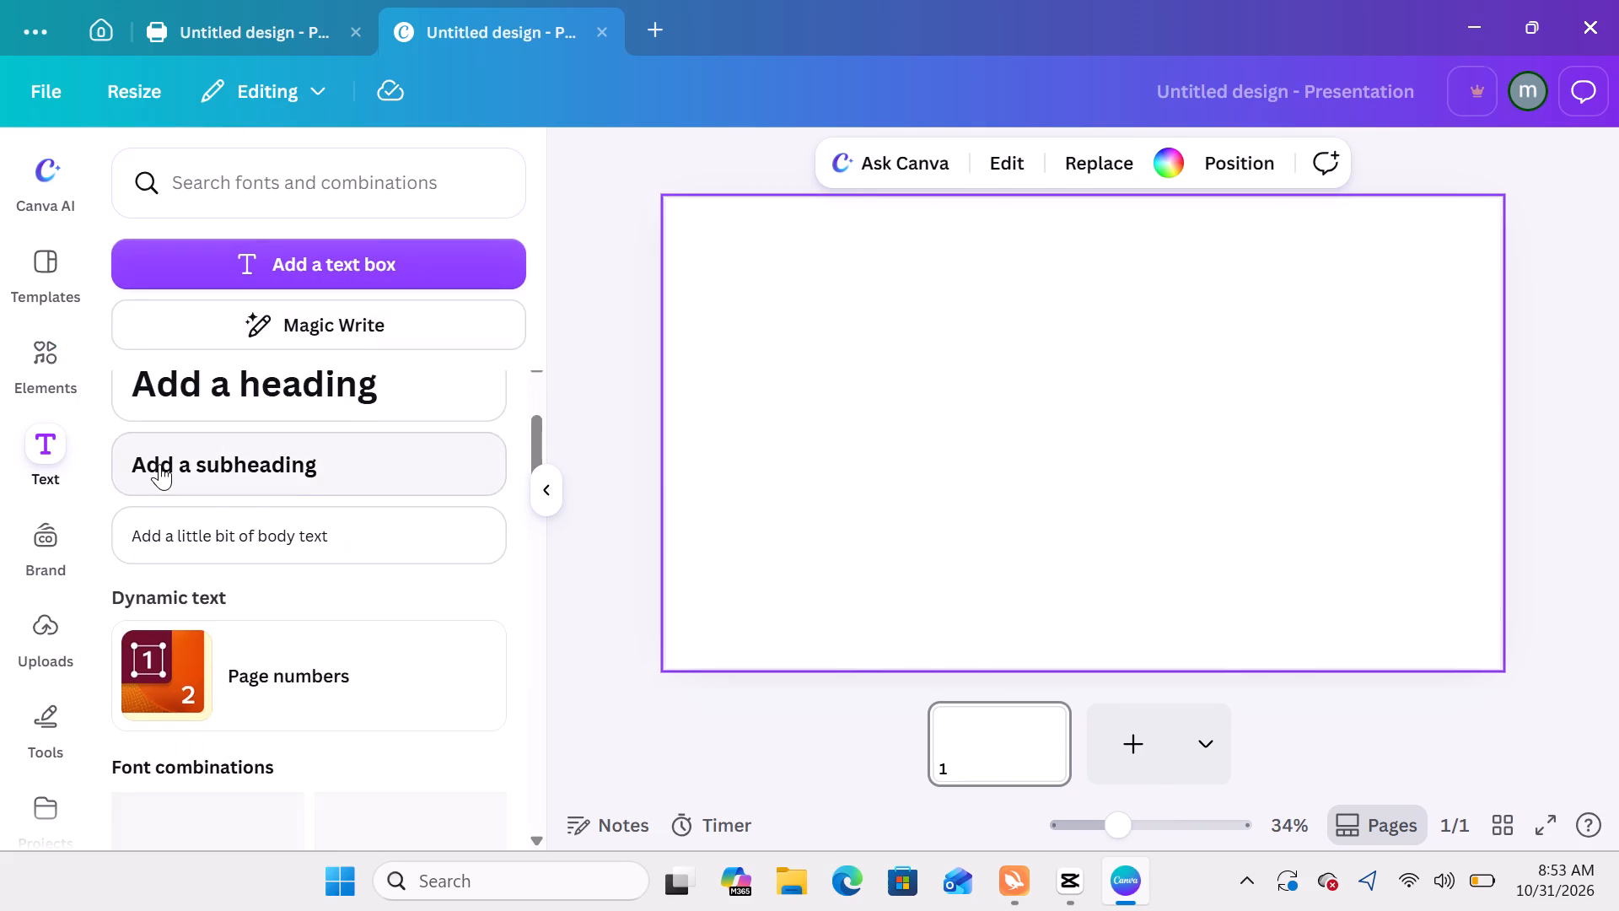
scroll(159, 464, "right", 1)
Upload the Vintage Coffee Café Doodle Wallpaper image from the Downloads folder and place it on the blank page.
left_click(22, 655)
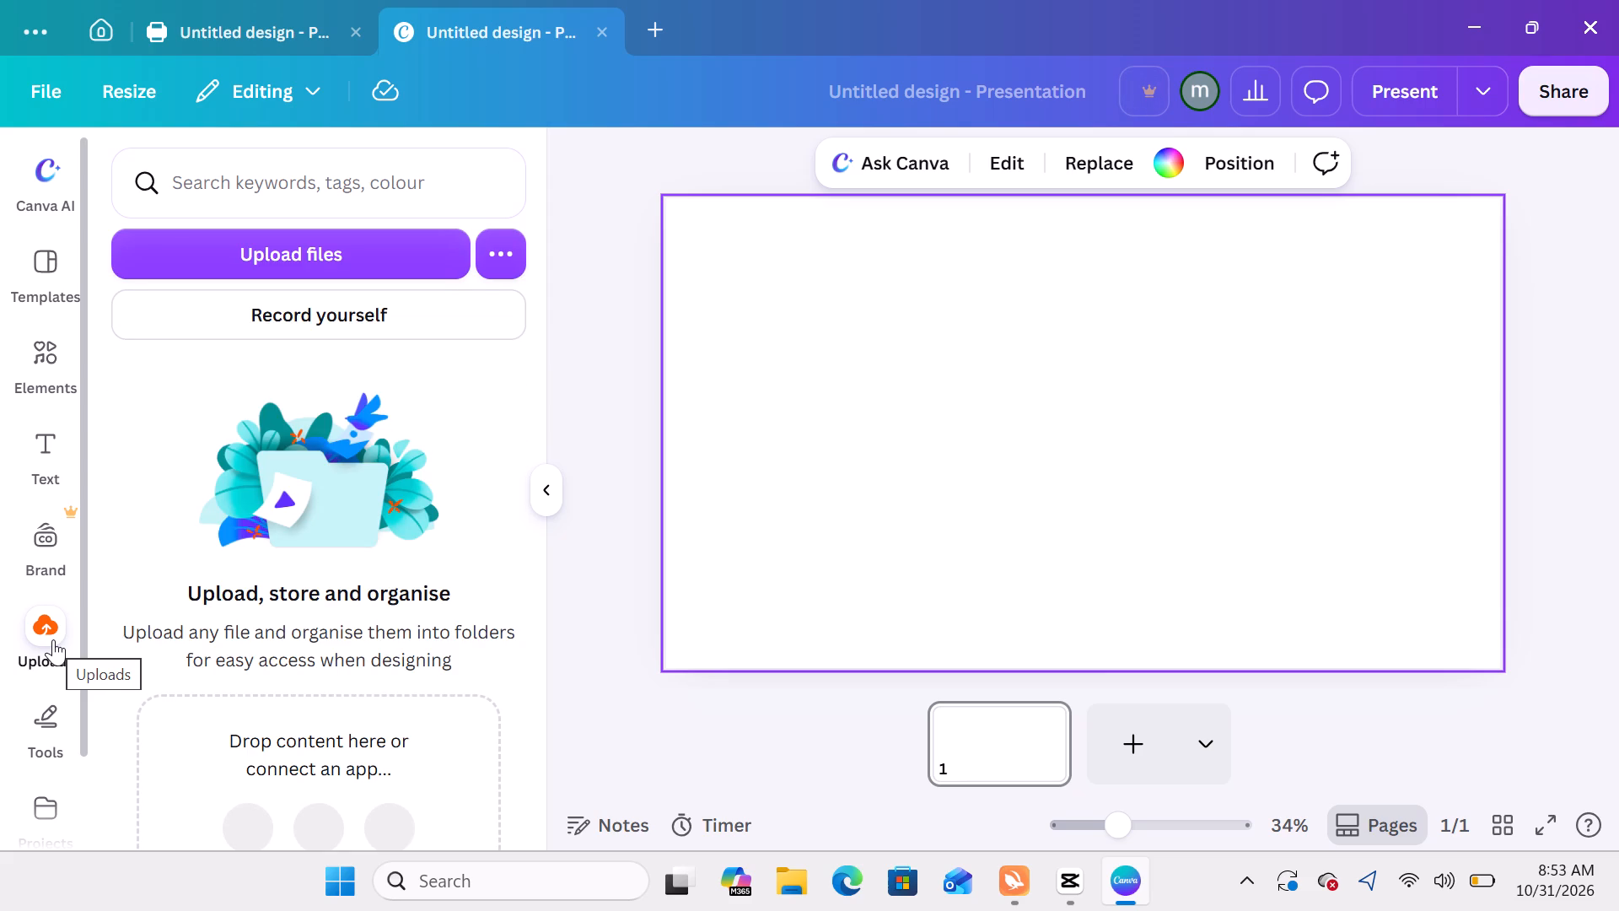
scroll(53, 639, "right", 1)
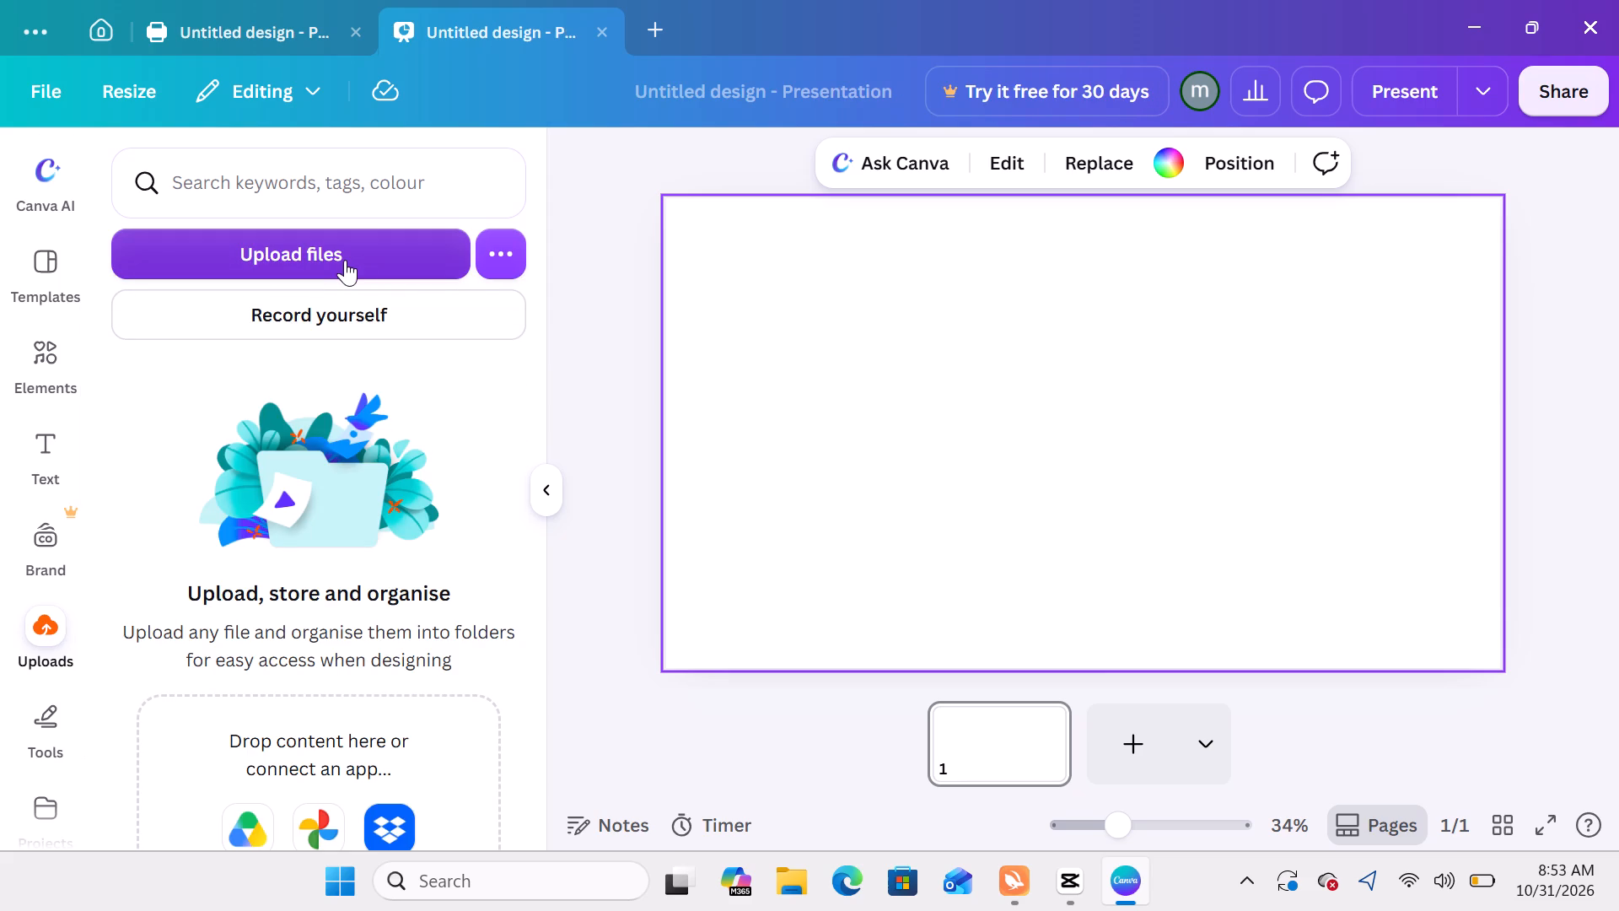
left_click(345, 260)
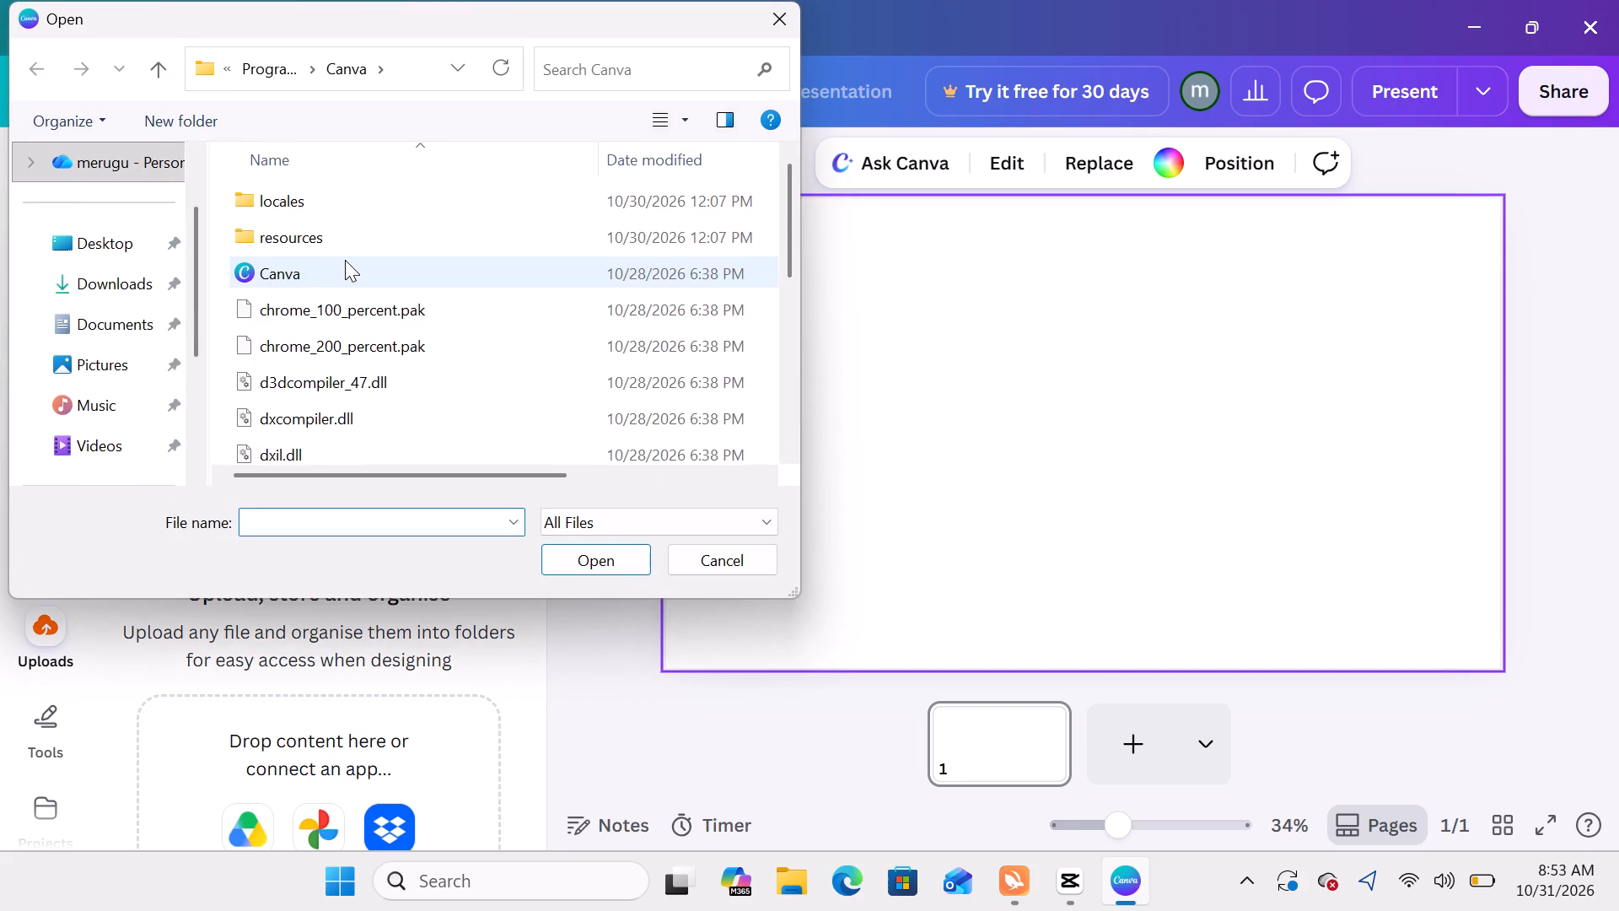
left_click(92, 298)
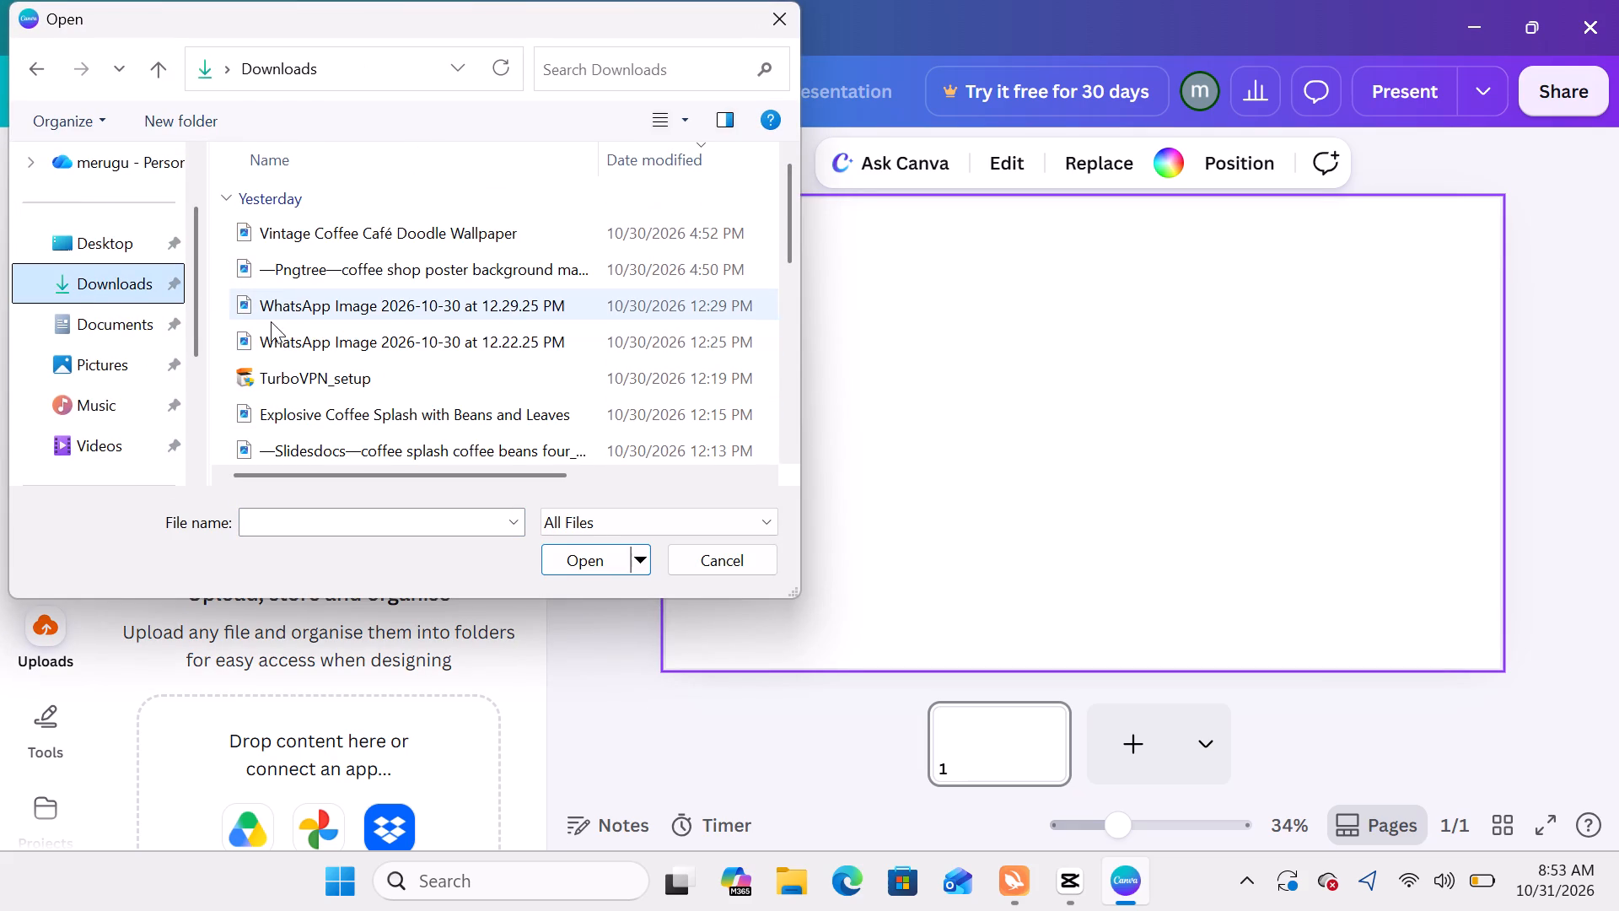
double_click(285, 233)
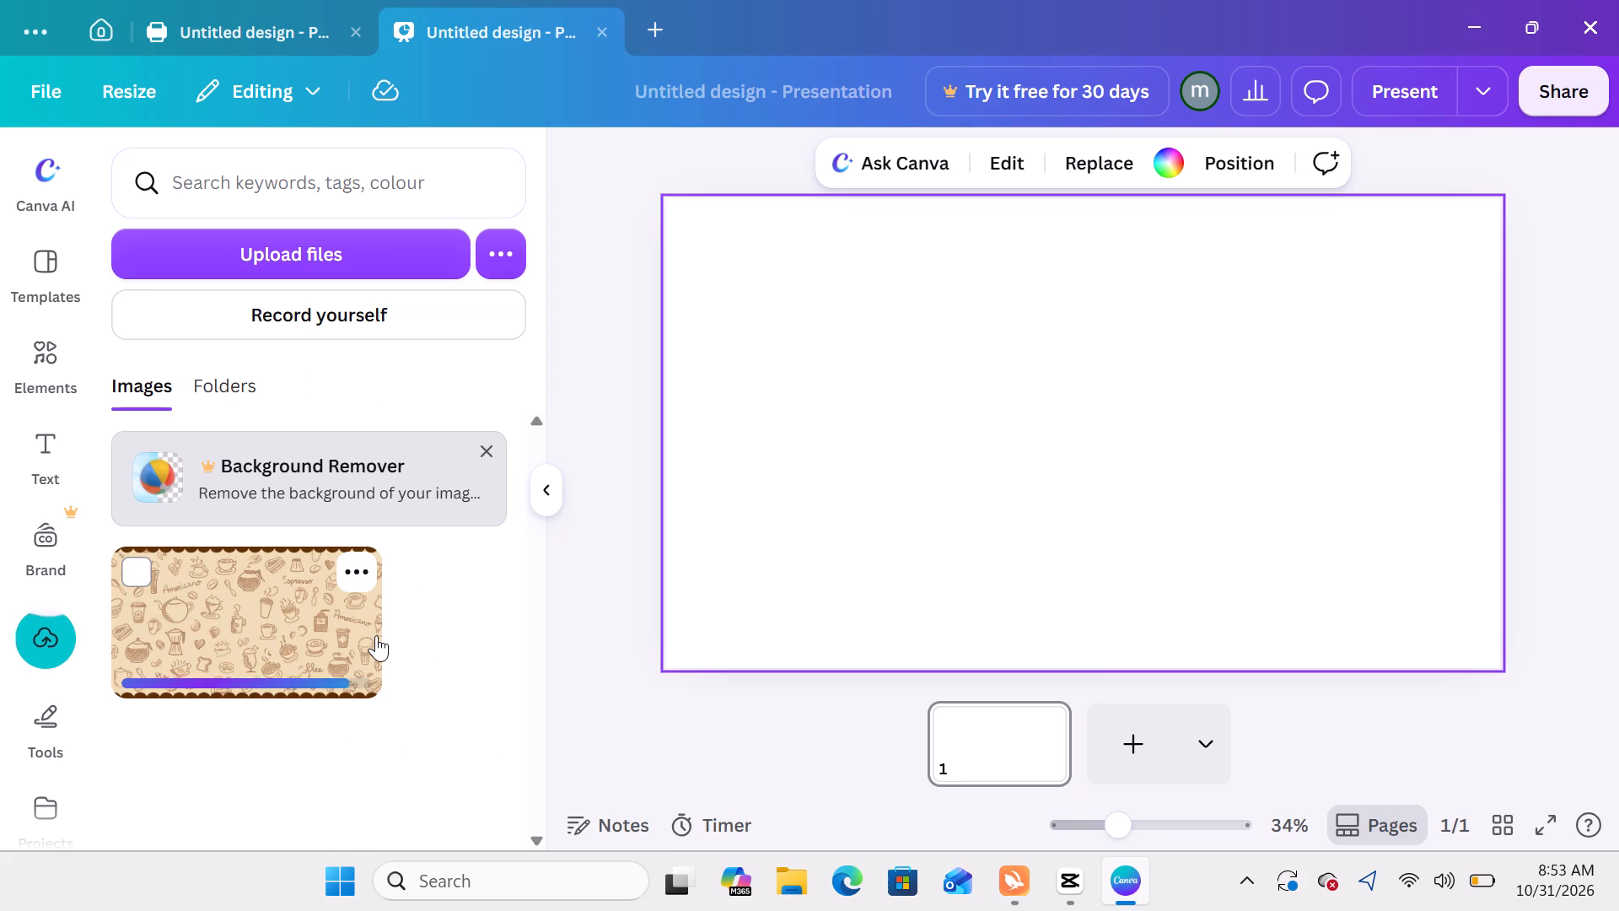
left_click(313, 603)
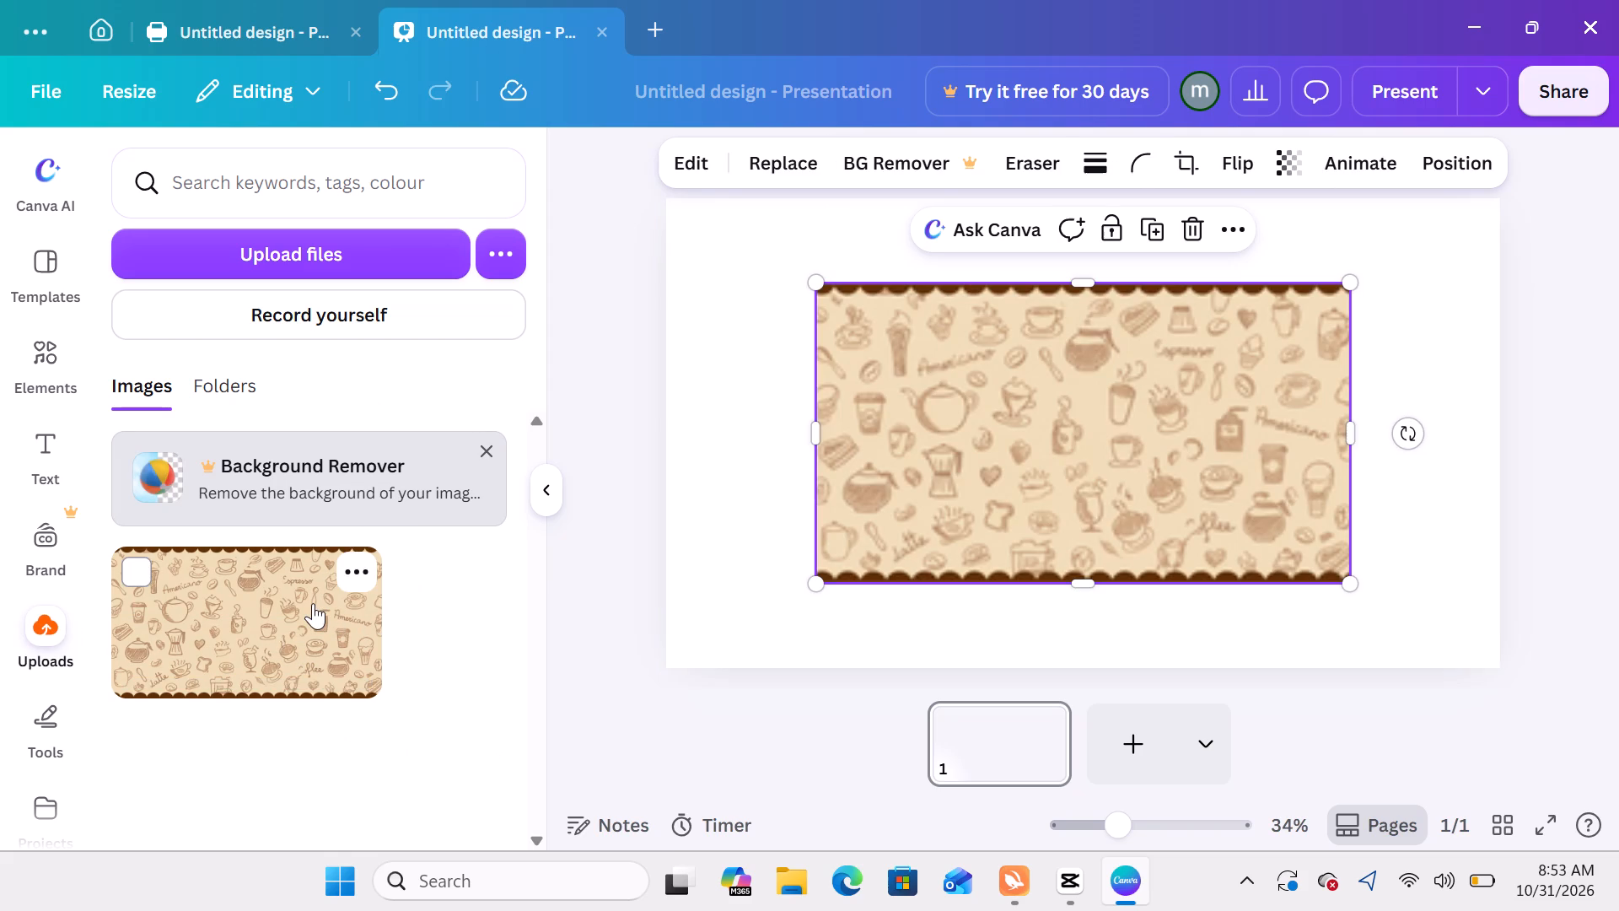
Enlarge the coffee doodle wallpaper from its opposite corners until it covers the whole page, and deselect it.
left_click(1245, 344)
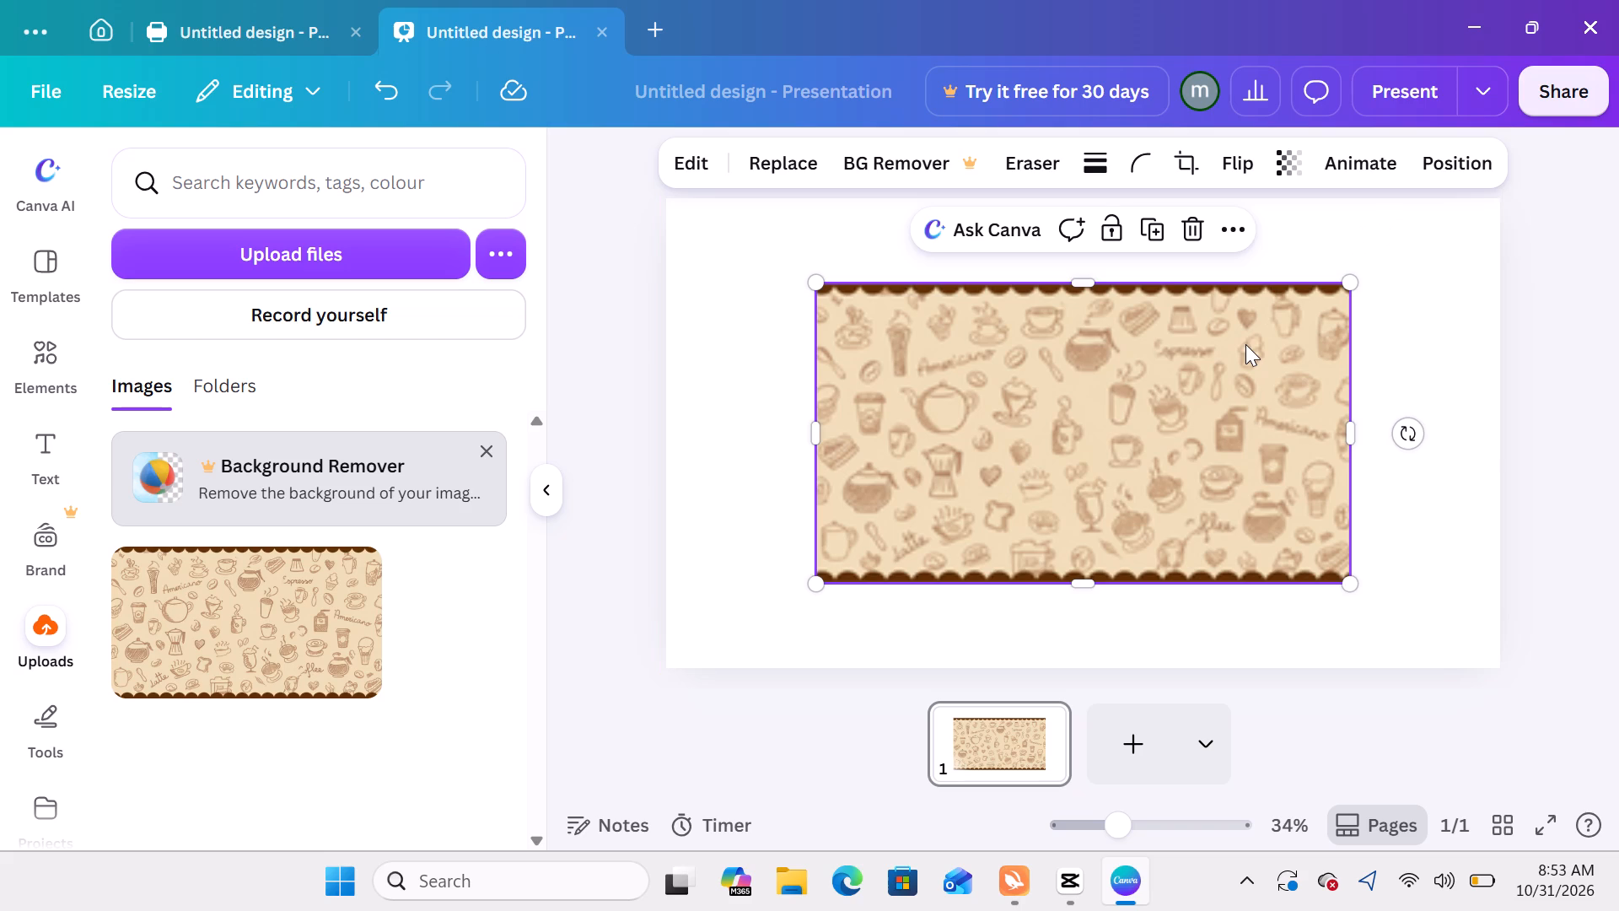
scroll(1251, 337, "down", 1)
left_click(1288, 303)
scroll(1288, 303, "down", 2)
left_click_drag(1340, 278, 1466, 173)
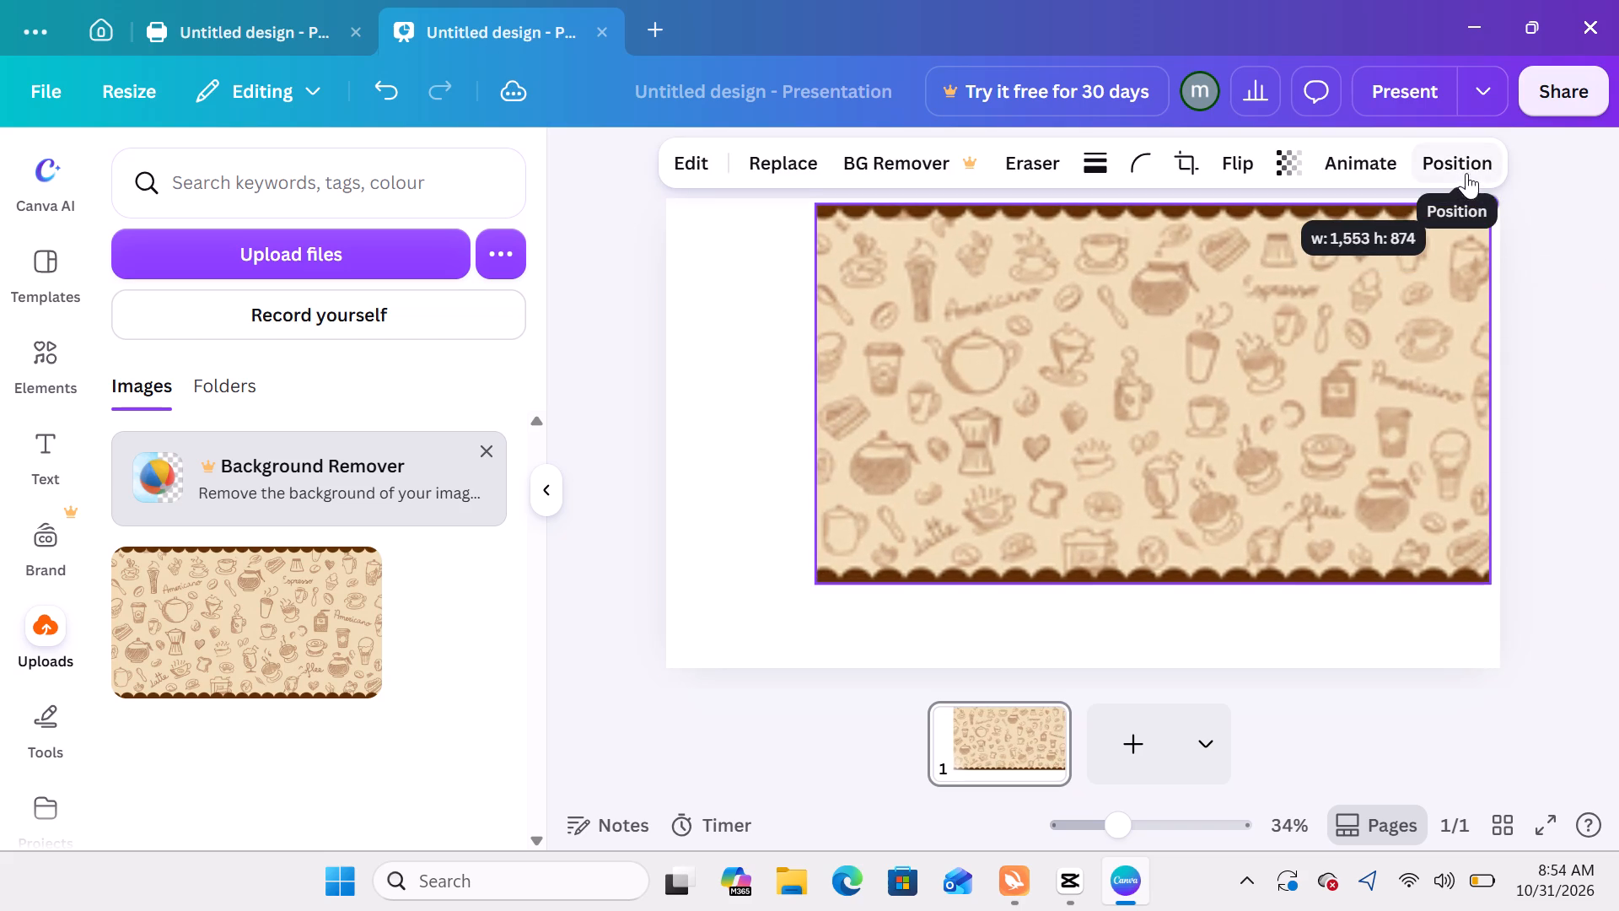
left_click_drag(1466, 173, 1474, 161)
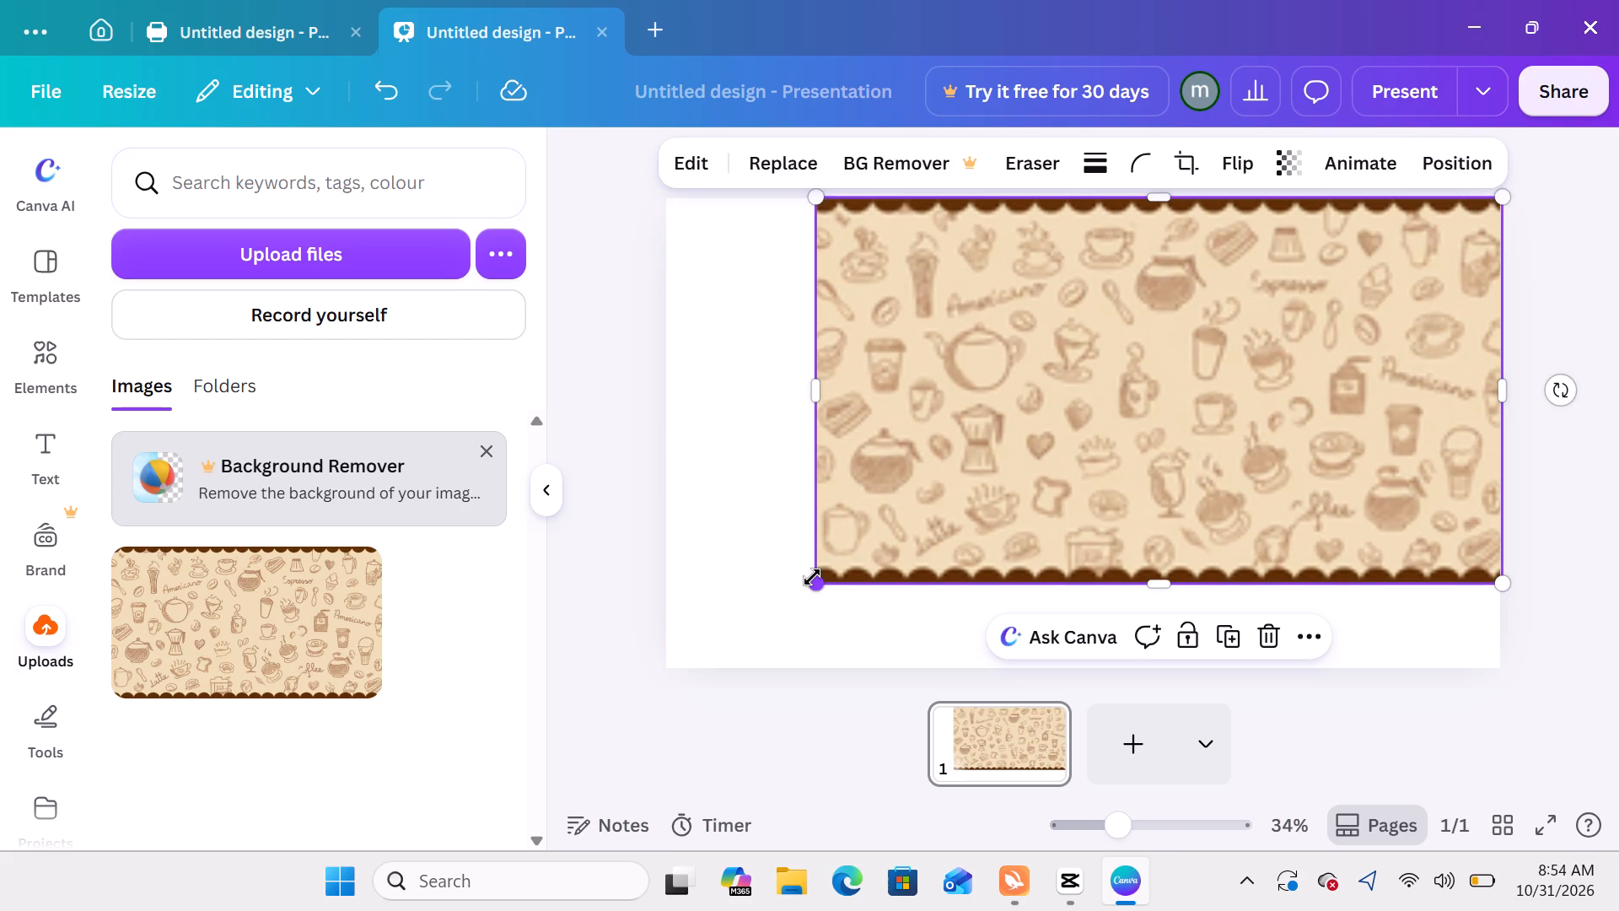
left_click_drag(812, 577, 665, 638)
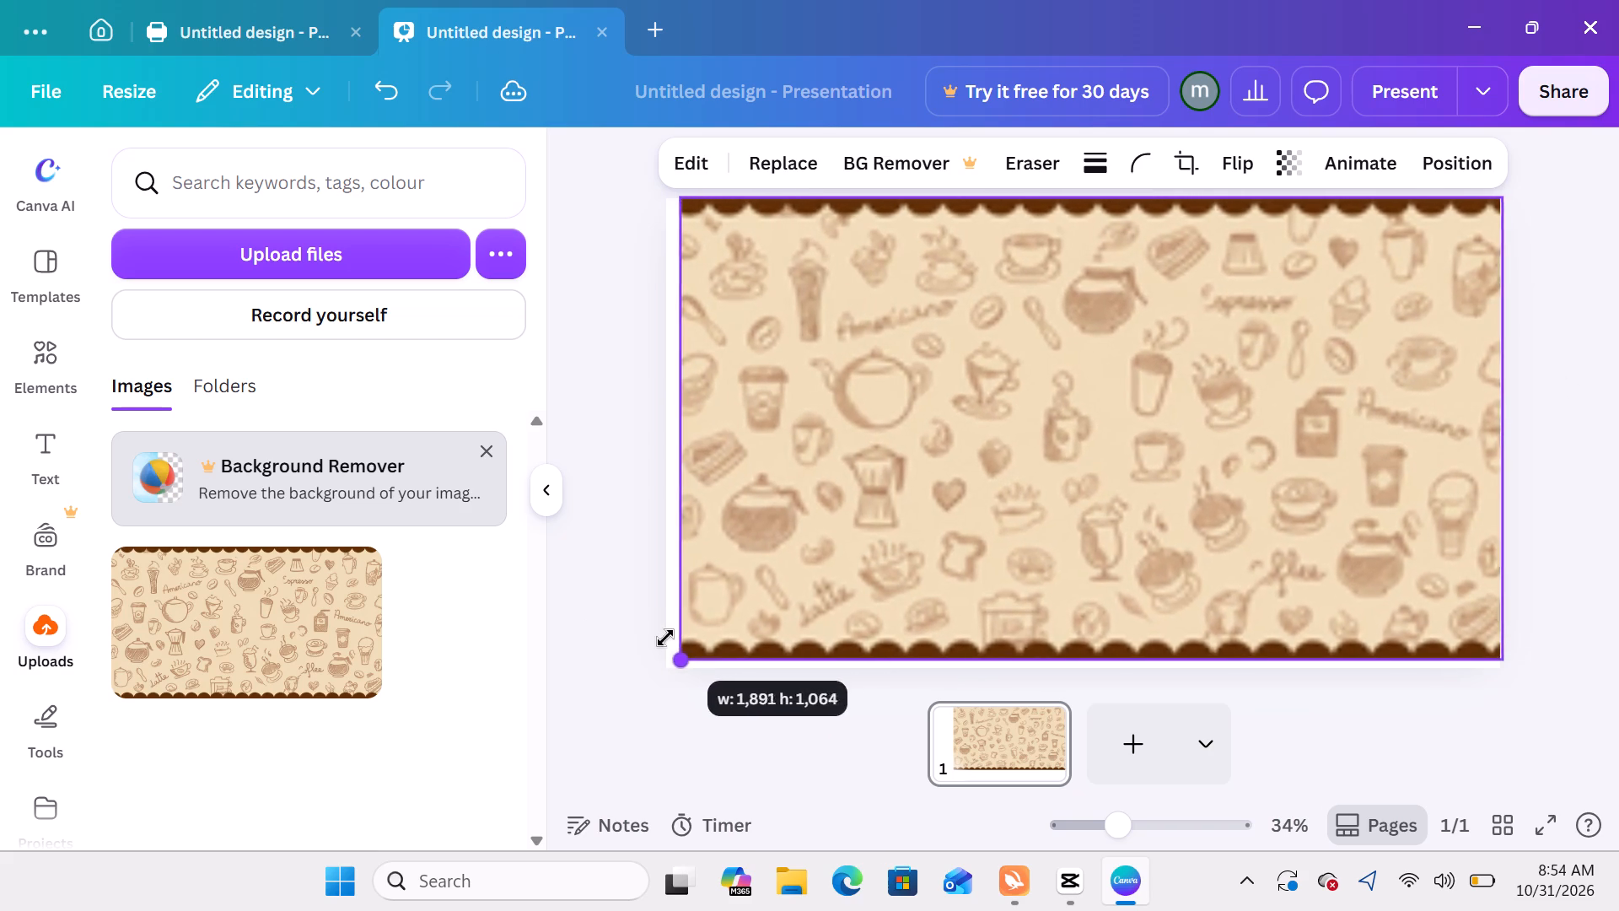
left_click_drag(665, 638, 652, 644)
left_click(1014, 434)
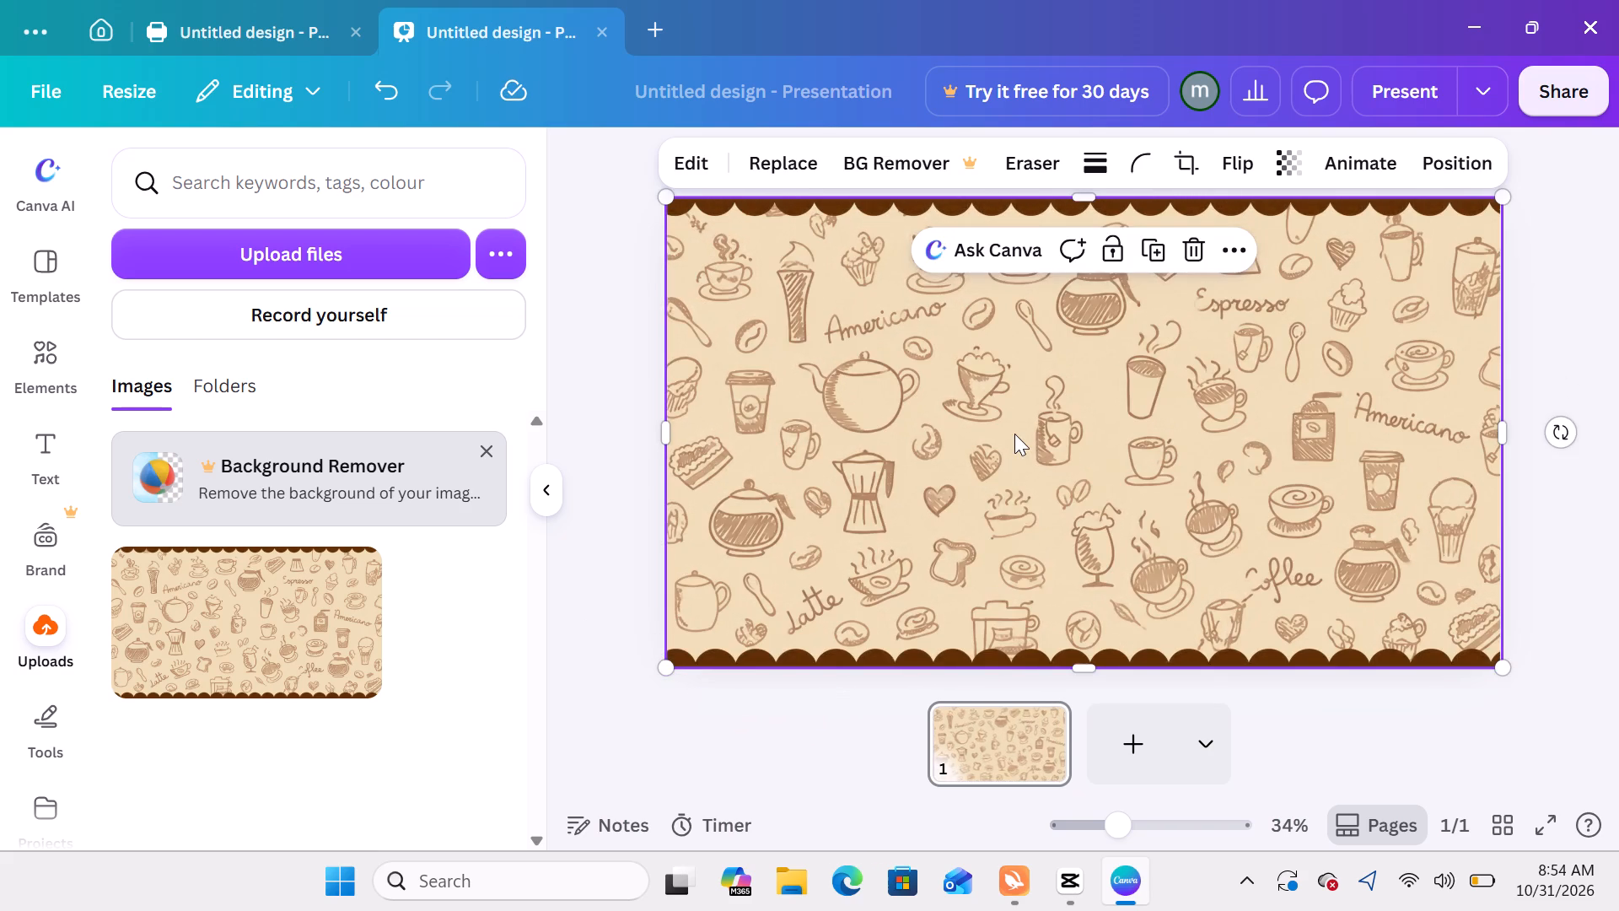
left_click(515, 643)
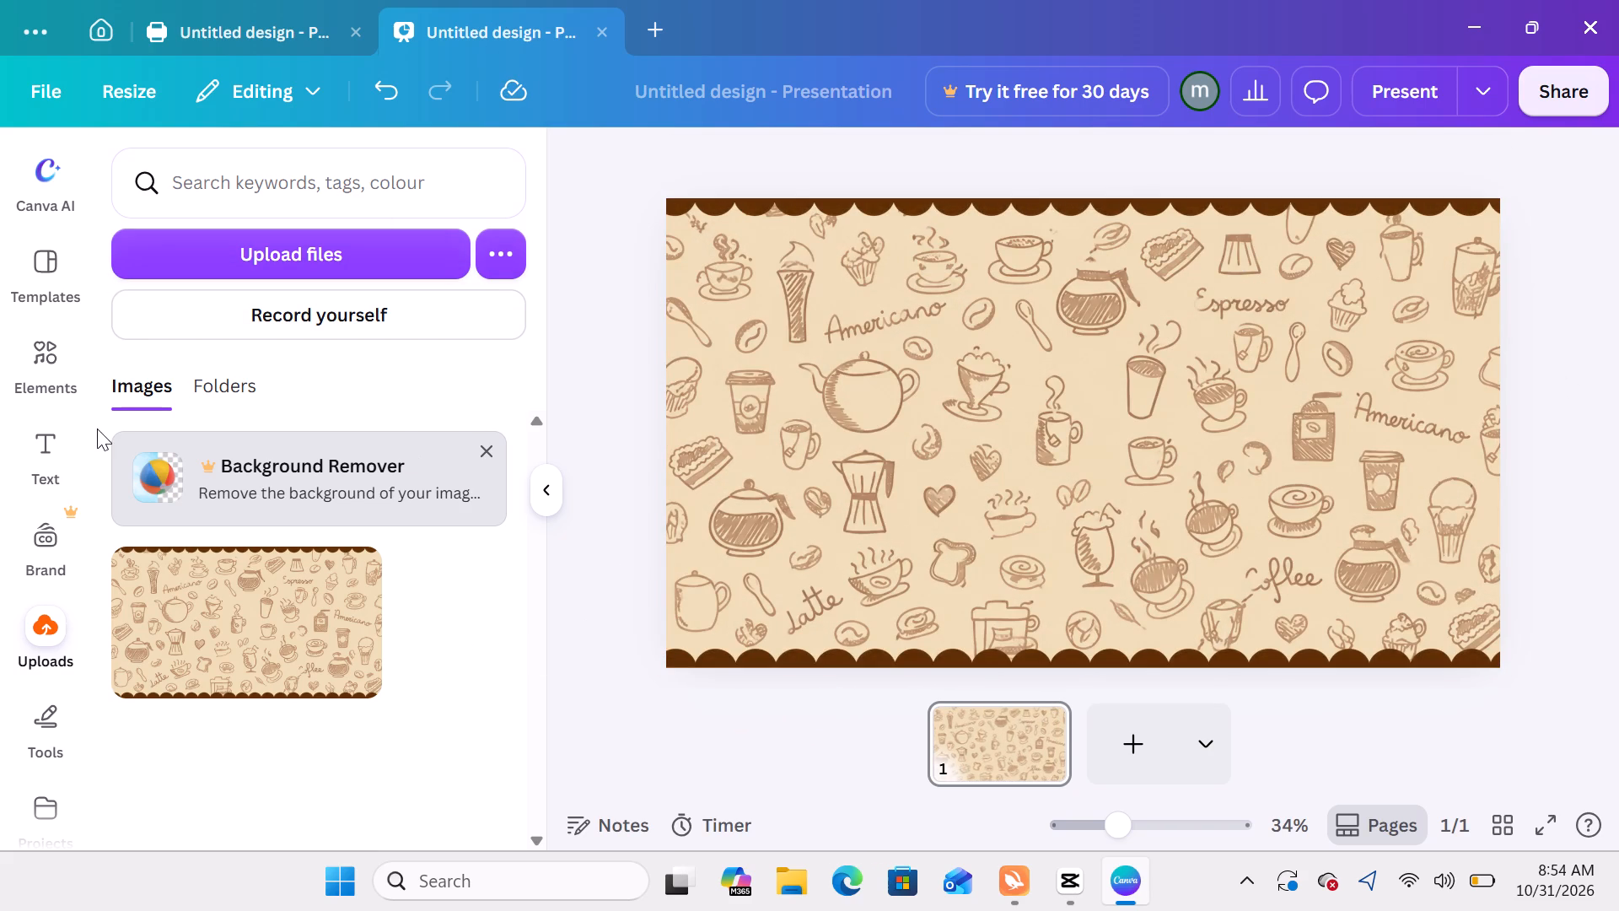
Upload the image of the red-turbaned mascot holding a cup and place it over the doodle background.
left_click(213, 274)
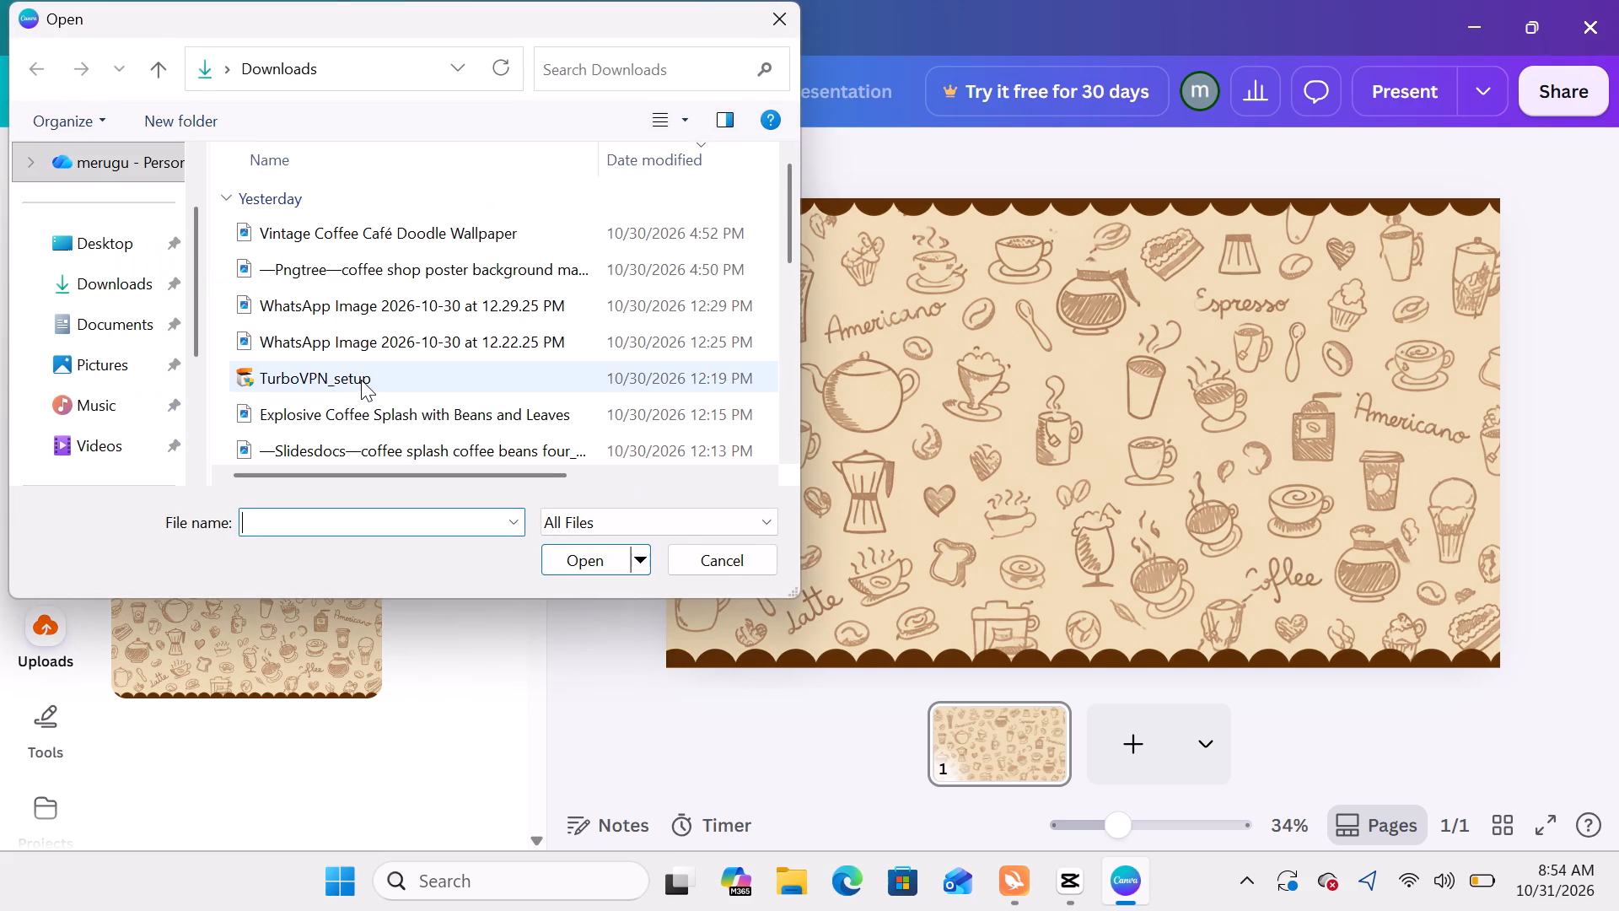
Upload WhatsApp Image 2026-10-30 at 12.22.25 PM from the Downloads folder and place the turbaned mascot picture over the doodle background.
scroll(429, 385, "down", 1)
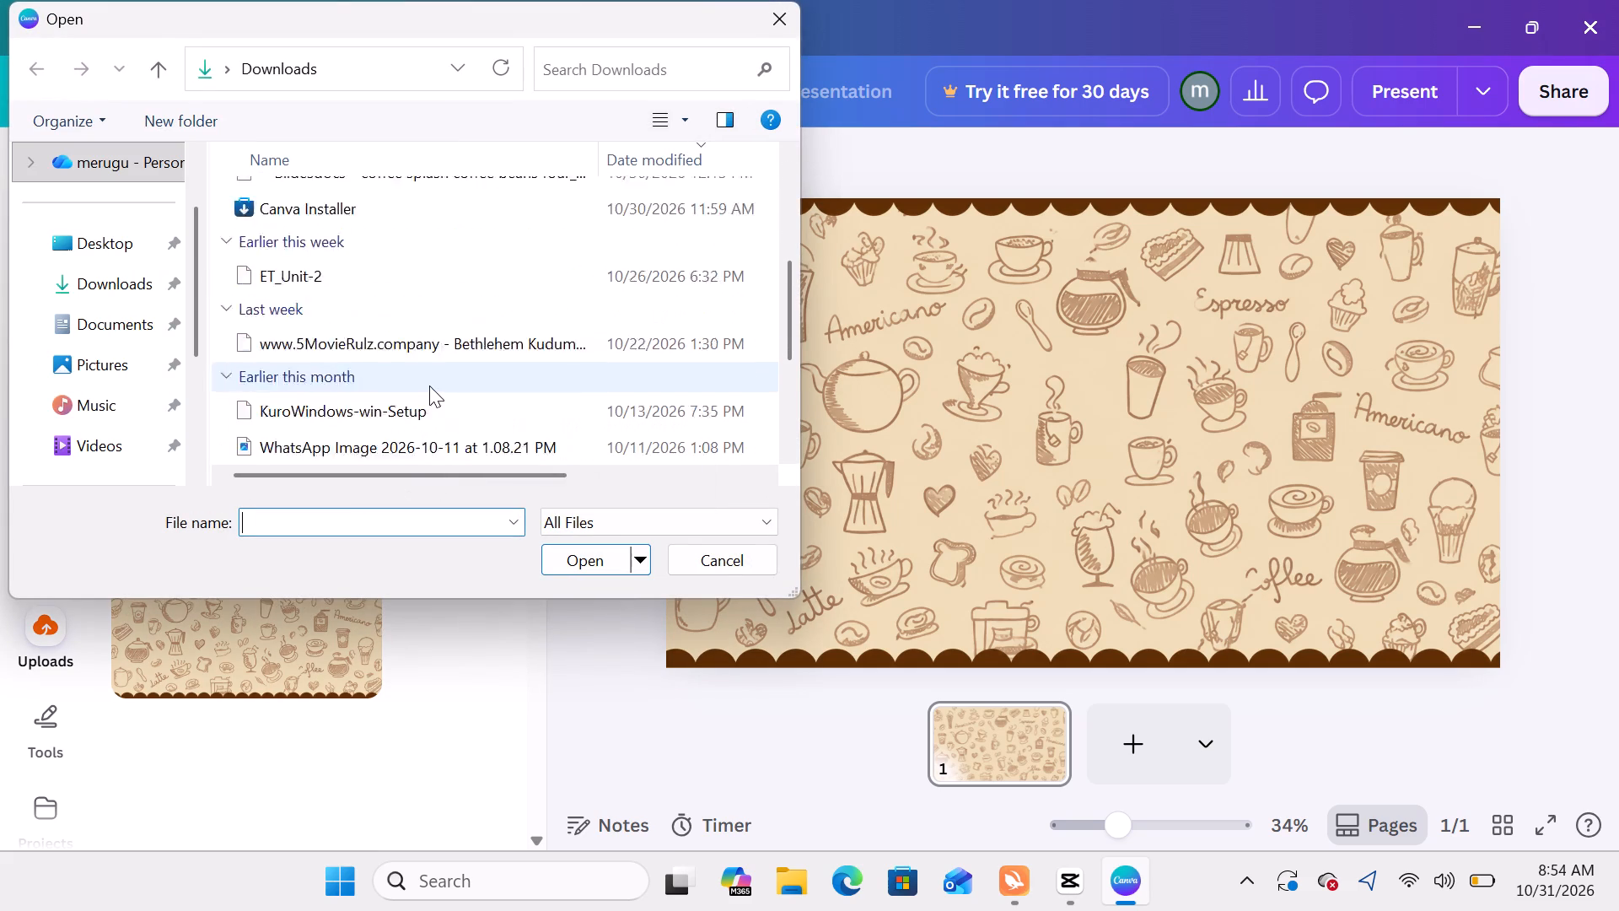
scroll(429, 385, "down", 1)
scroll(429, 385, "up", 3)
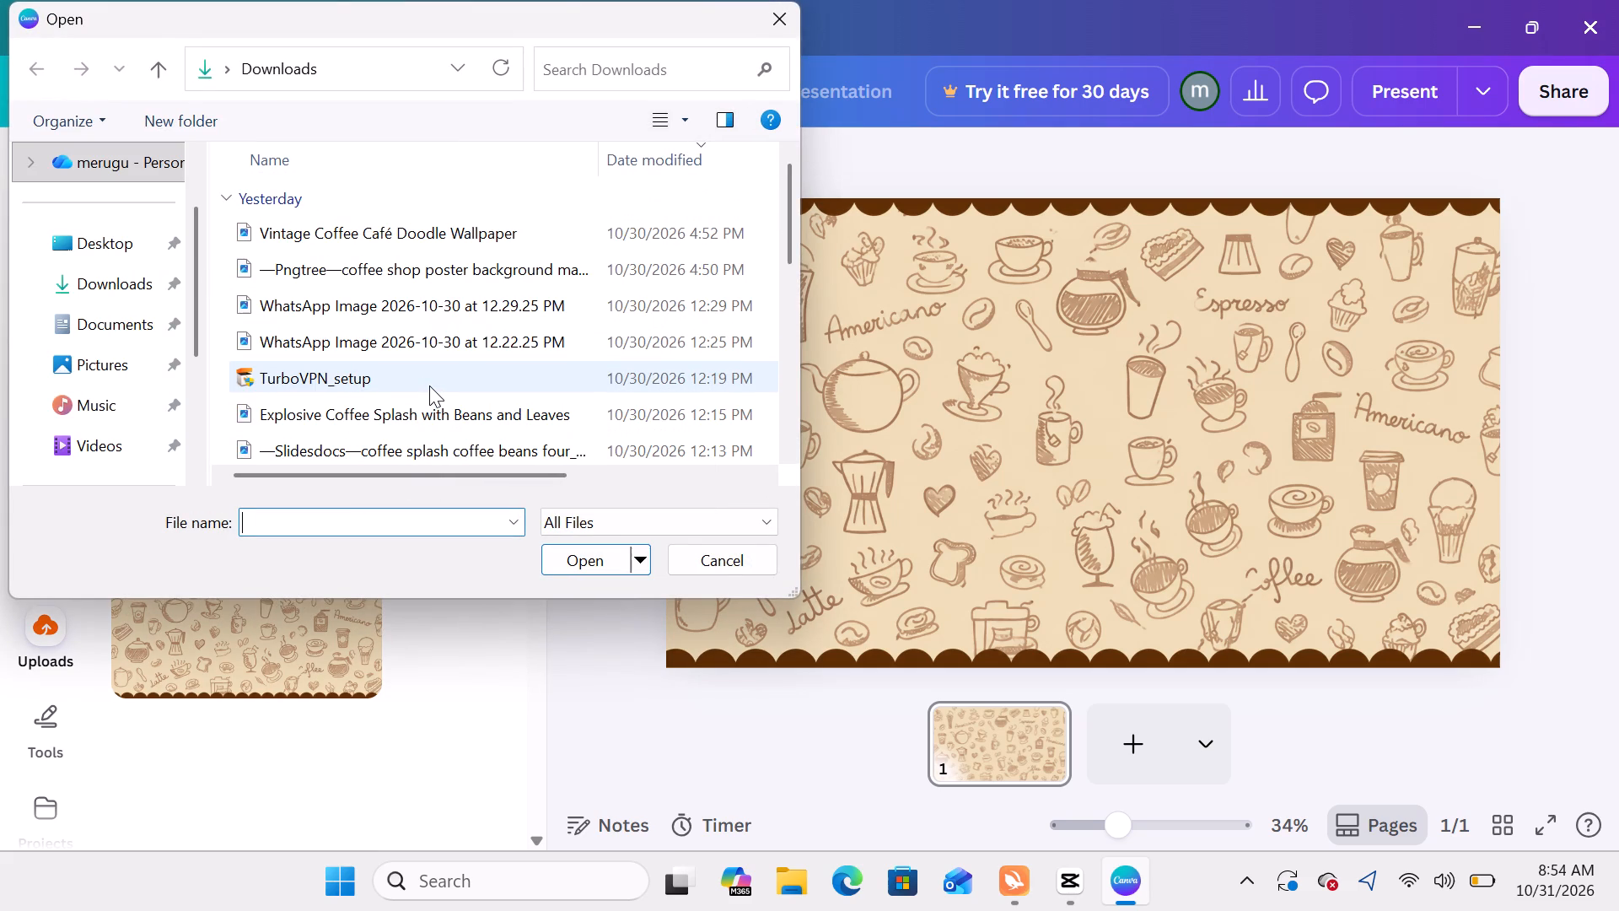
left_click(1482, 23)
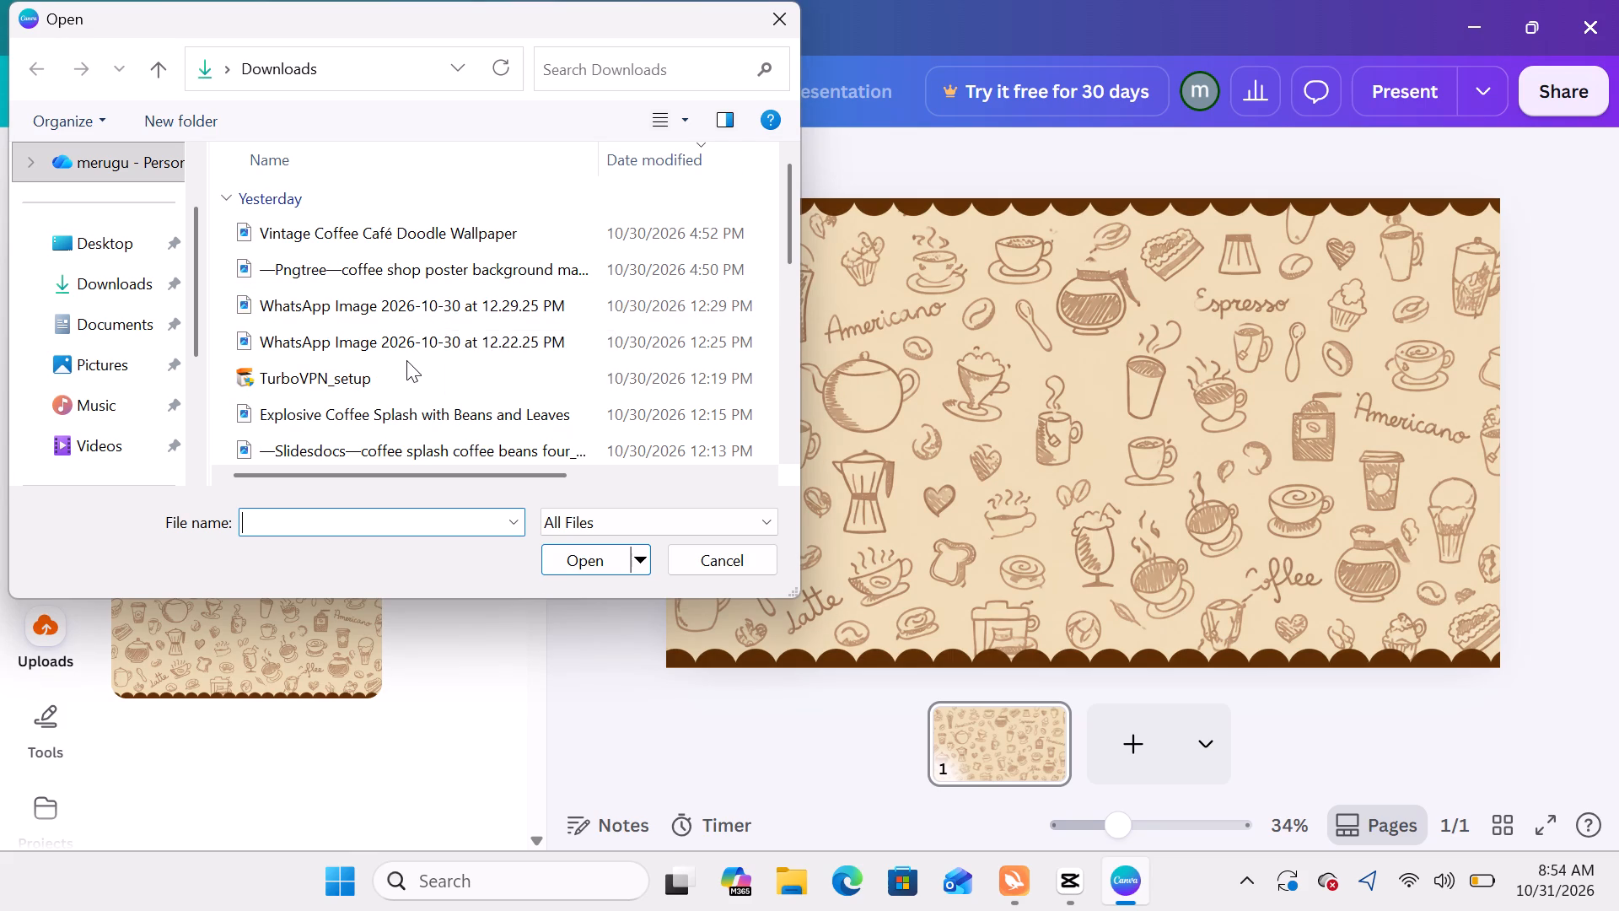
double_click(428, 350)
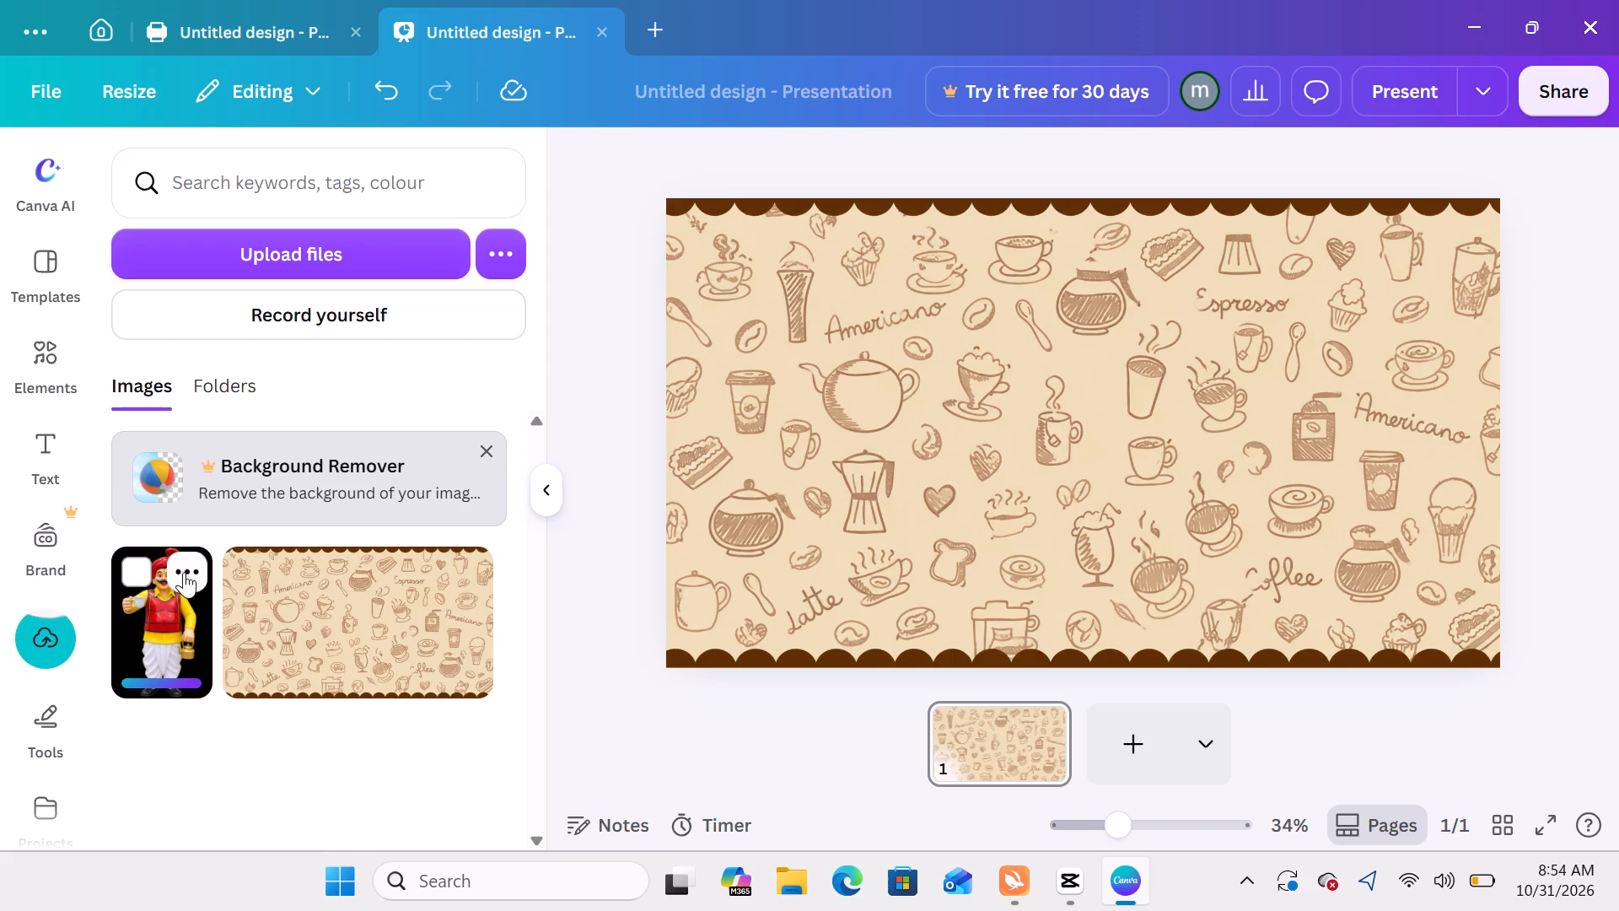
left_click(184, 571)
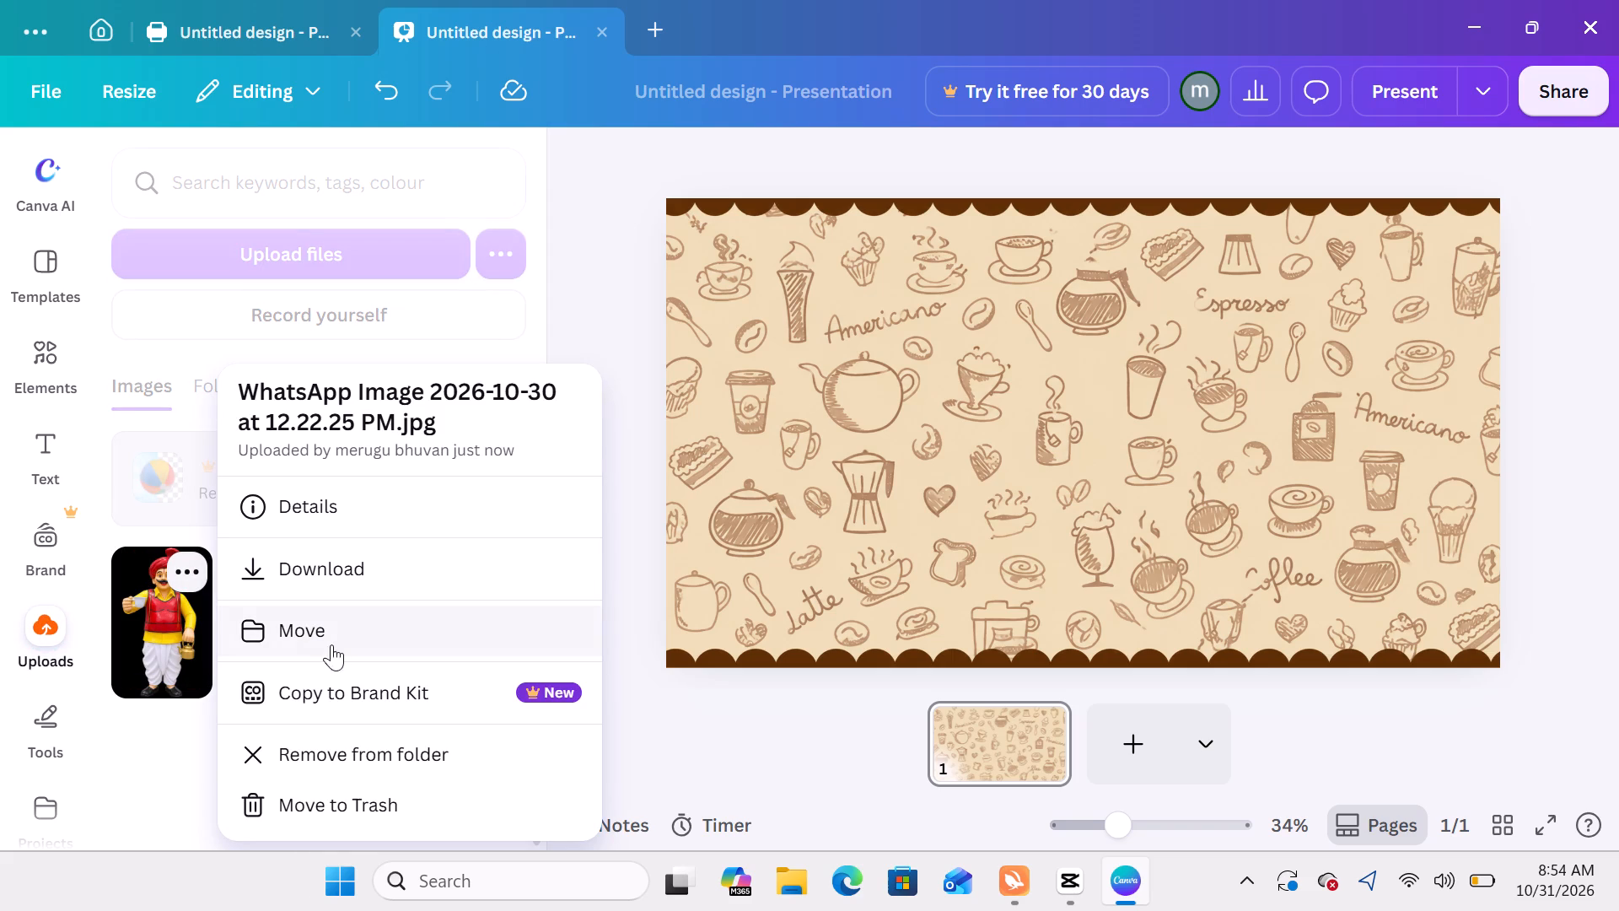
left_click_drag(211, 719, 180, 664)
double_click(180, 664)
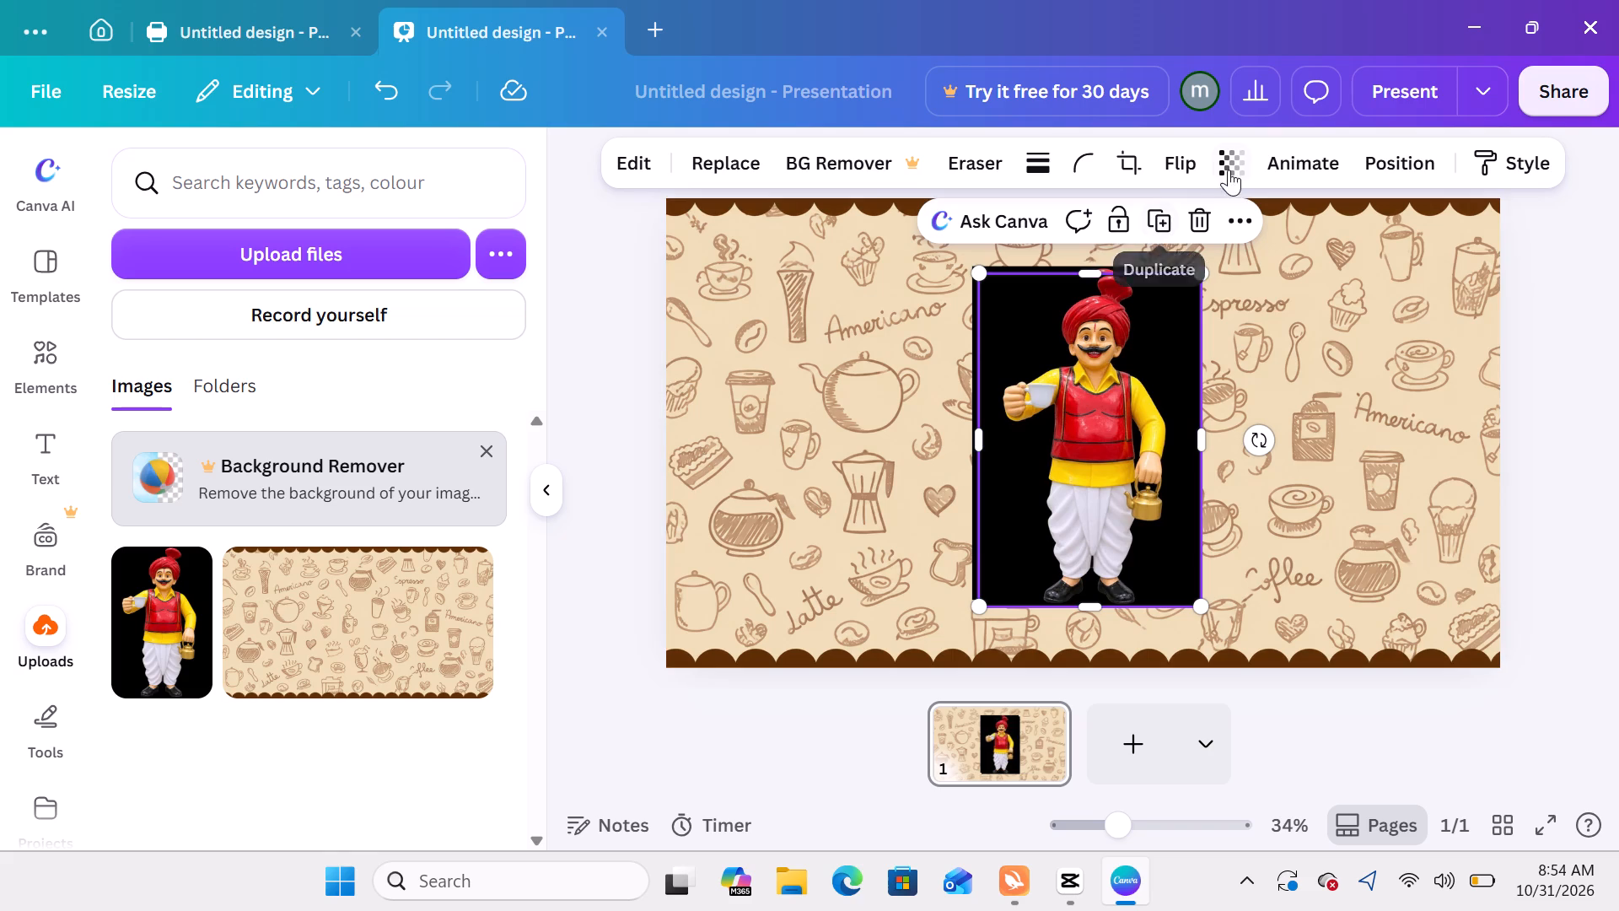
Select the front copy of the mascot image on the page for editing.
left_click(1235, 216)
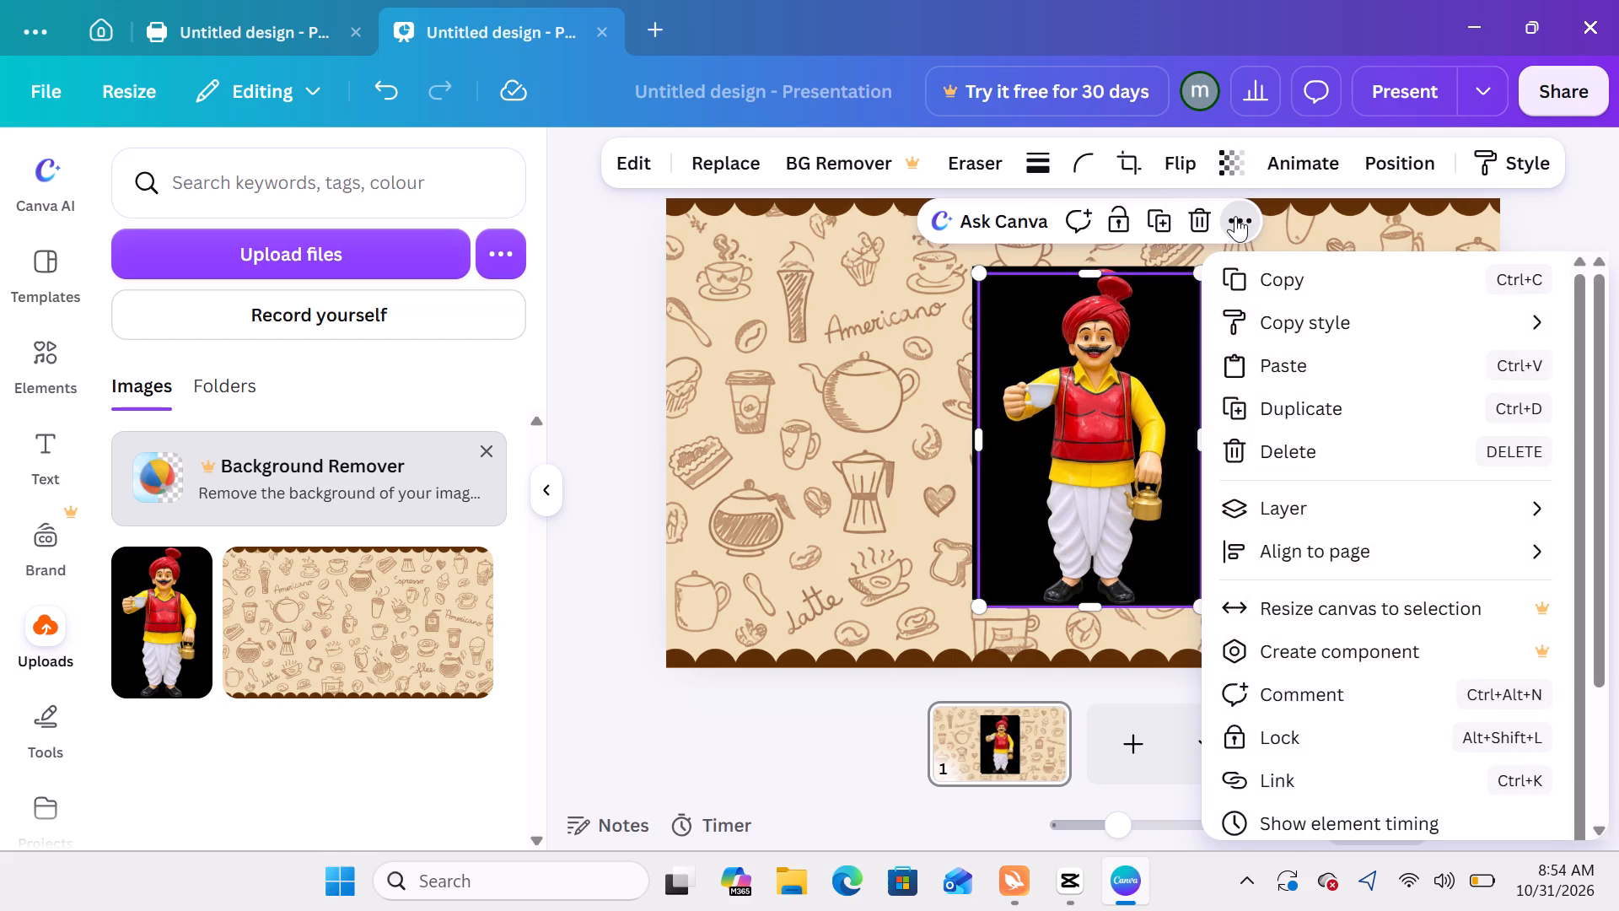
left_click(1149, 296)
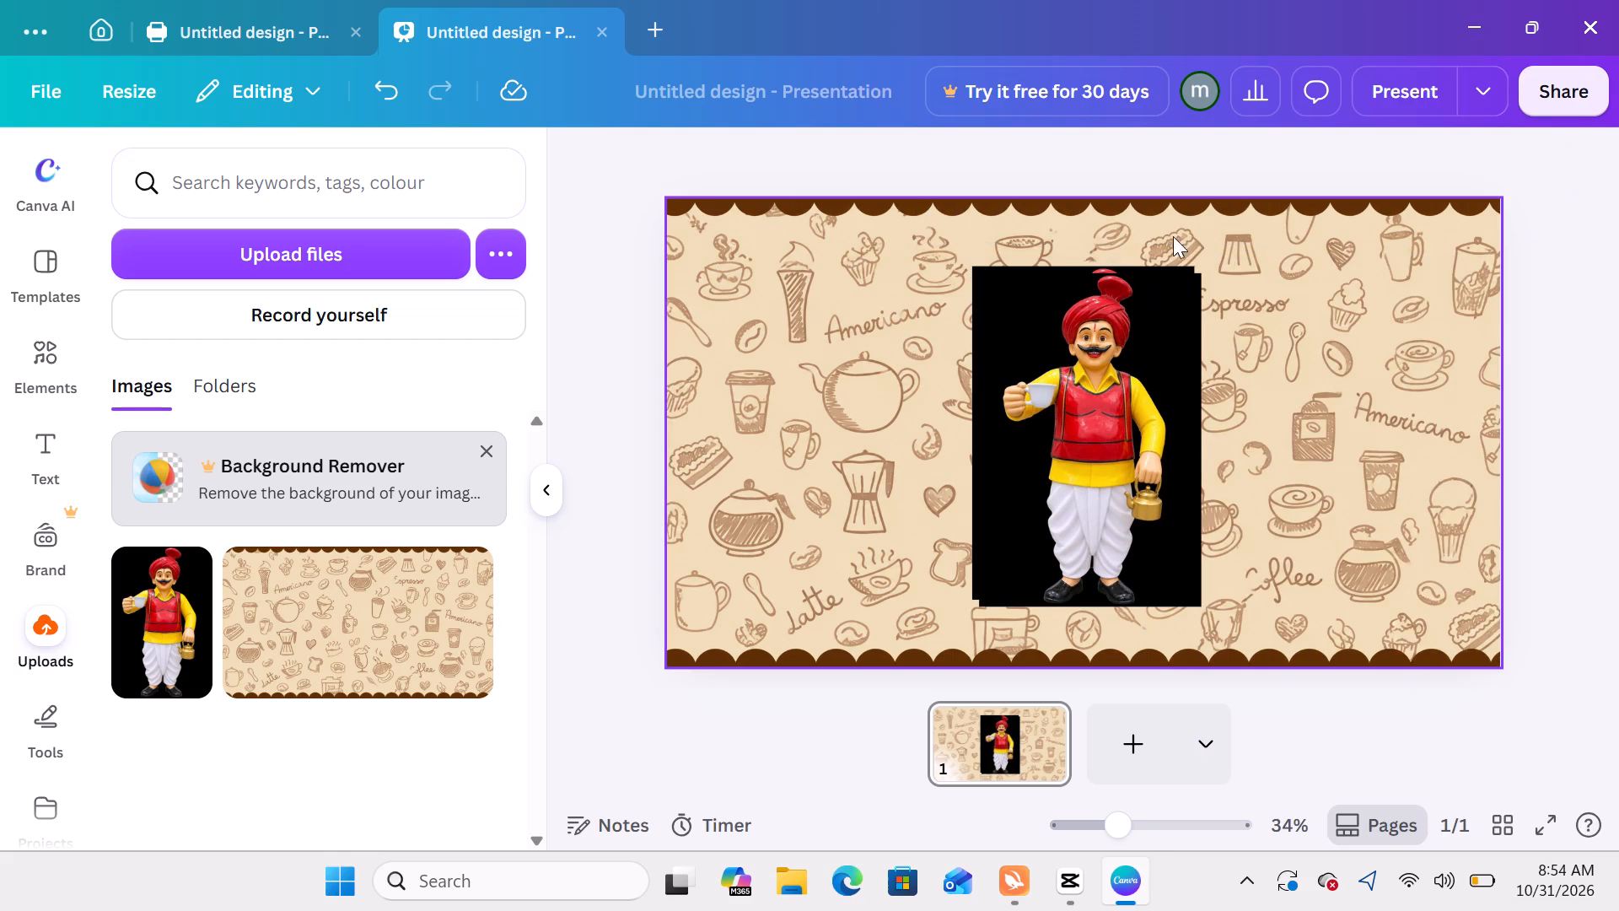
left_click(1121, 336)
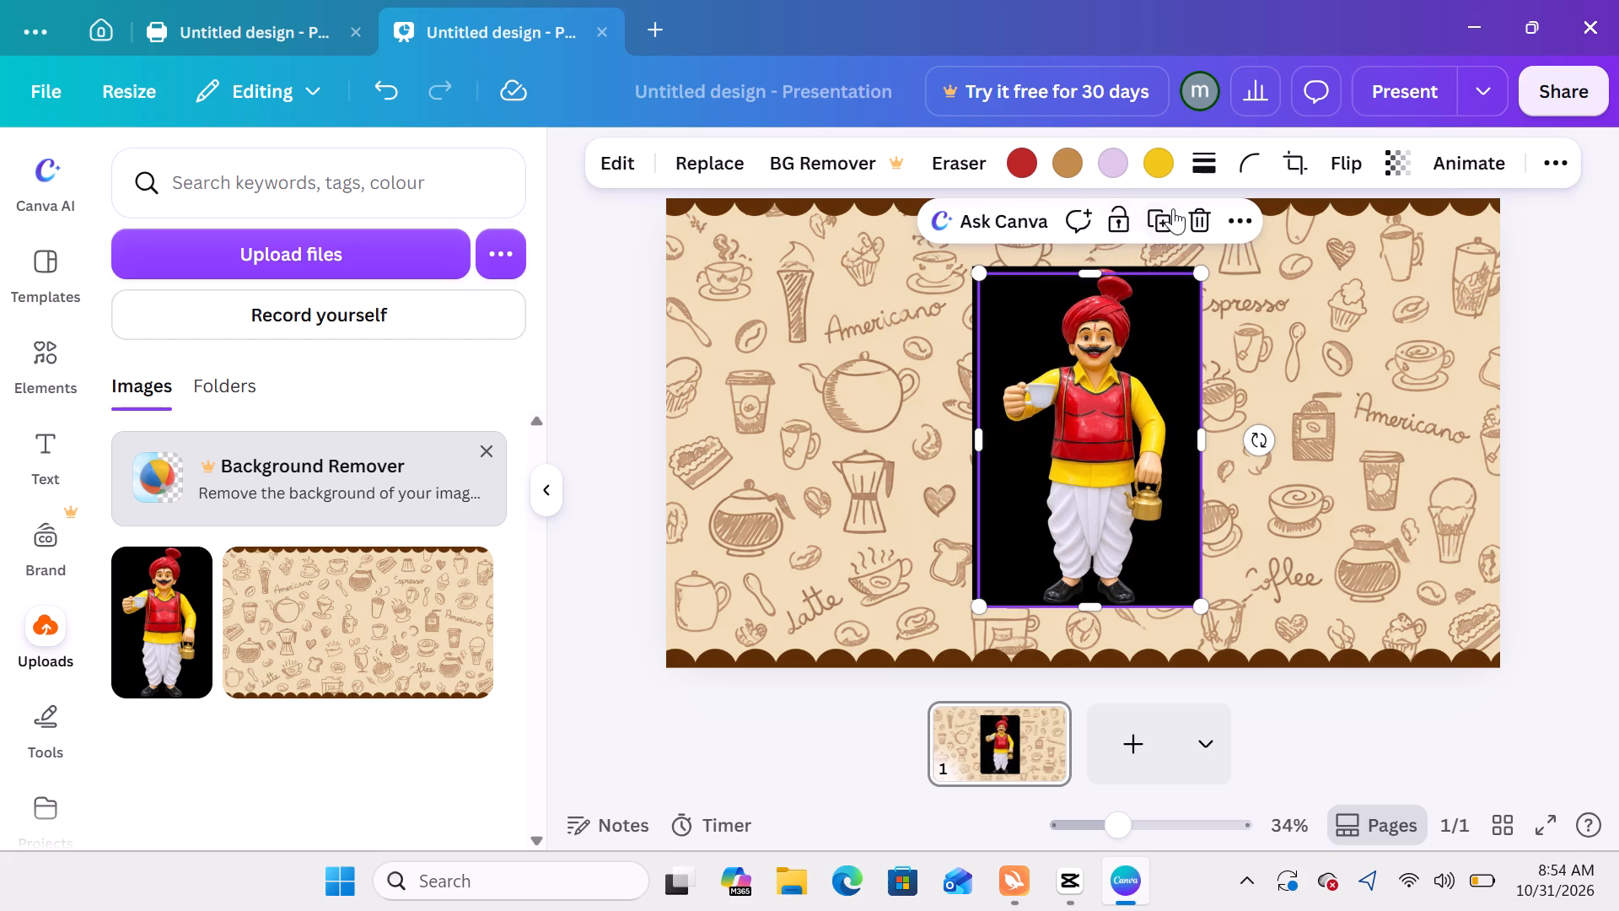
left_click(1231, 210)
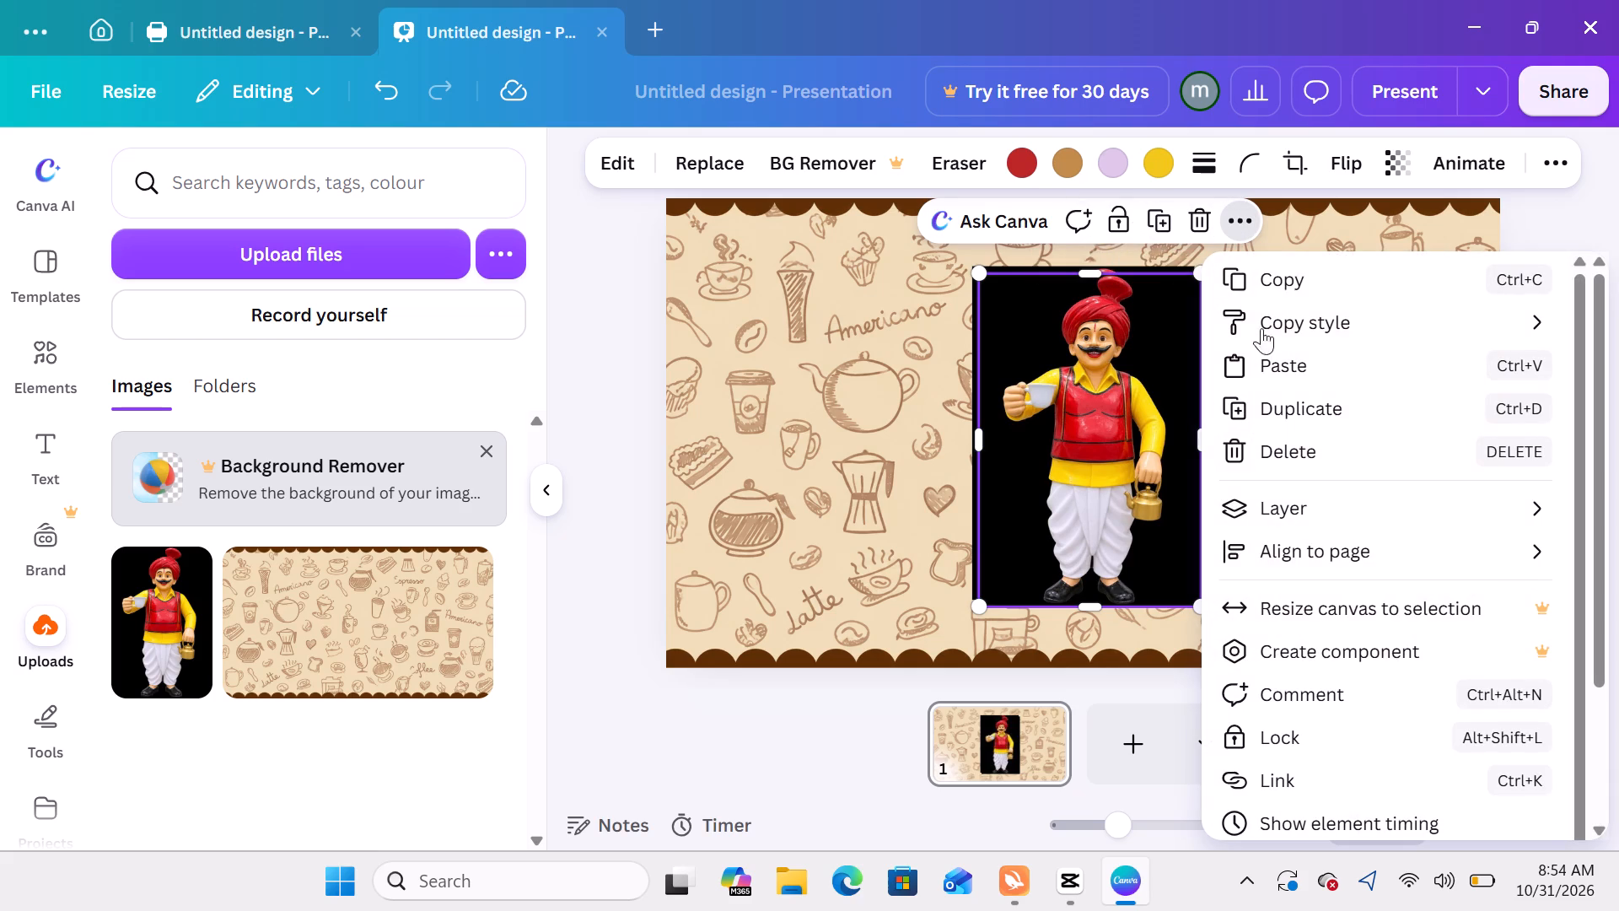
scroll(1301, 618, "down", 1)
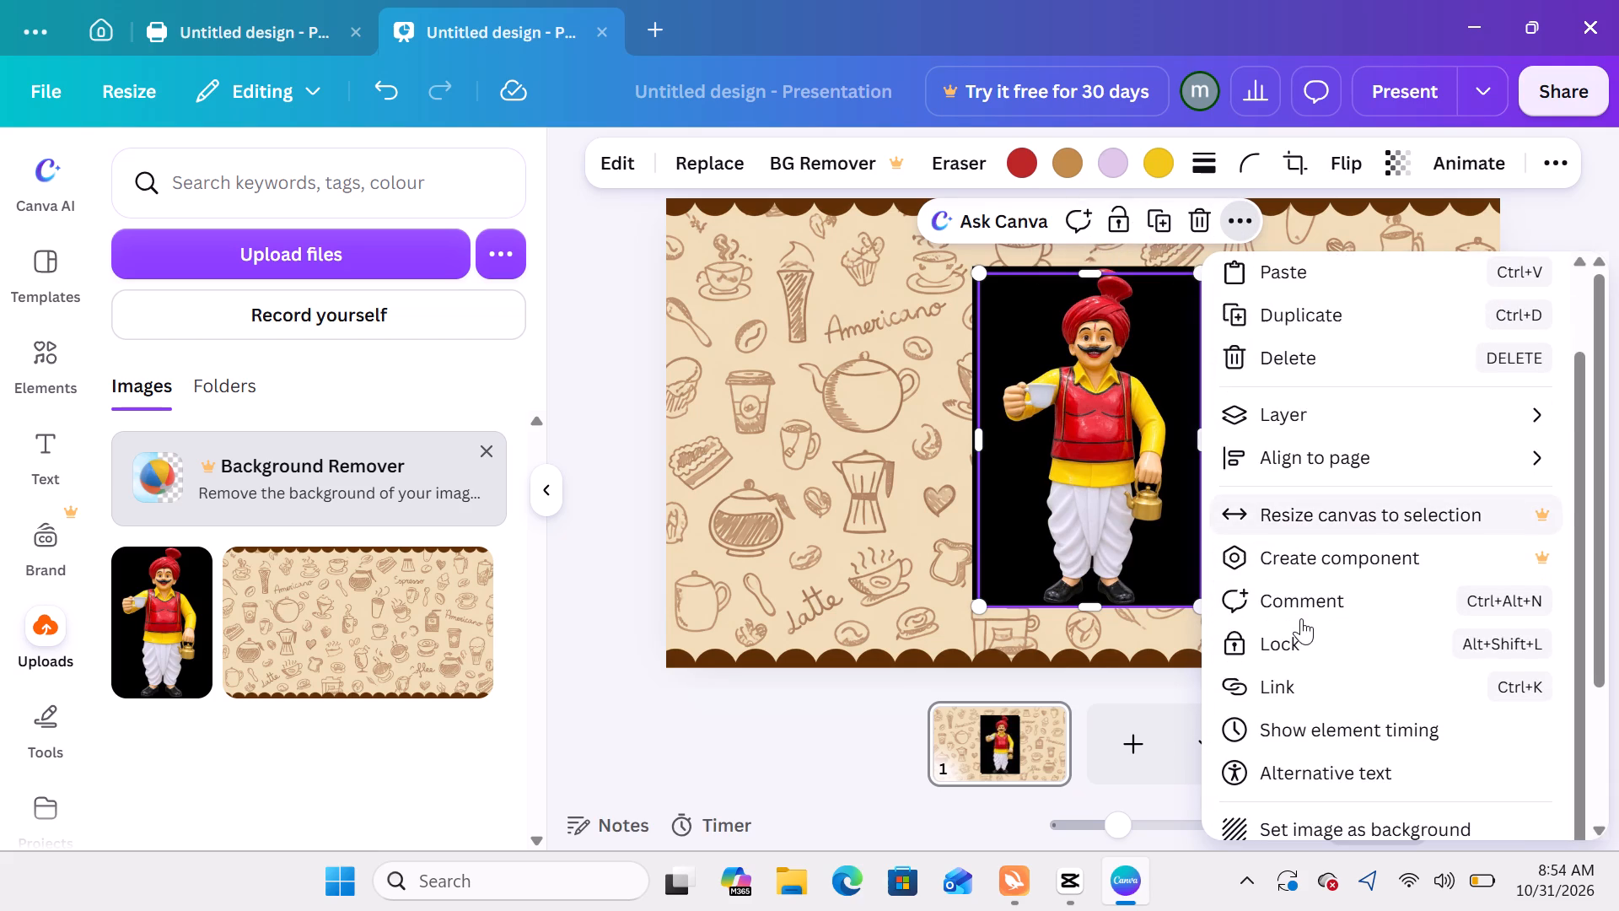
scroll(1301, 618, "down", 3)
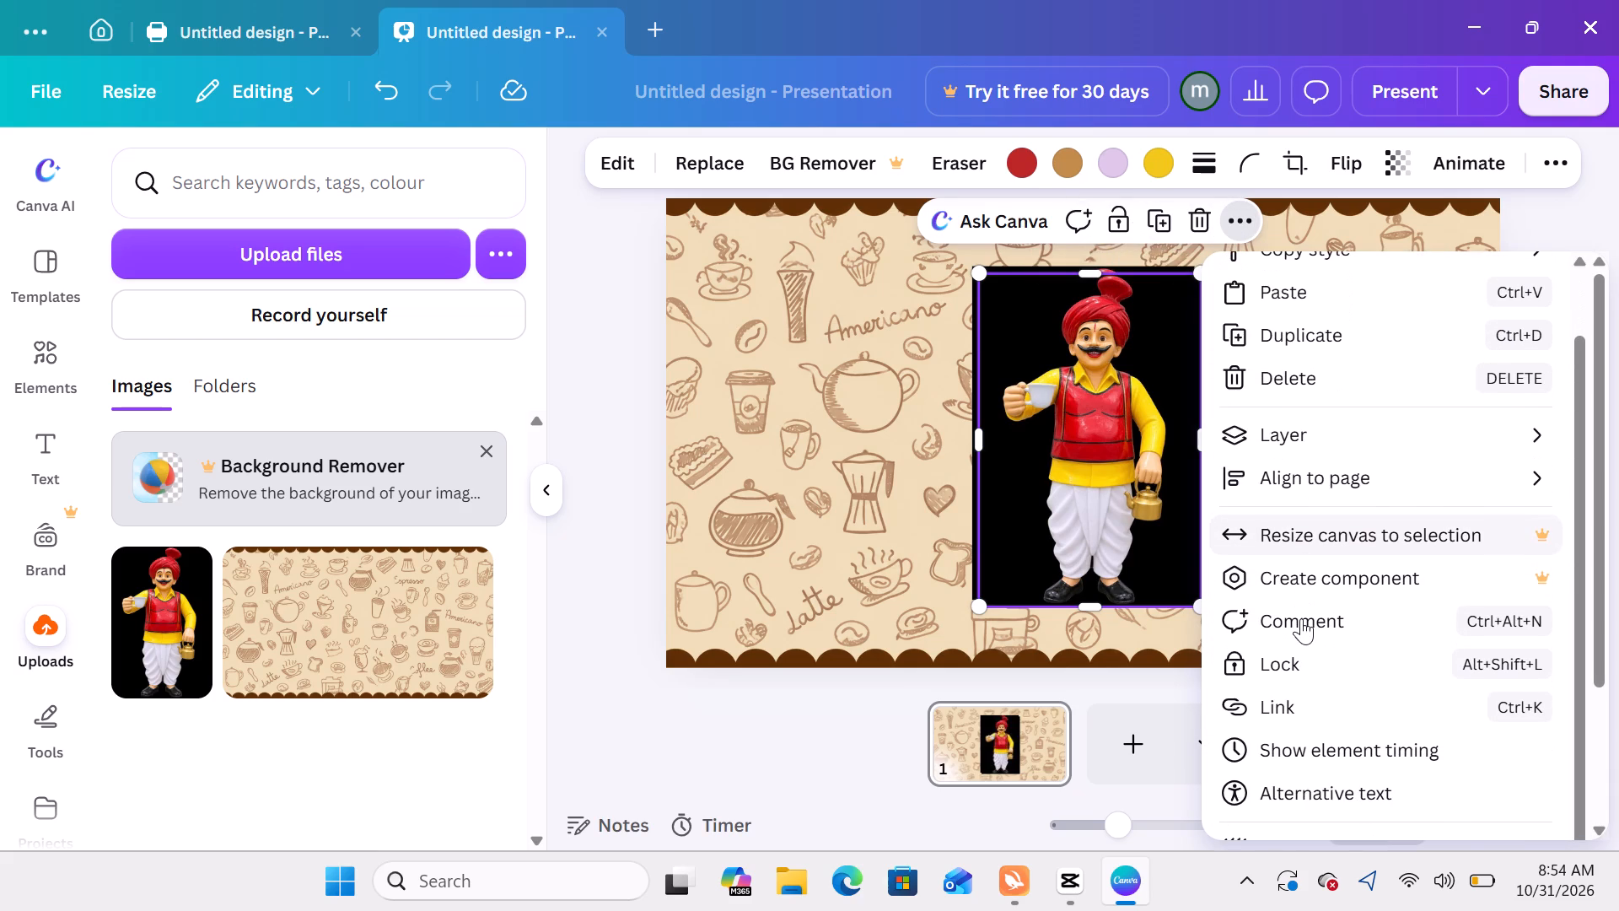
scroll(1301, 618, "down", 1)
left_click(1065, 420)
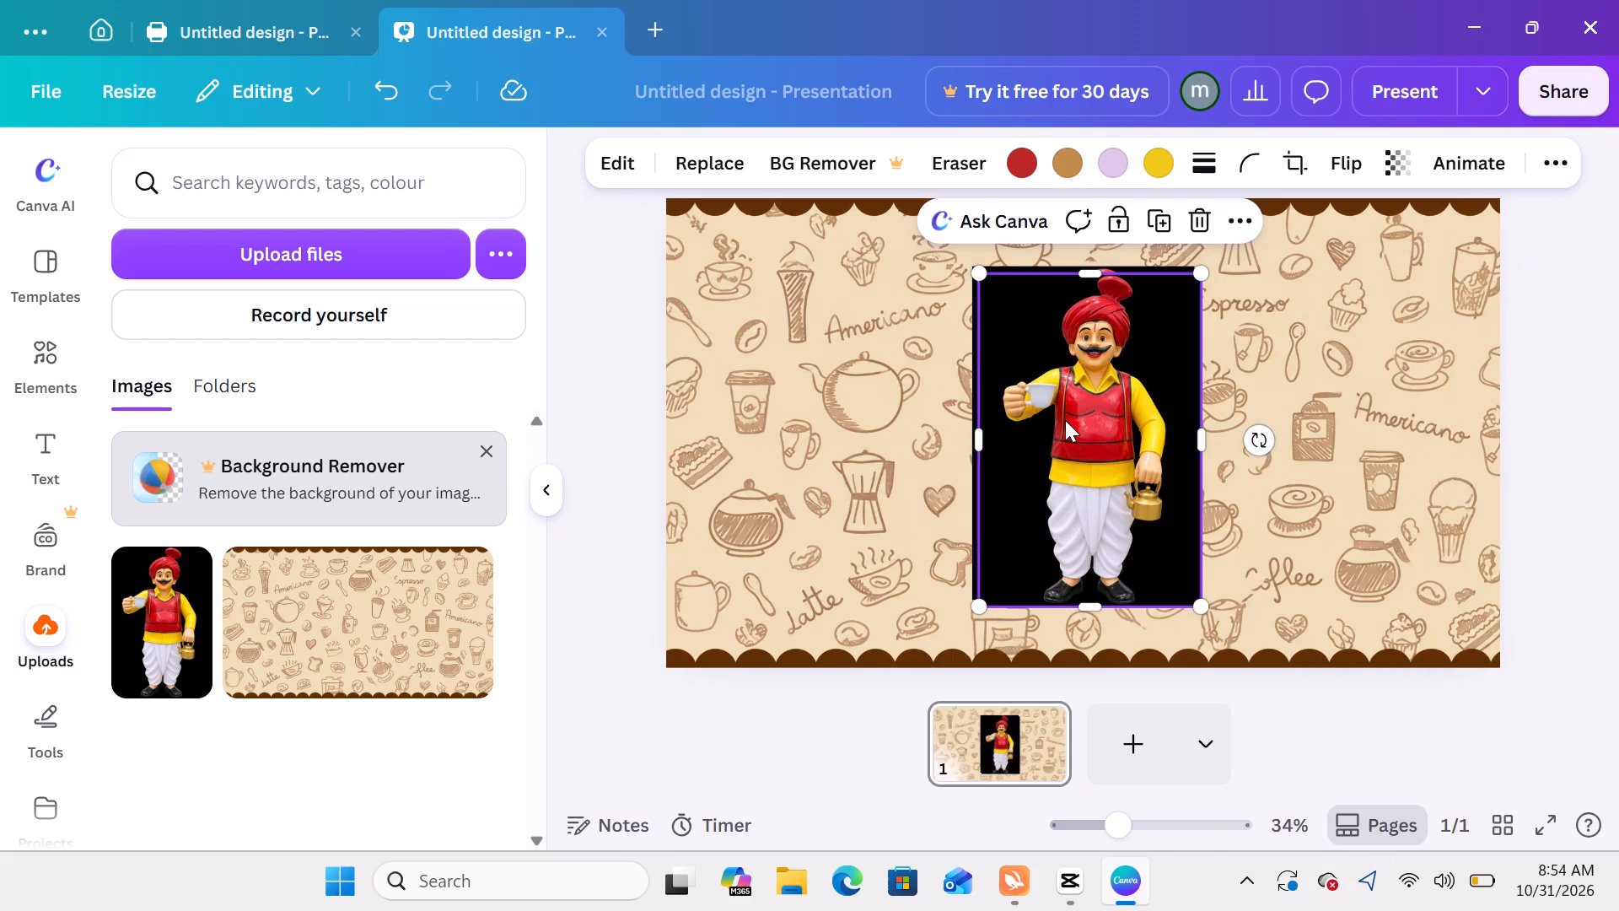
Delete the mascot image with the black background from the page, keeping the doodle wallpaper.
left_click(1142, 280)
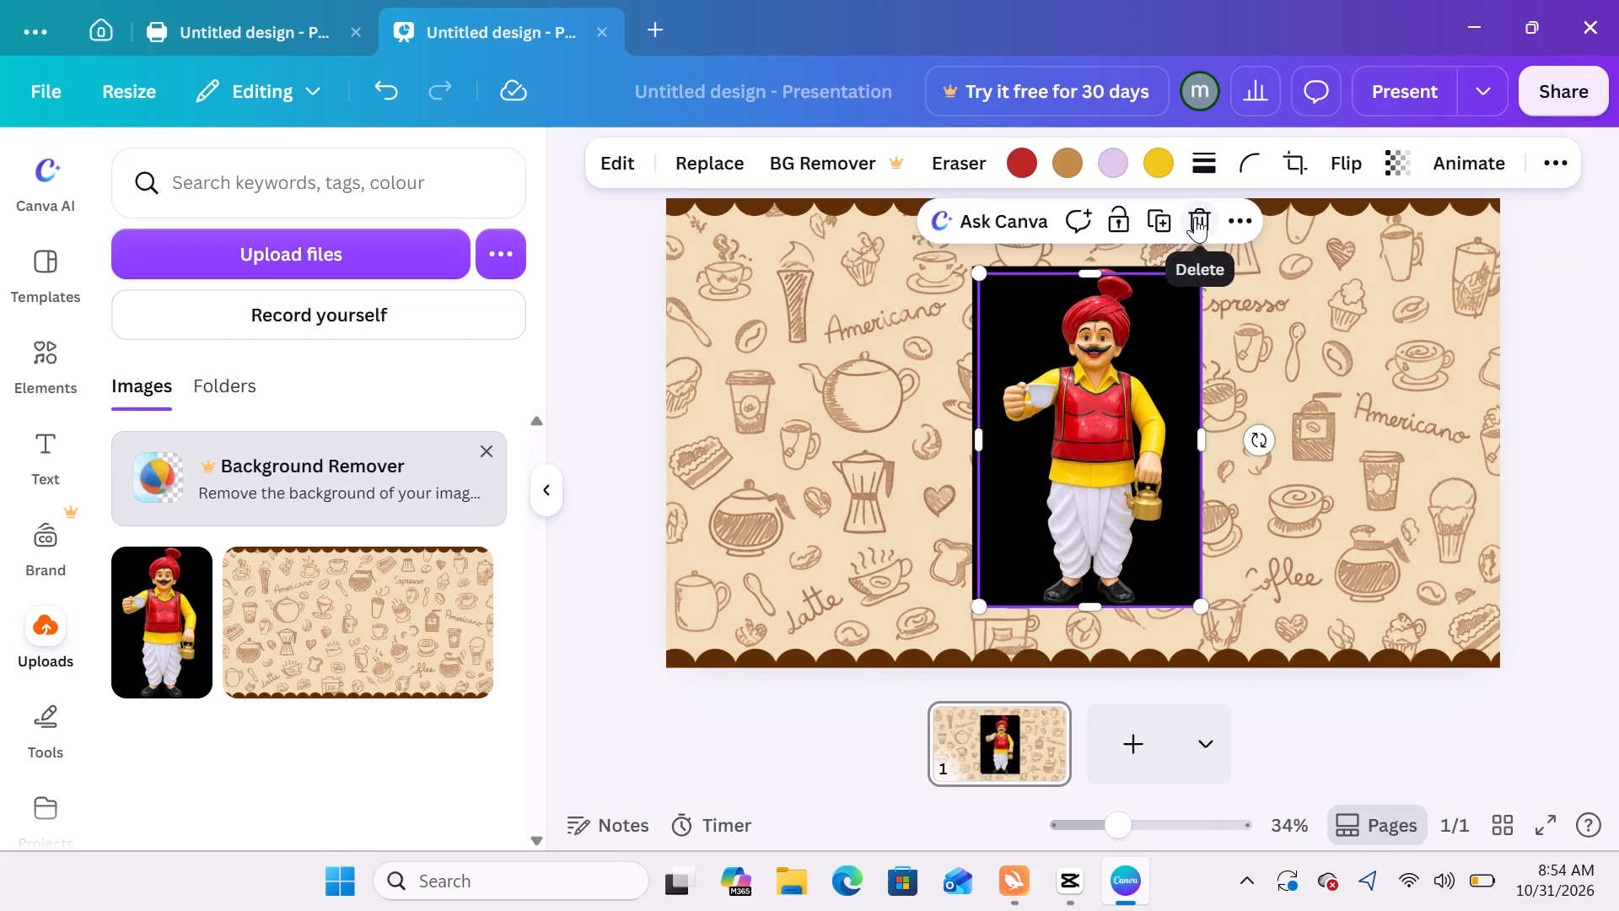
left_click(1195, 217)
left_click(1127, 292)
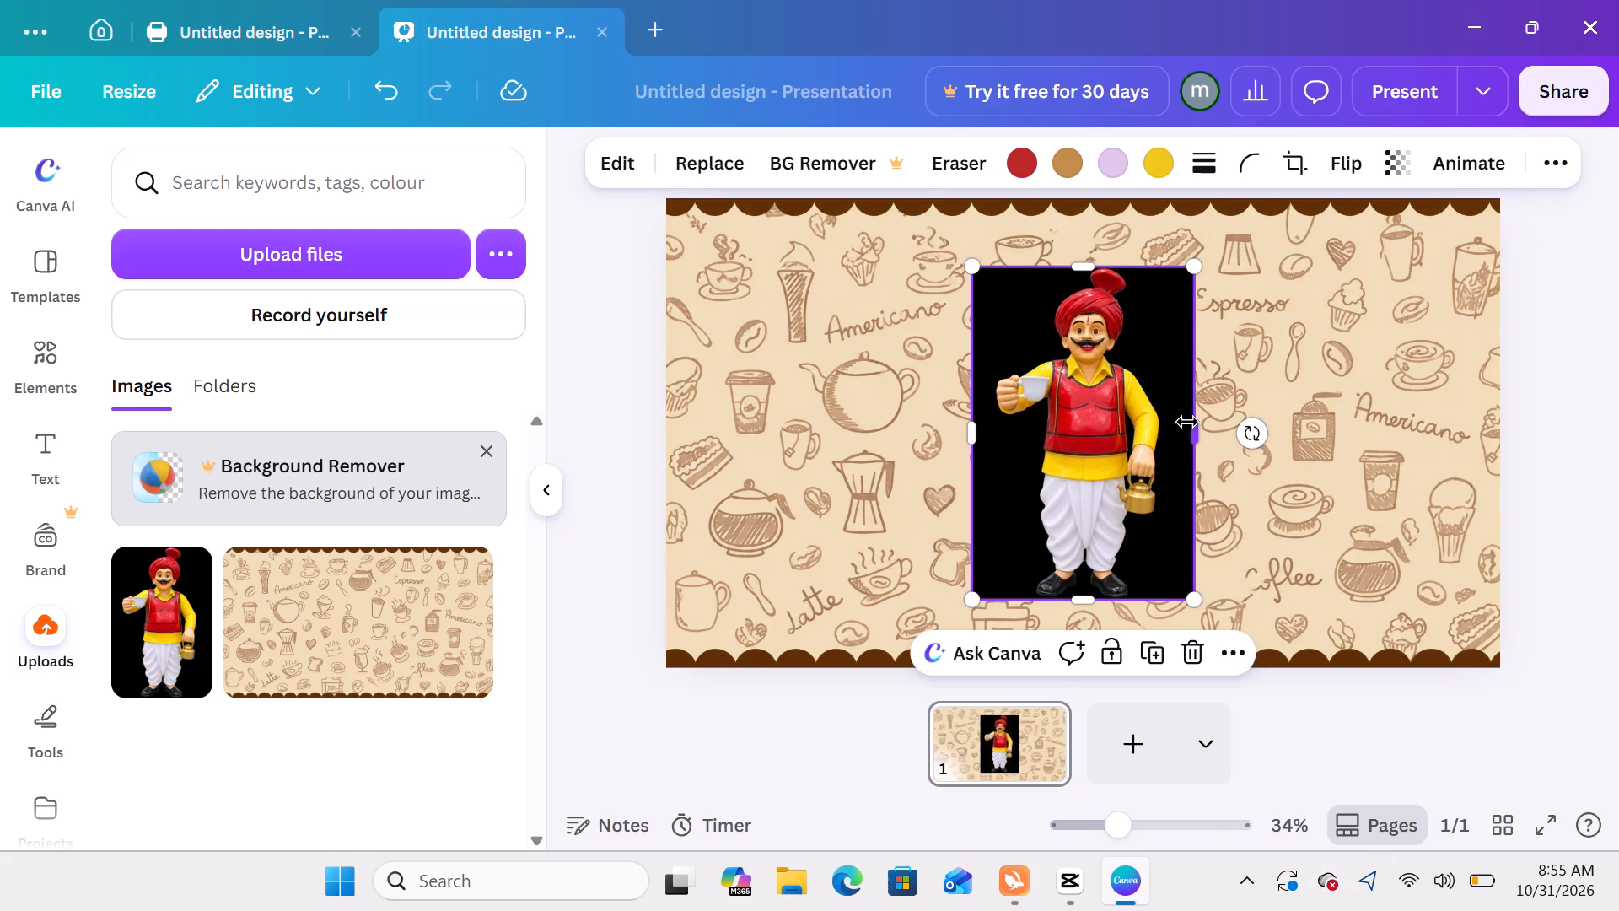
left_click(1198, 655)
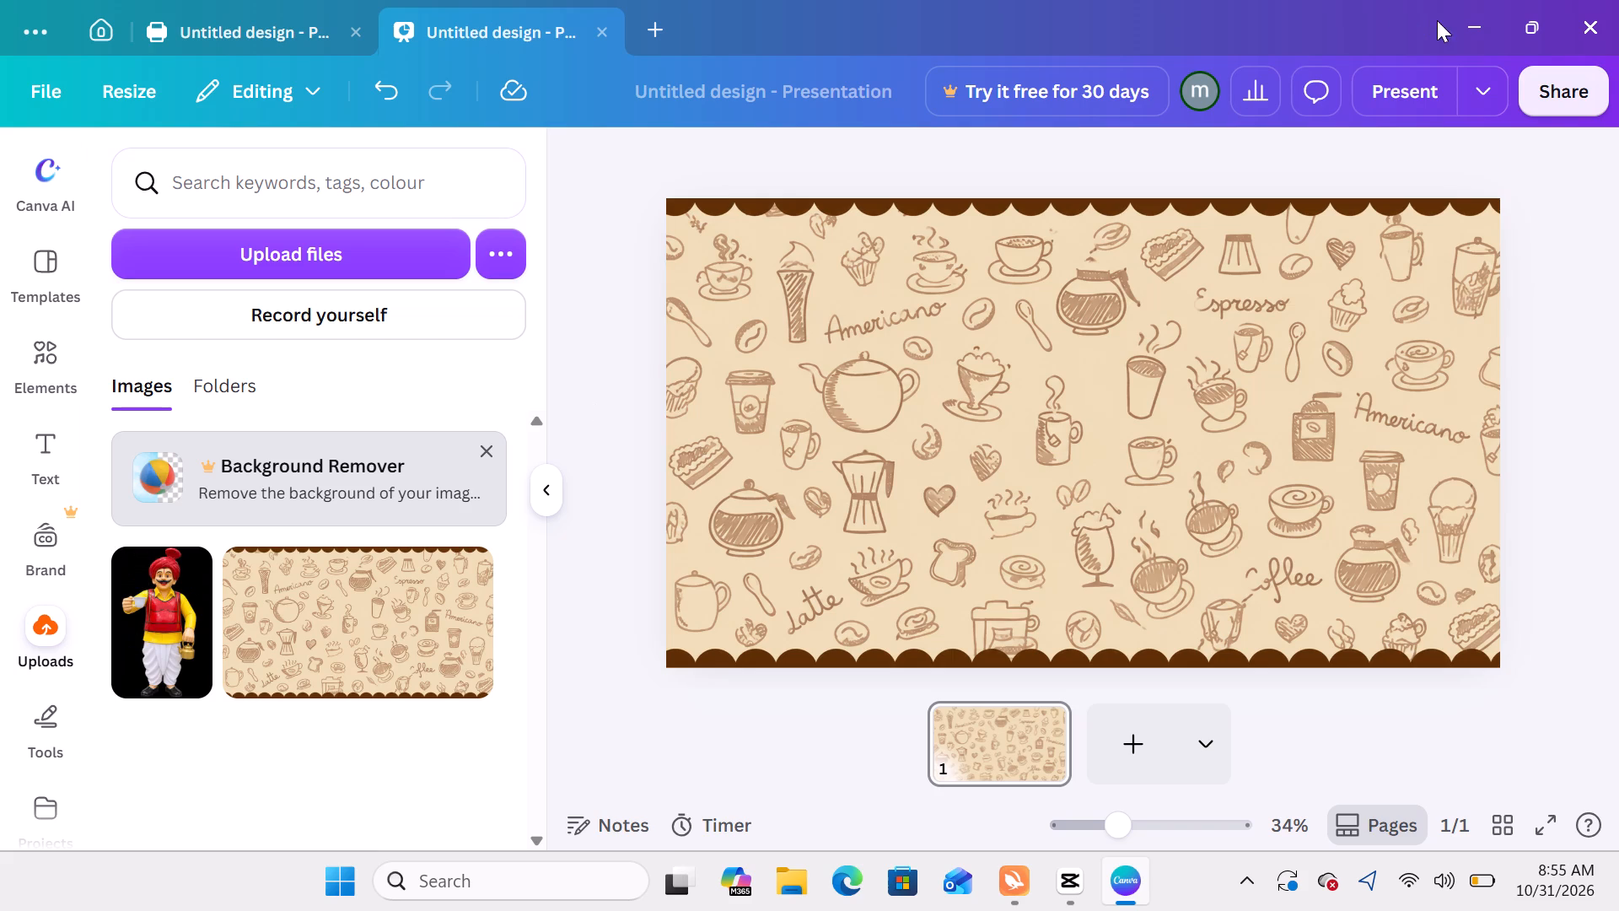
Switch to Google Chrome, search the web for "bg romover" and open the remove.bg website.
left_click(1480, 29)
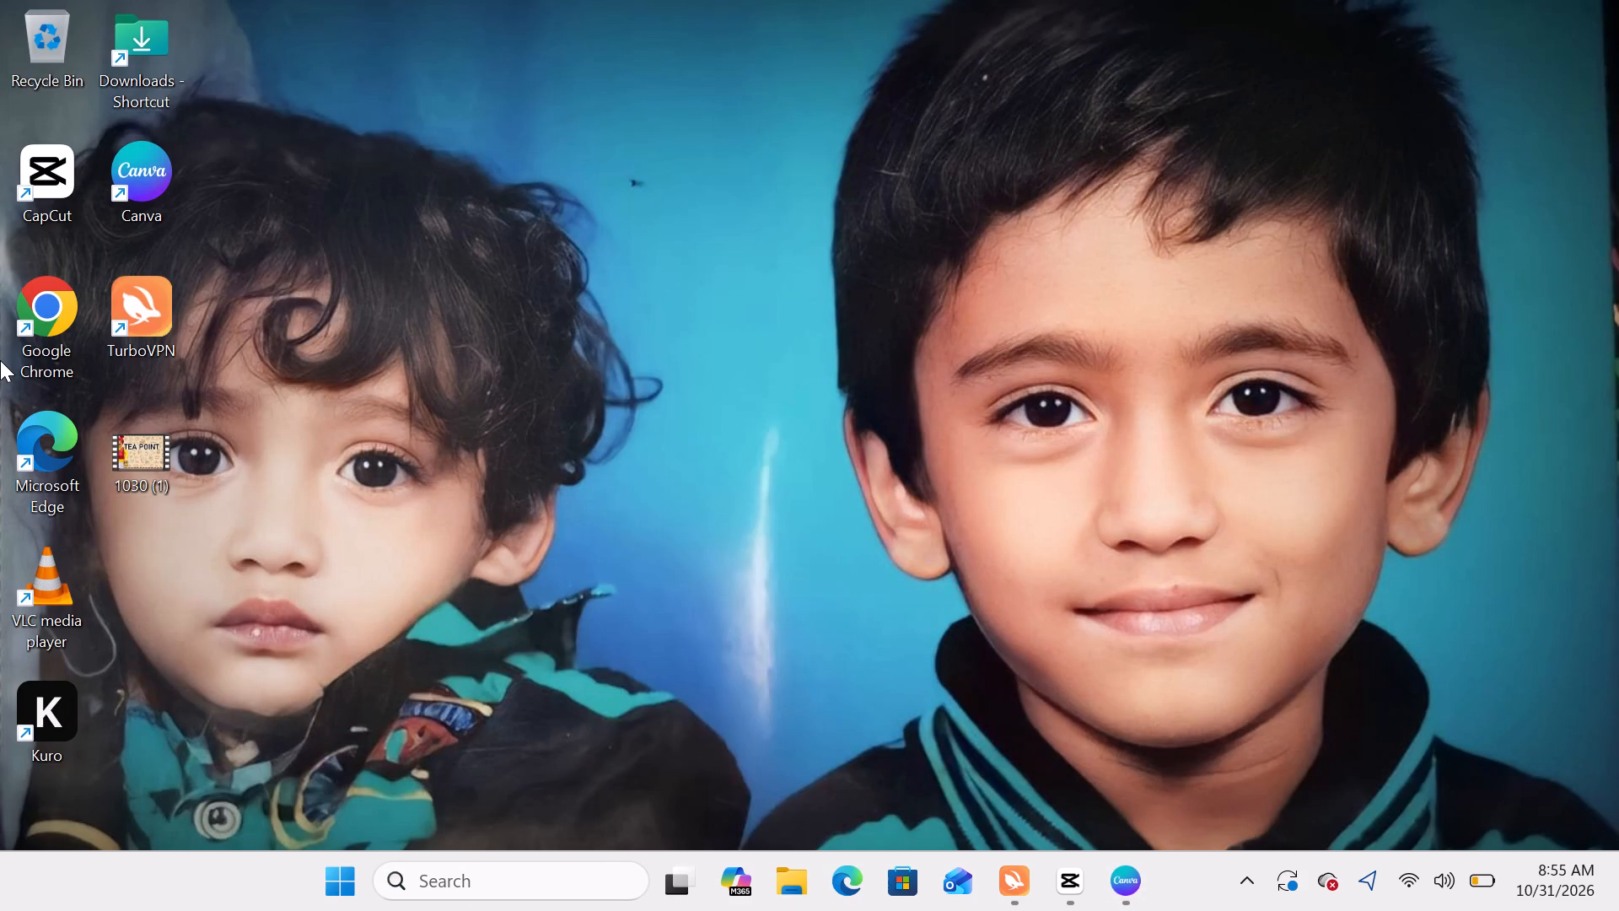
double_click(32, 340)
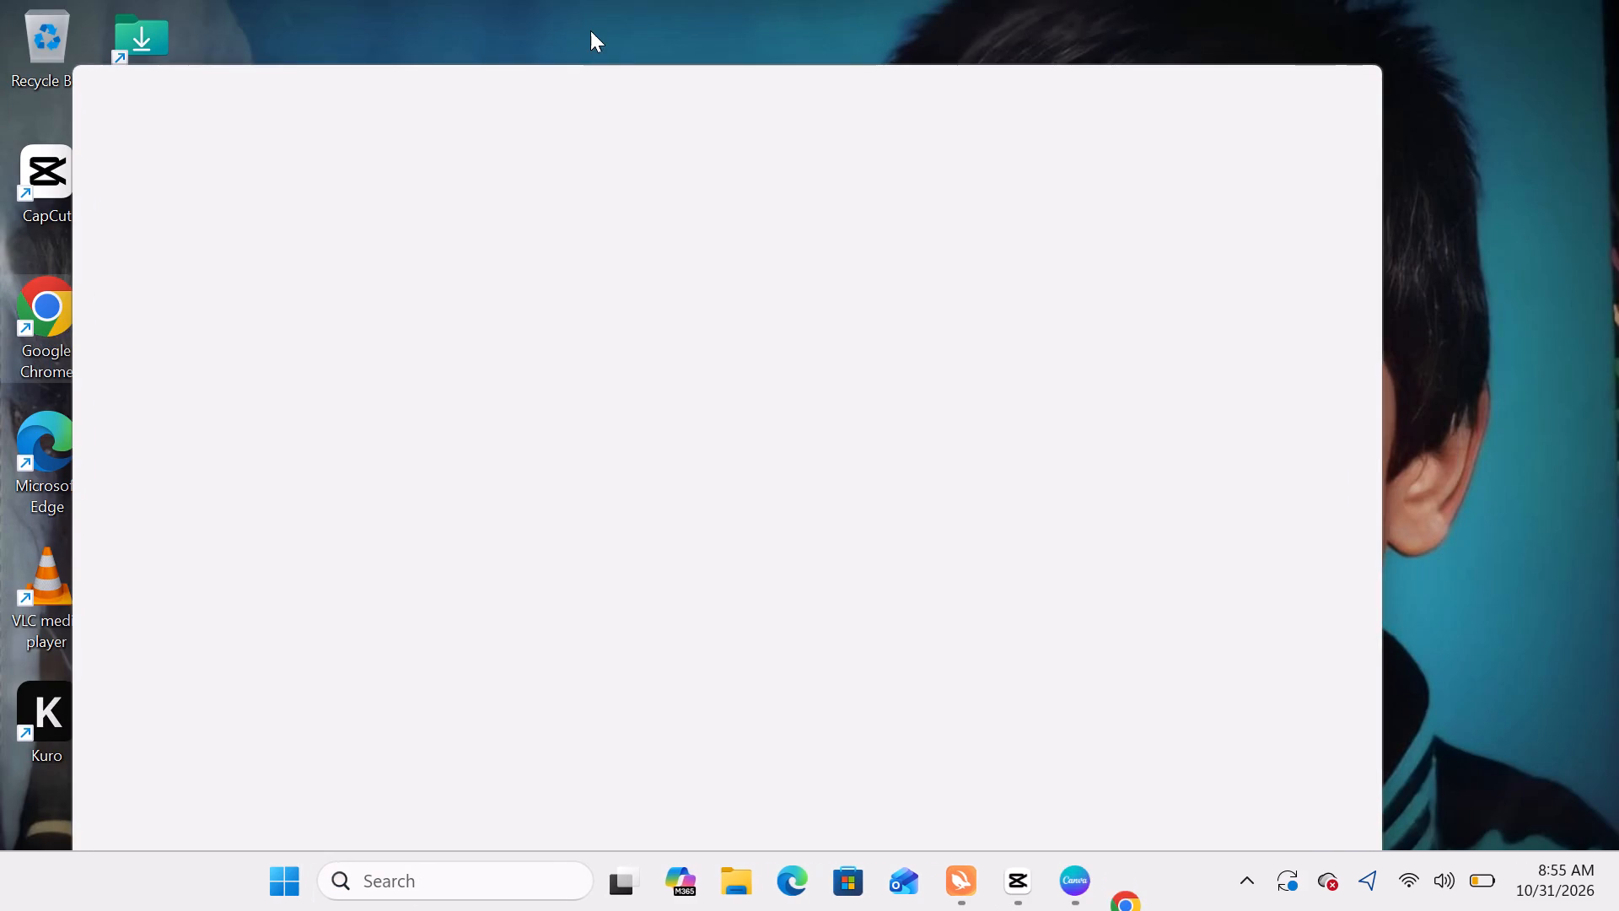
type("bg")
key("space")
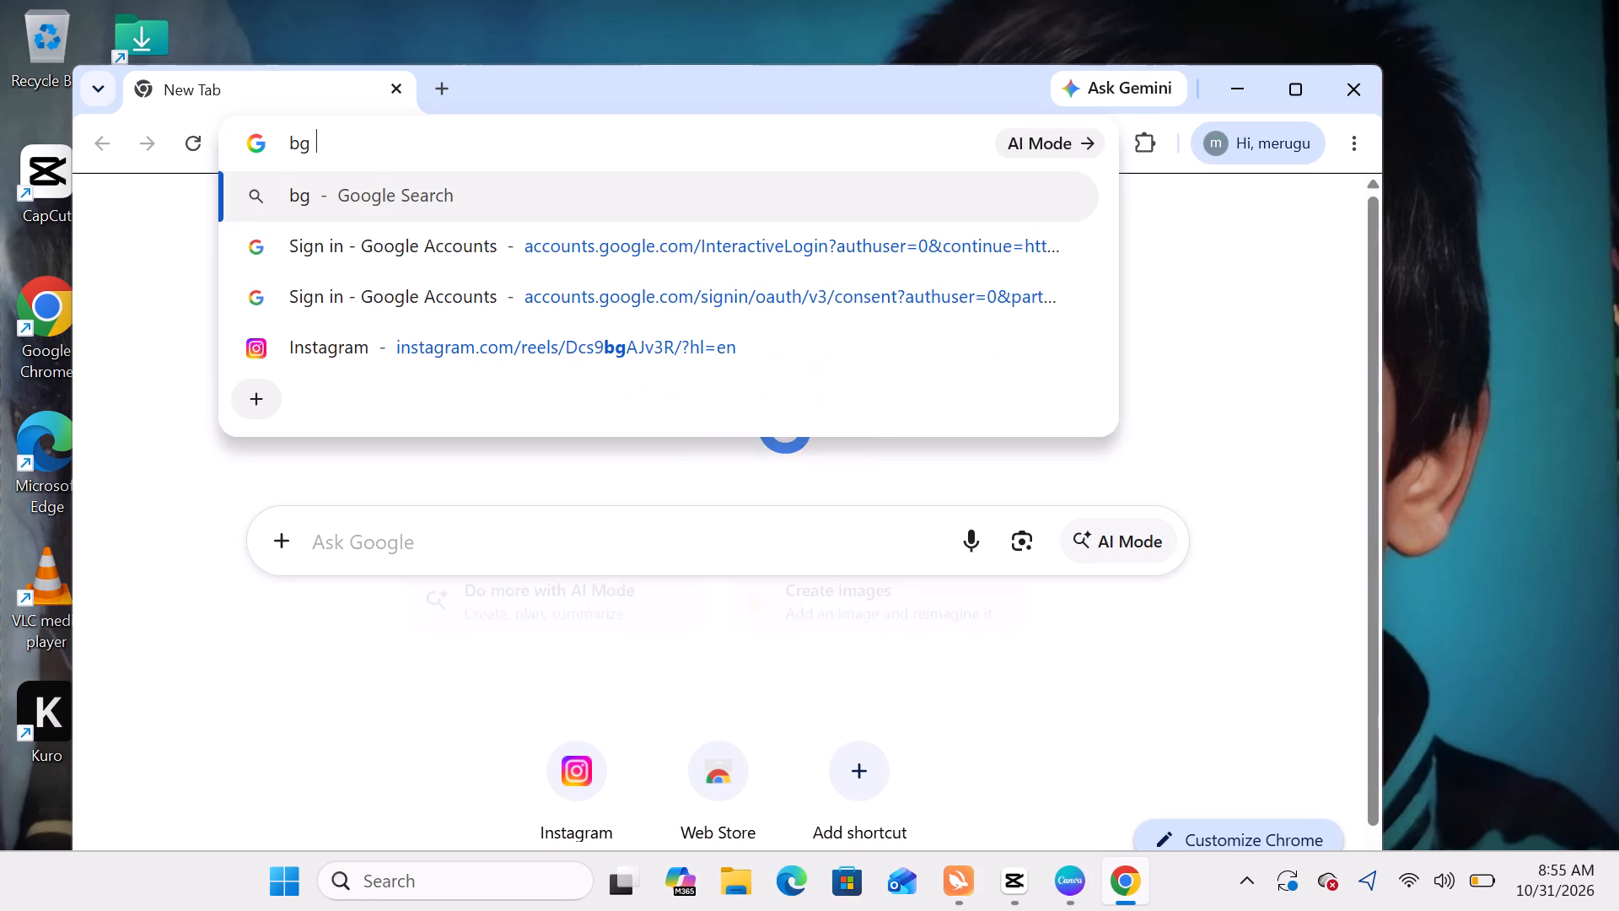
type("romover")
key("Return")
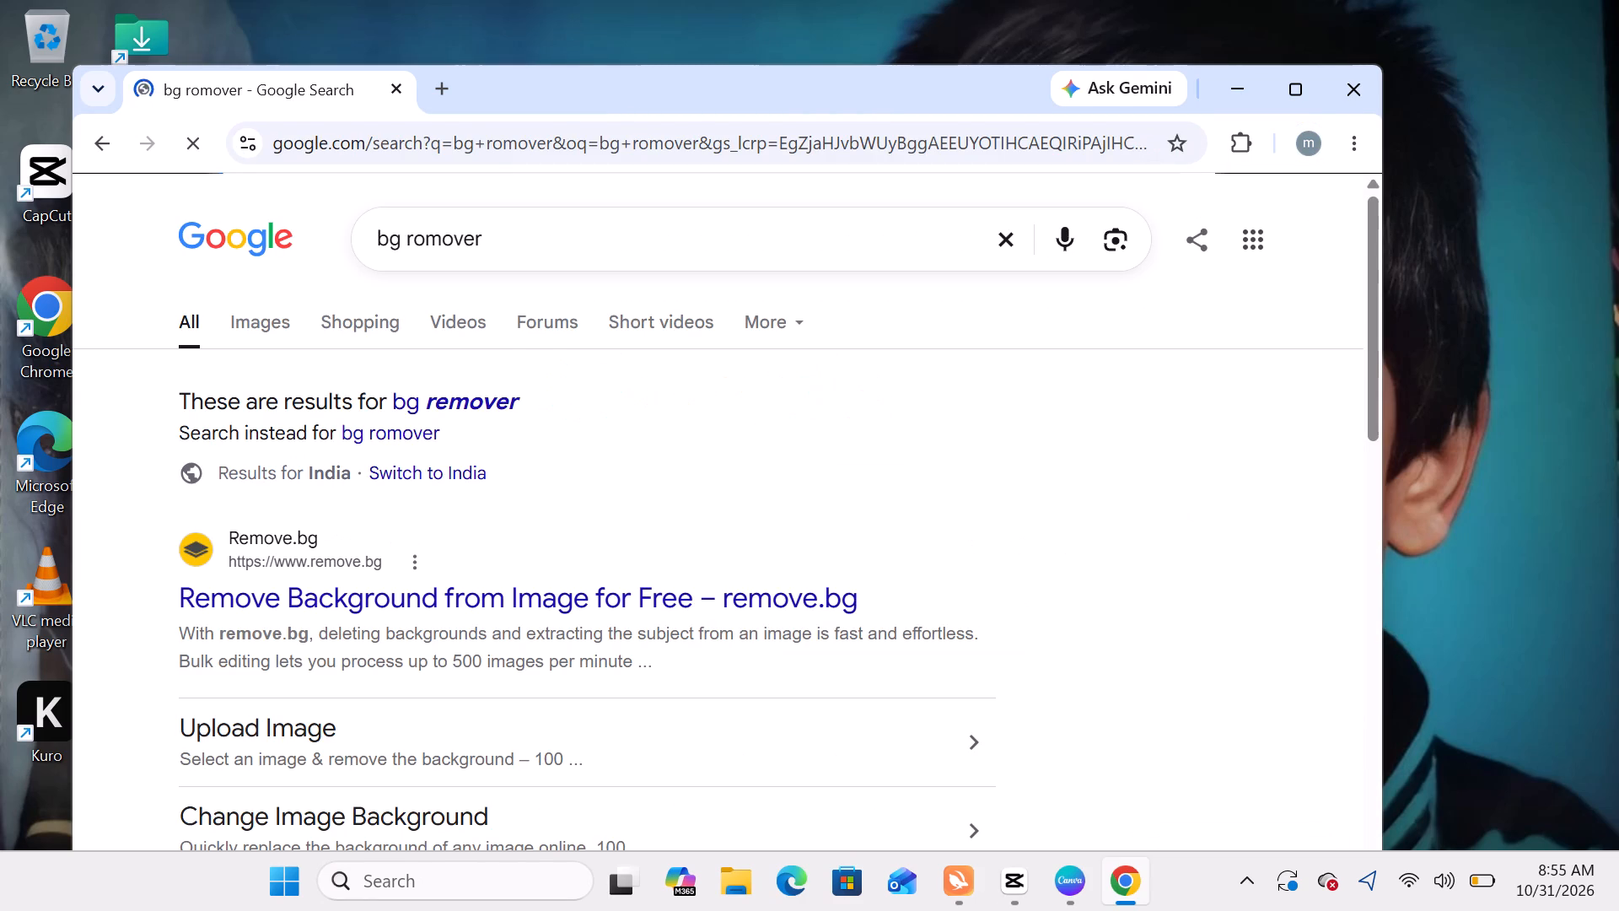
left_click(492, 588)
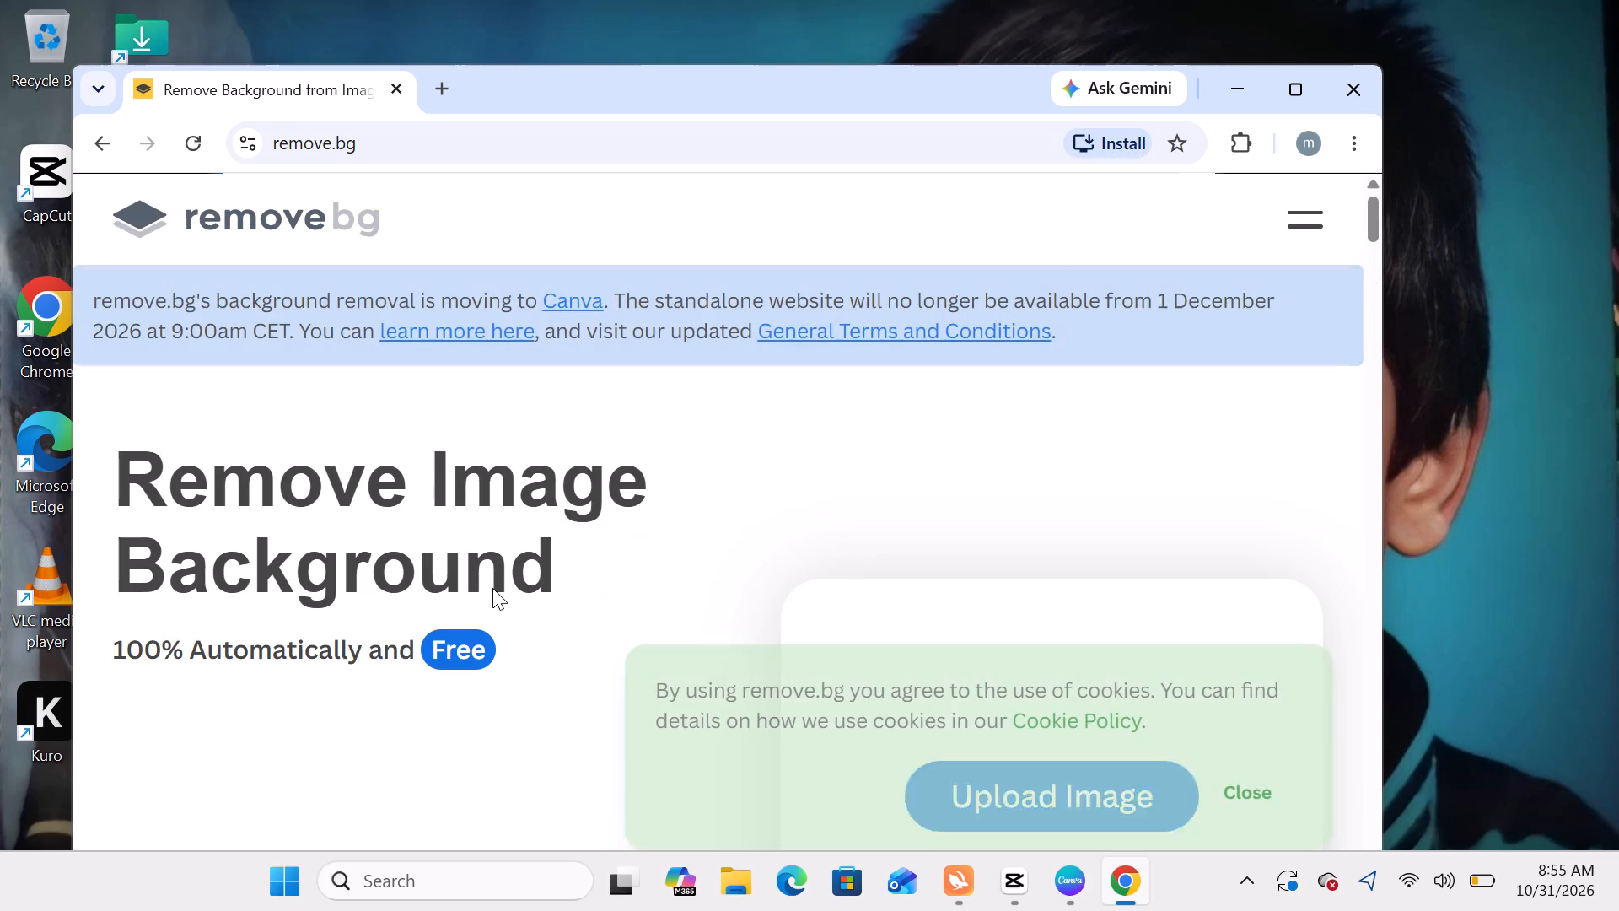
Upload the red-turbaned mascot image to remove.bg to remove its black background.
scroll(492, 588, "down", 3)
scroll(492, 588, "right", 1)
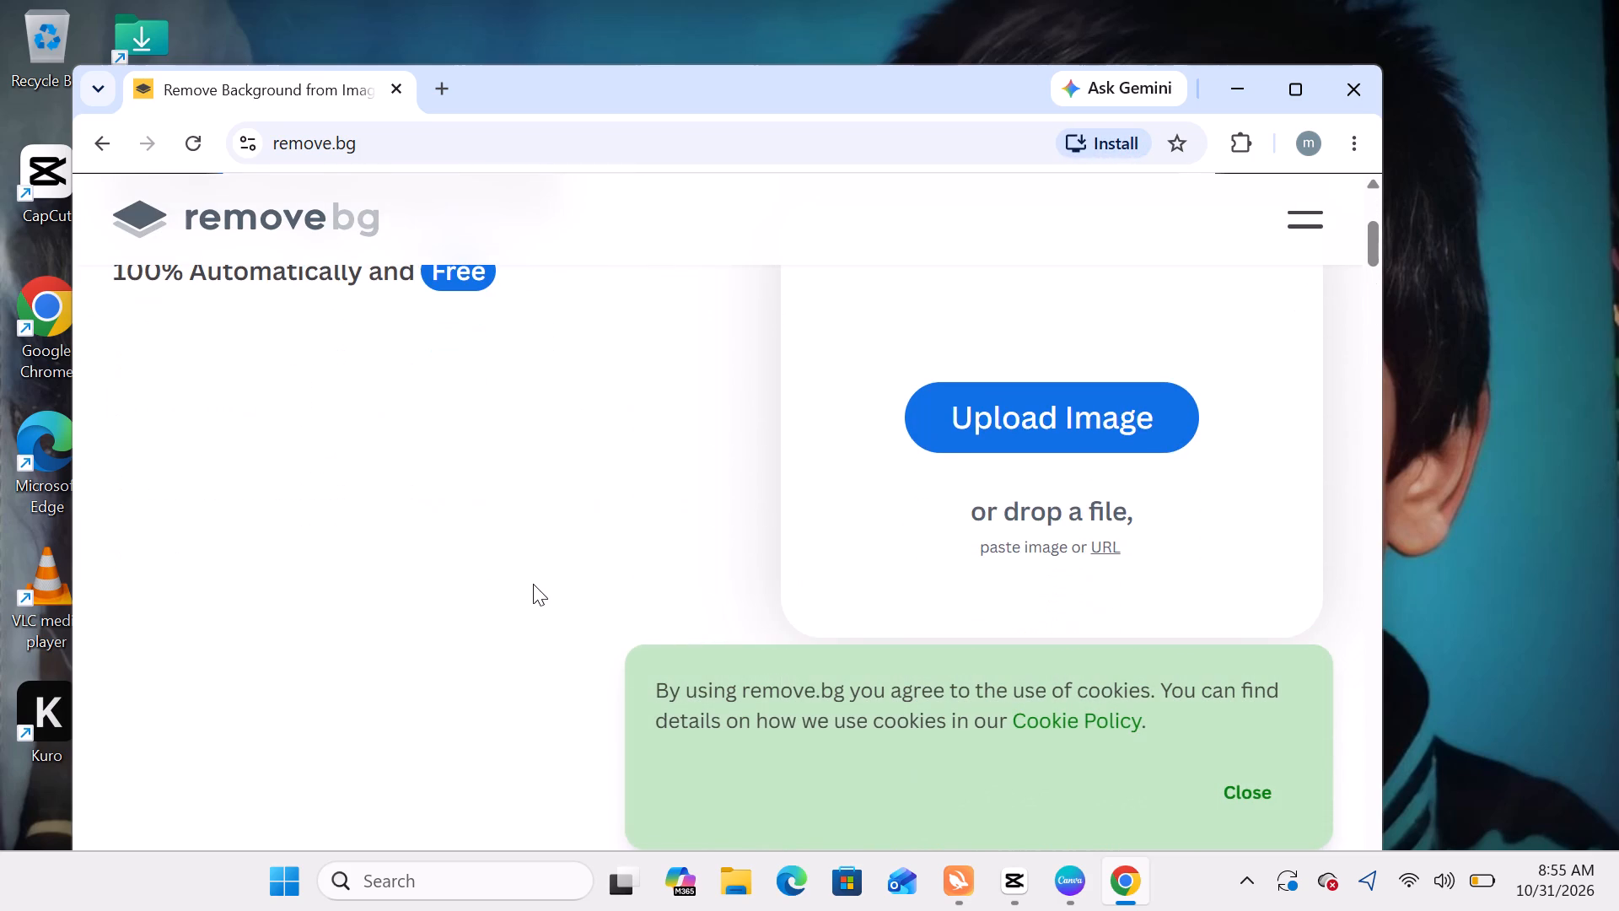
scroll(533, 584, "right", 1)
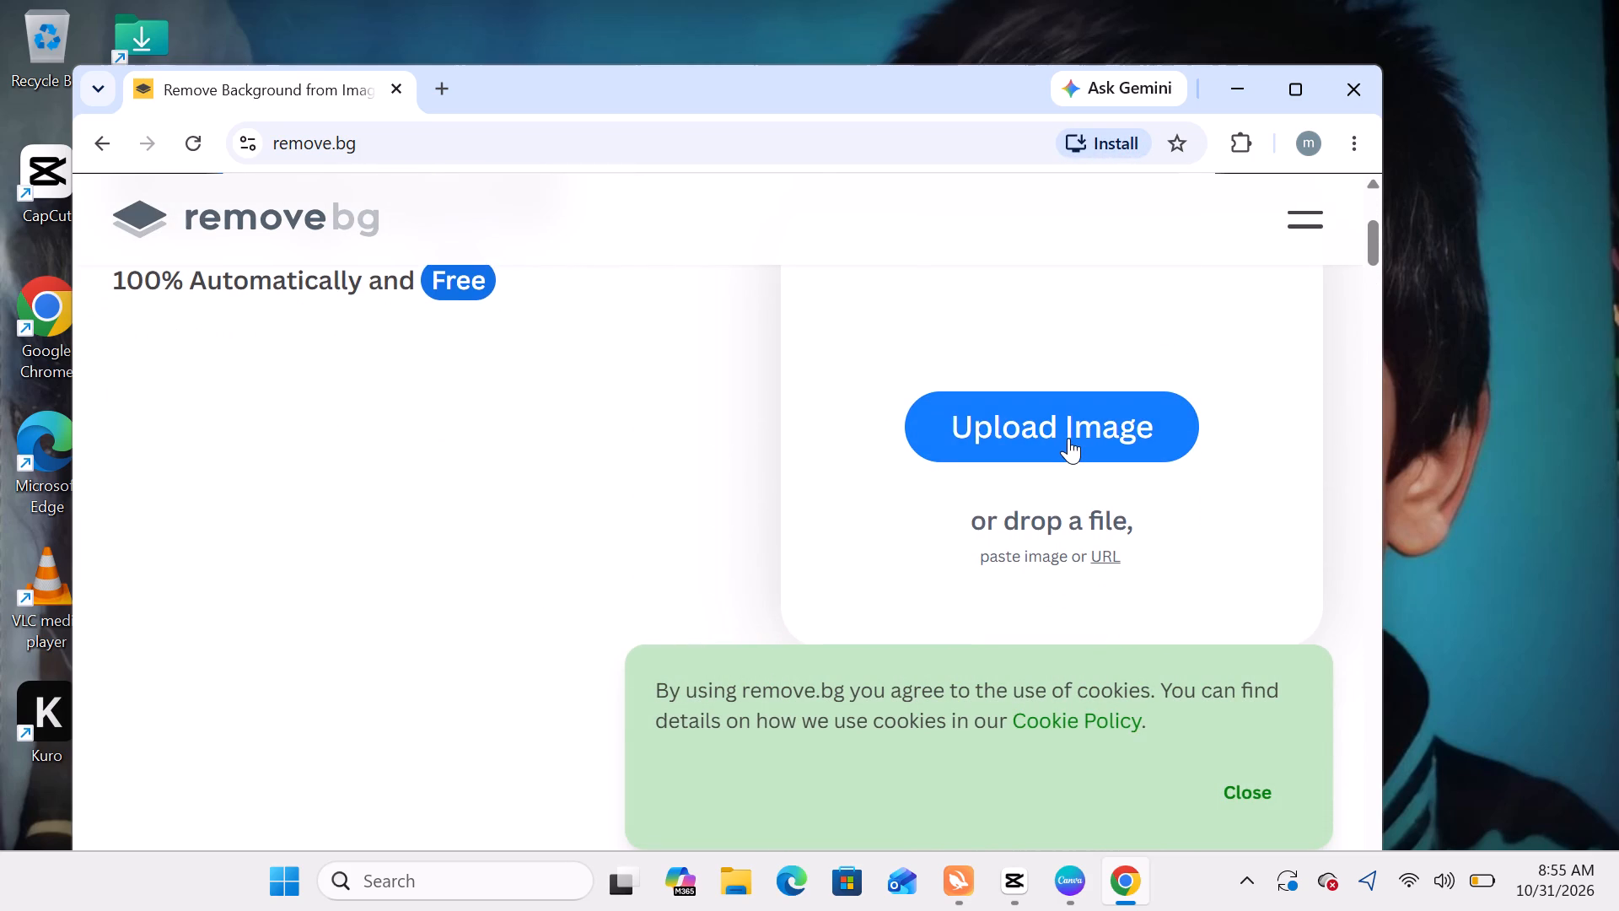
left_click(975, 879)
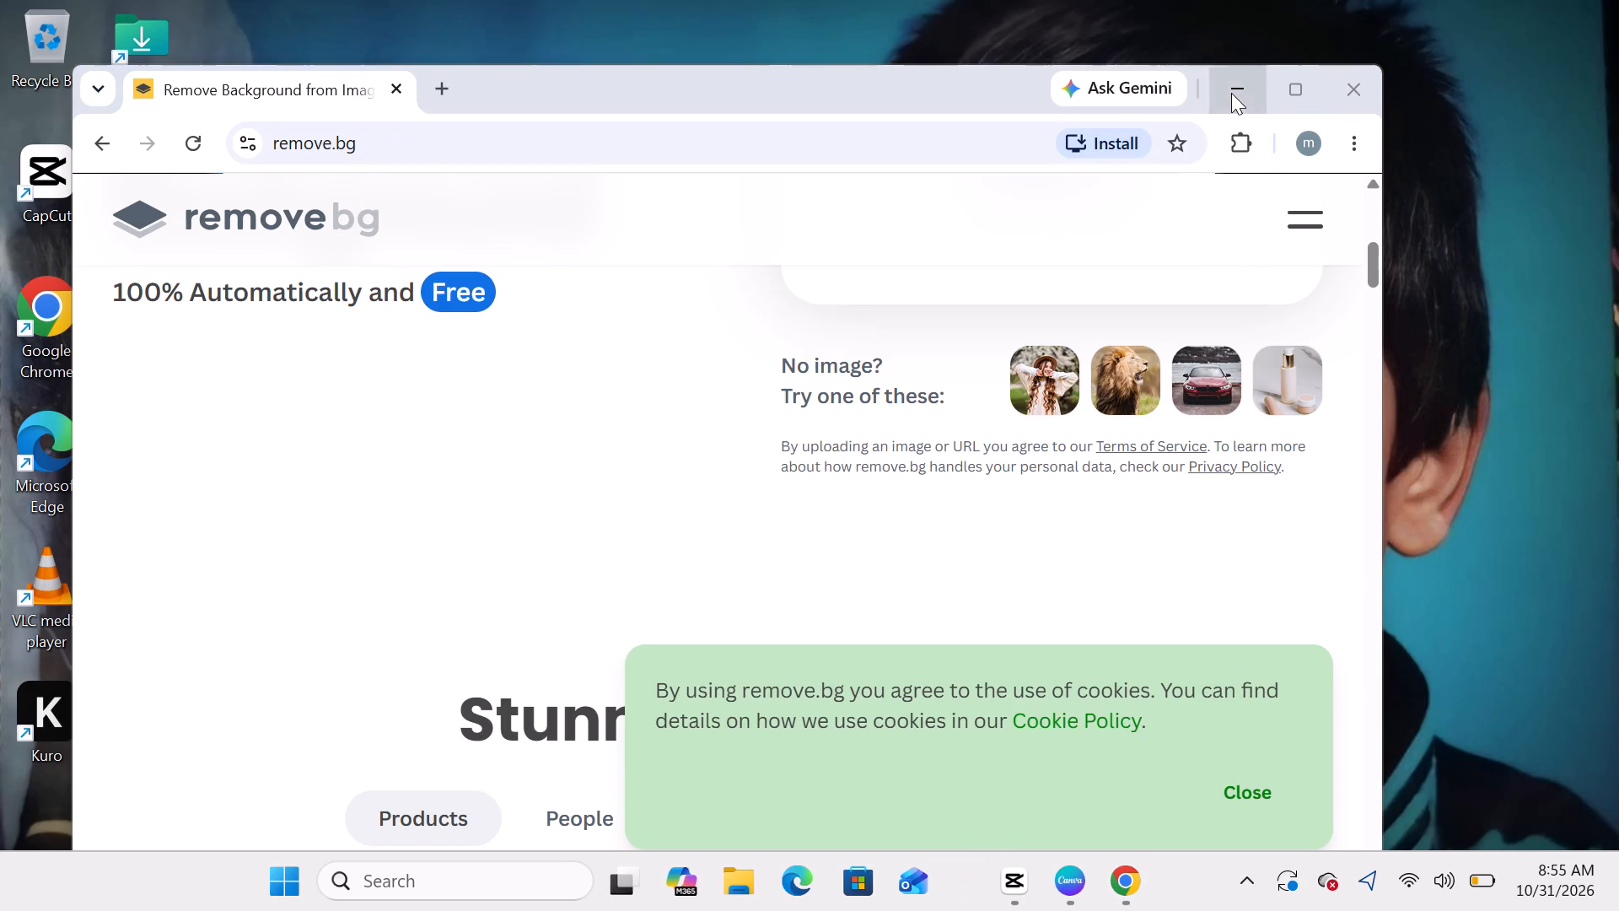
Upload "WhatsApp Image 2026-10-30 at 12.22.25 PM" from Downloads to remove.bg for background removal and dismiss the cookie notice.
scroll(970, 524, "down", 1)
scroll(970, 524, "up", 1)
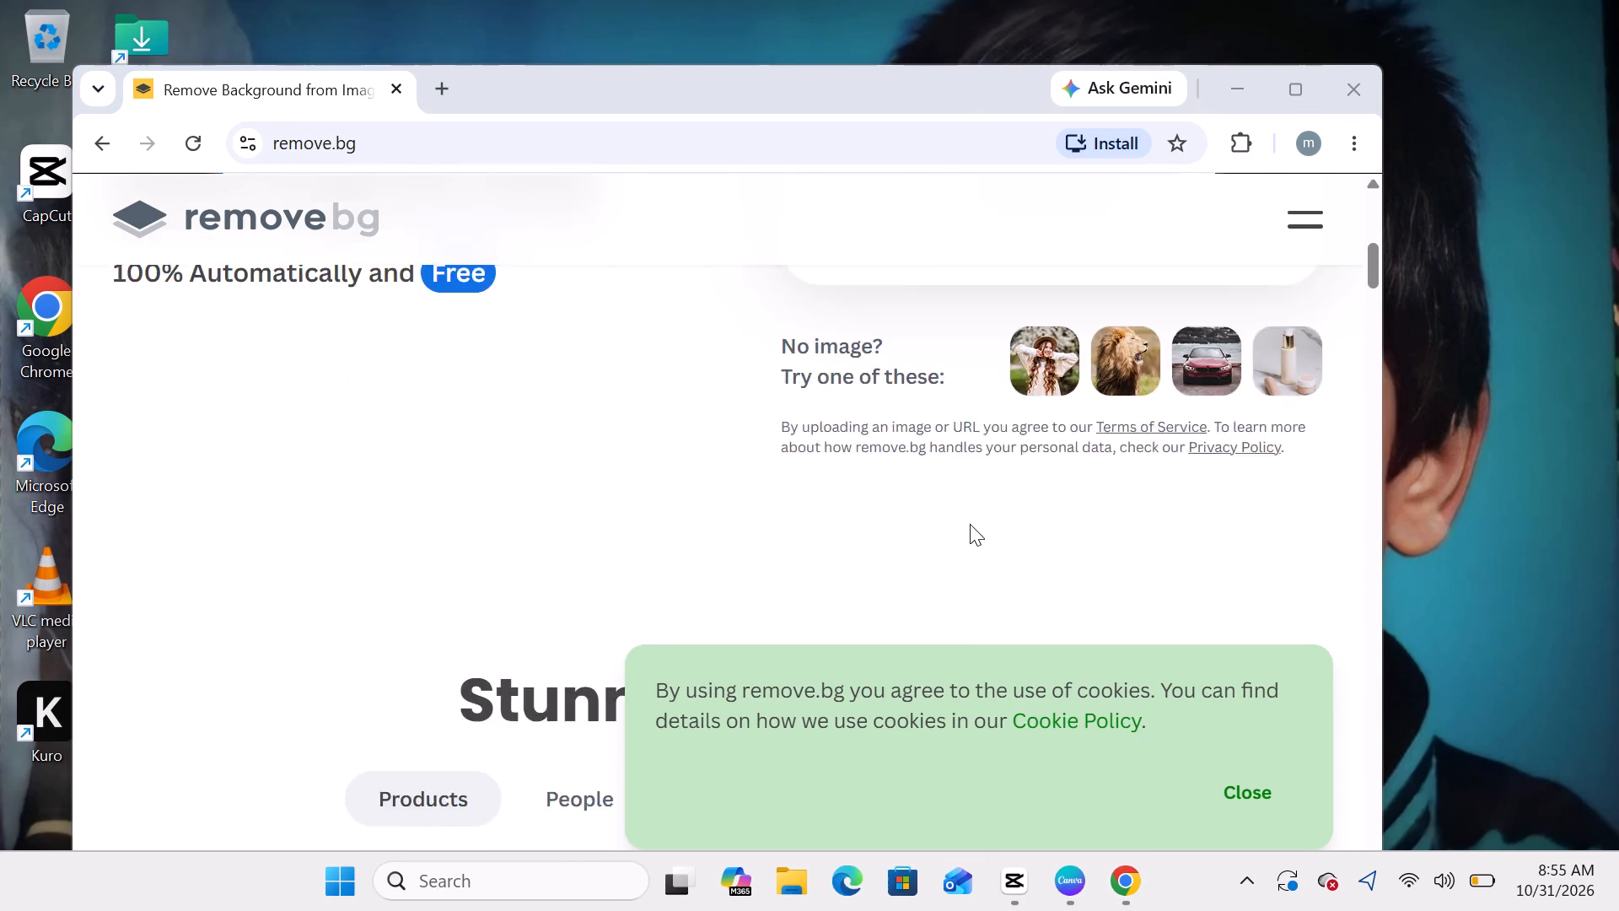
scroll(970, 524, "up", 2)
scroll(970, 524, "right", 2)
left_click(970, 524)
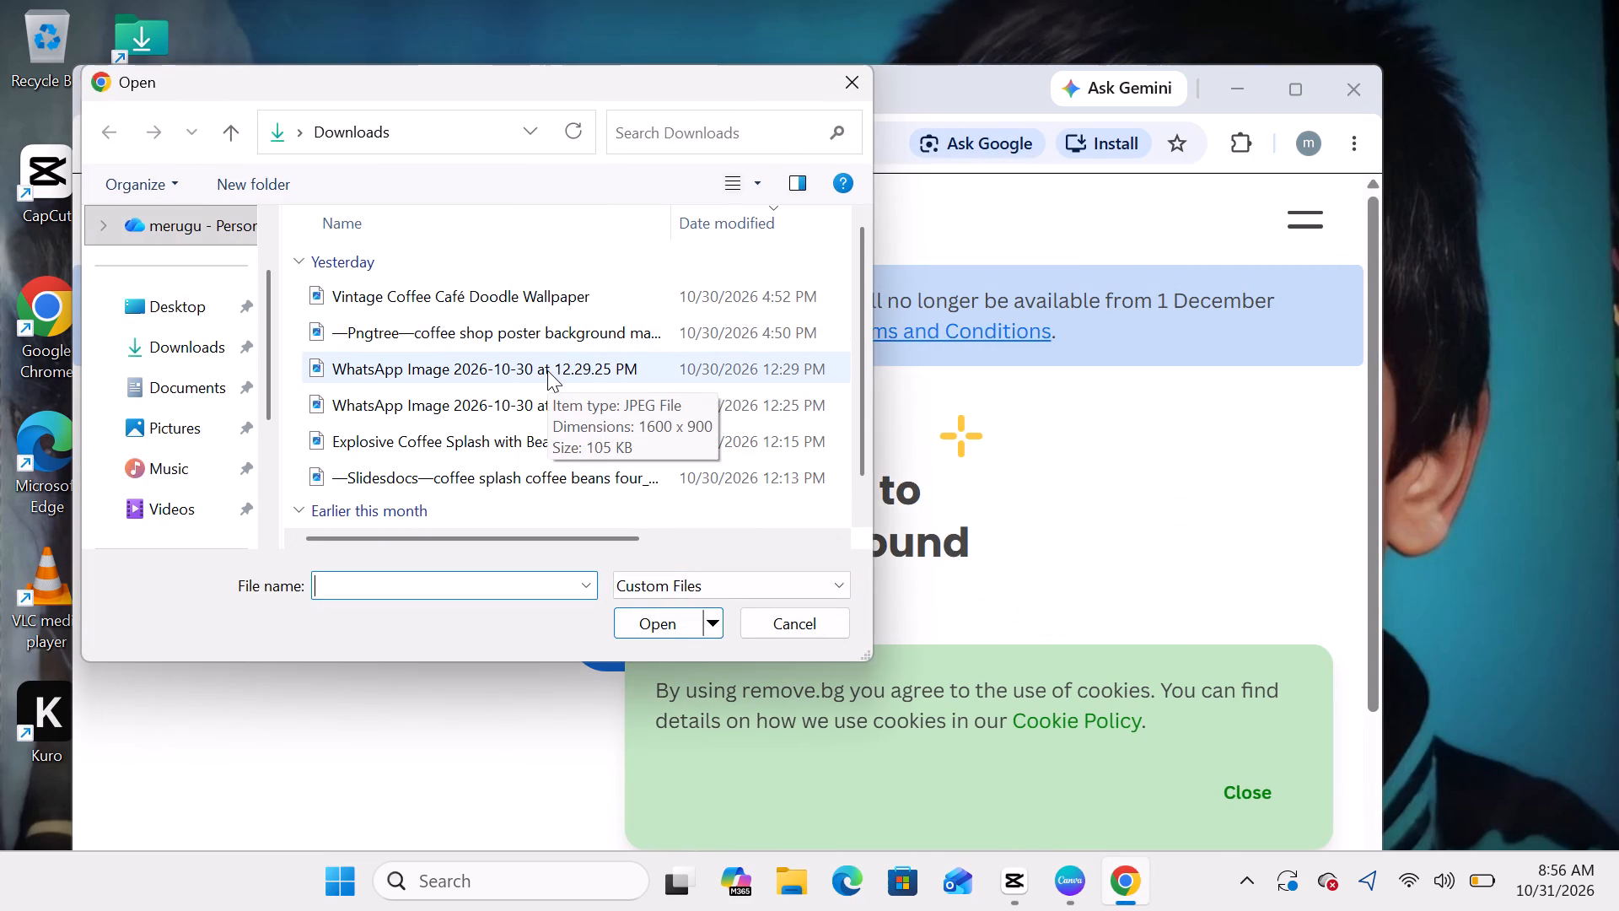
left_click(530, 409)
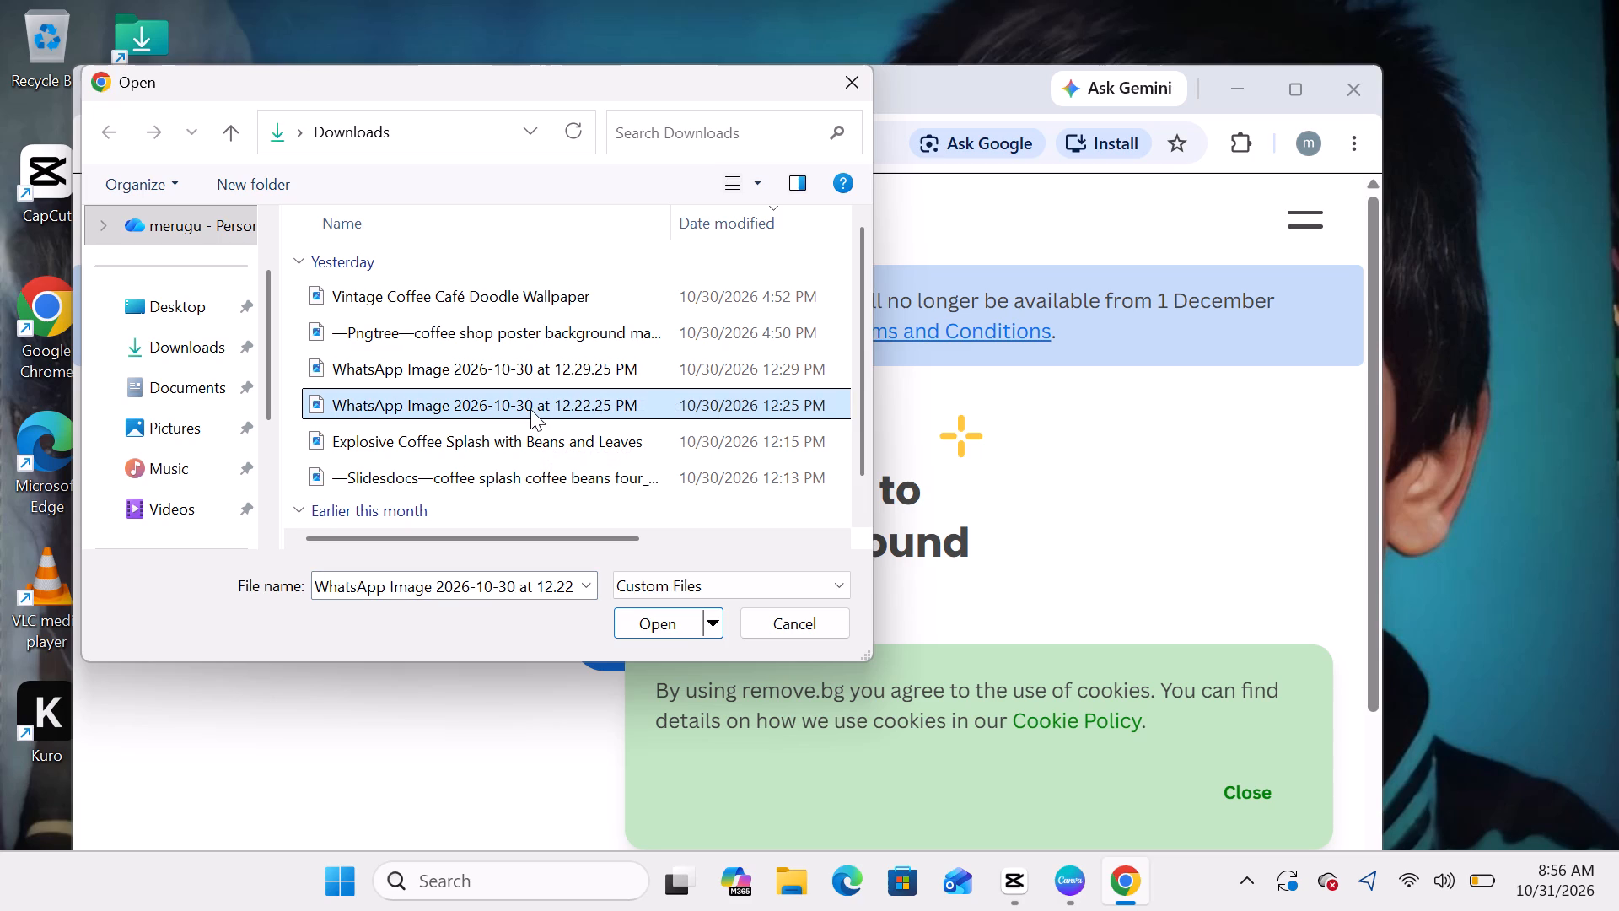
left_click(648, 626)
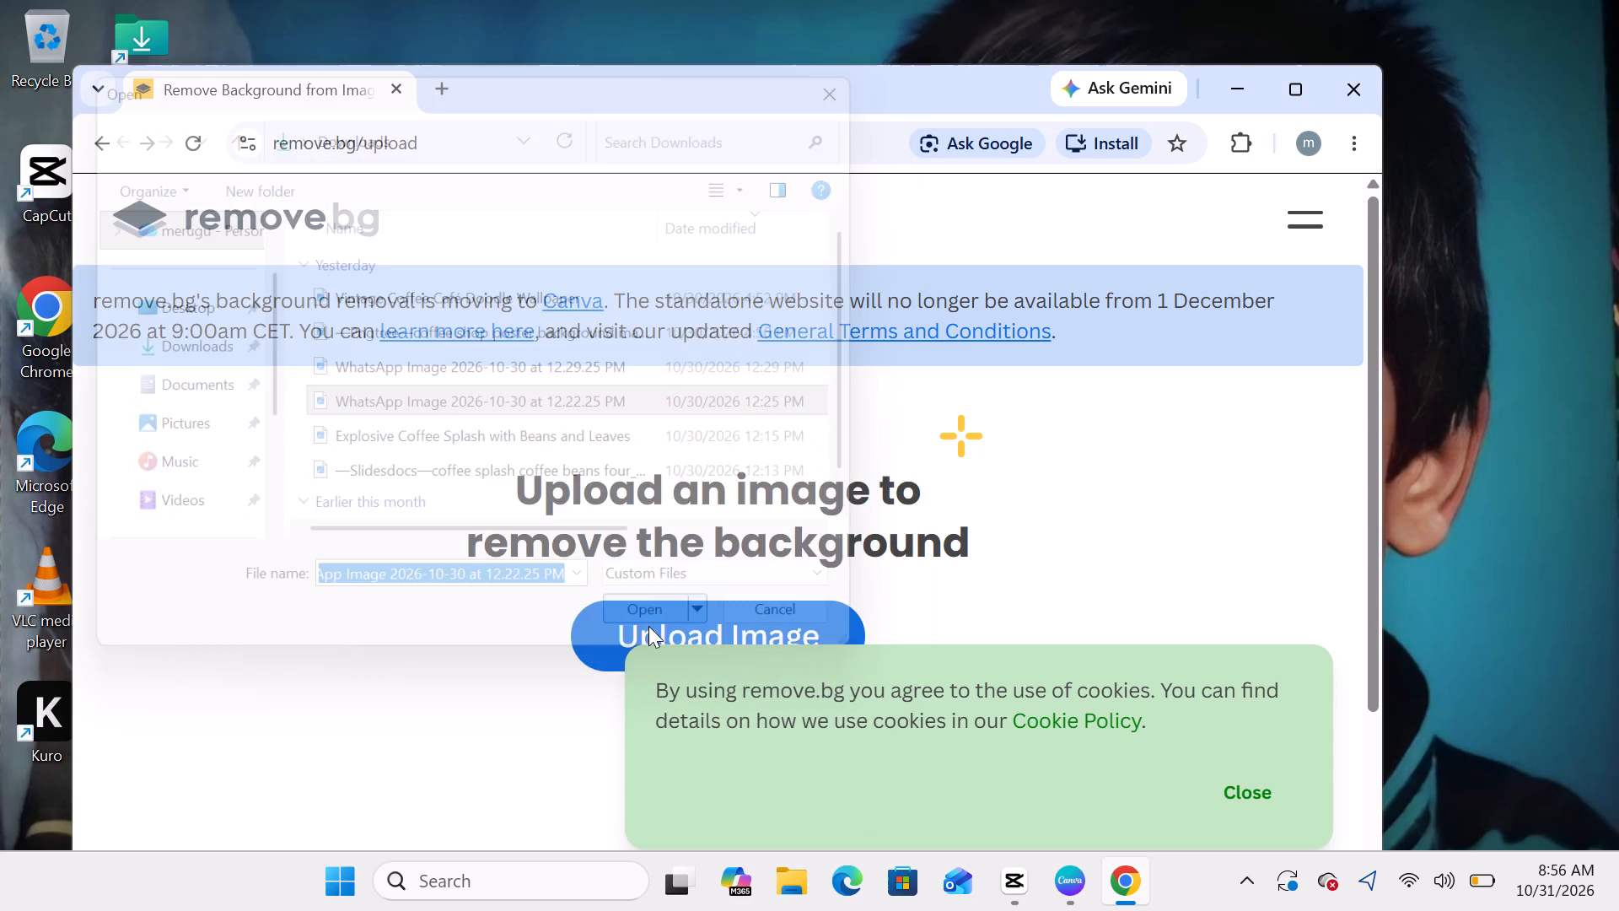
scroll(879, 551, "down", 1)
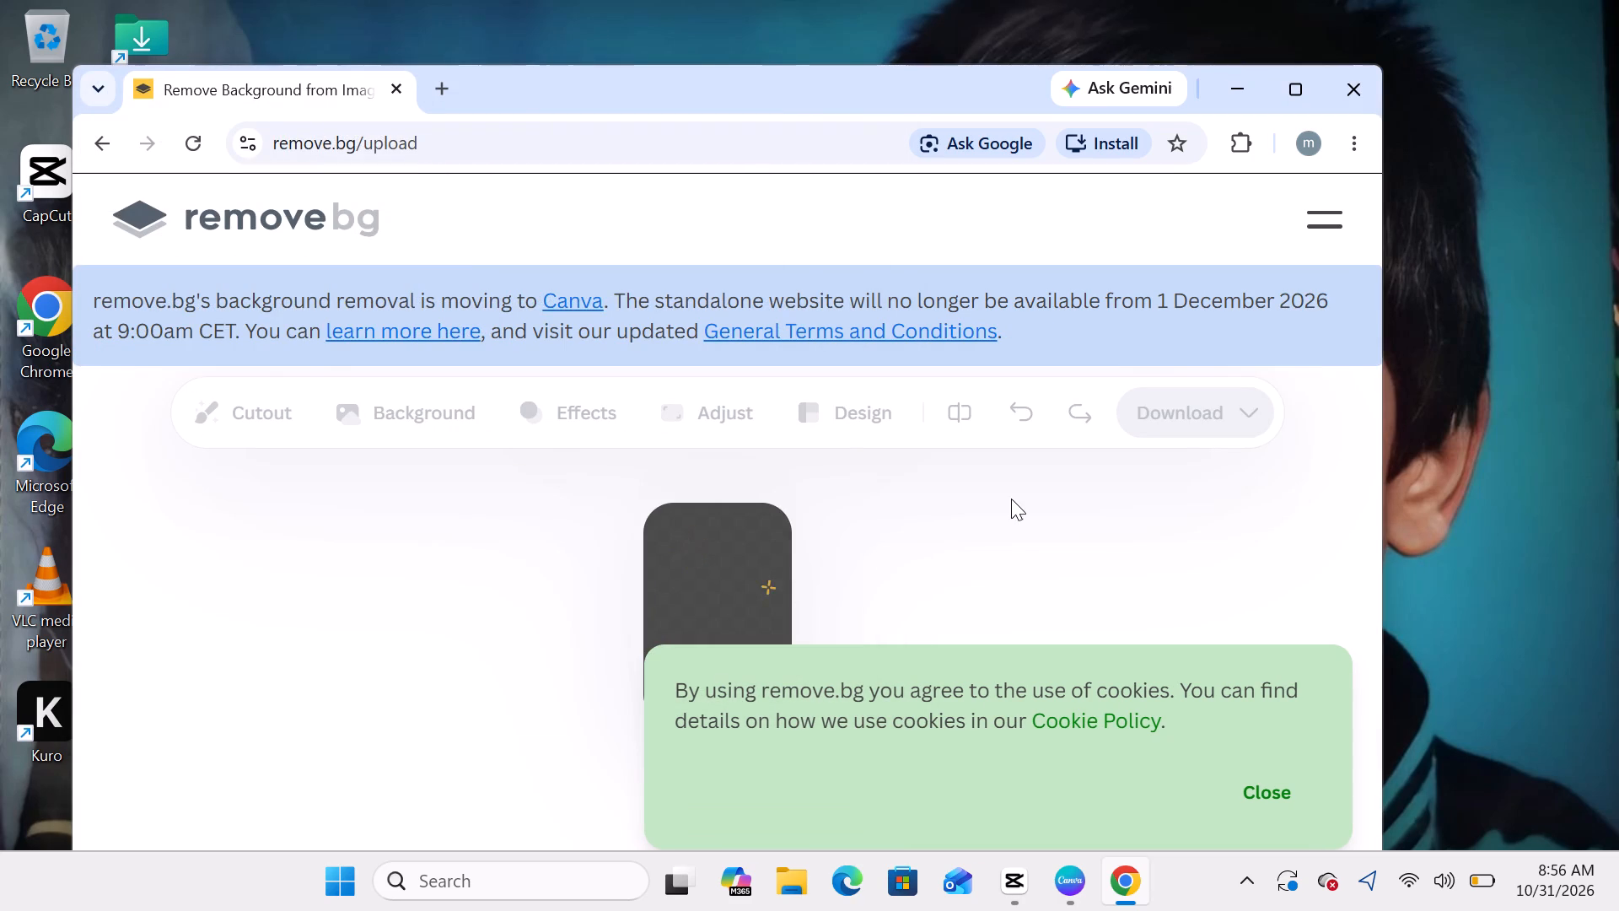
left_click(1263, 790)
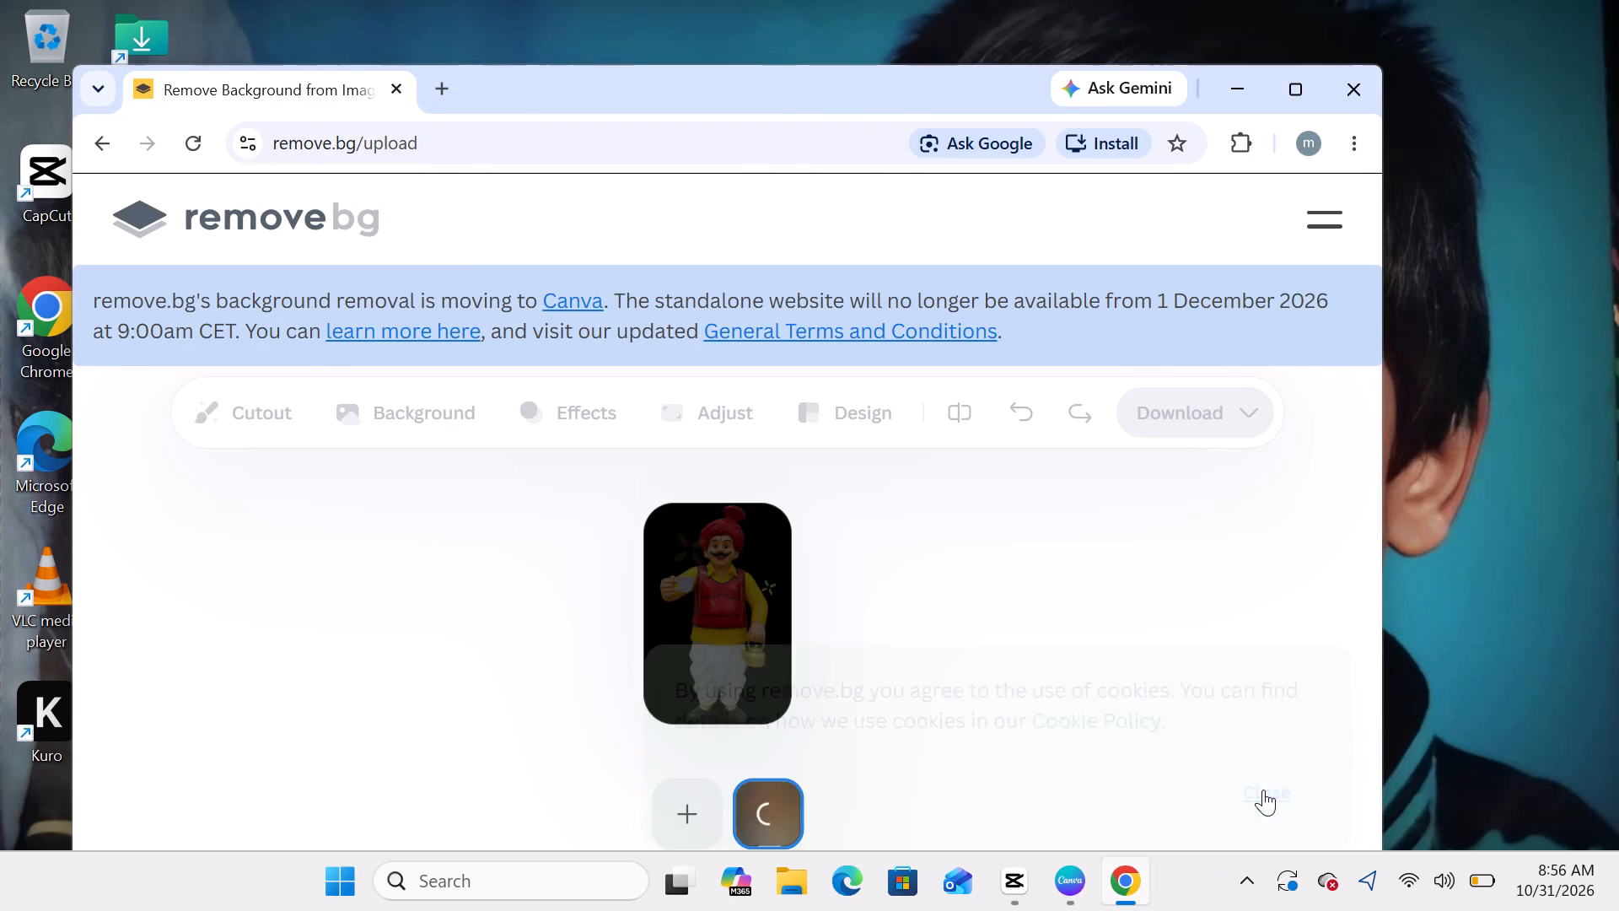
Download the red-turbaned mascot cutout with its background removed from remove.bg.
scroll(912, 641, "down", 1)
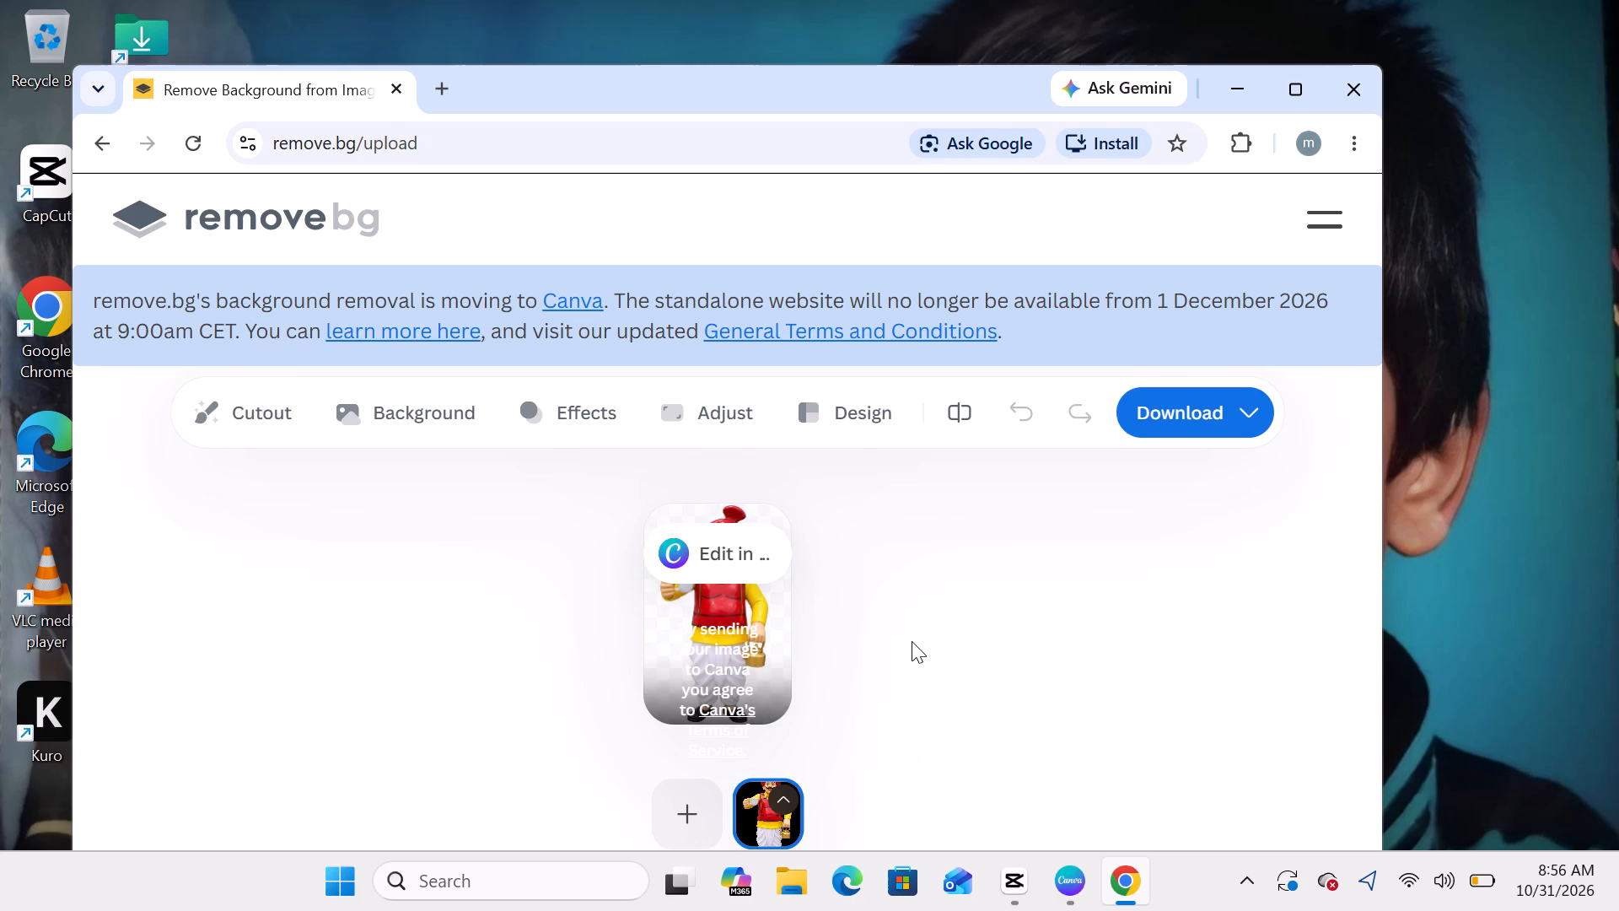
scroll(912, 641, "down", 3)
scroll(1030, 575, "down", 1)
Download the background-free mascot image as the free 408 x 612 preview.
left_click_drag(1221, 381, 1214, 415)
left_click(1214, 415)
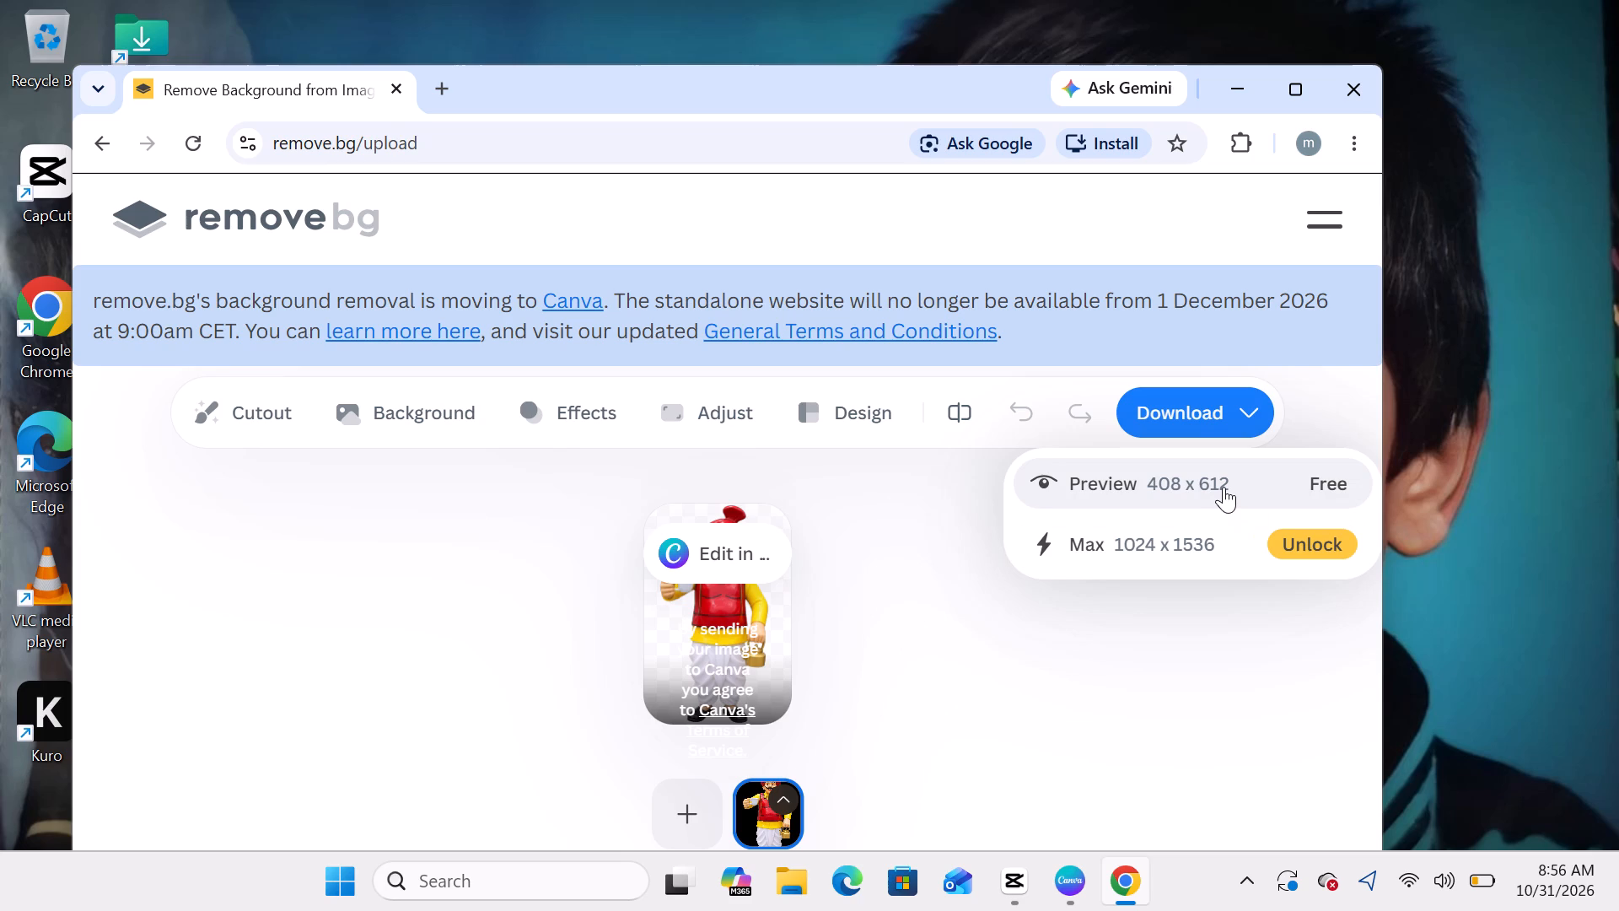
left_click(1224, 487)
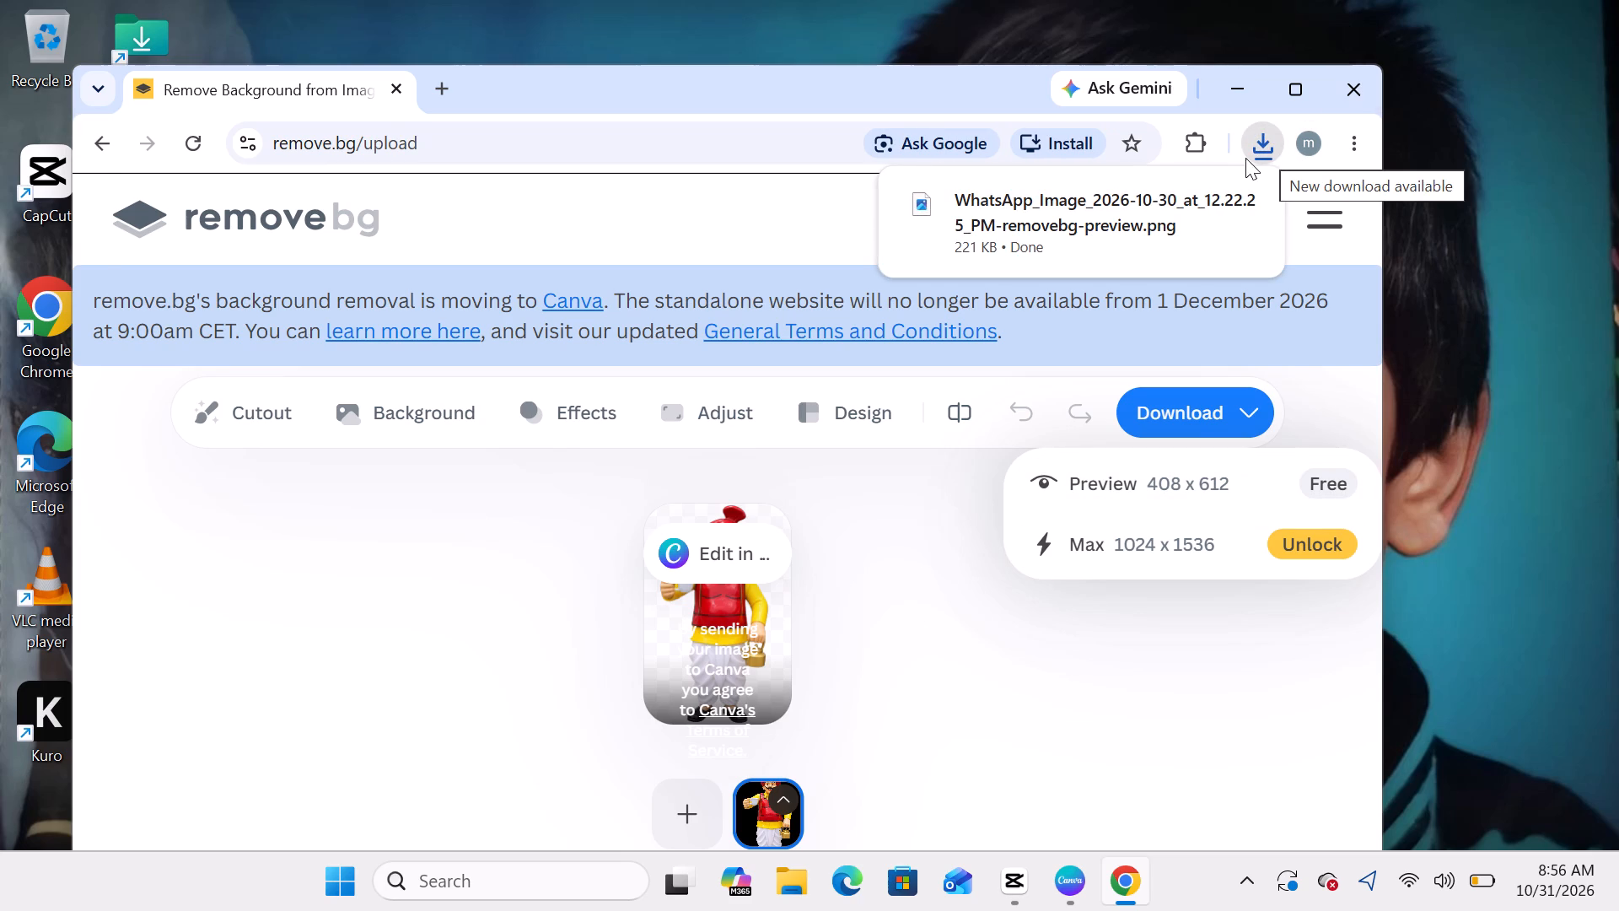
Switch back to Canva, upload the background-free mascot PNG from Downloads and place it on the doodle page.
left_click(1216, 89)
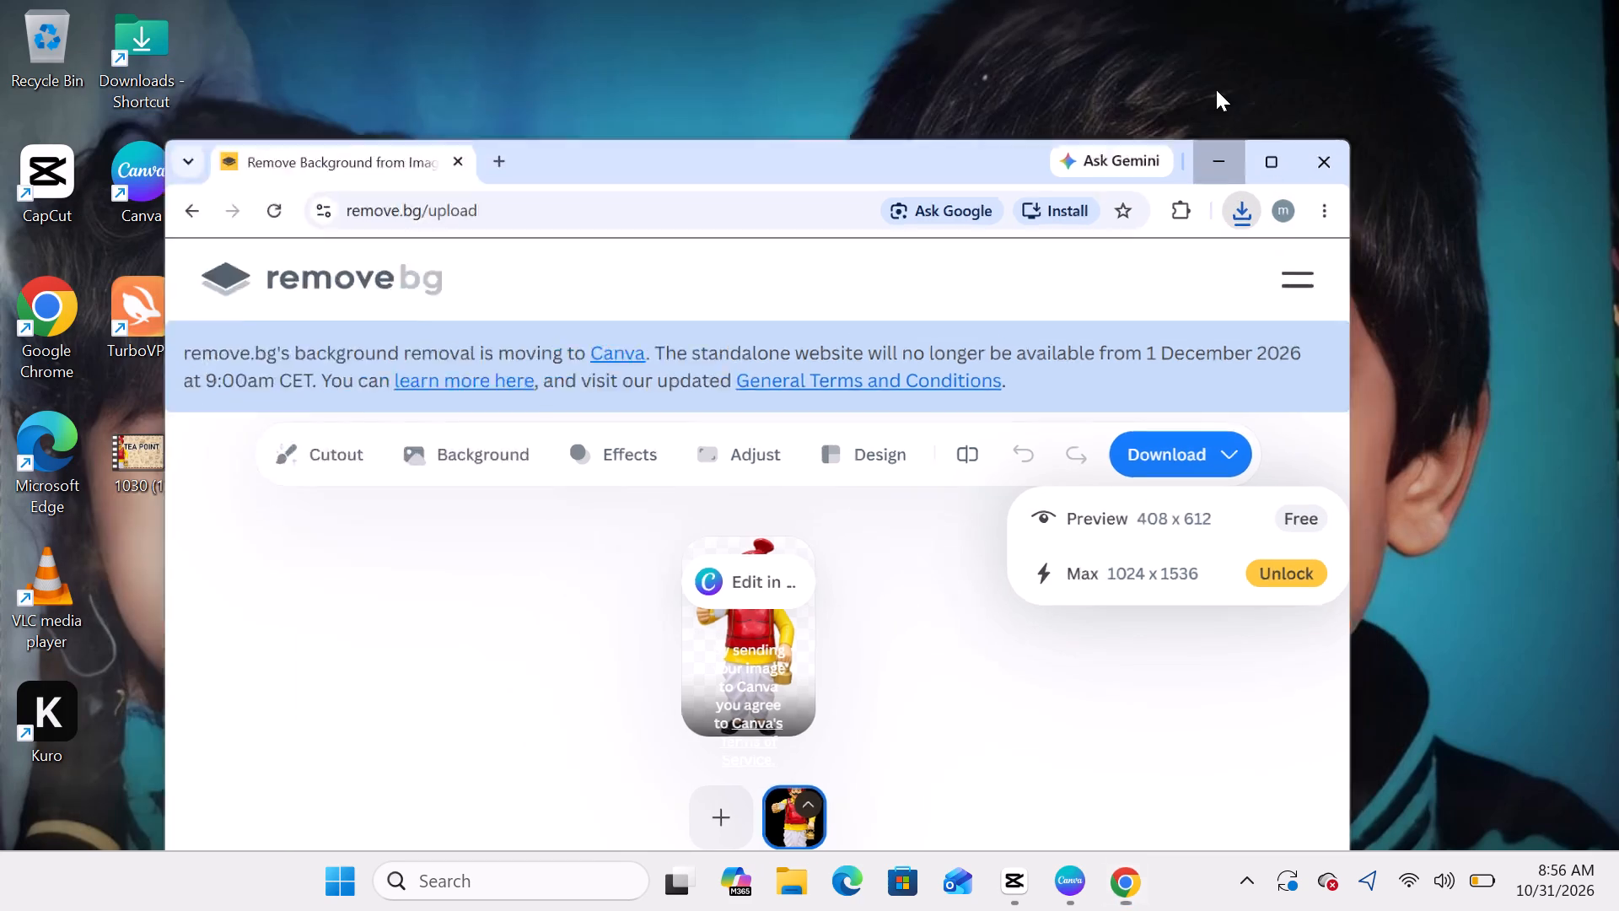
left_click(1075, 884)
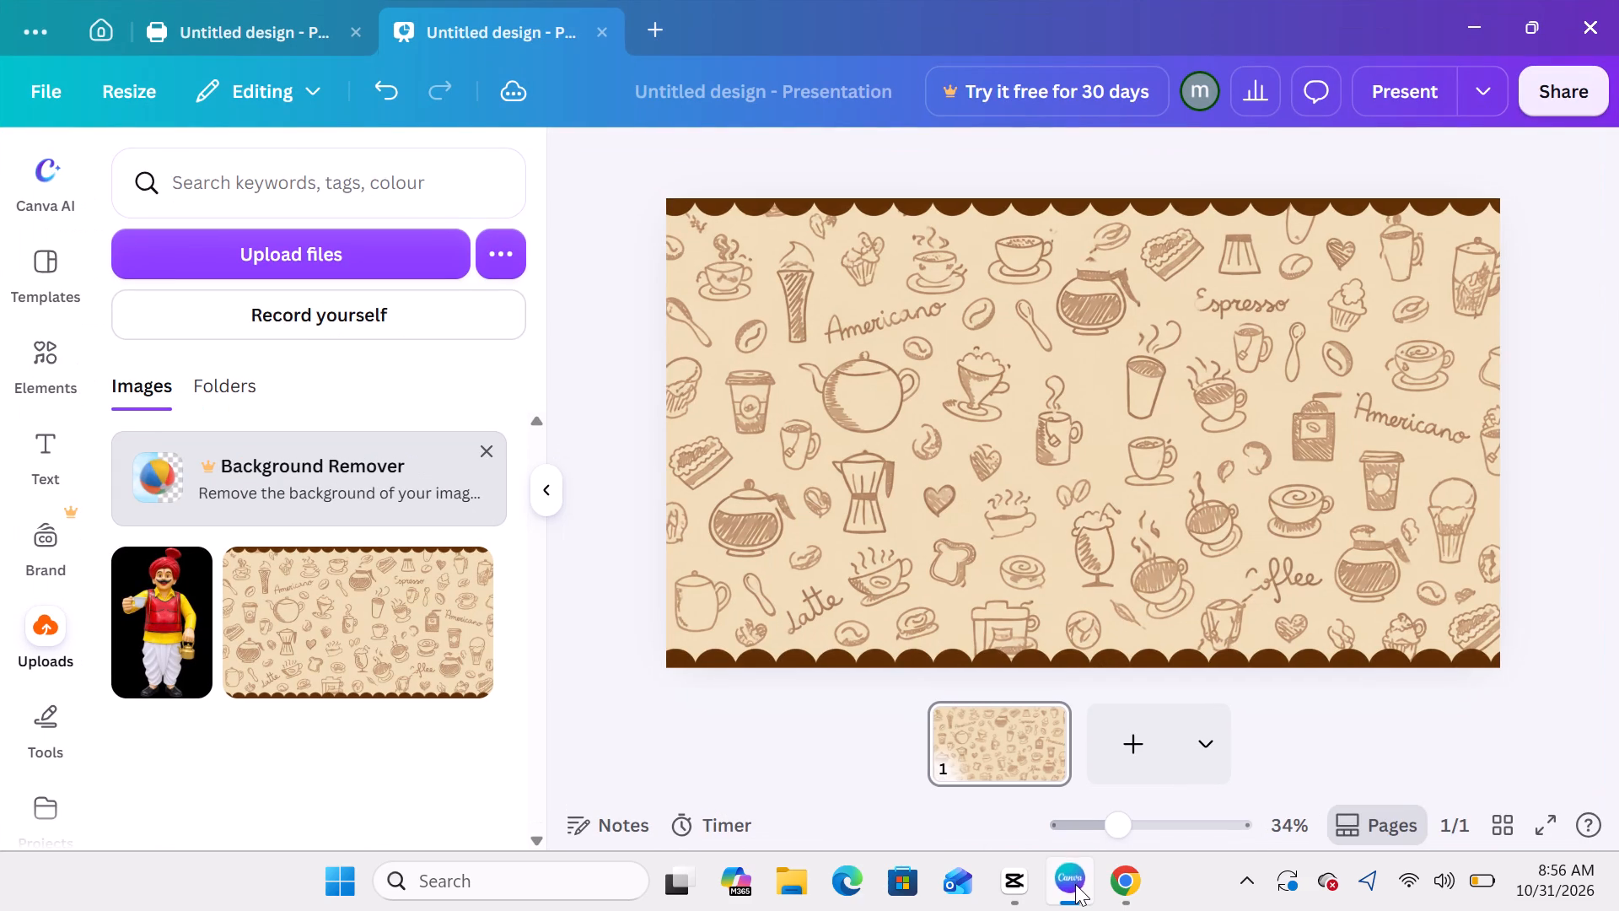
left_click(358, 252)
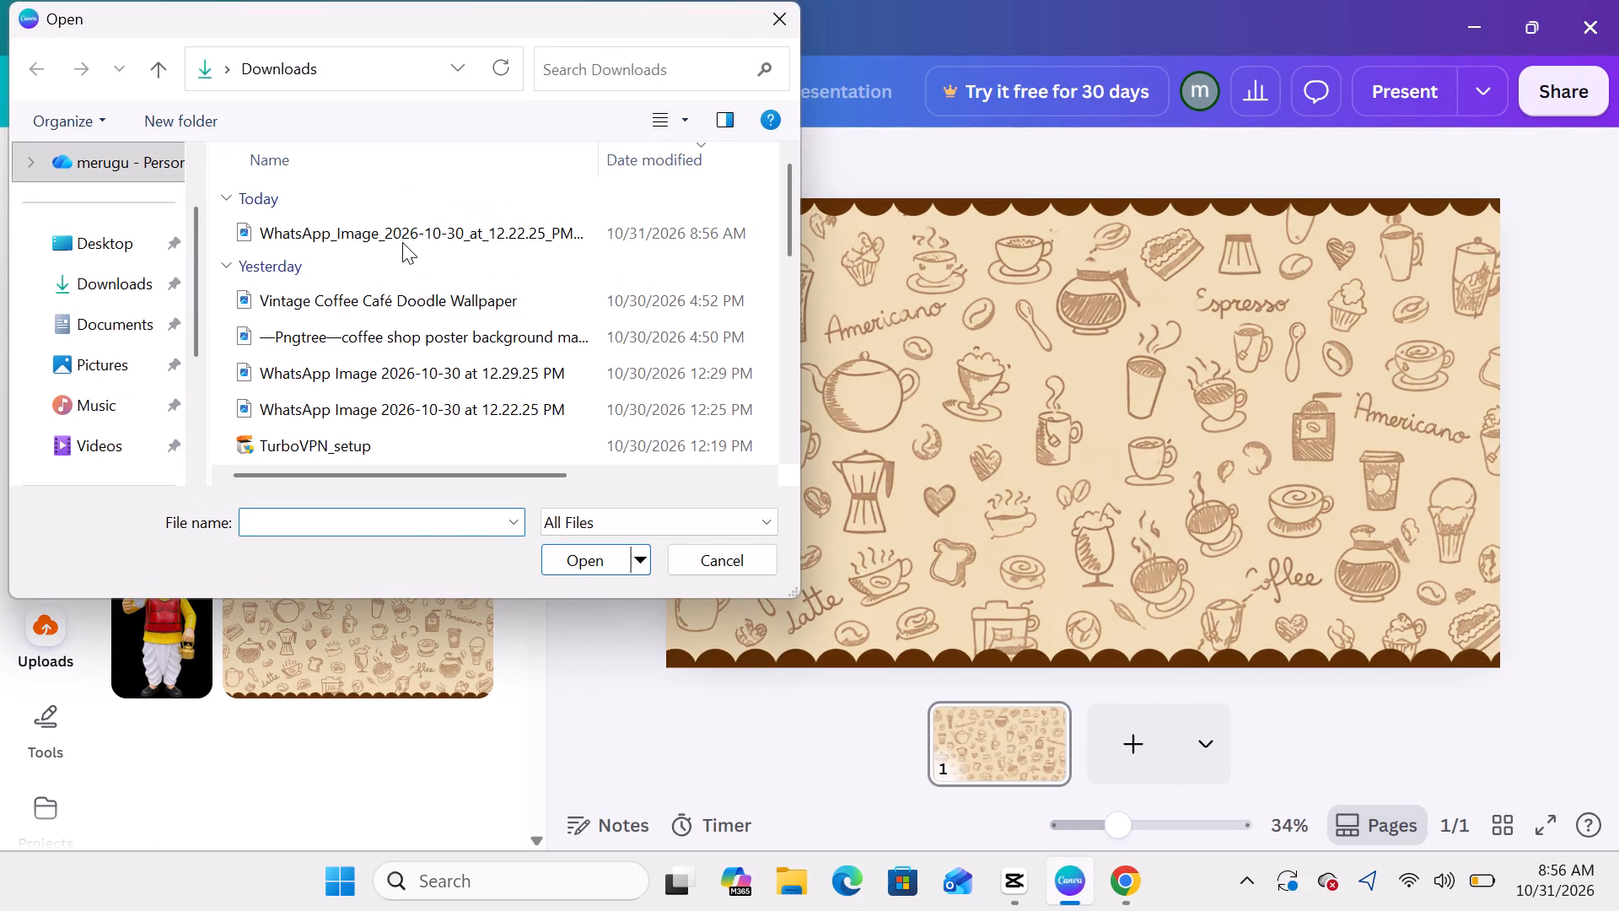
double_click(404, 241)
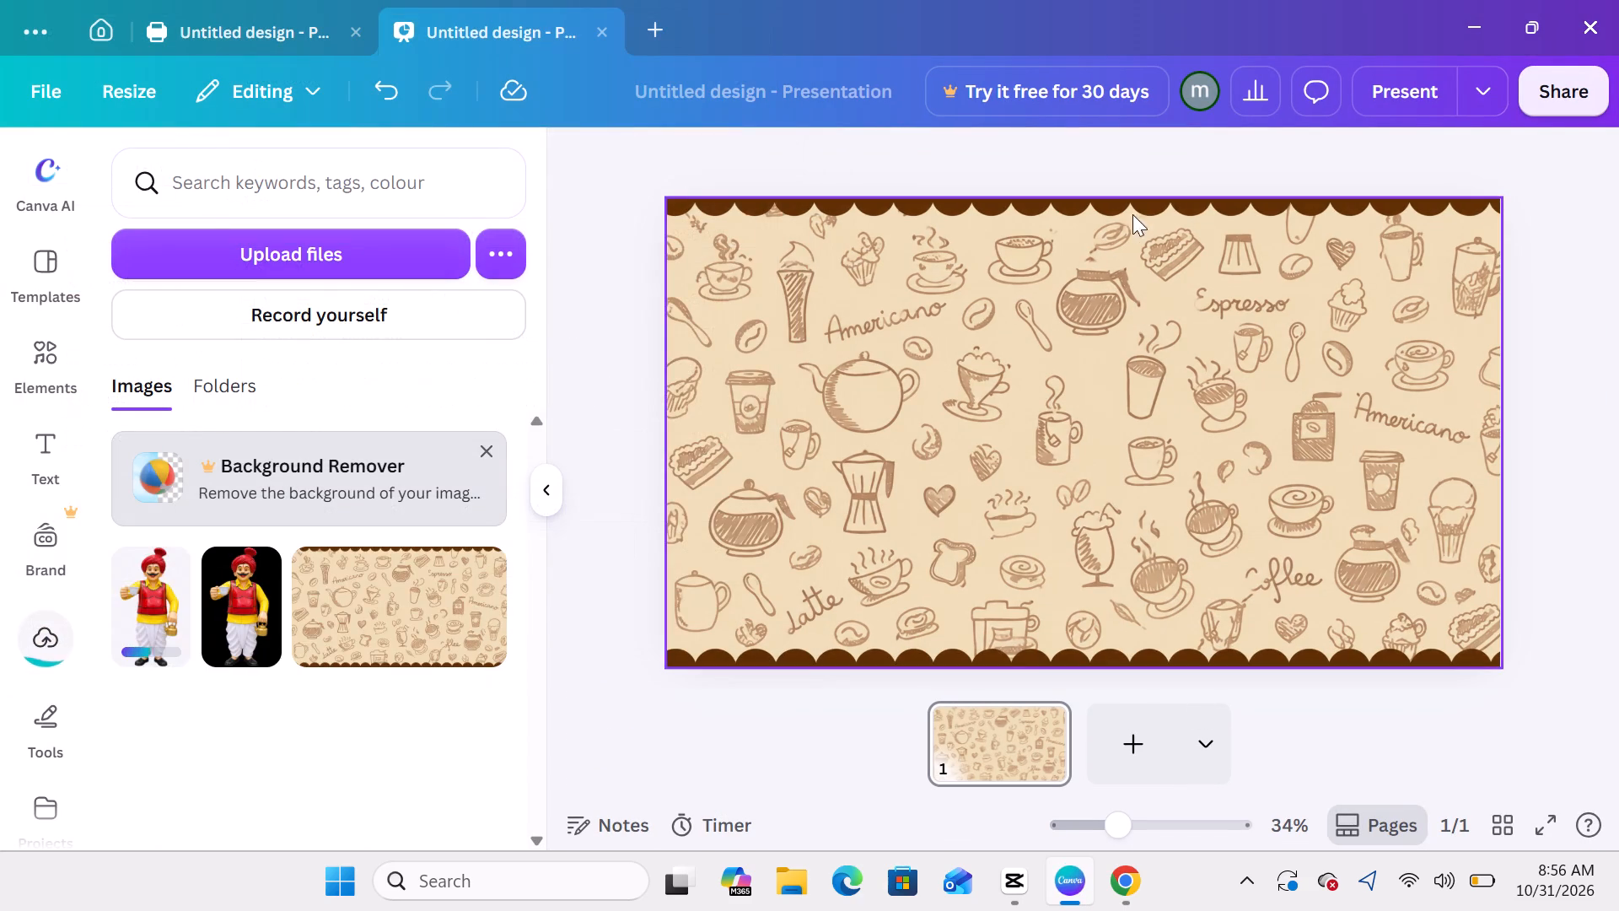
left_click(160, 612)
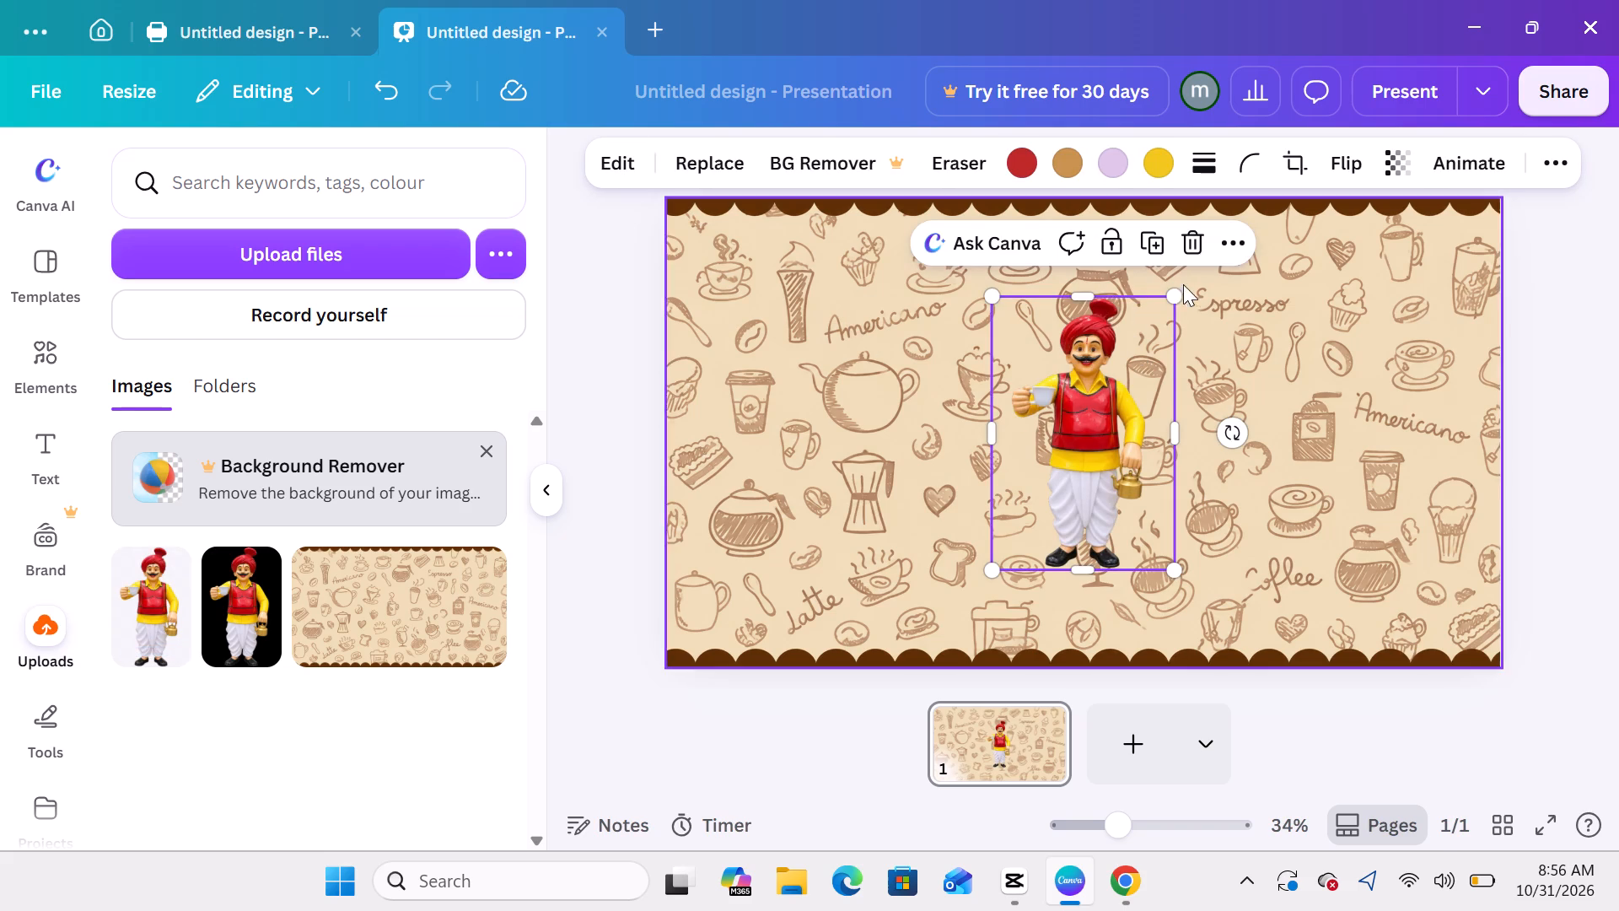
Enlarge the mascot to nearly the page height and position it against the page's left edge, vertically centred.
left_click_drag(1173, 299, 1247, 264)
left_click_drag(1141, 305, 867, 359)
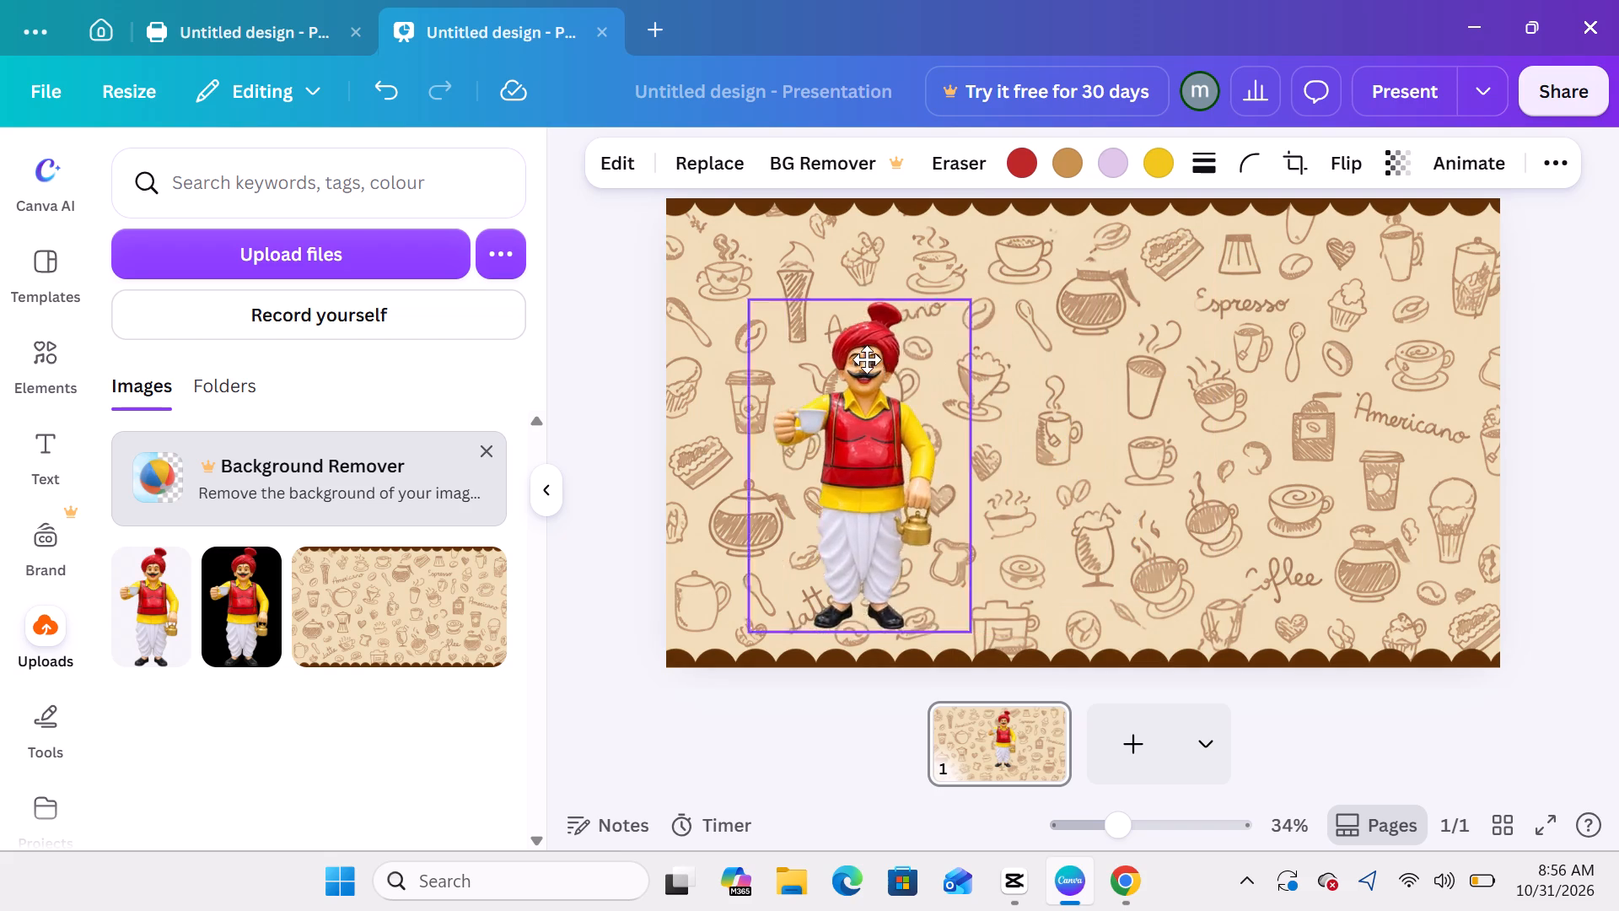
left_click_drag(867, 359, 782, 330)
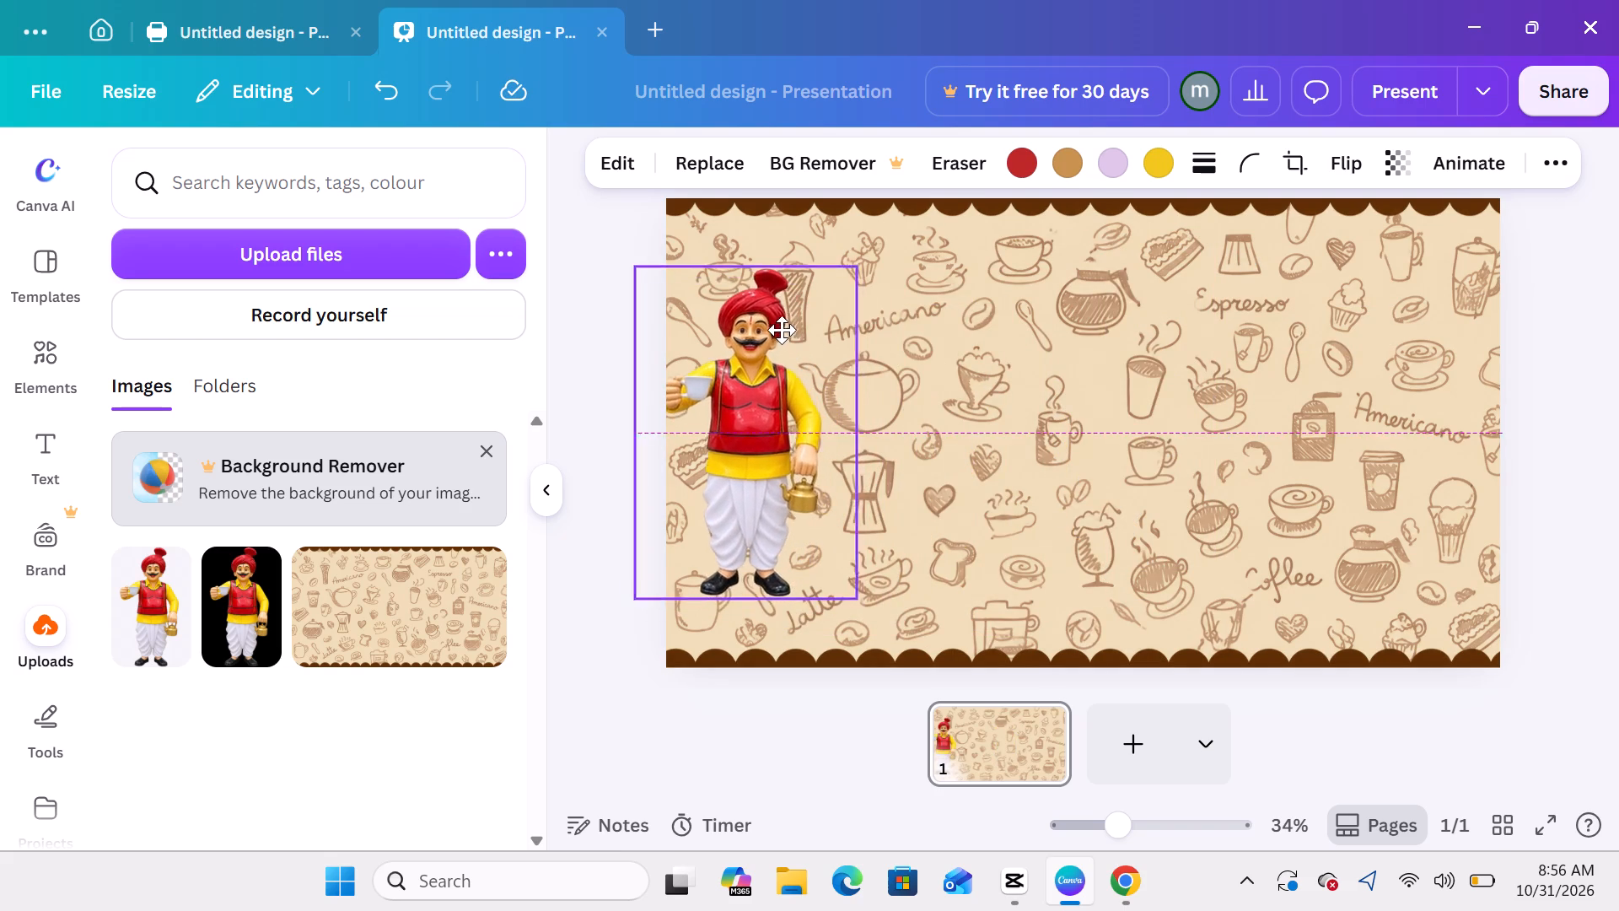
left_click_drag(782, 330, 776, 317)
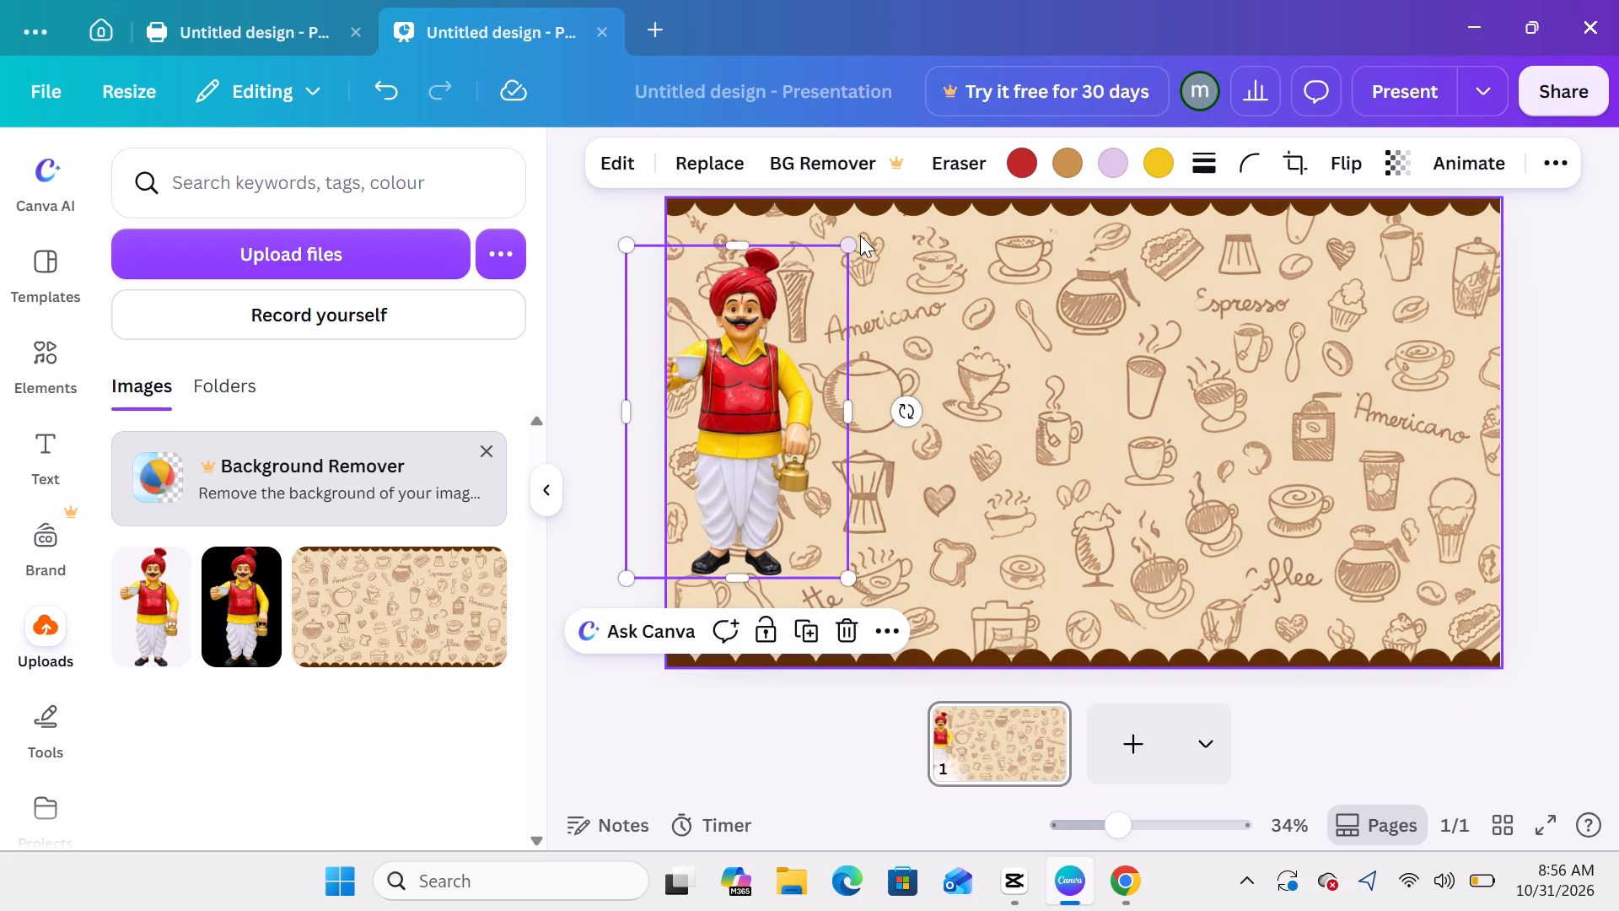
left_click_drag(846, 239, 959, 208)
left_click_drag(799, 326, 790, 385)
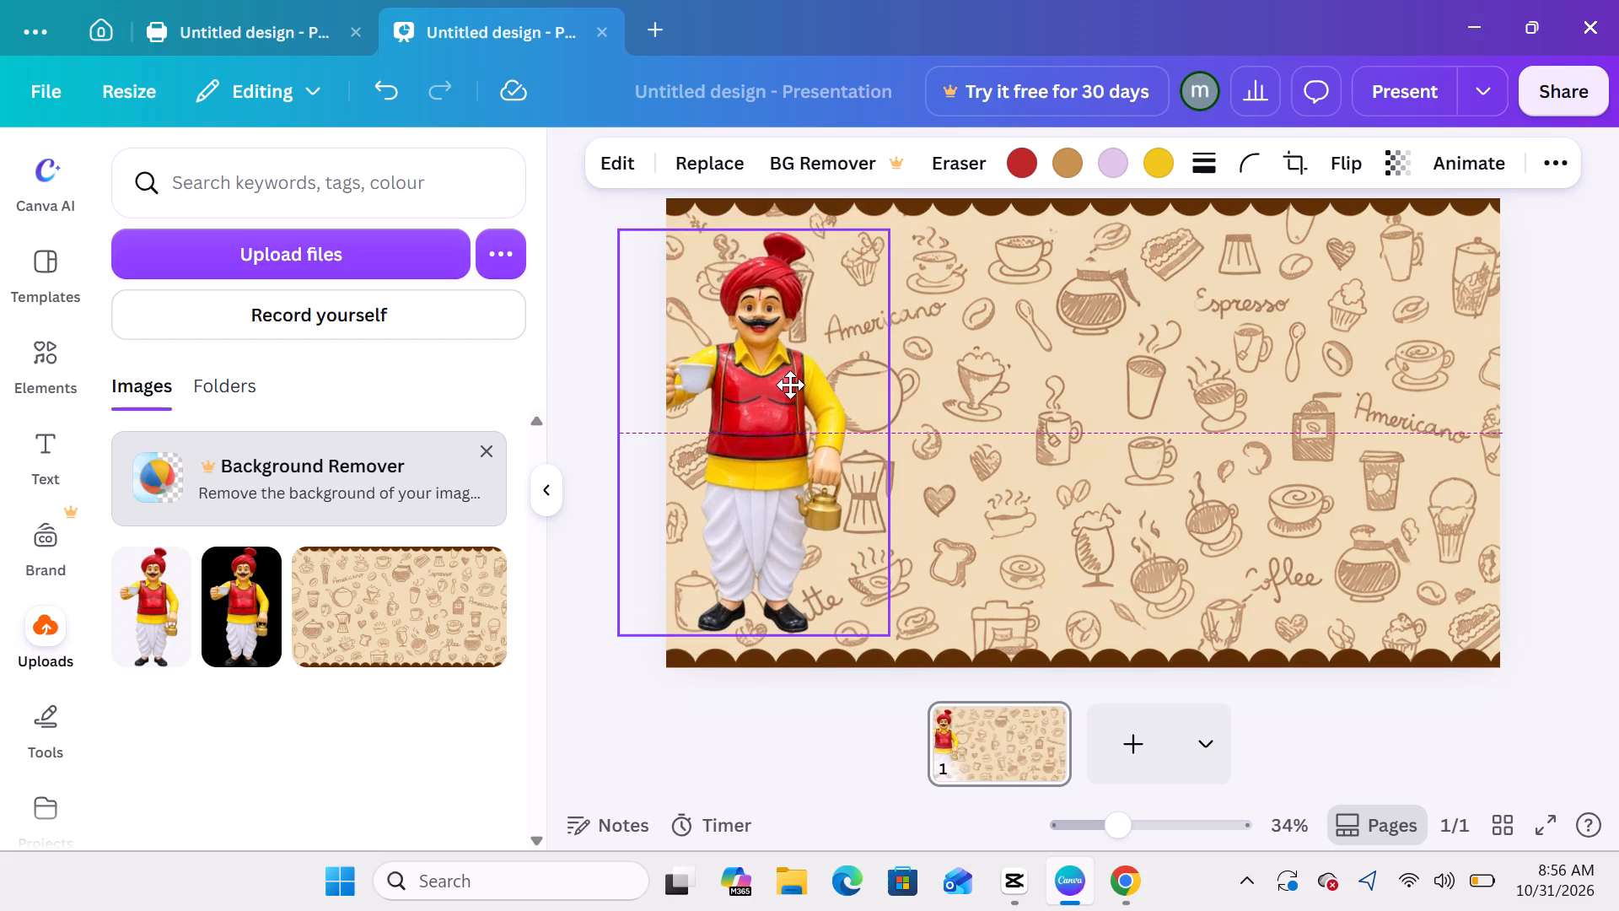
left_click_drag(790, 385, 775, 384)
left_click(967, 360)
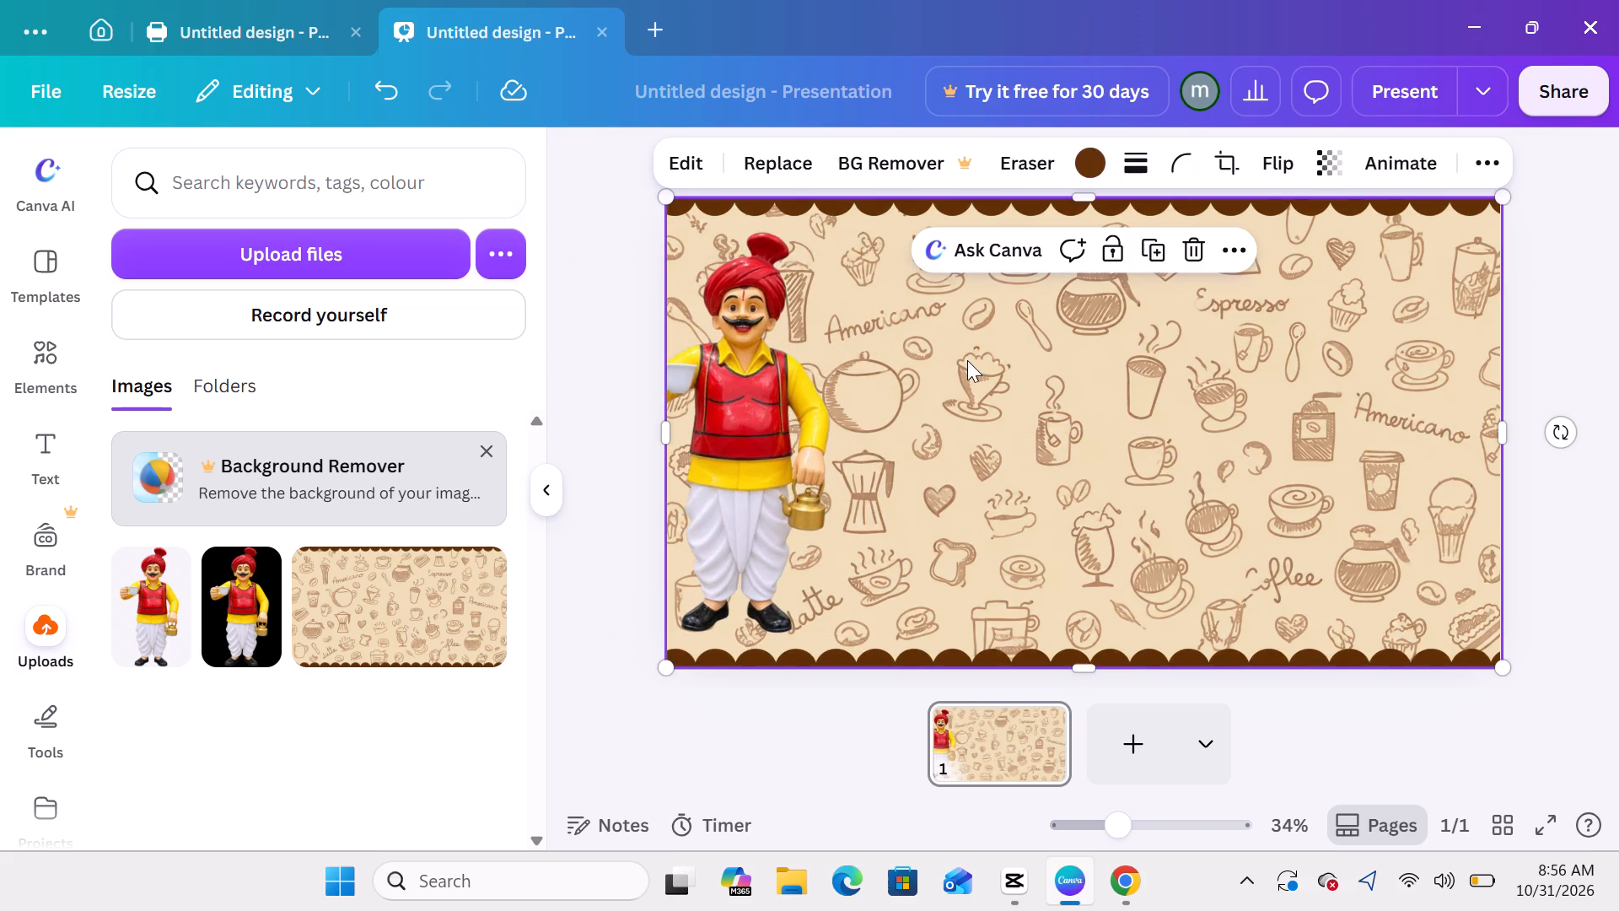
Add a default paragraph text box to the centre of the page.
left_click(16, 446)
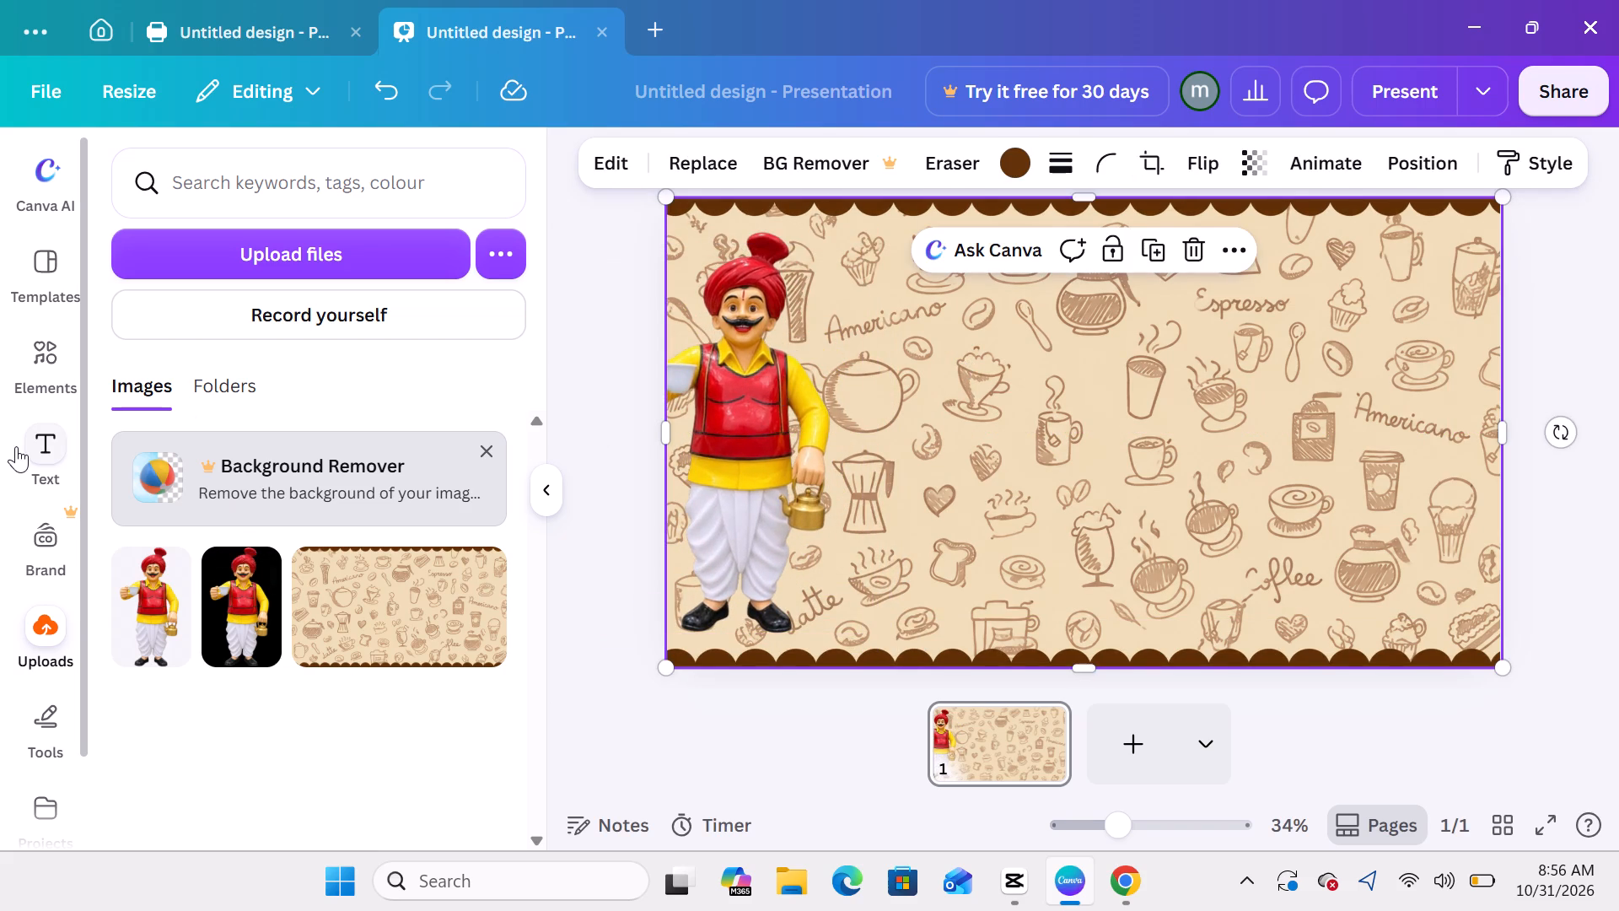
scroll(16, 446, "right", 1)
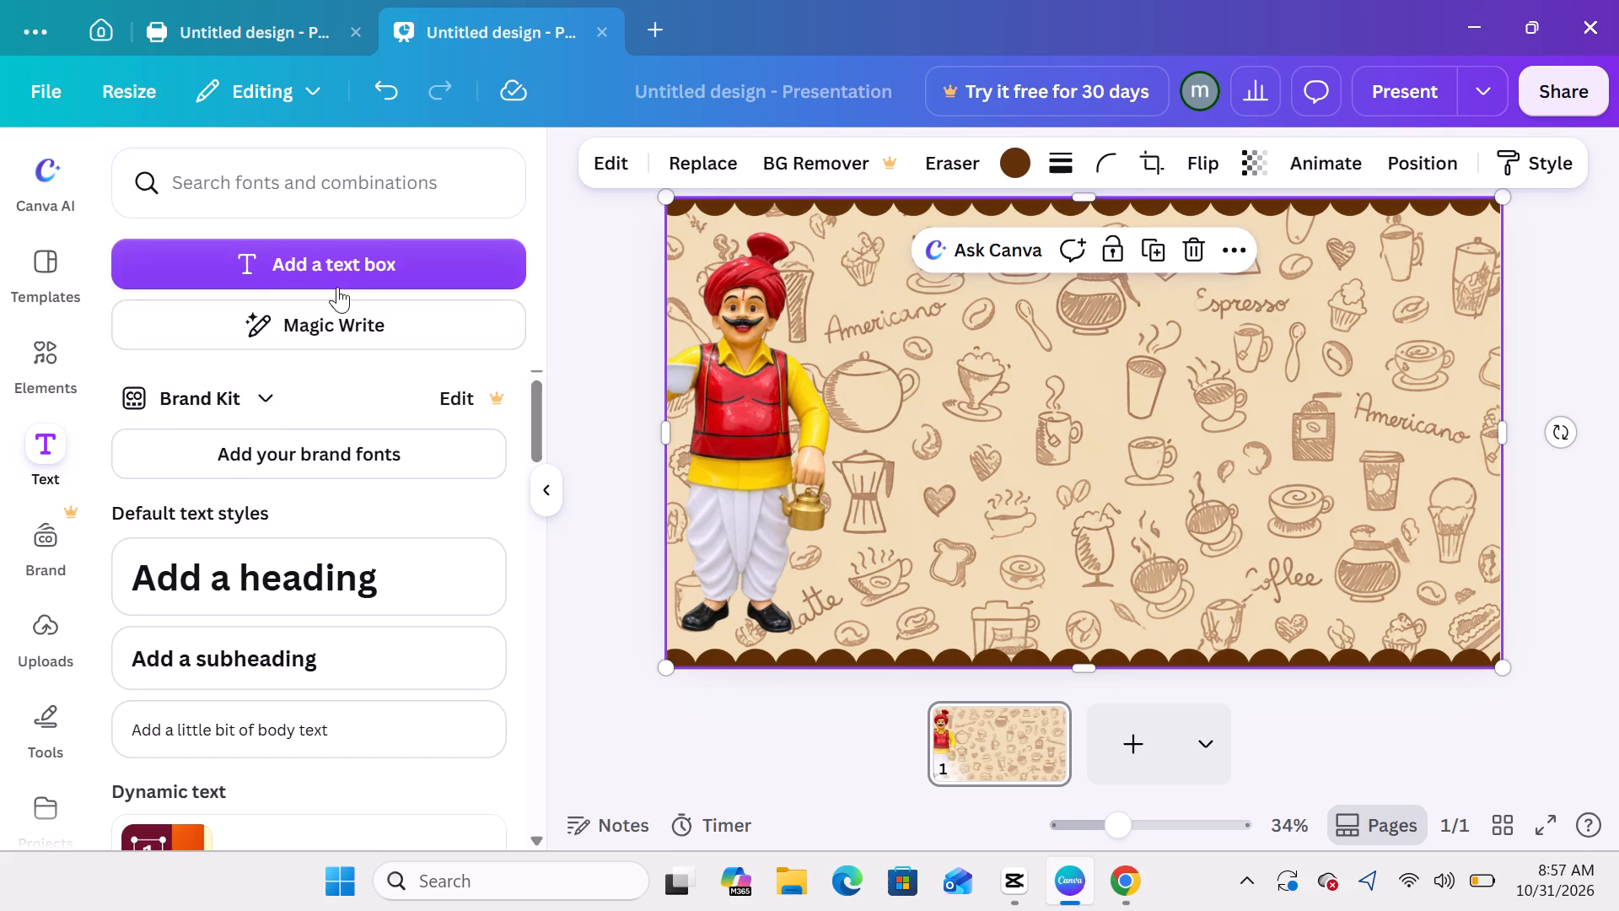
left_click(330, 283)
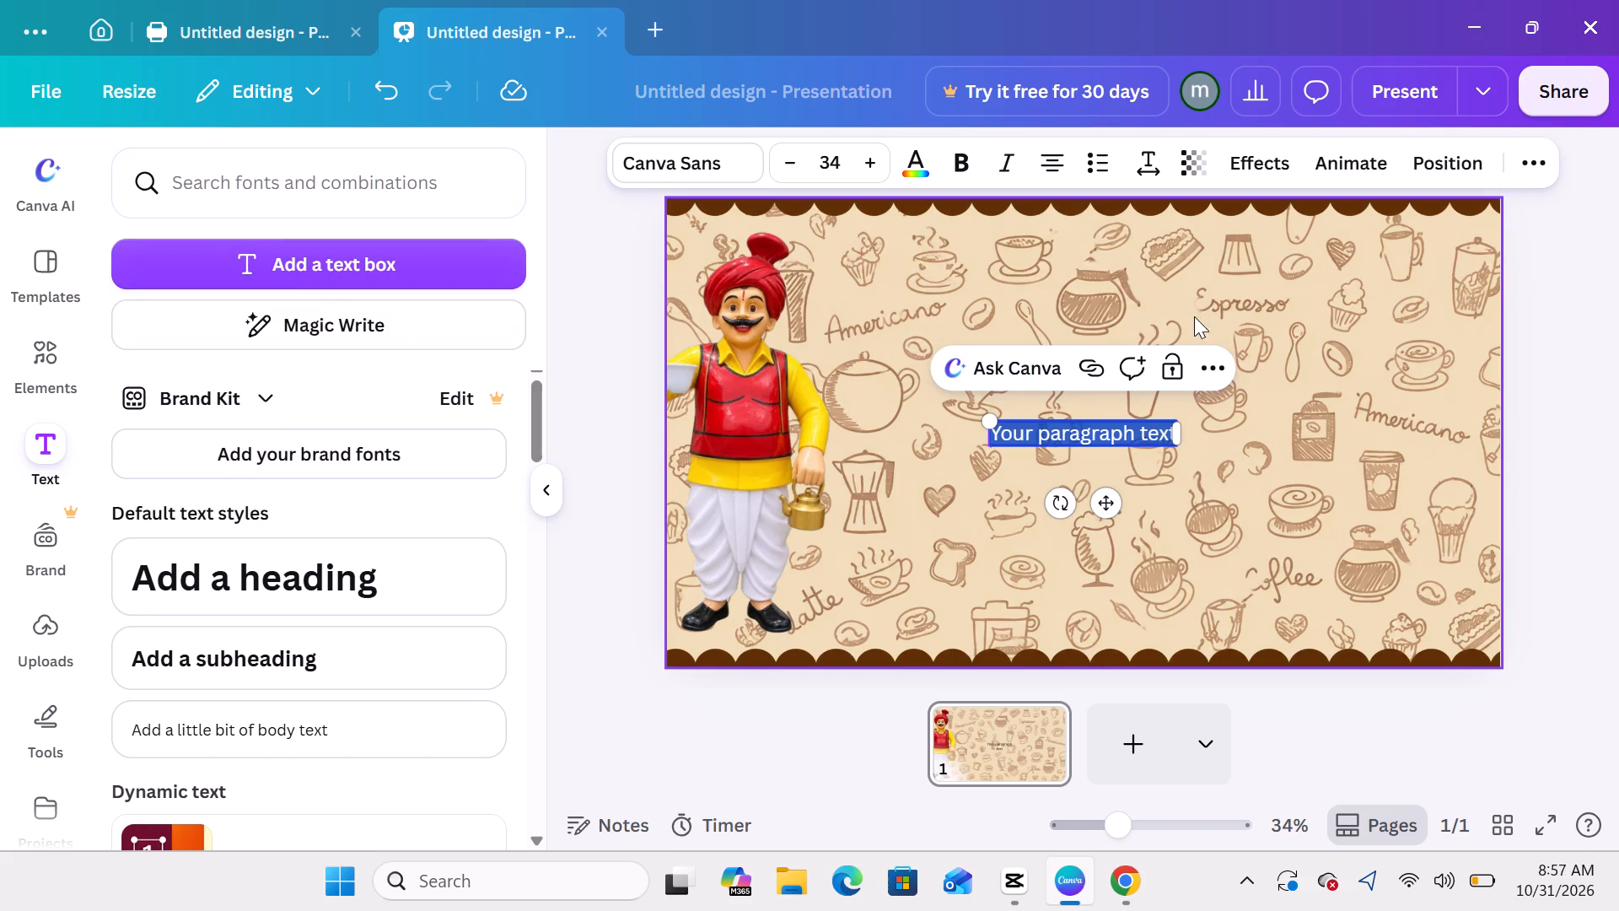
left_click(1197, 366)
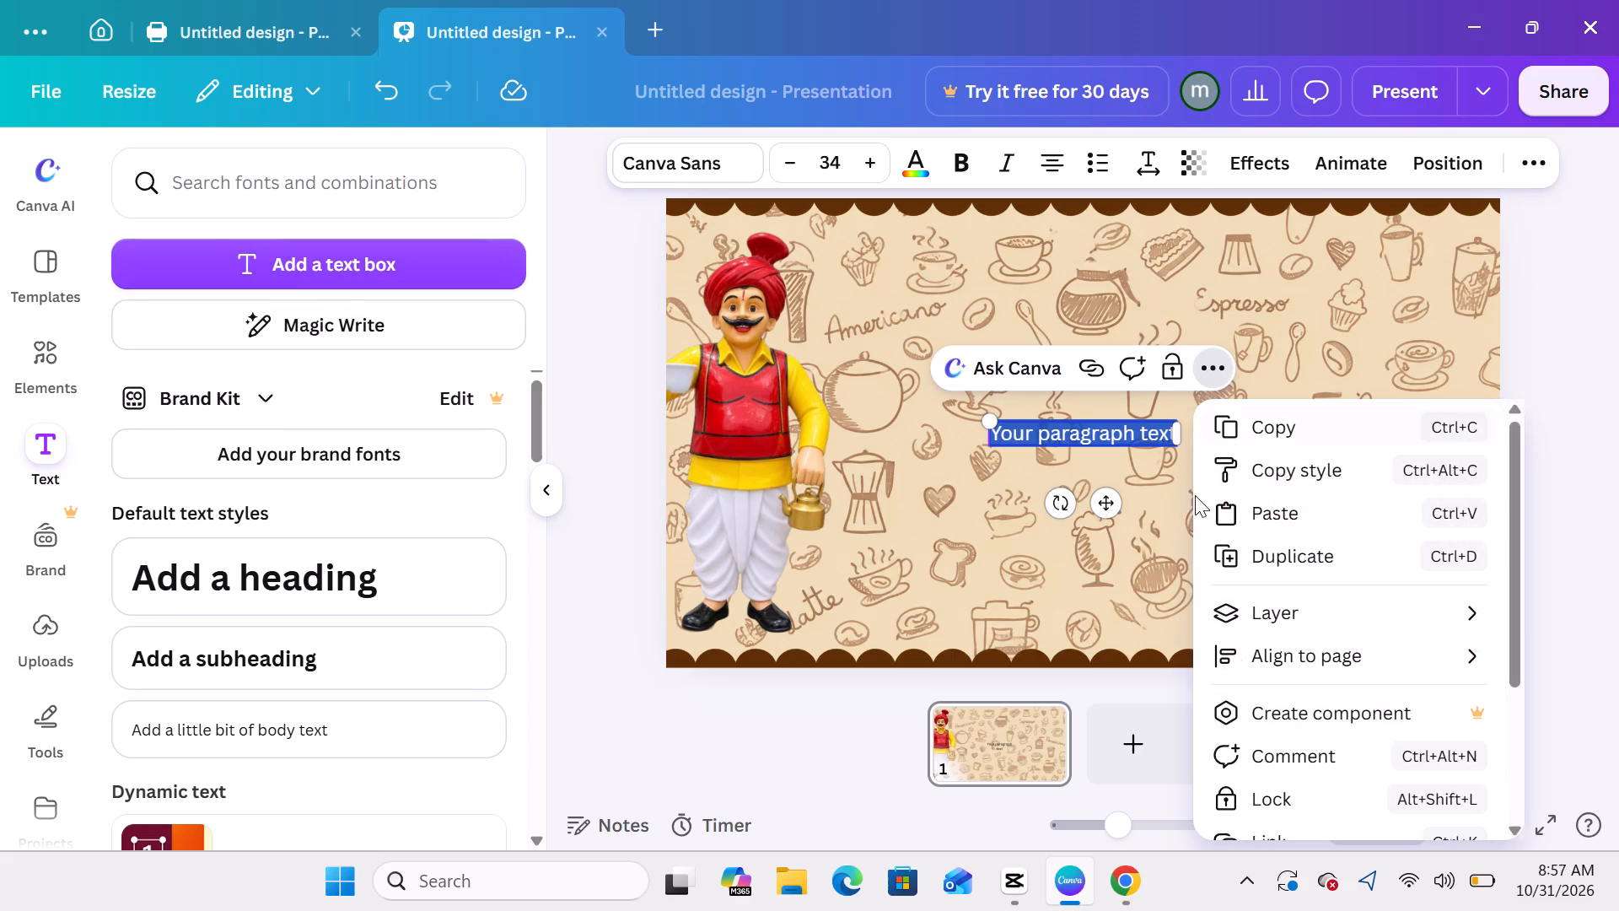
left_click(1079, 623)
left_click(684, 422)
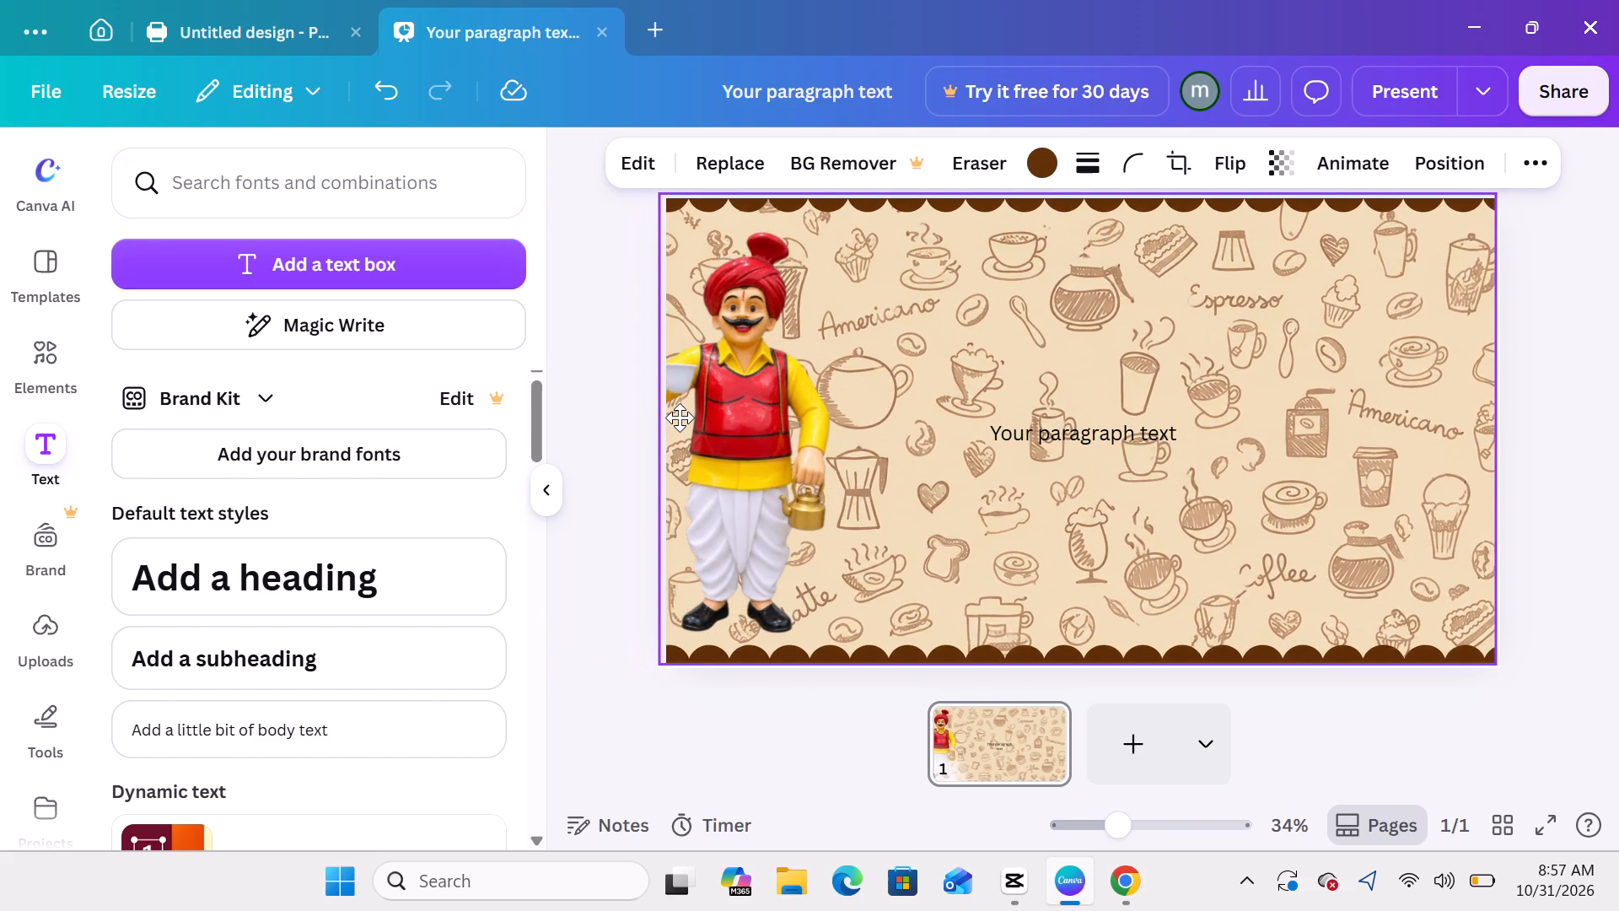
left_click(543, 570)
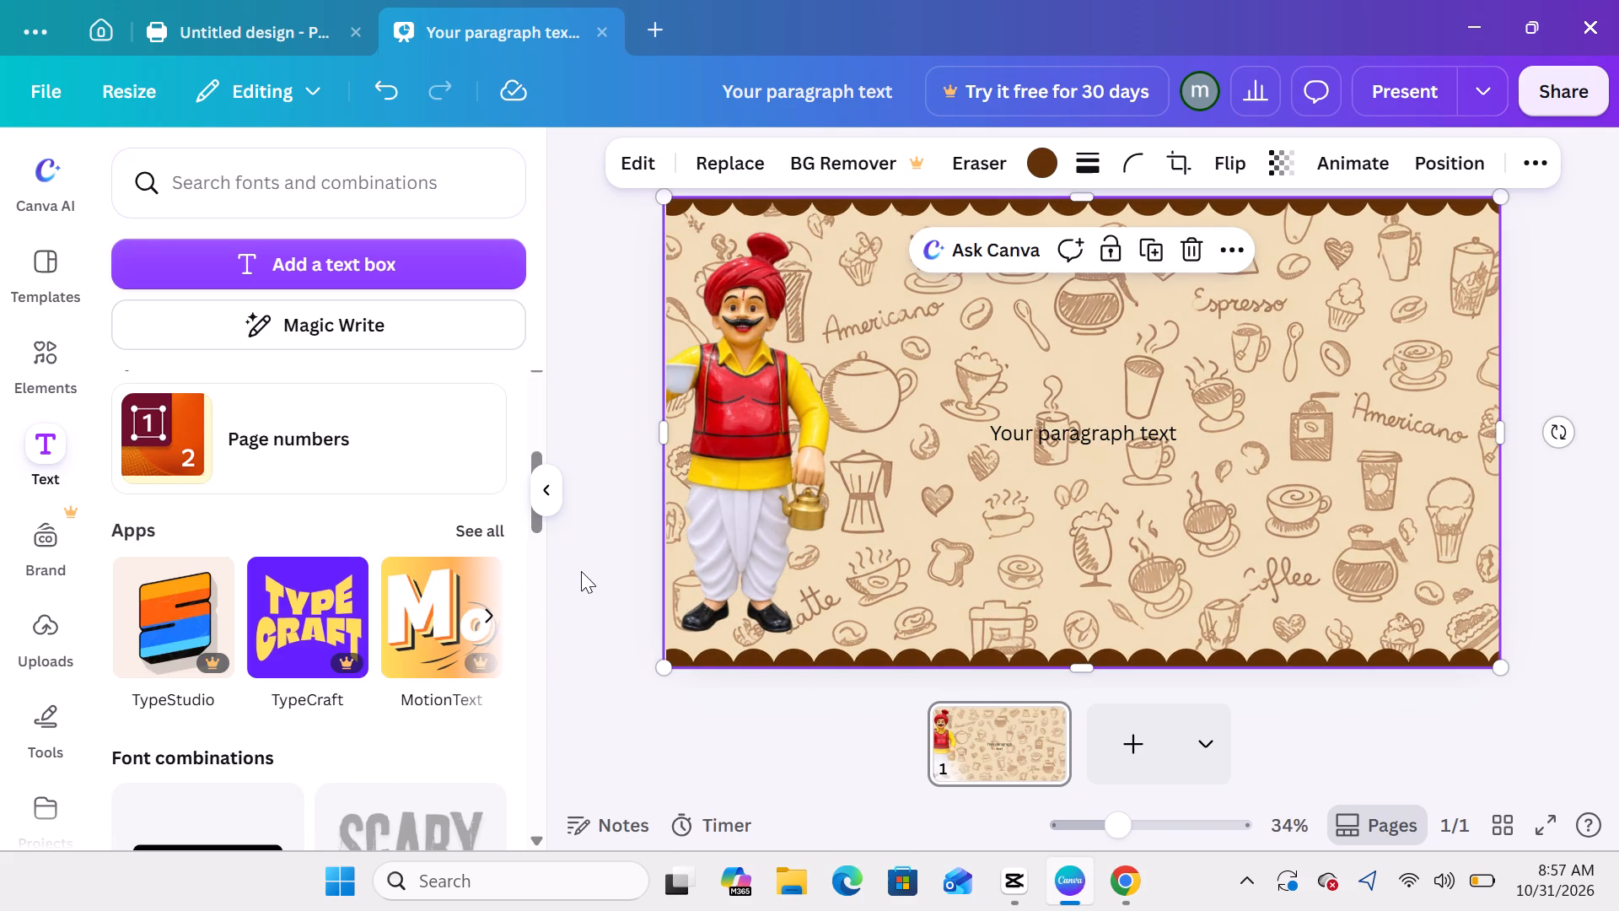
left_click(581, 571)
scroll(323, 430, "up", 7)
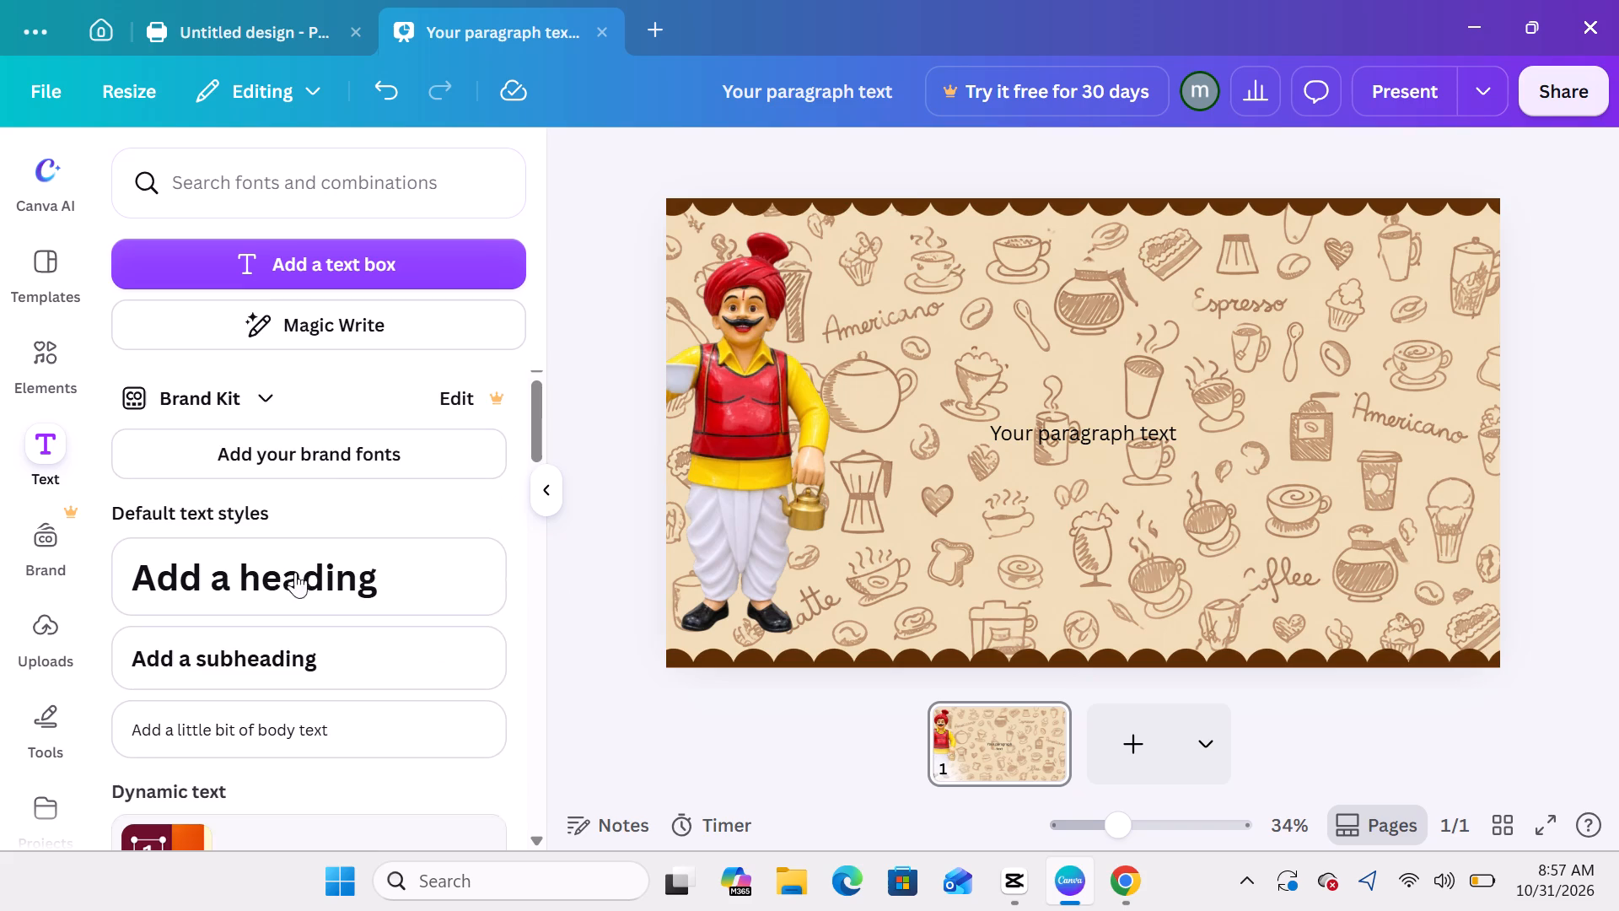
Add a default heading text box near the centre of the page.
left_click(295, 596)
left_click(295, 596)
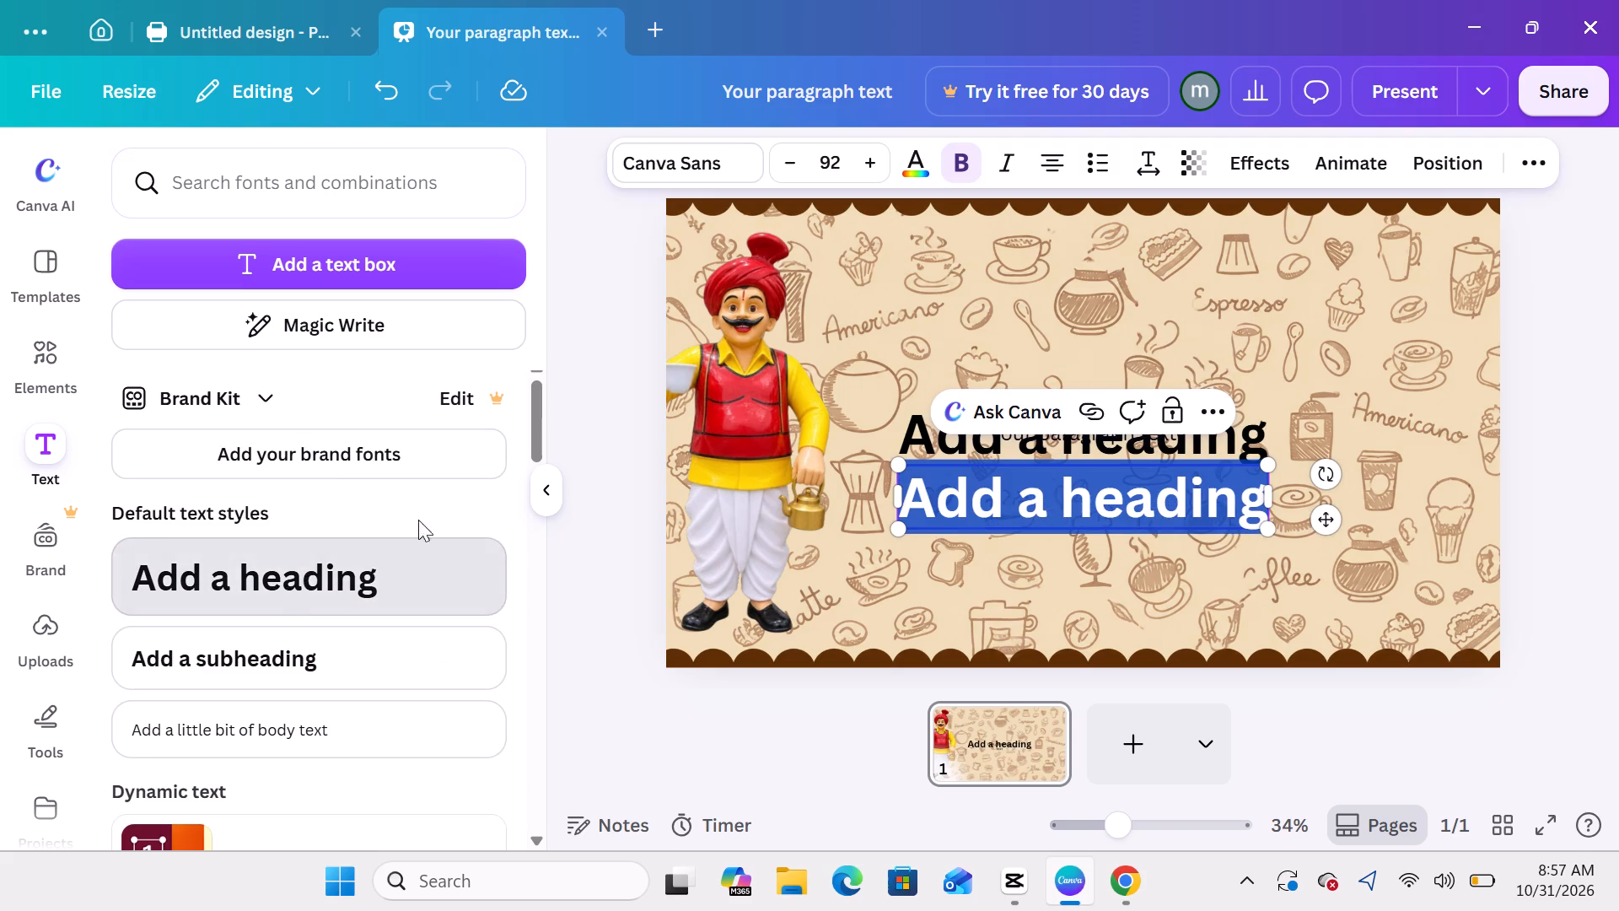
scroll(328, 639, "right", 2)
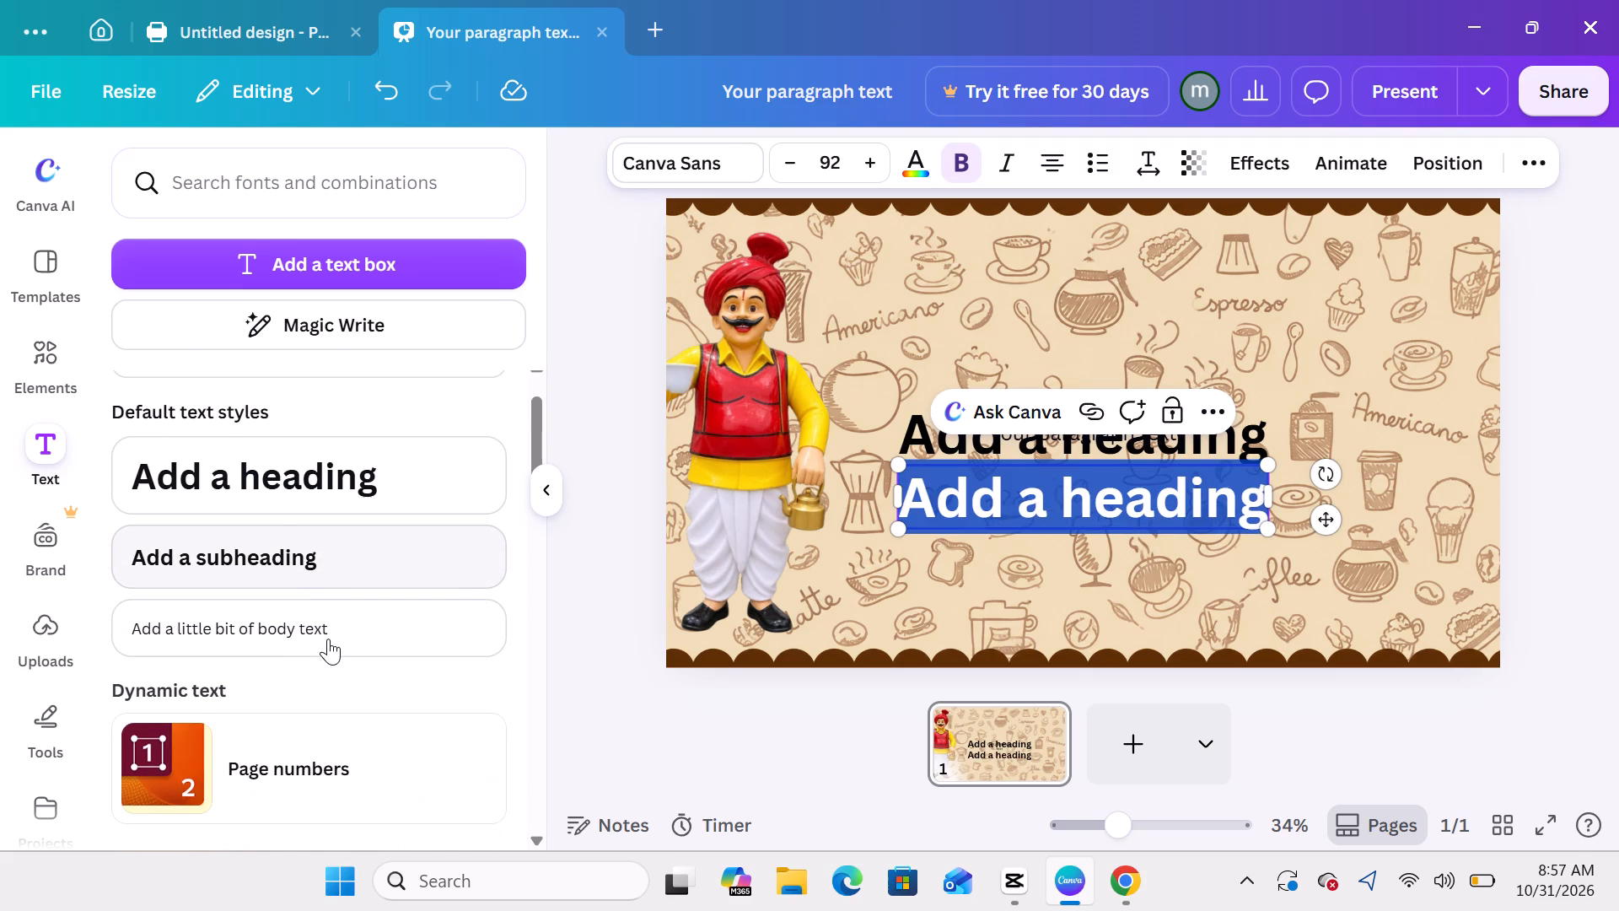
scroll(328, 639, "right", 1)
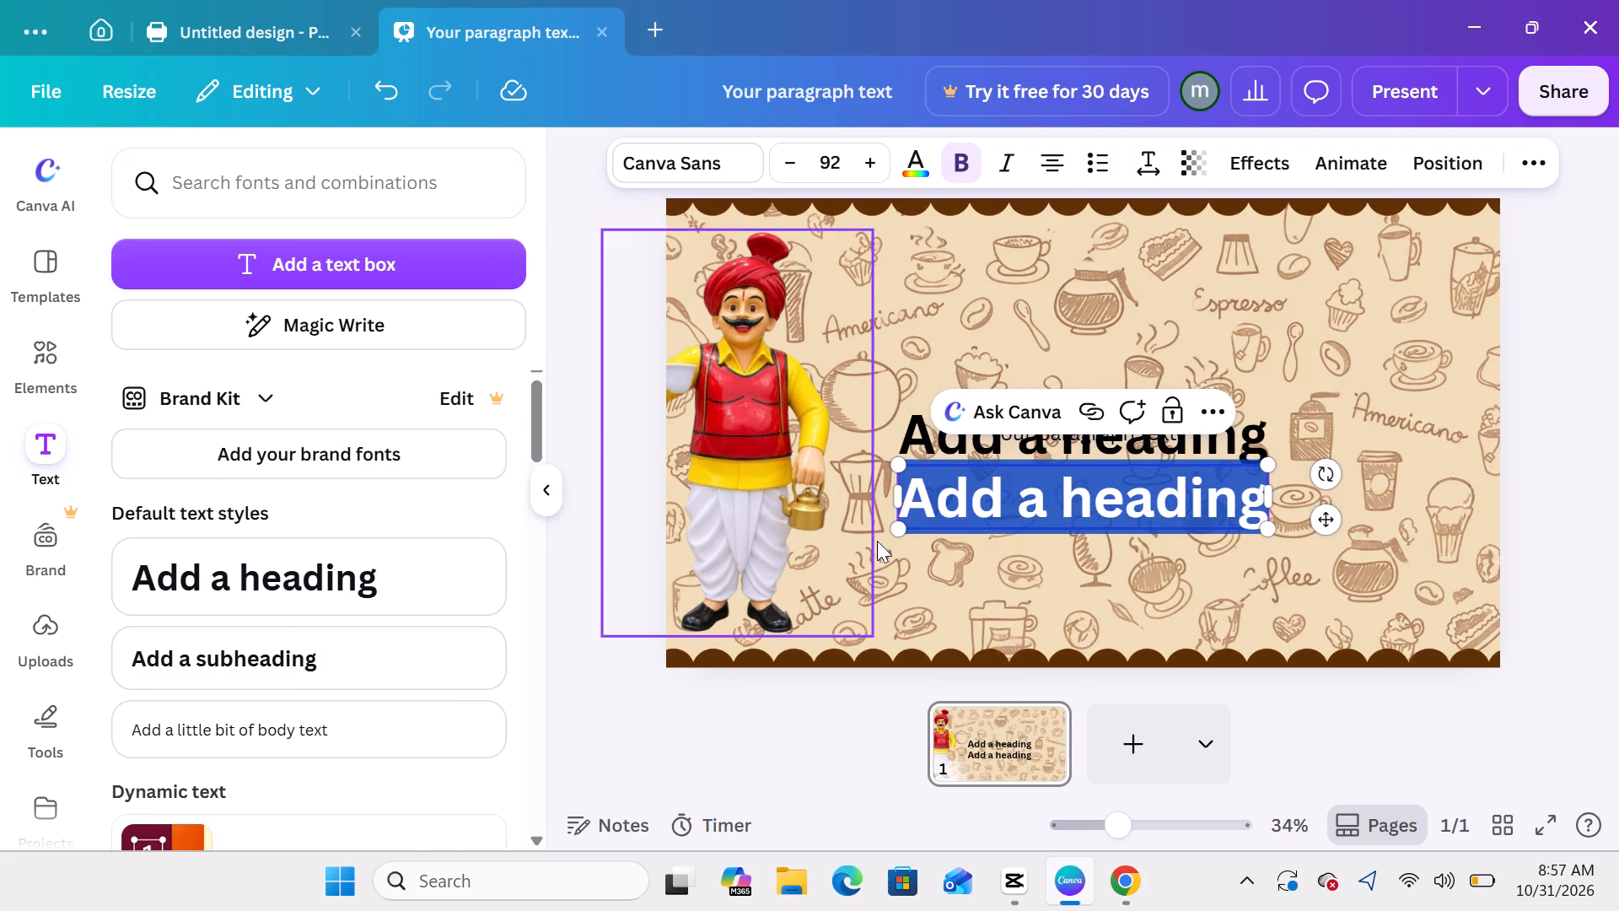
Delete the extra upper heading and the small paragraph text box, keeping only the lower heading.
left_click(1052, 473)
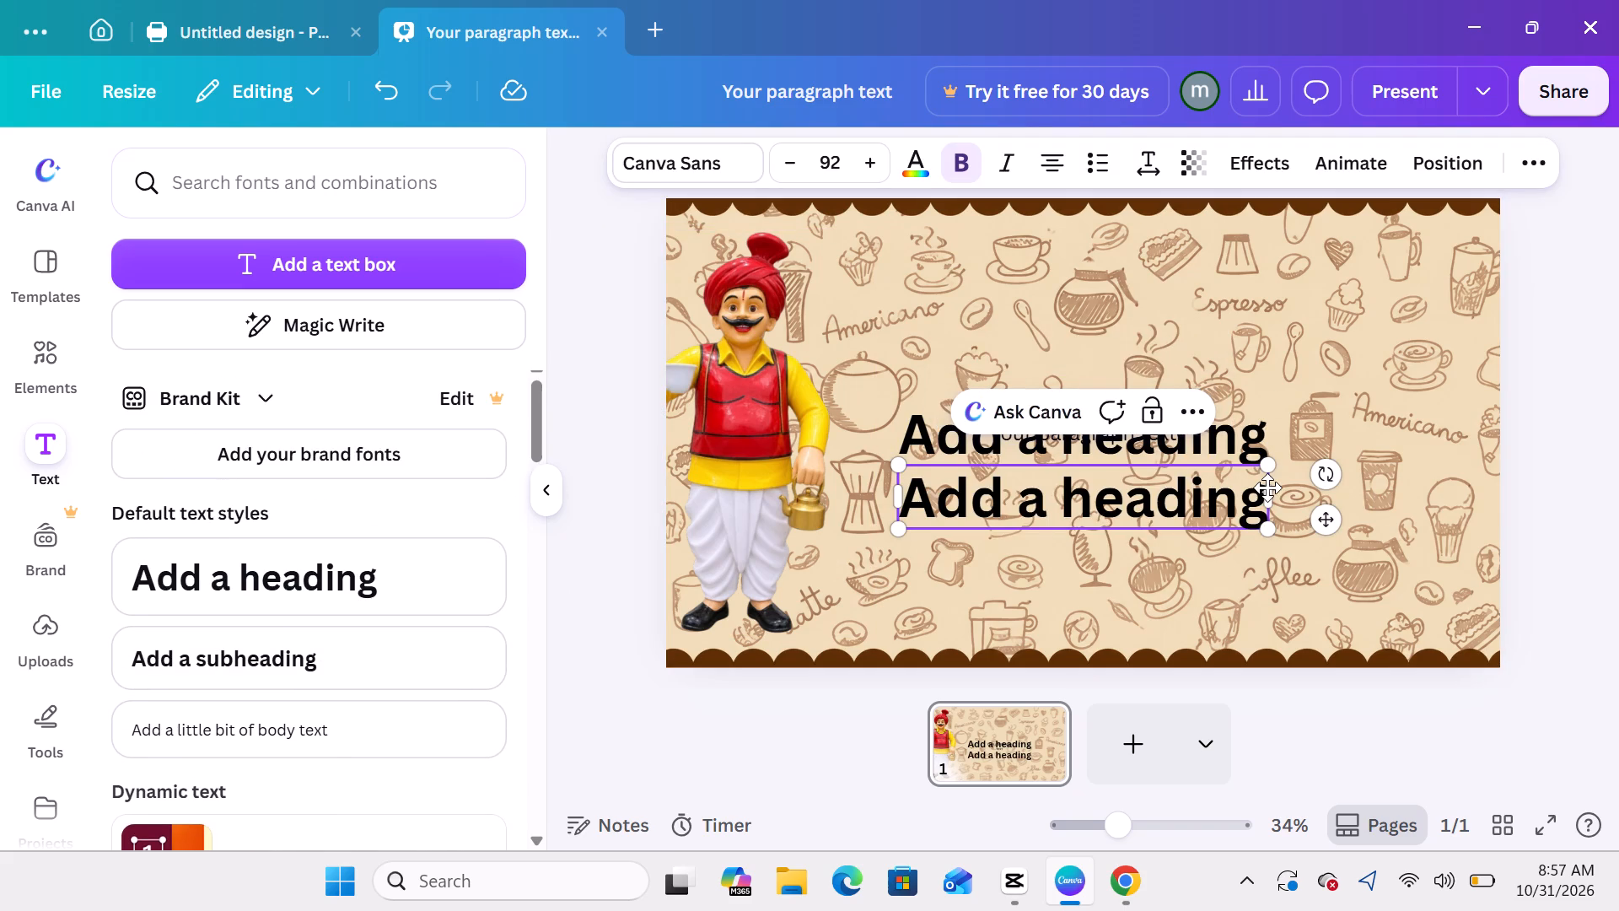
left_click(1263, 432)
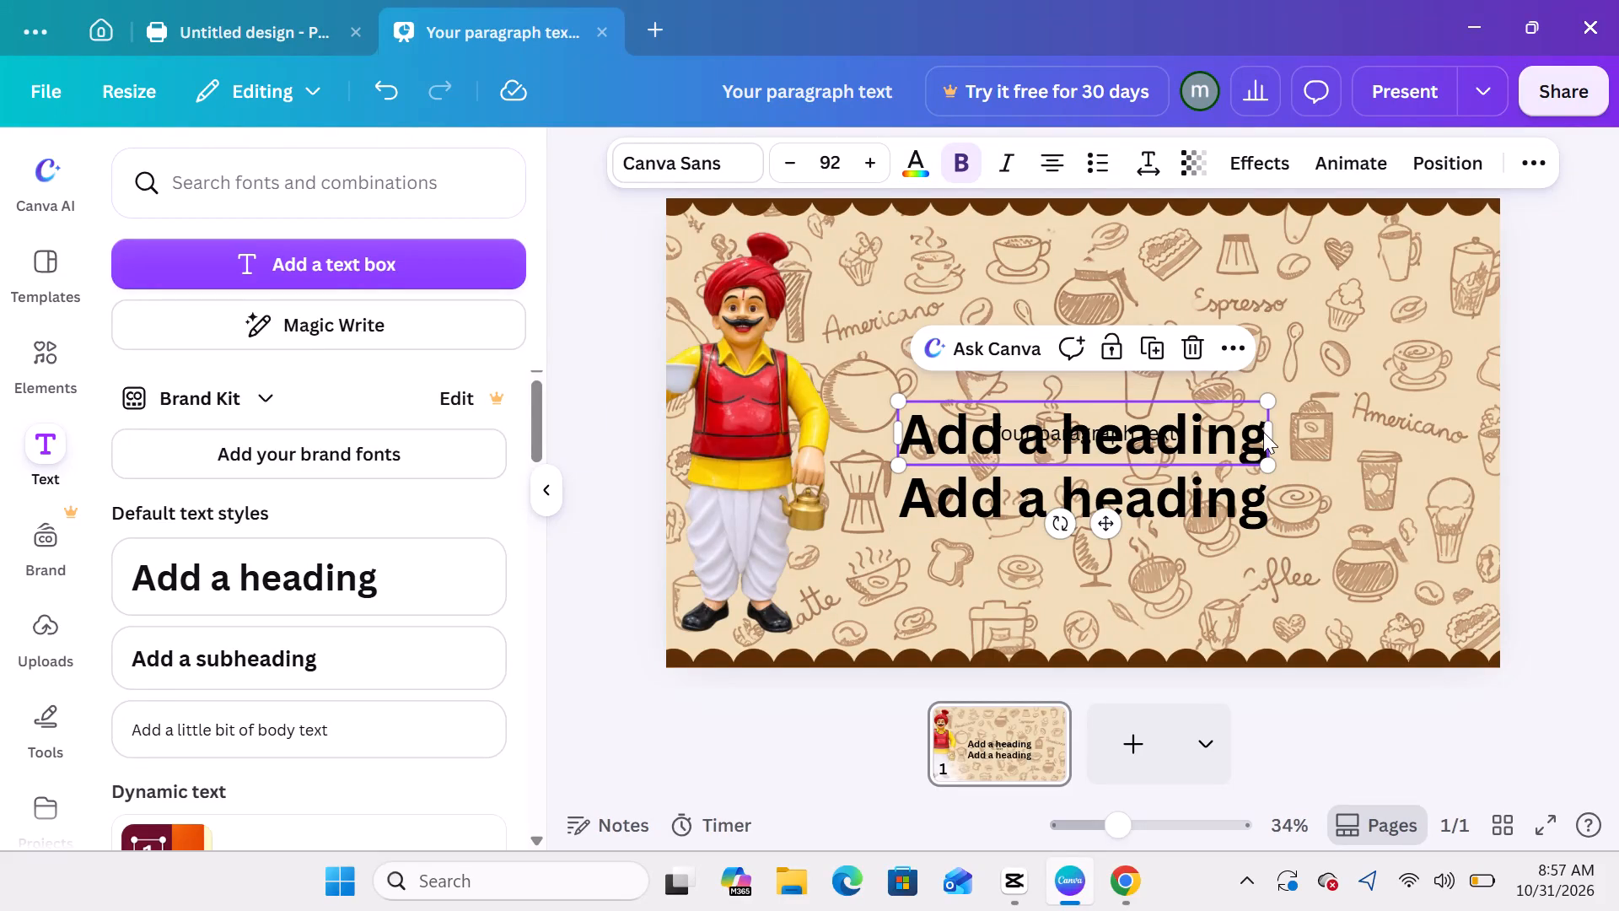
left_click(1201, 347)
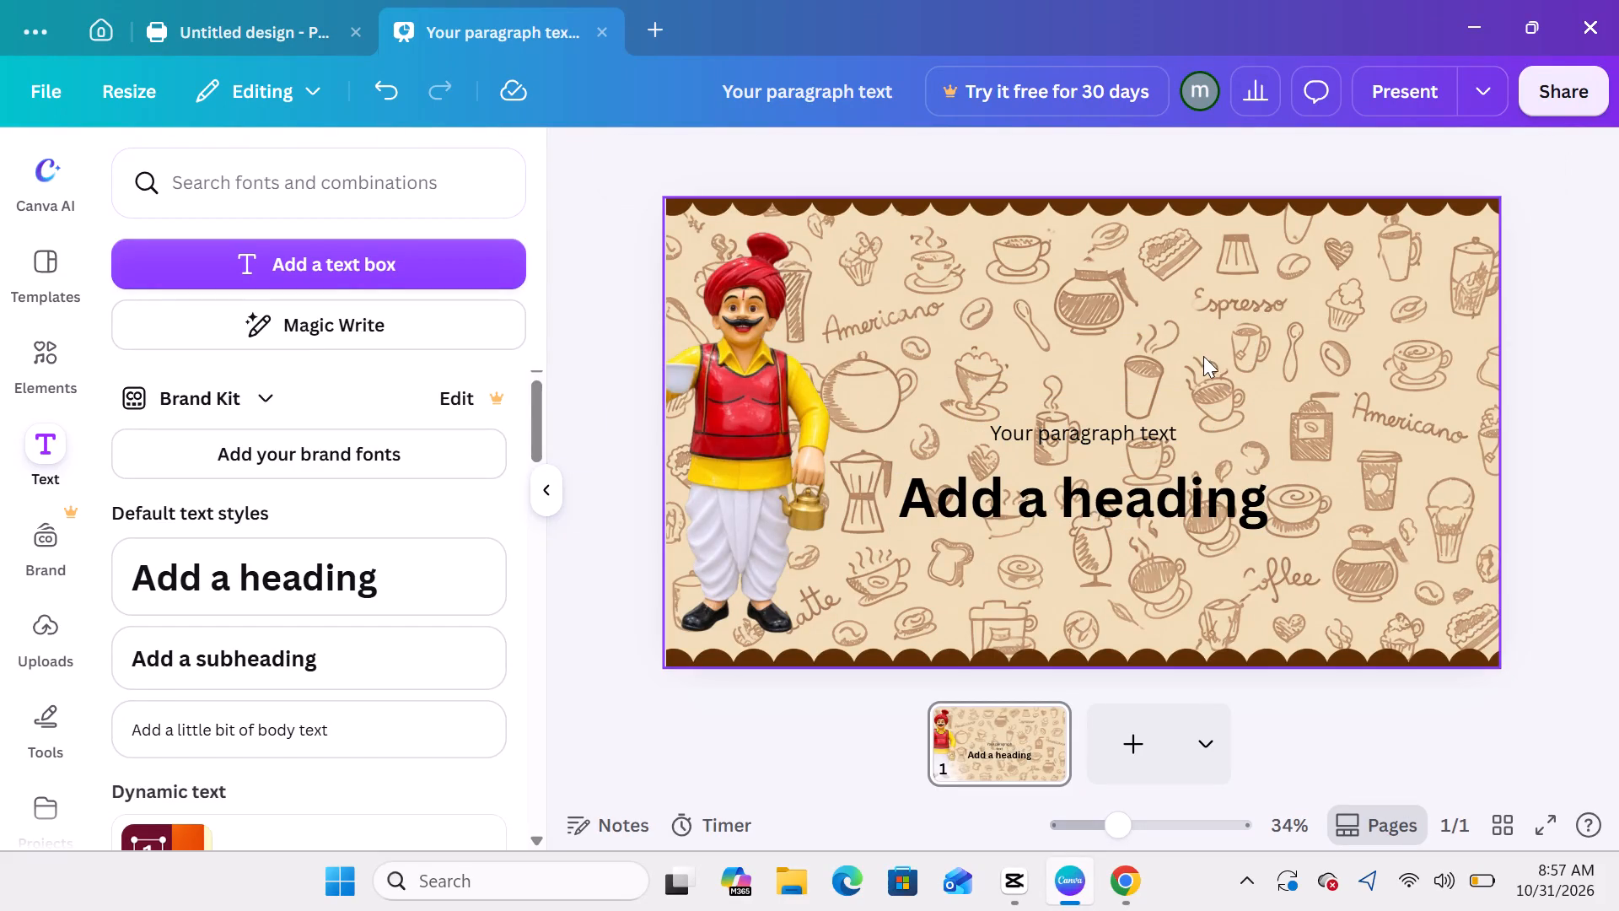
left_click(1253, 523)
left_click(1153, 440)
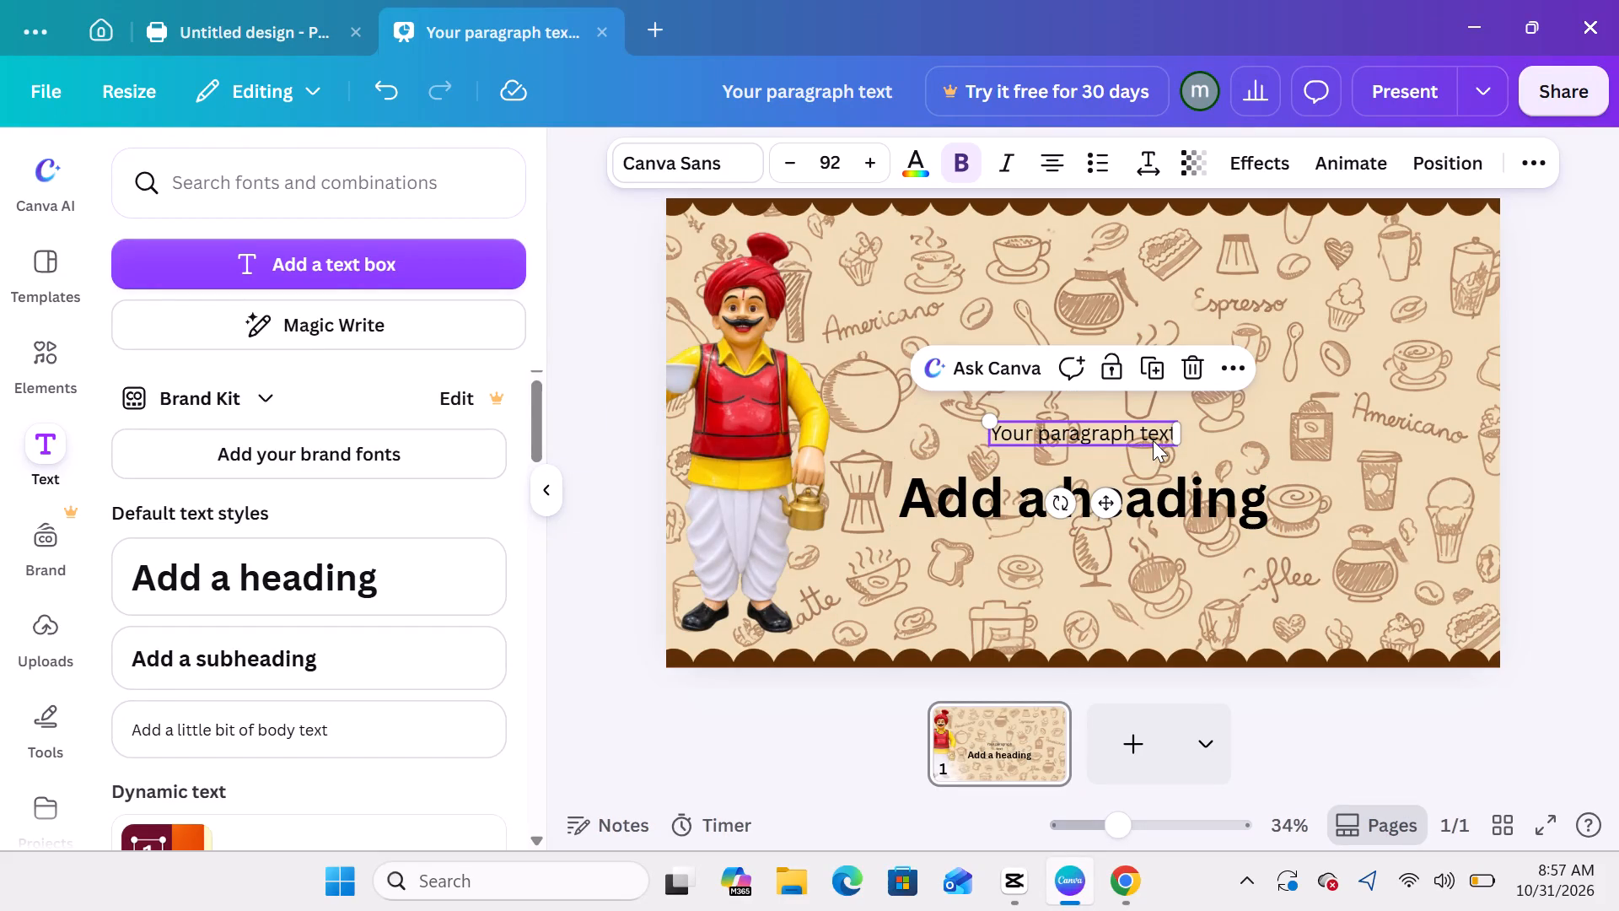
left_click(1187, 367)
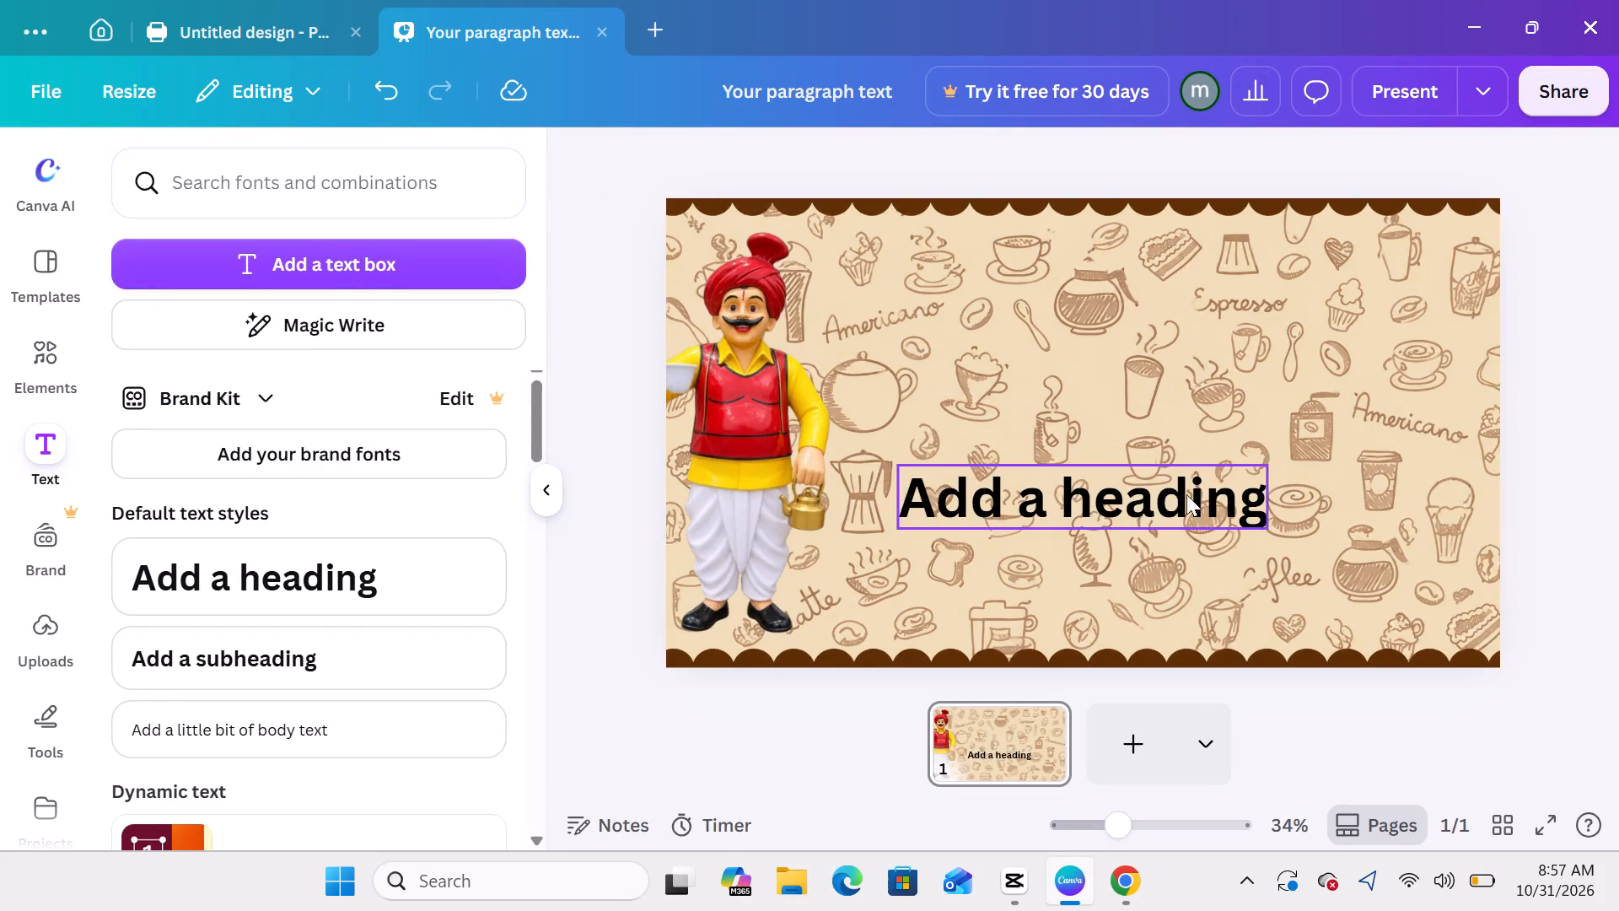
Replace the remaining heading's placeholder text with TEA POINT in capitals.
left_click(1182, 509)
left_click(1260, 503)
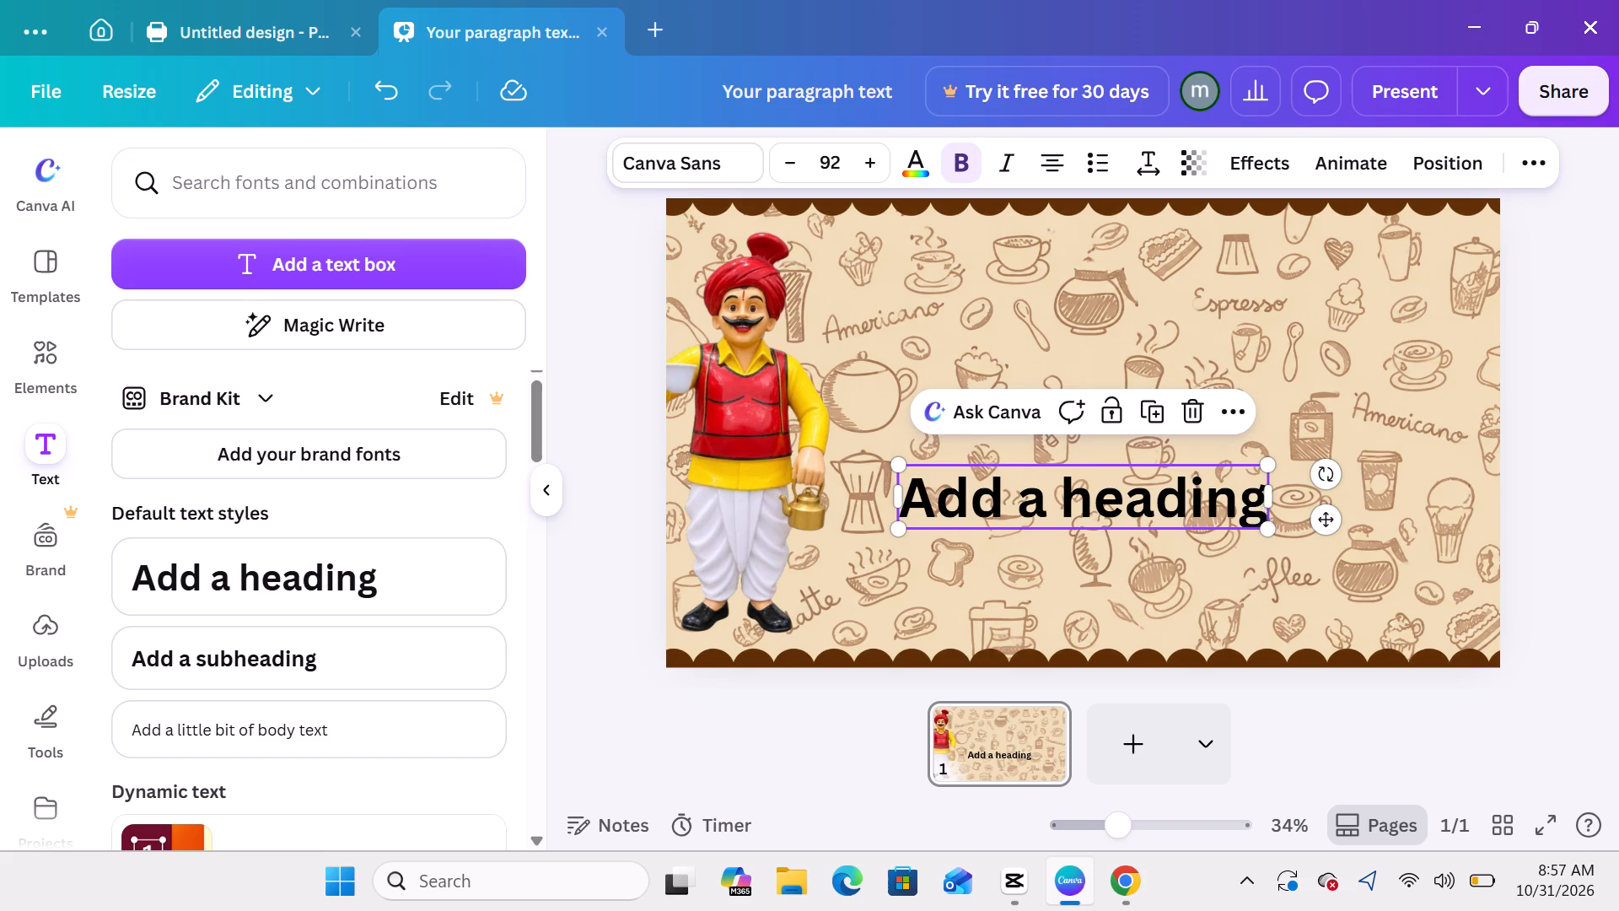
key("BackSpace")
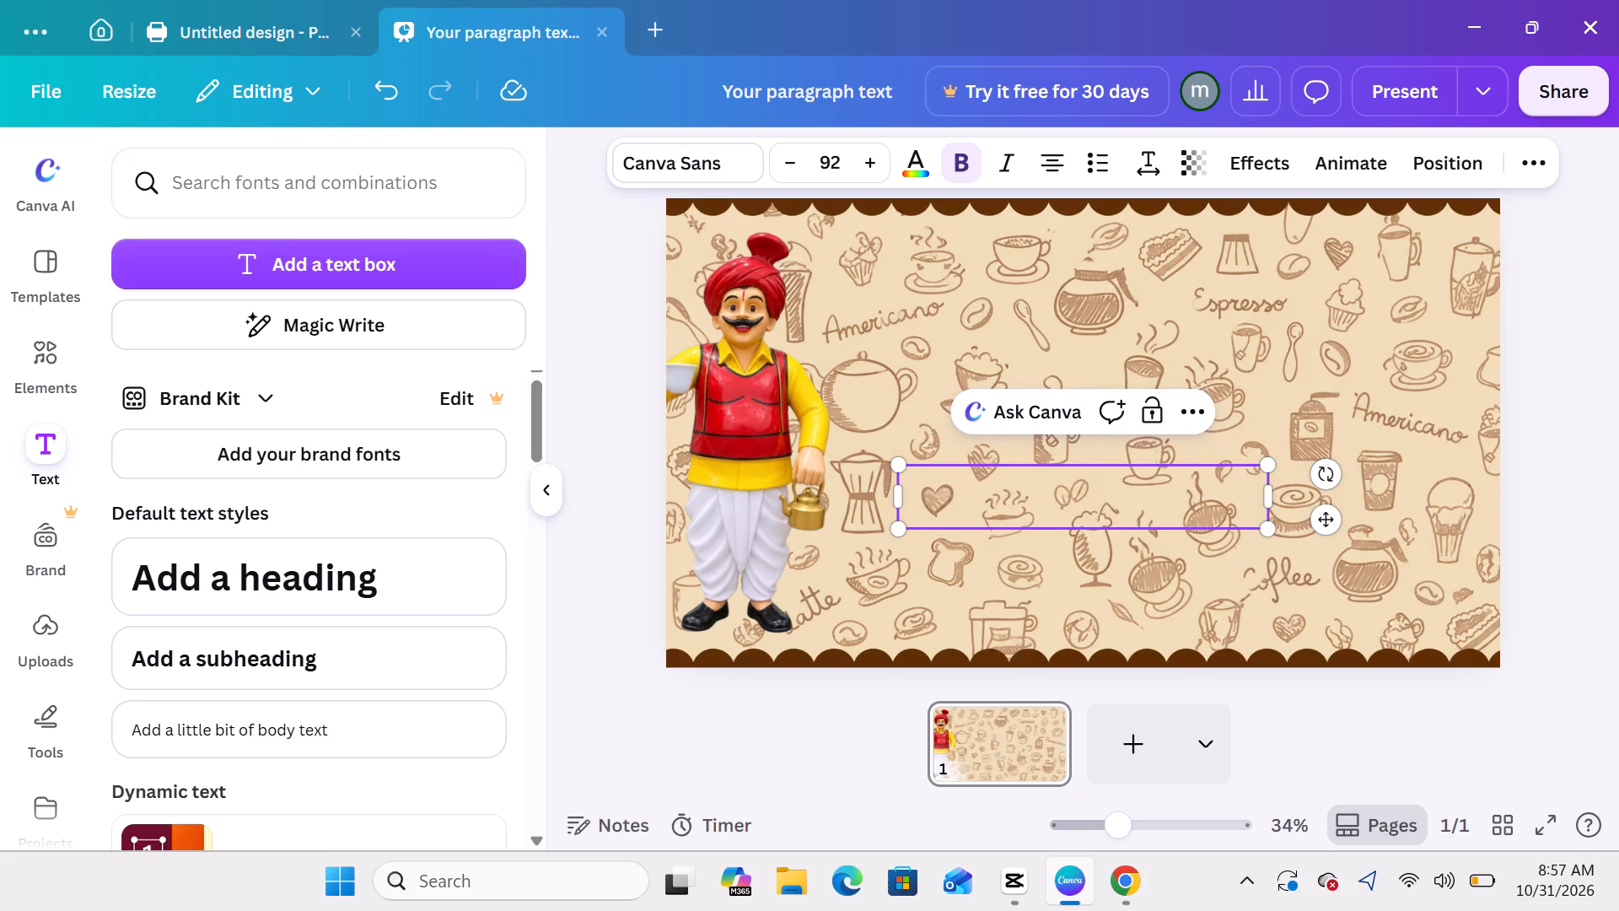
type("te")
key("BackSpace")
key("BackSpace")
type("TE")
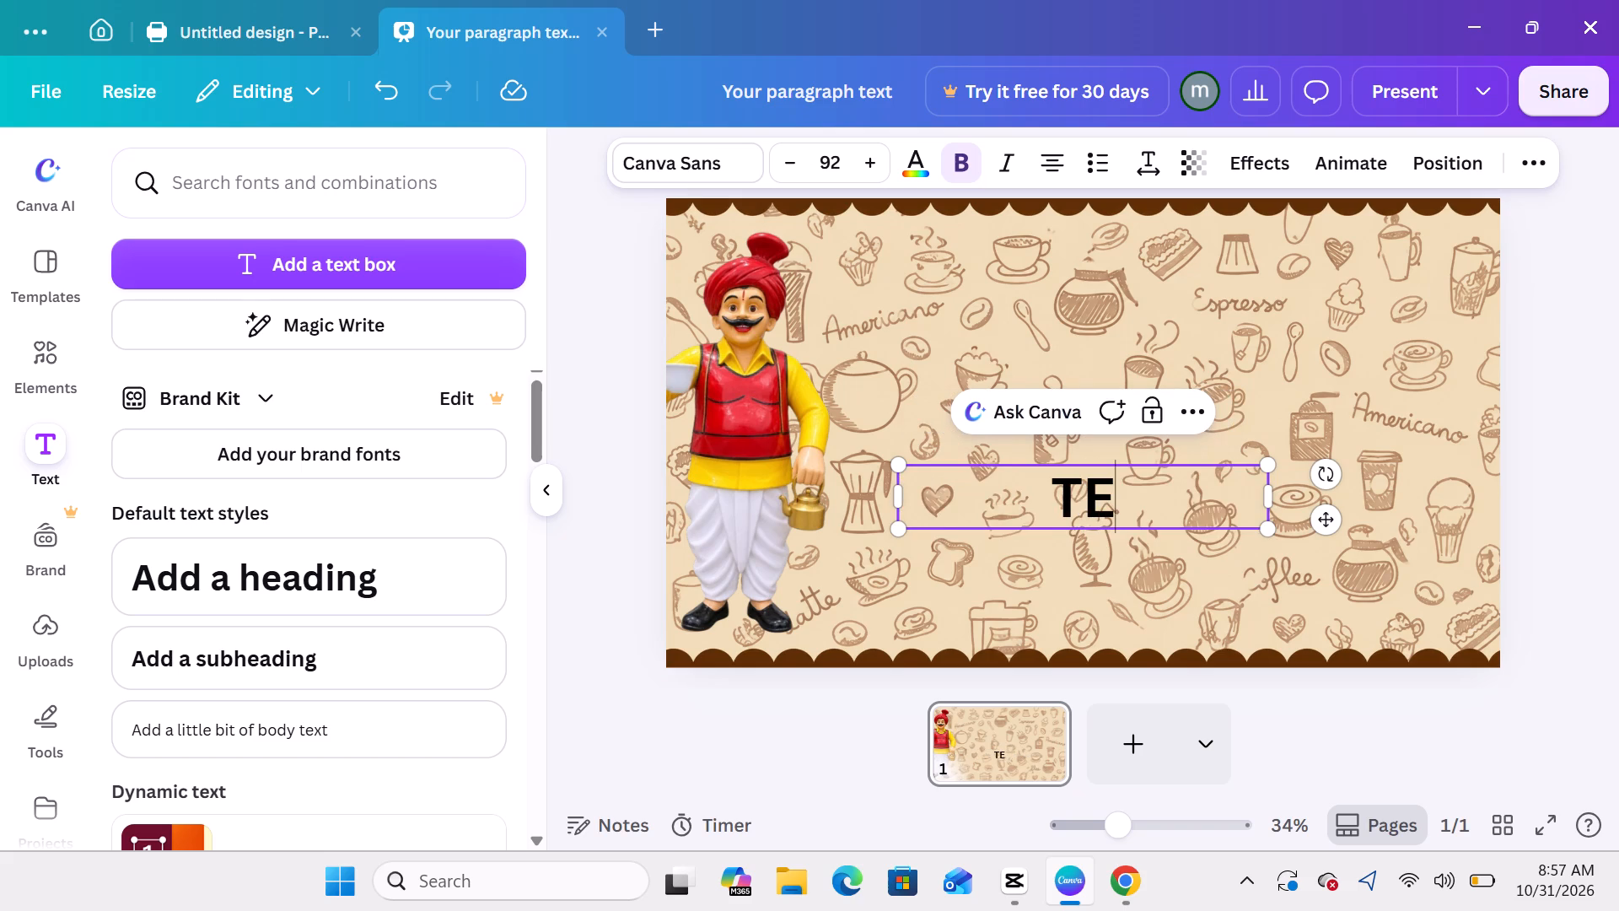
type("A")
key("space")
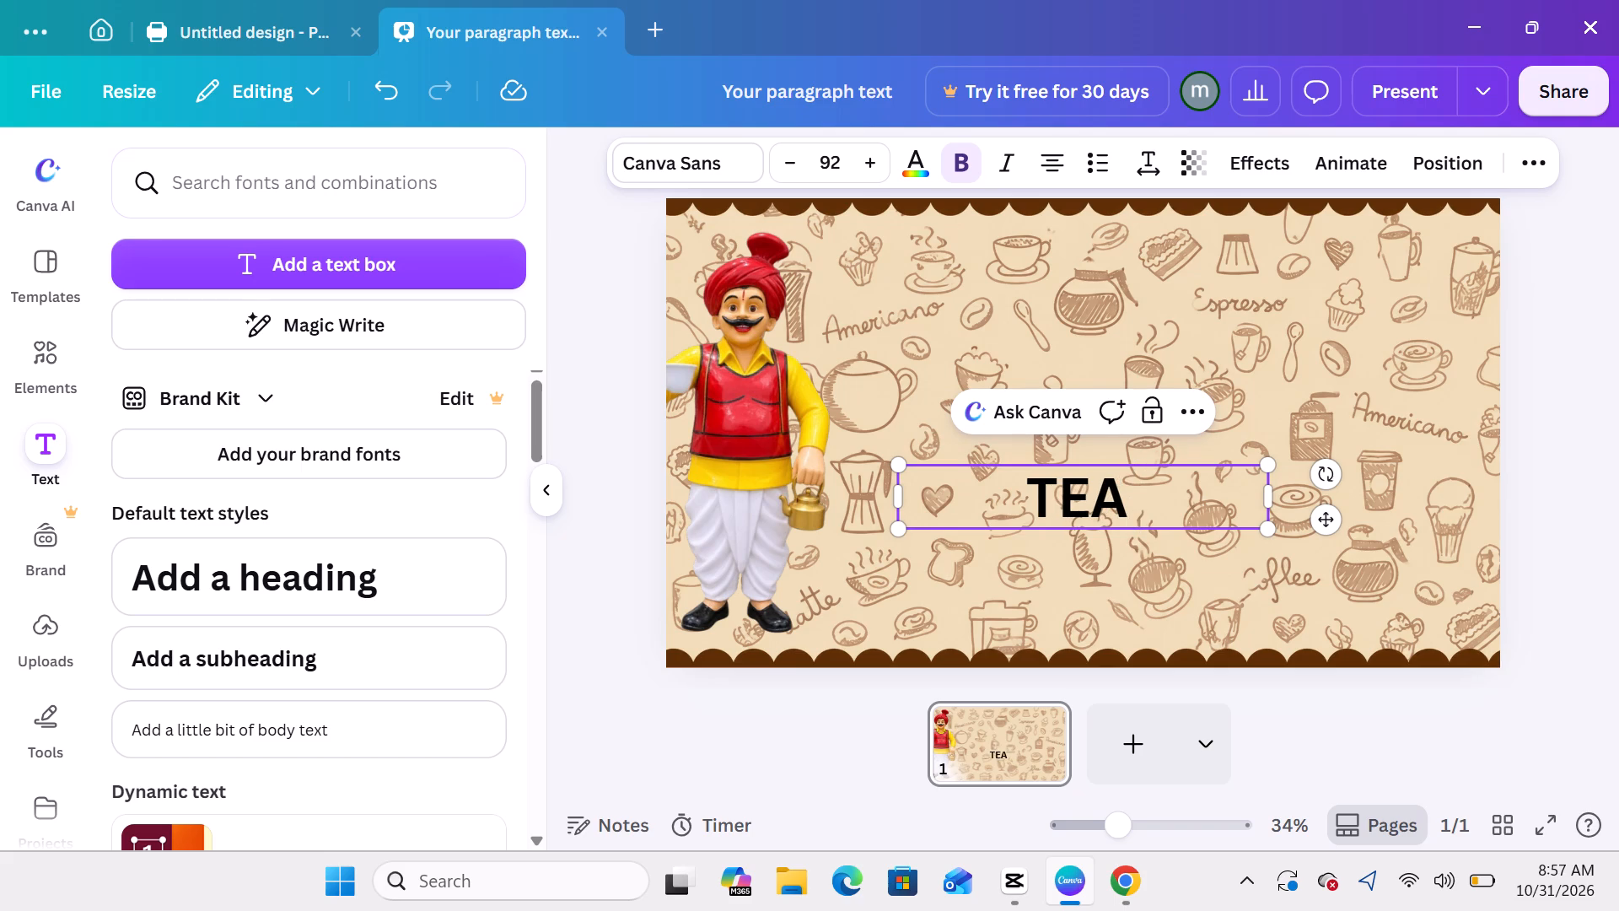
type("POIN")
key("shift+t")
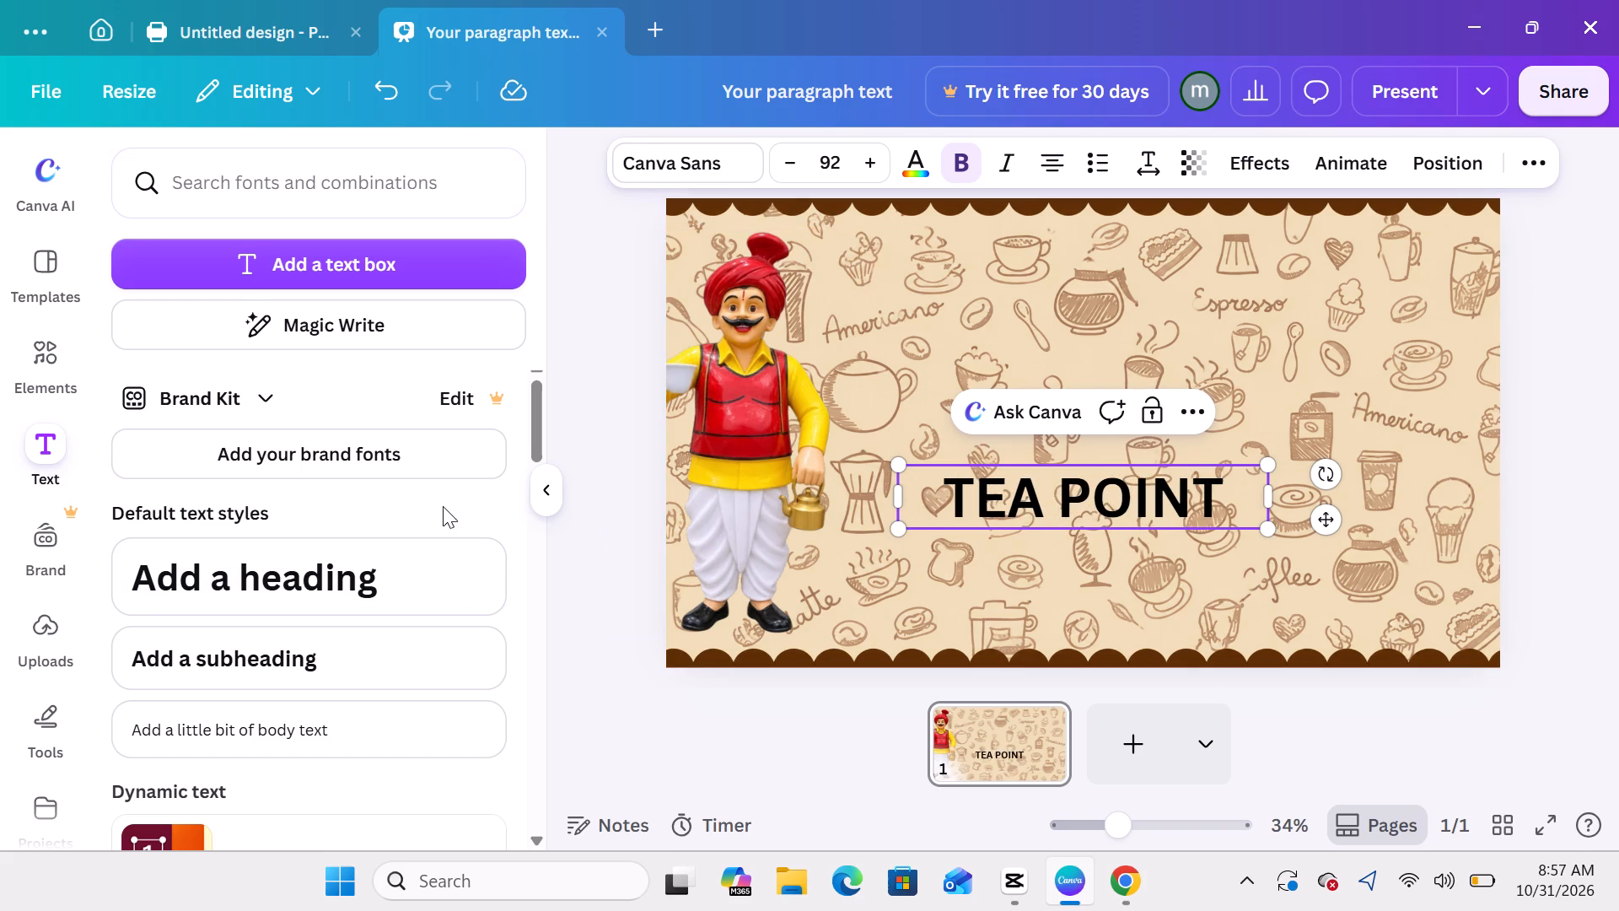
Open the option for adding brand fonts.
left_click(418, 446, "shift")
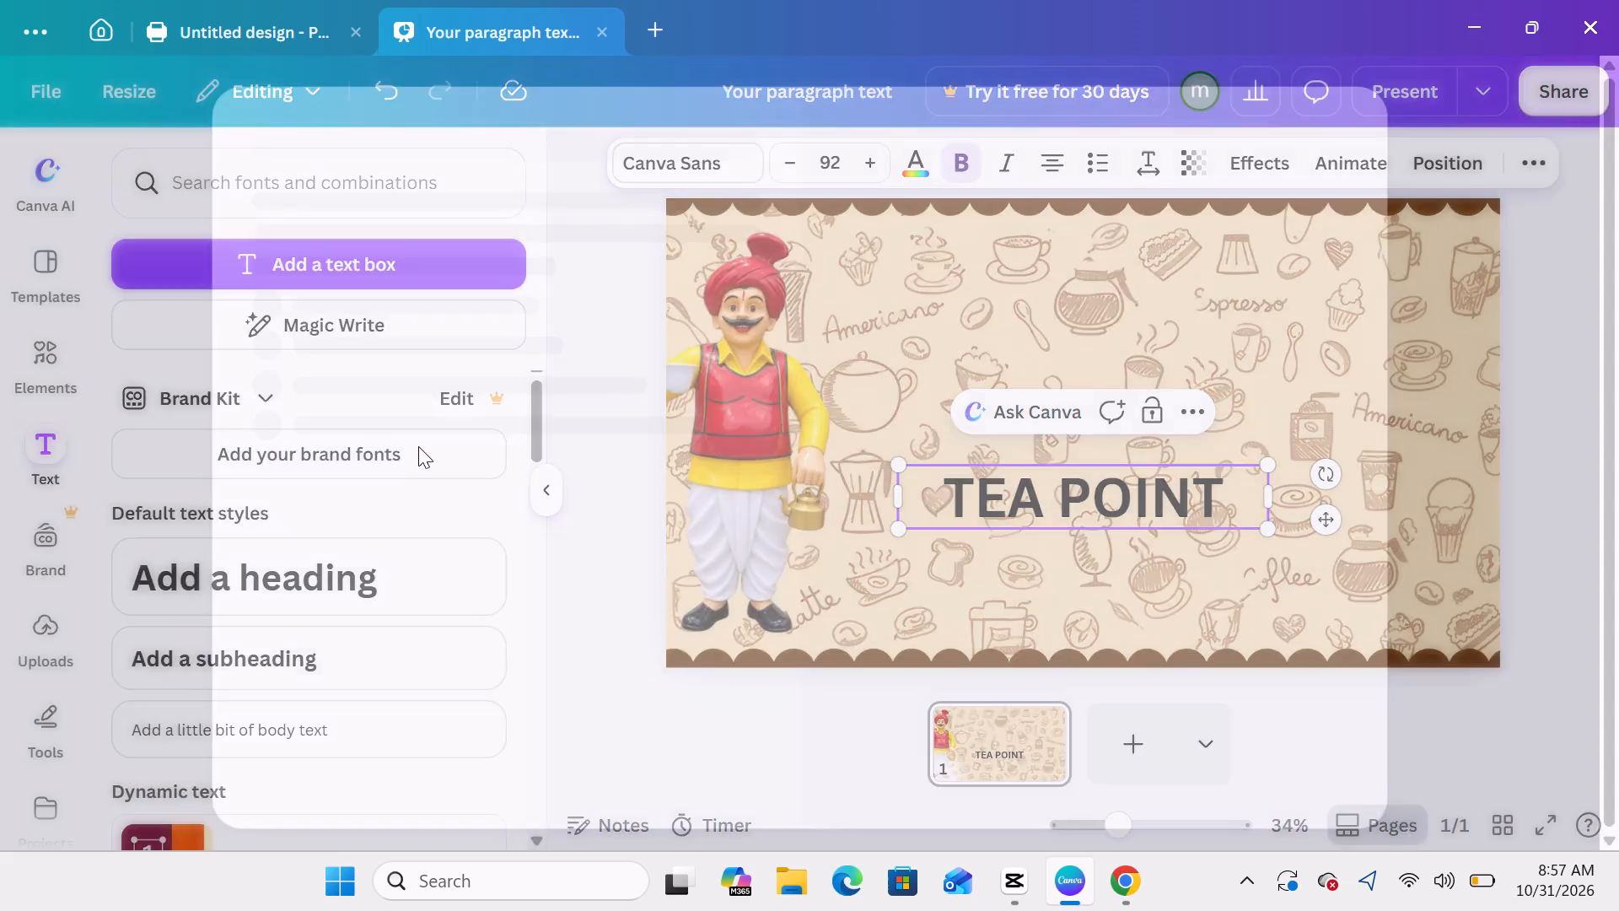
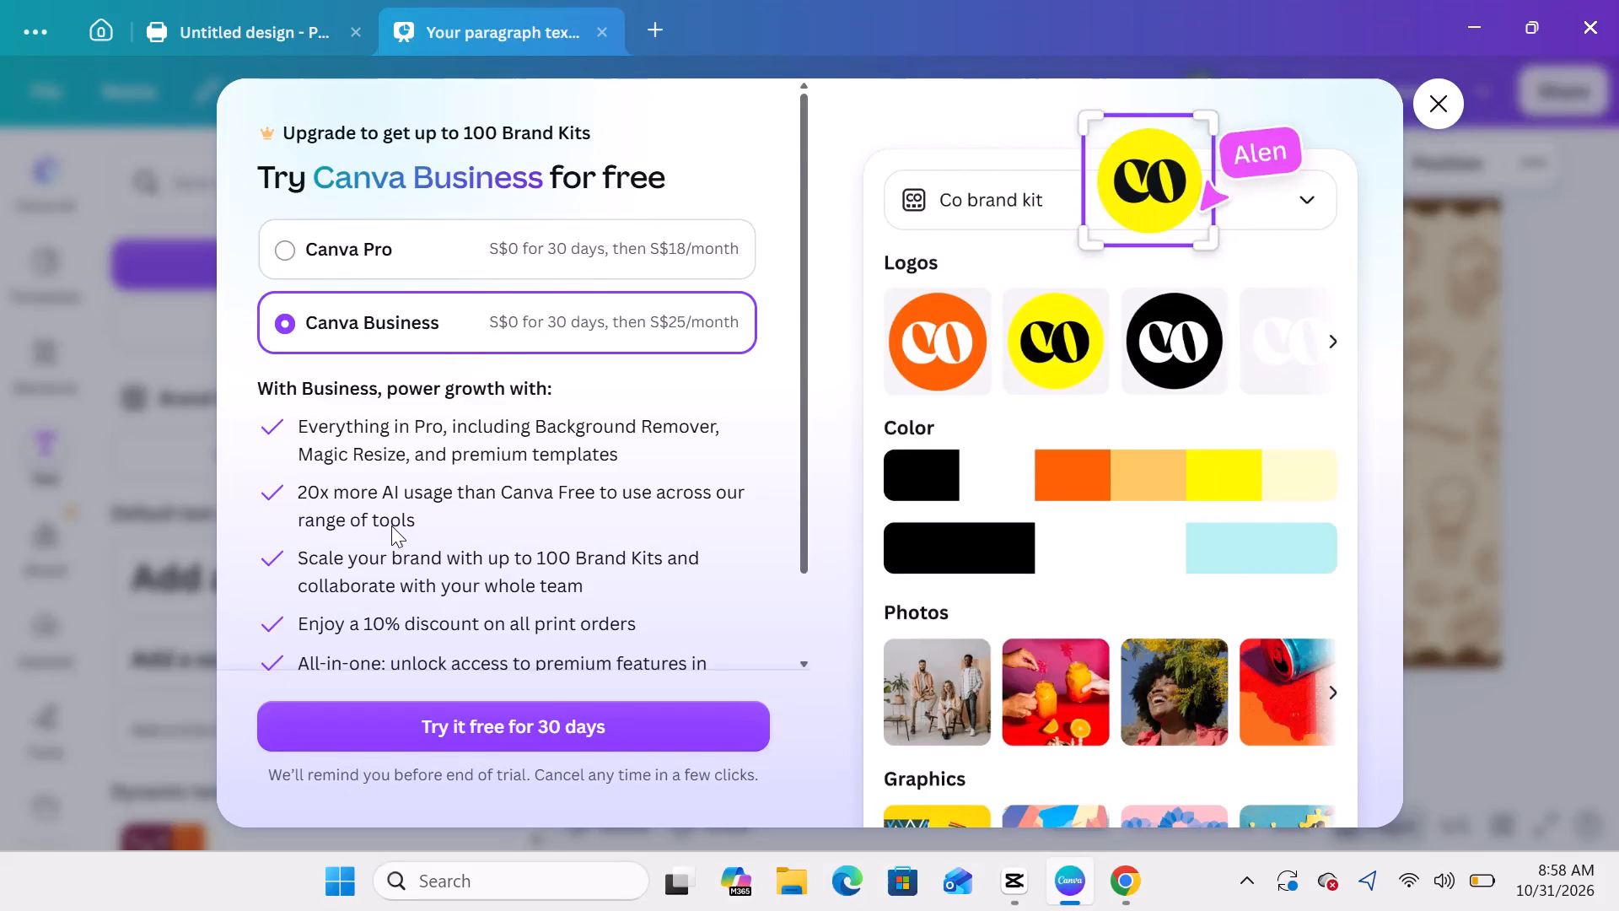
Look over the Canva Business trial offer and close it to return to the design.
scroll(391, 526, "down", 4)
scroll(391, 526, "up", 4)
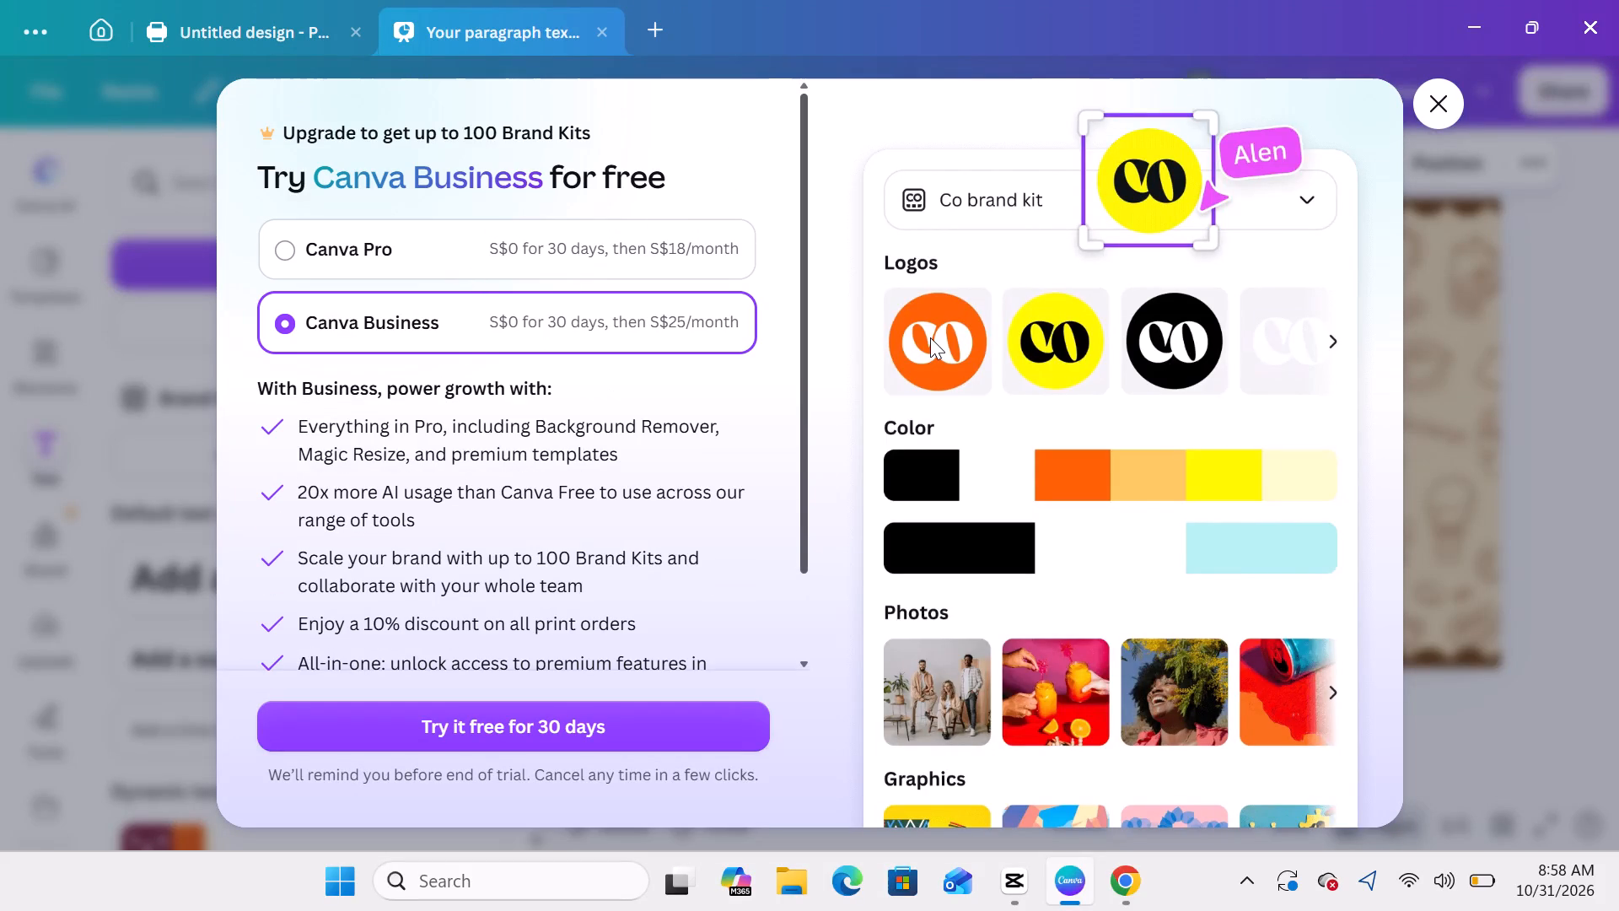
left_click(1465, 89)
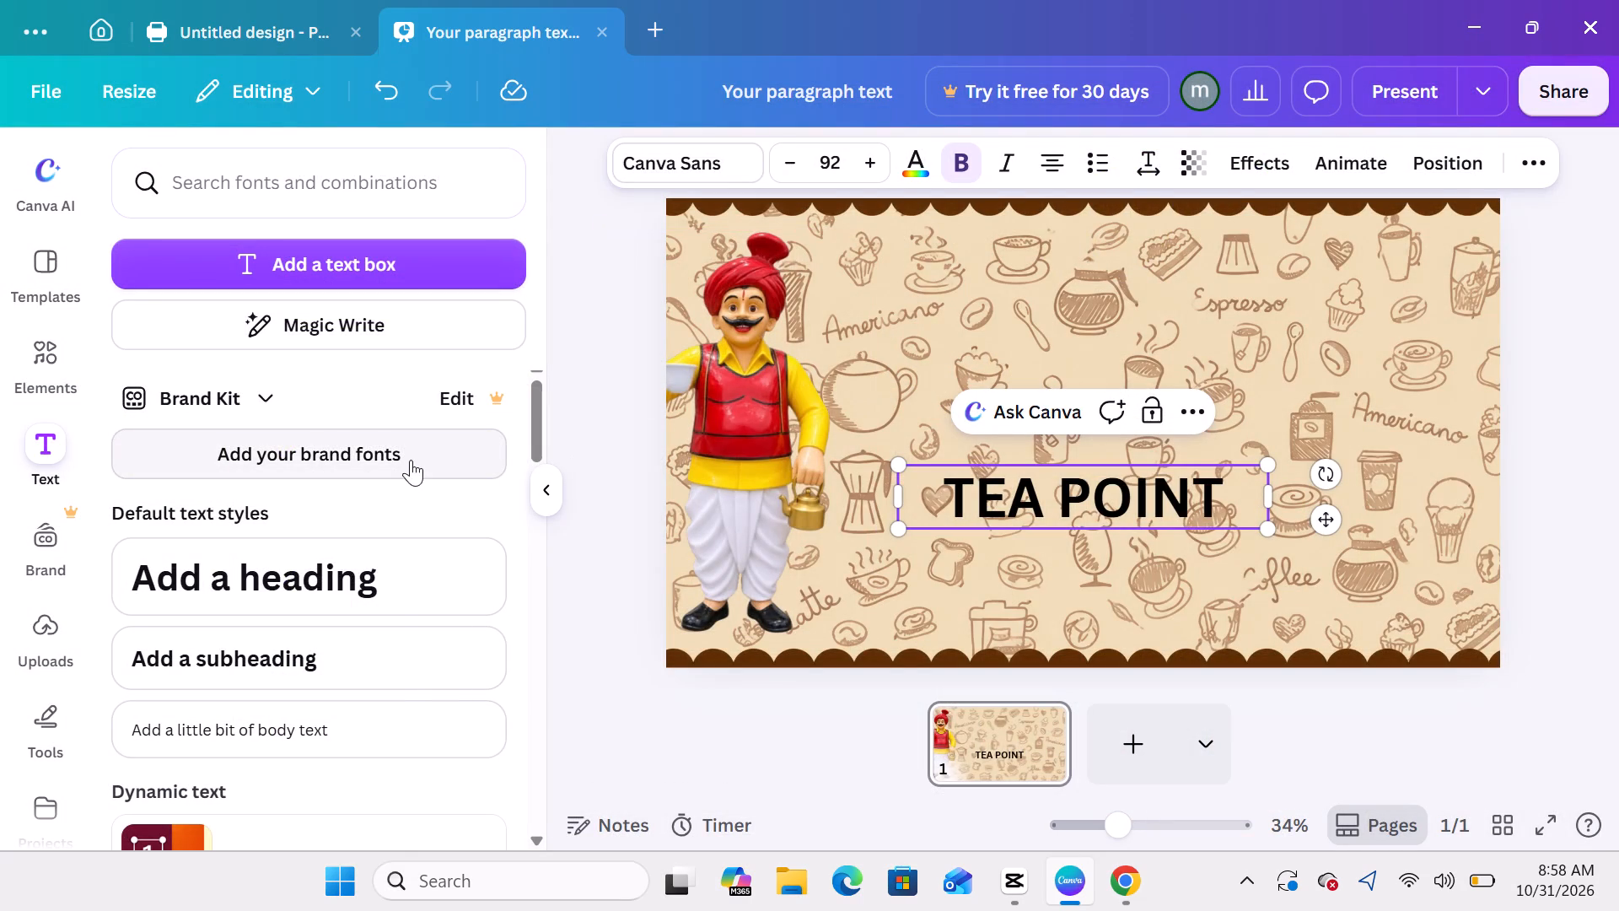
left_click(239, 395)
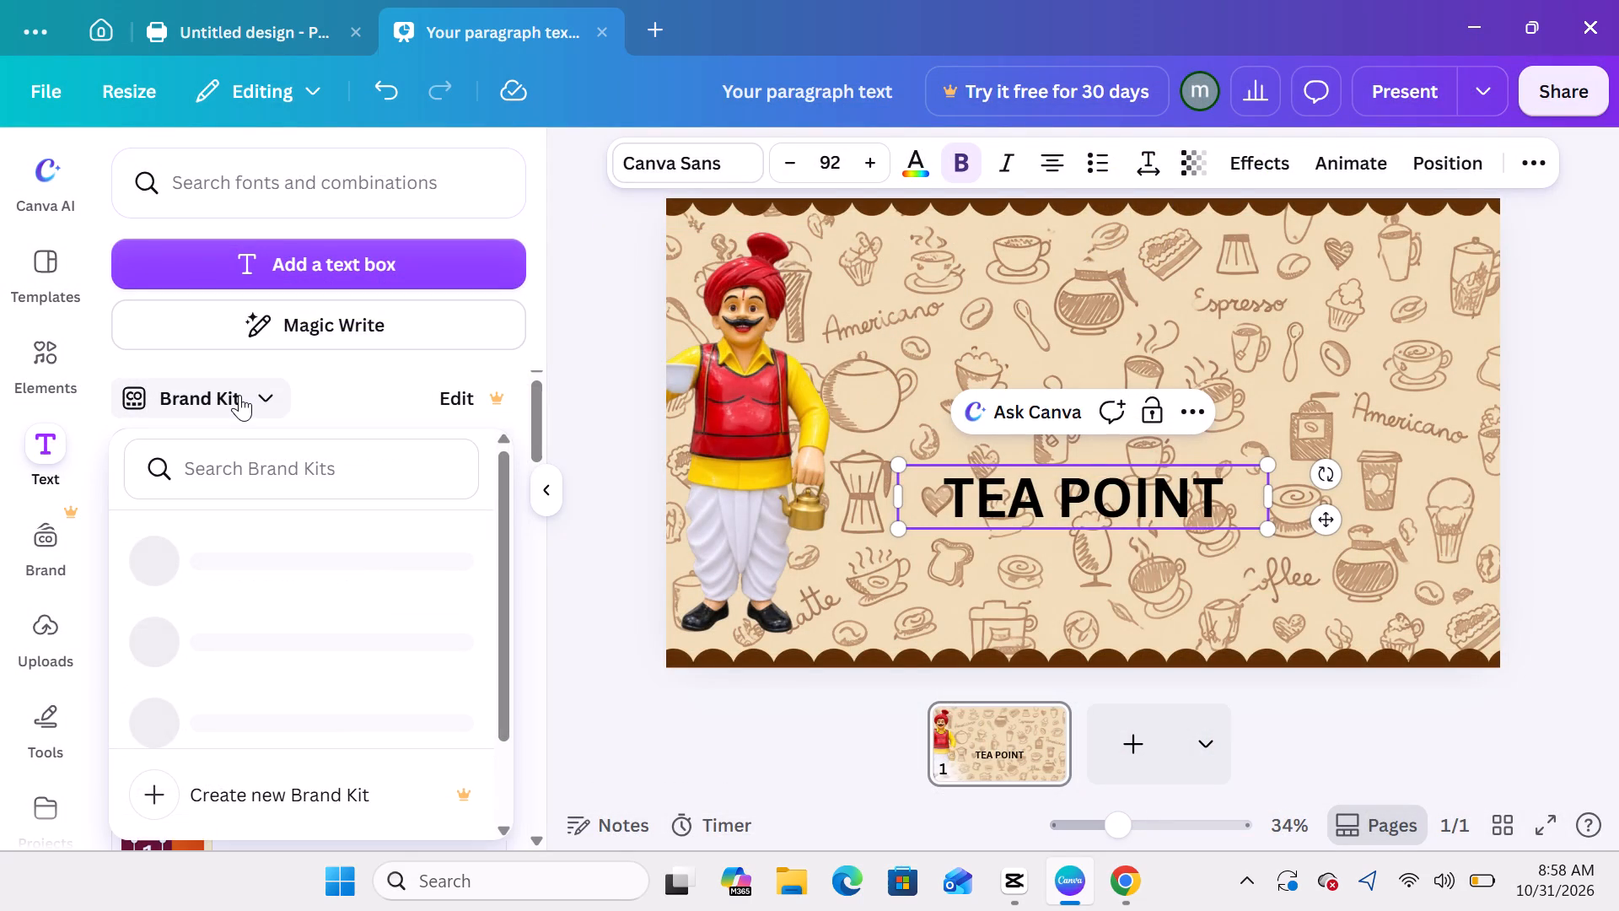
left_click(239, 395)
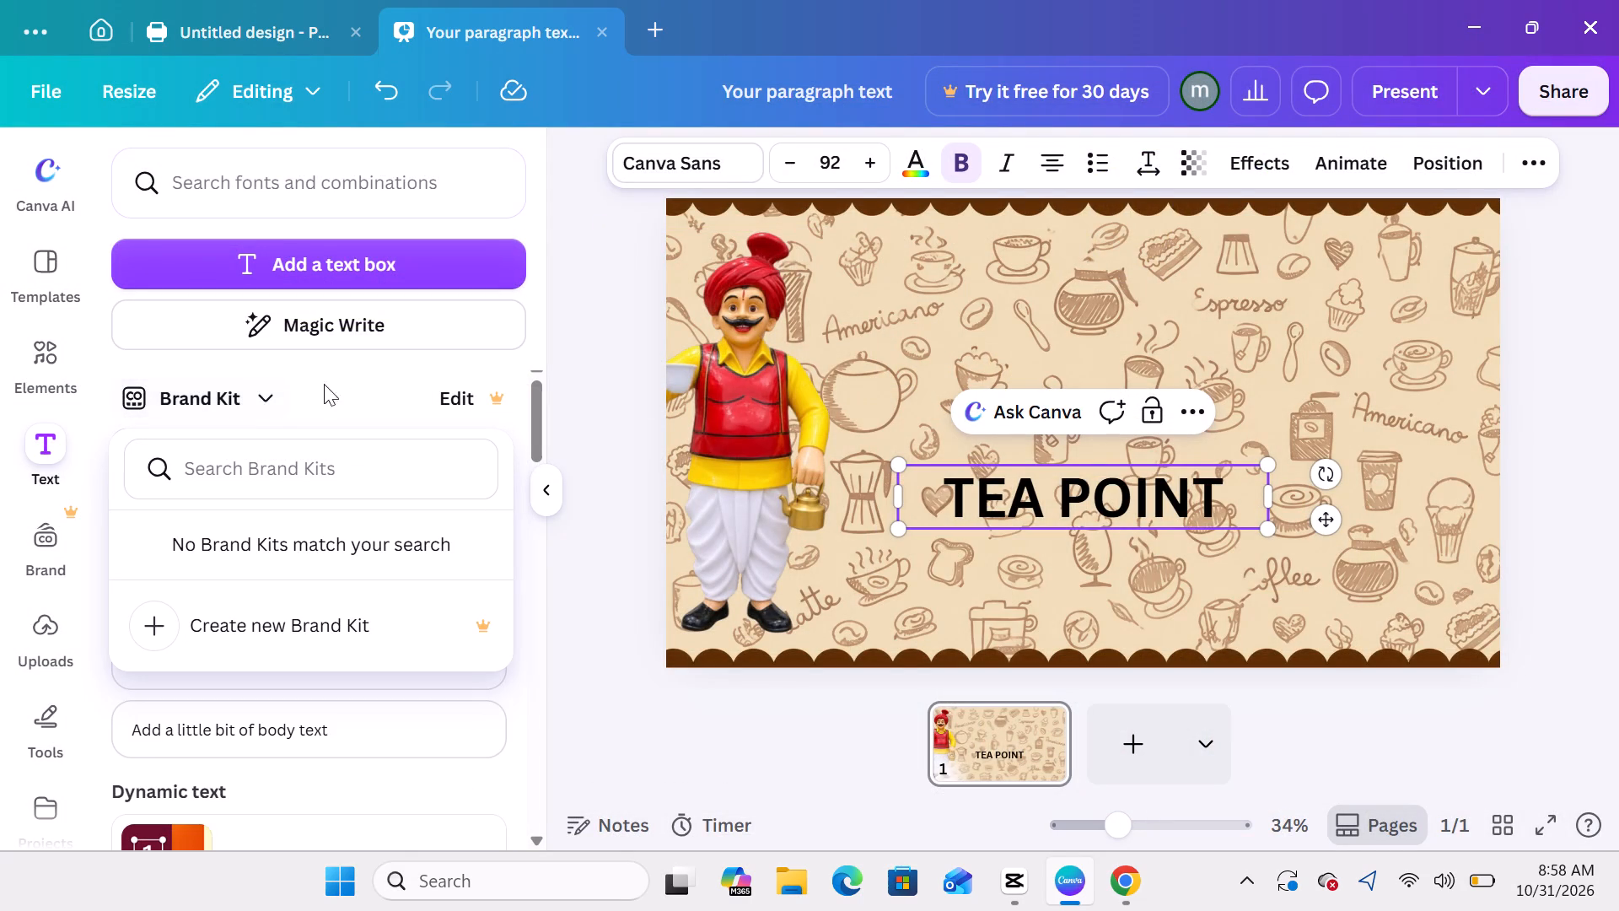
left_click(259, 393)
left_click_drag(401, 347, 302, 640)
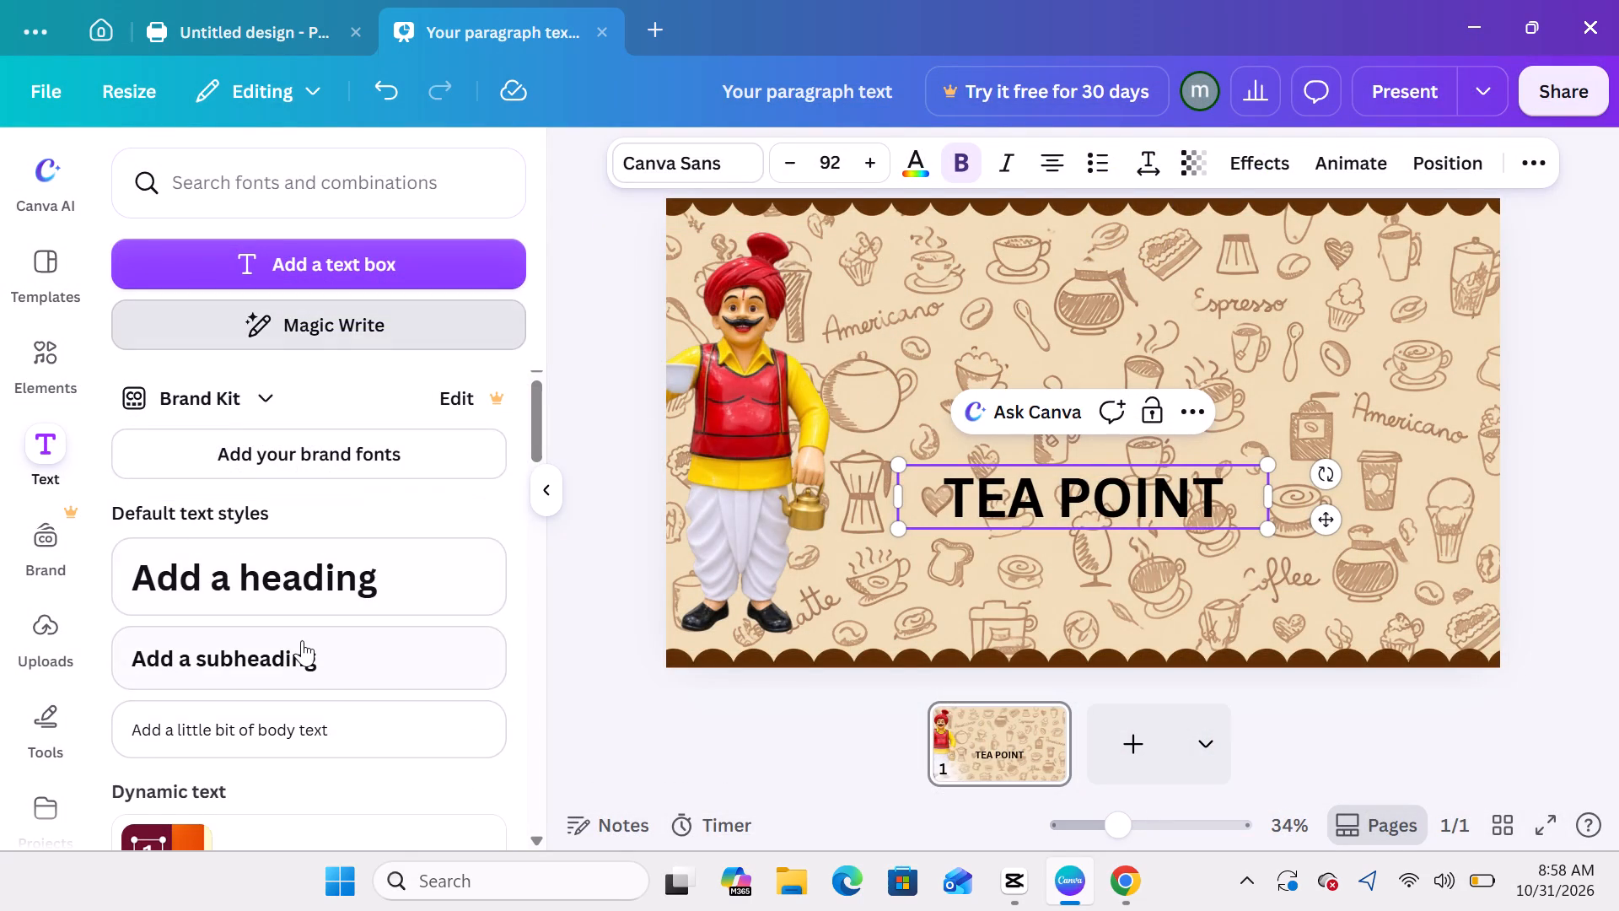
Browse the ready-made font combinations for a style that suits the title.
scroll(302, 640, "right", 6)
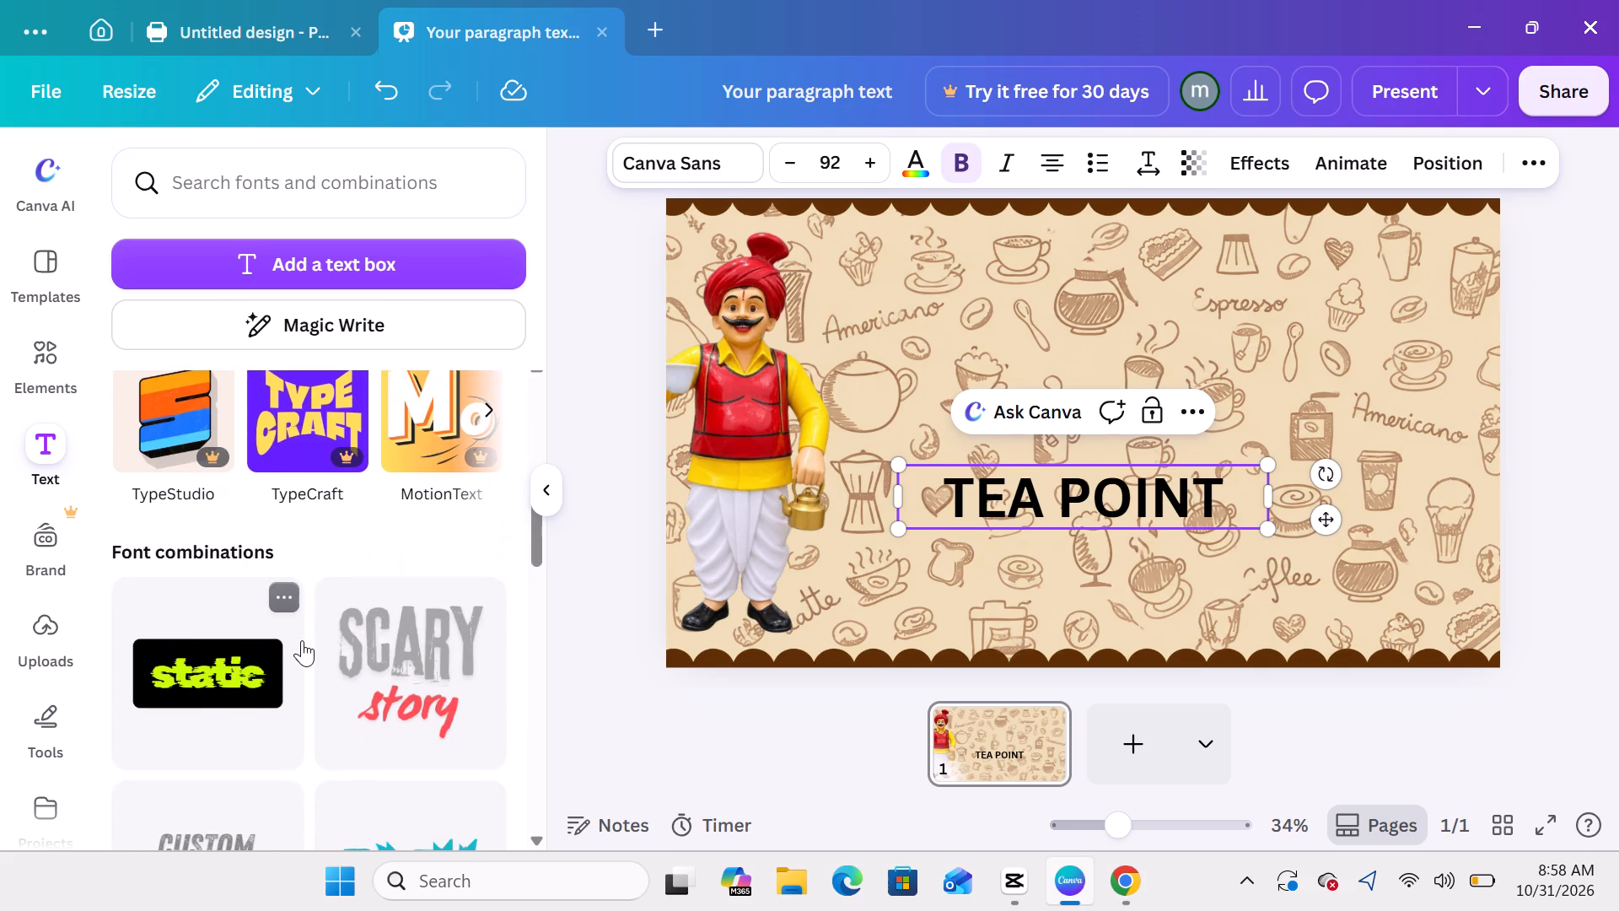
scroll(302, 640, "right", 2)
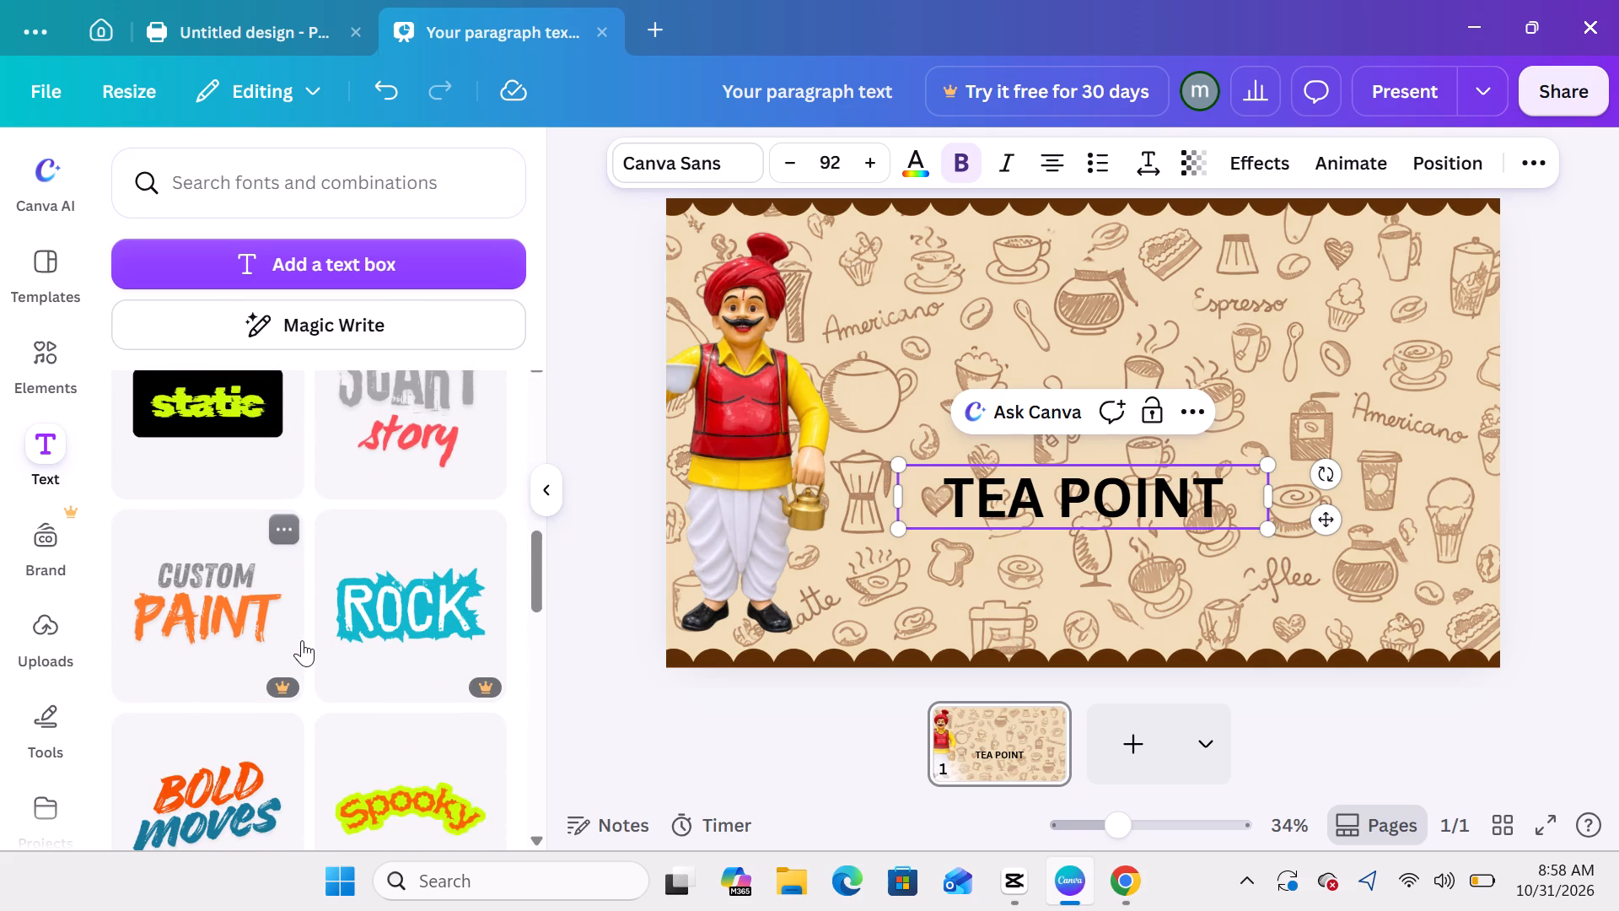
scroll(302, 640, "right", 2)
scroll(302, 640, "down", 1)
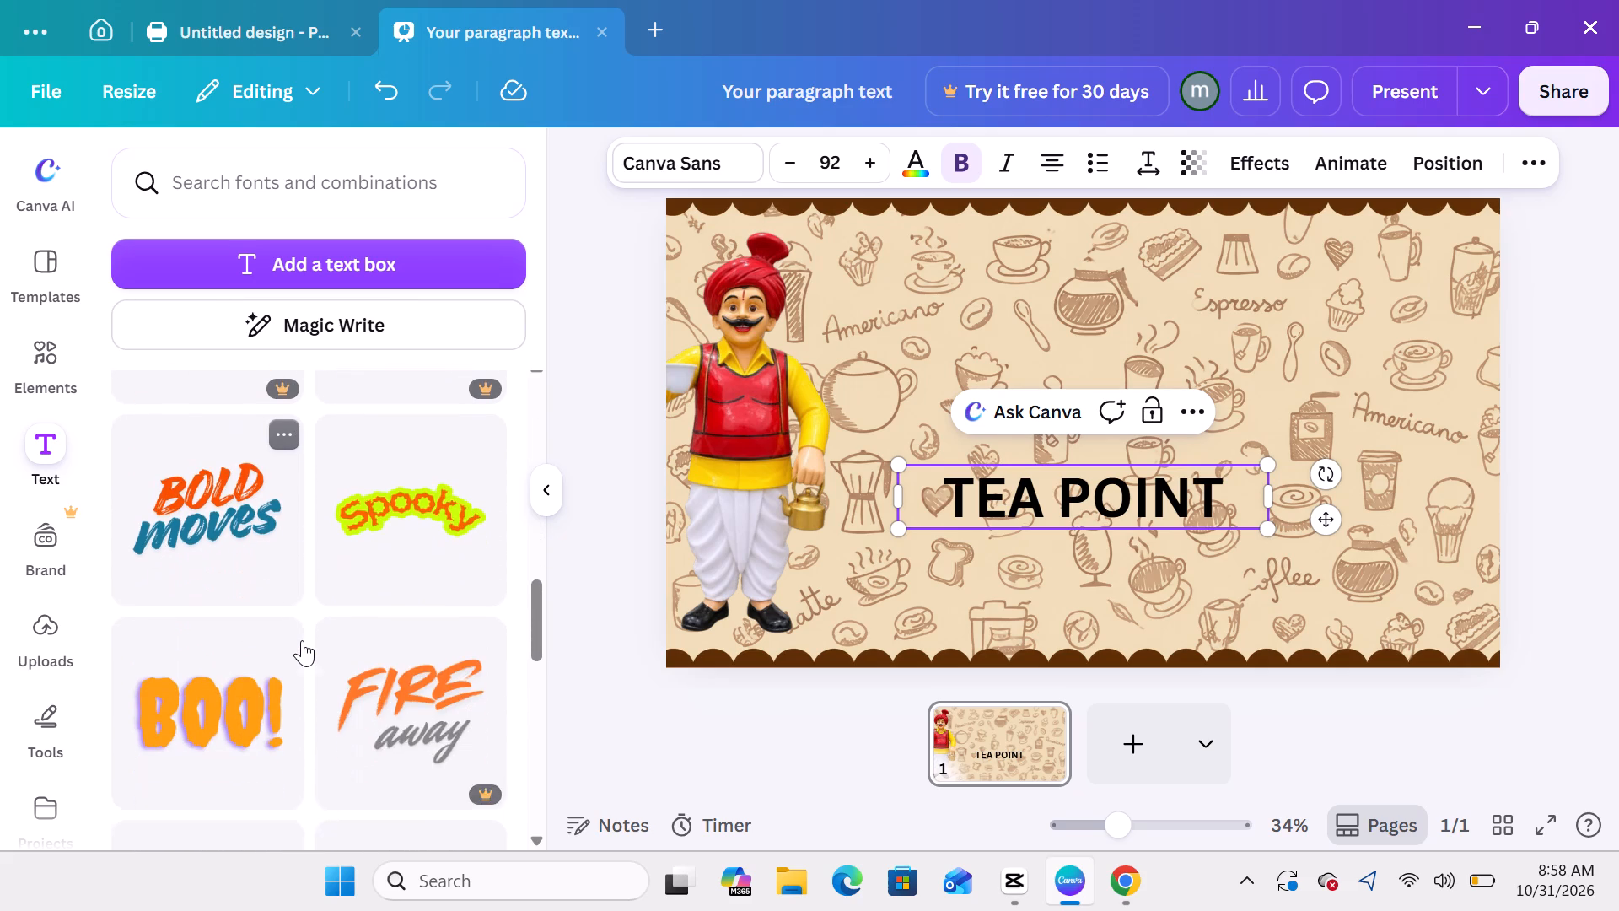
scroll(302, 640, "down", 2)
scroll(302, 640, "right", 1)
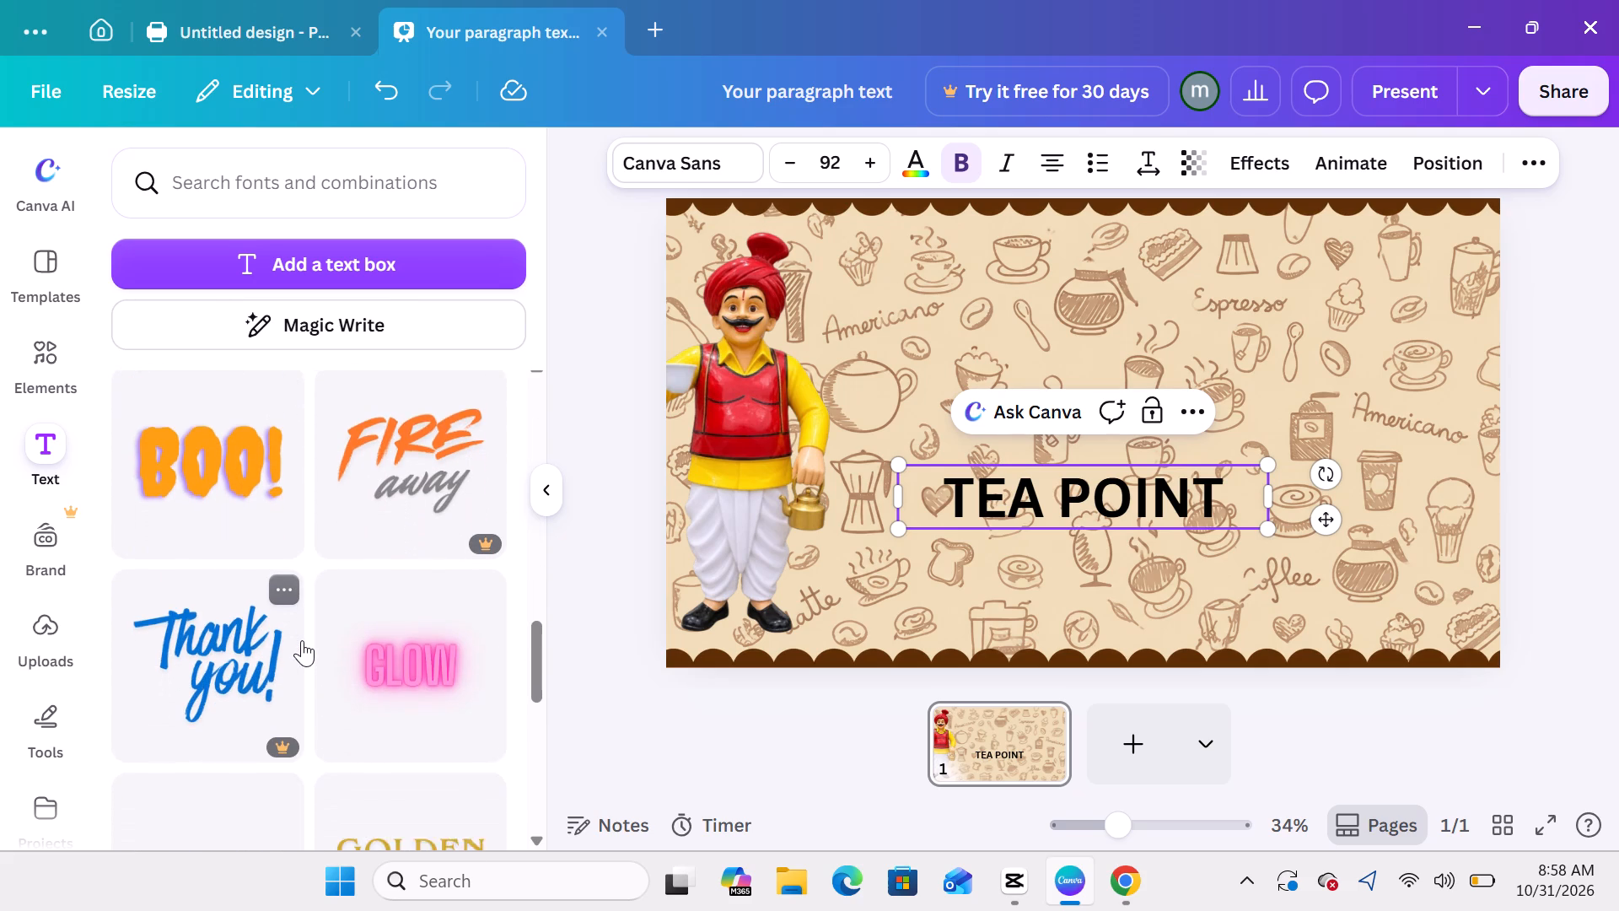
scroll(302, 640, "right", 1)
scroll(302, 640, "down", 1)
scroll(302, 640, "right", 2)
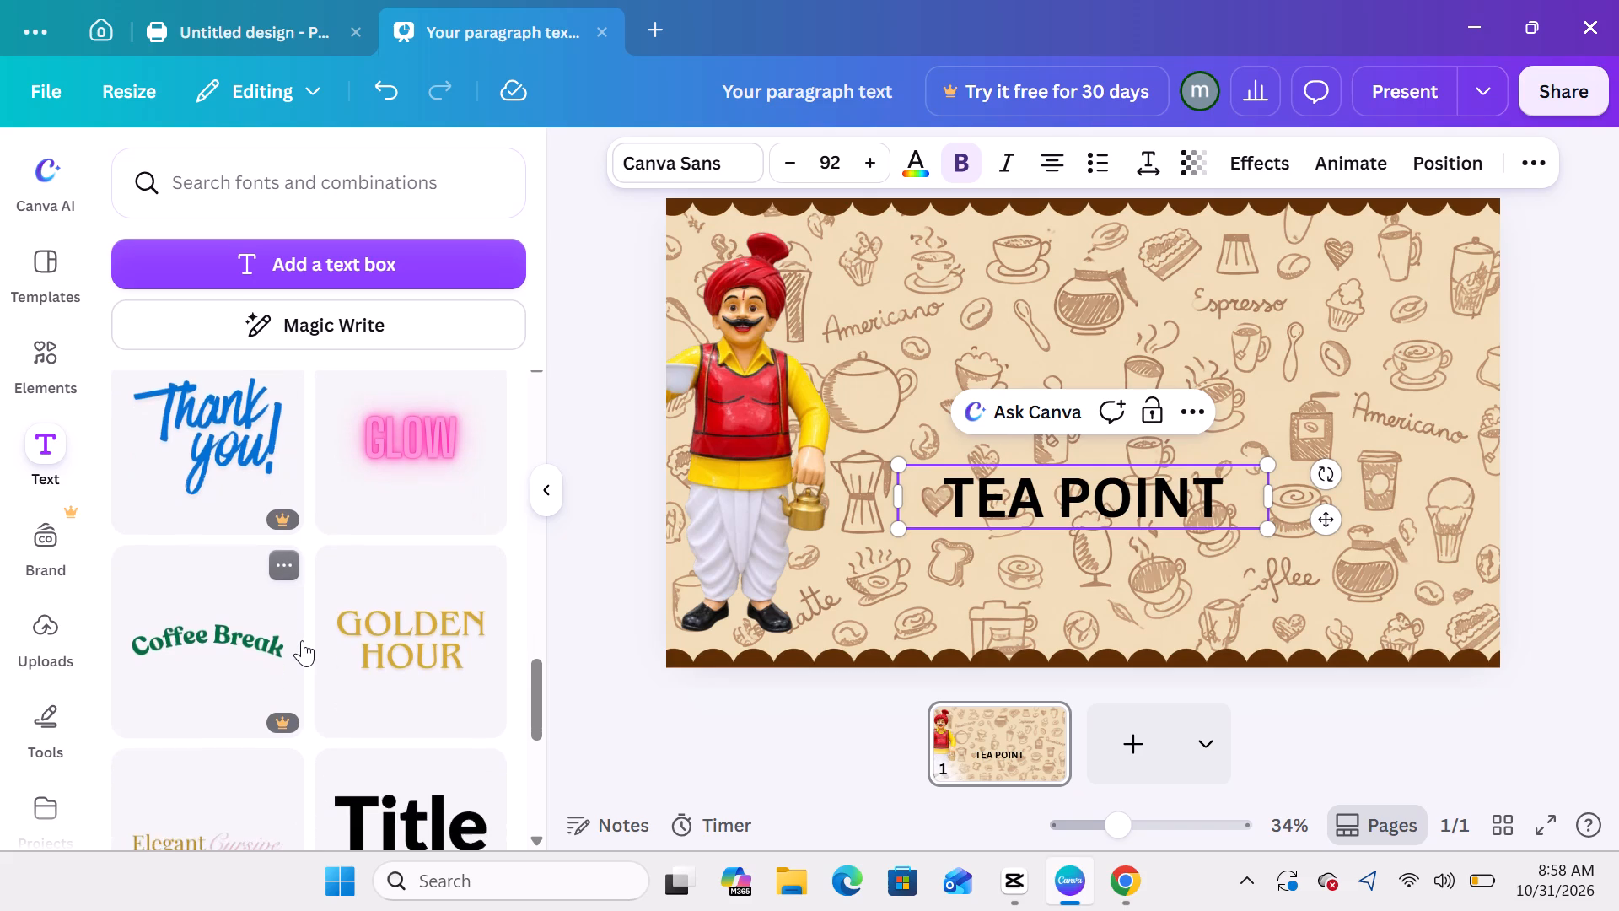
scroll(302, 640, "right", 1)
scroll(302, 640, "down", 1)
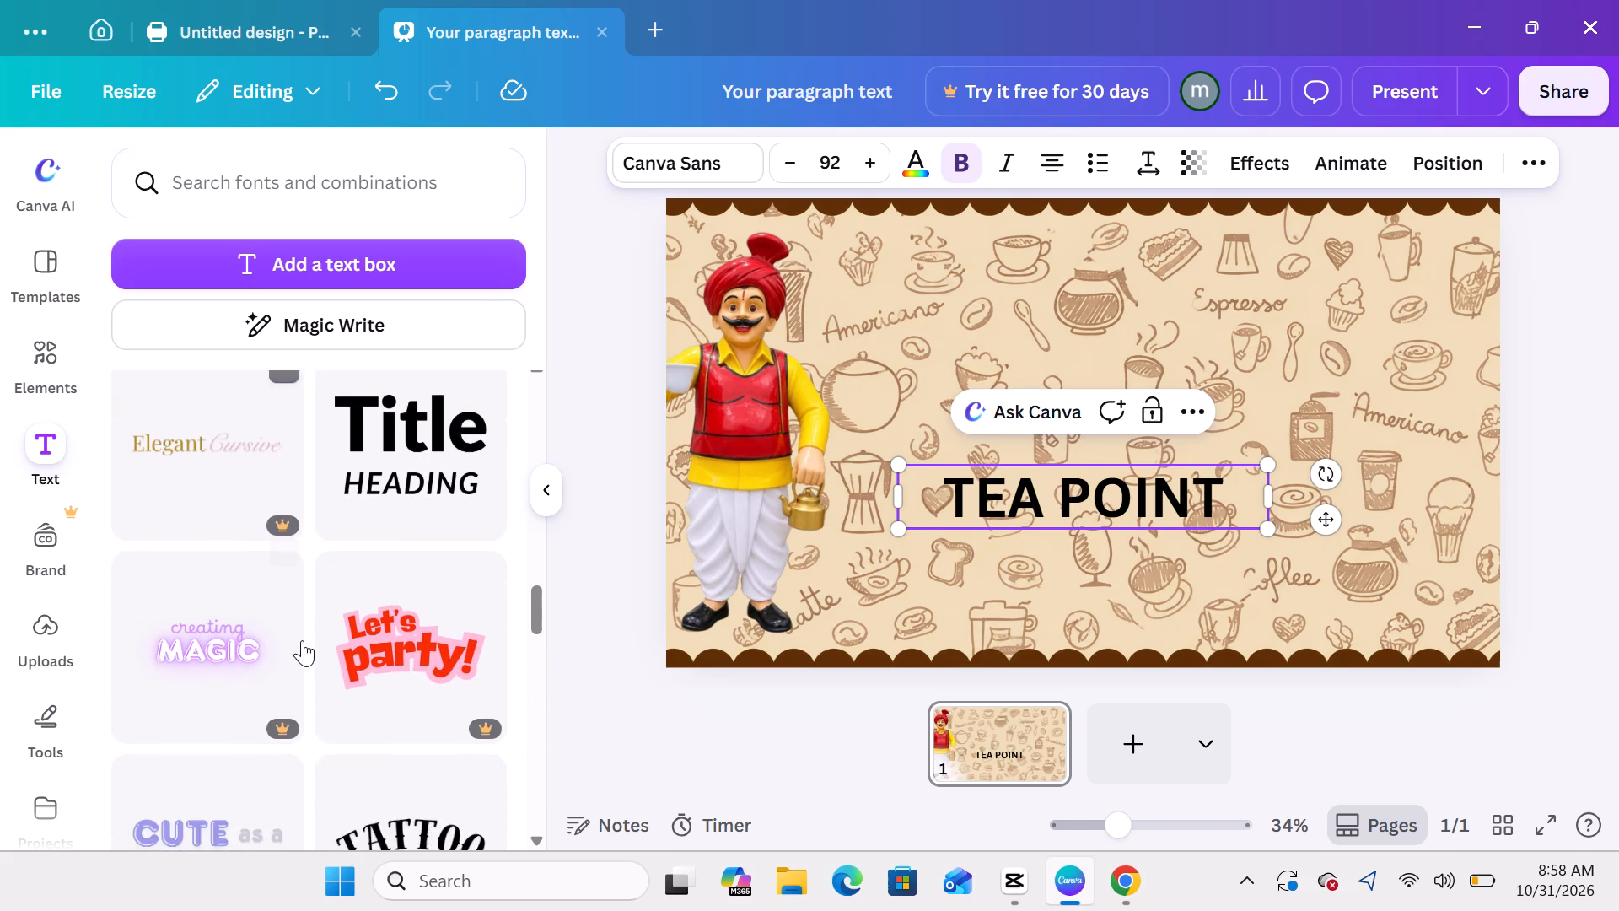
scroll(302, 640, "down", 1)
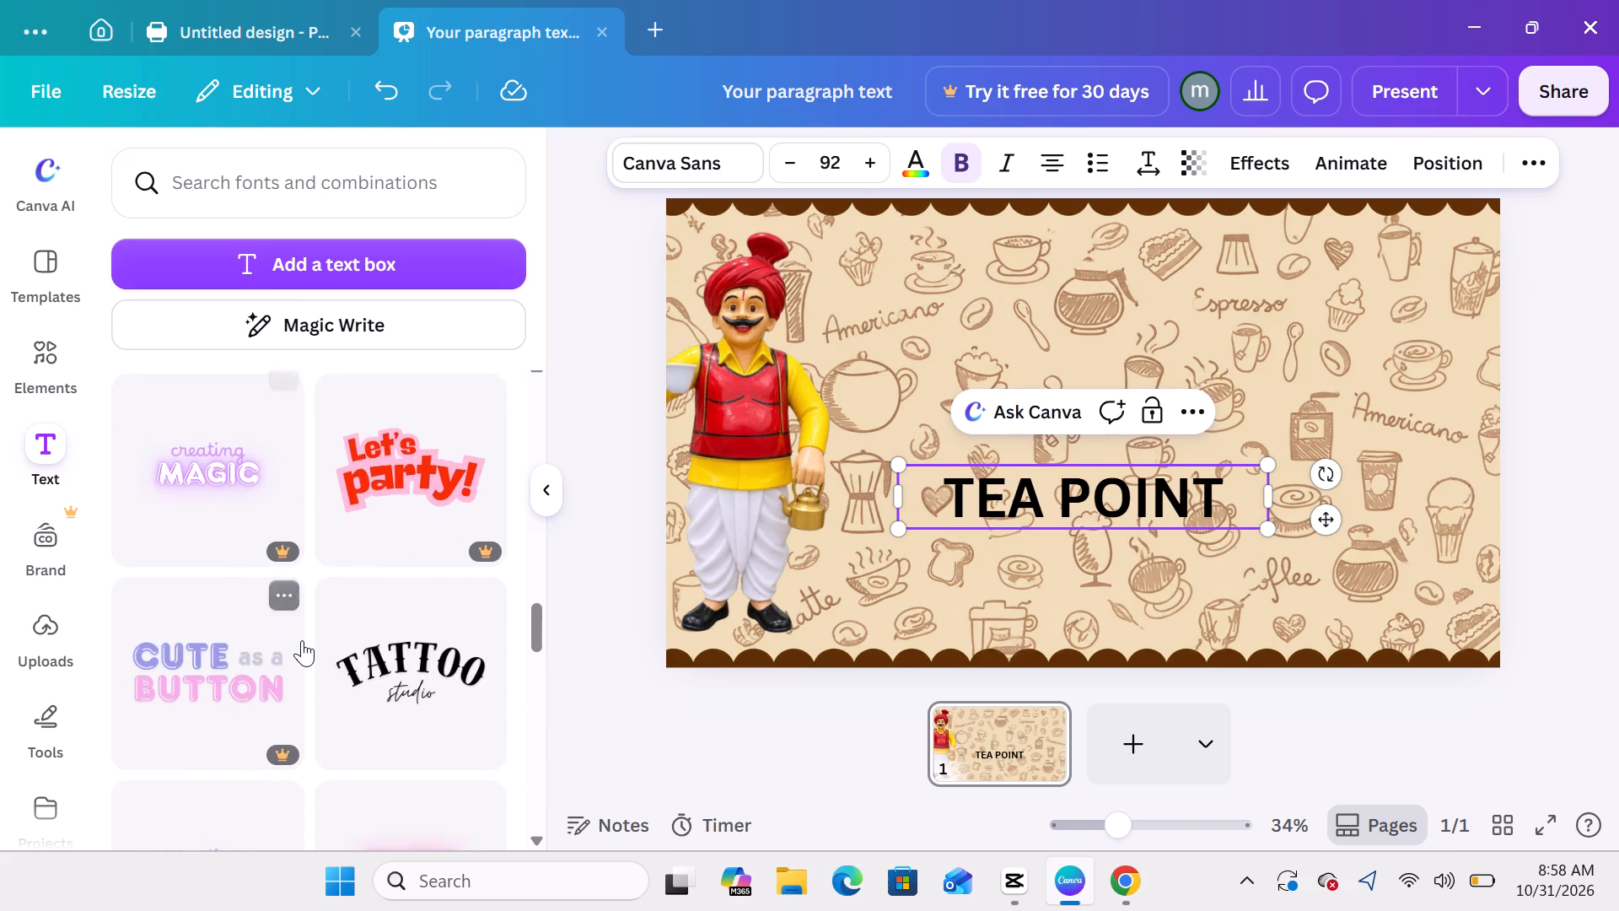
scroll(302, 640, "down", 2)
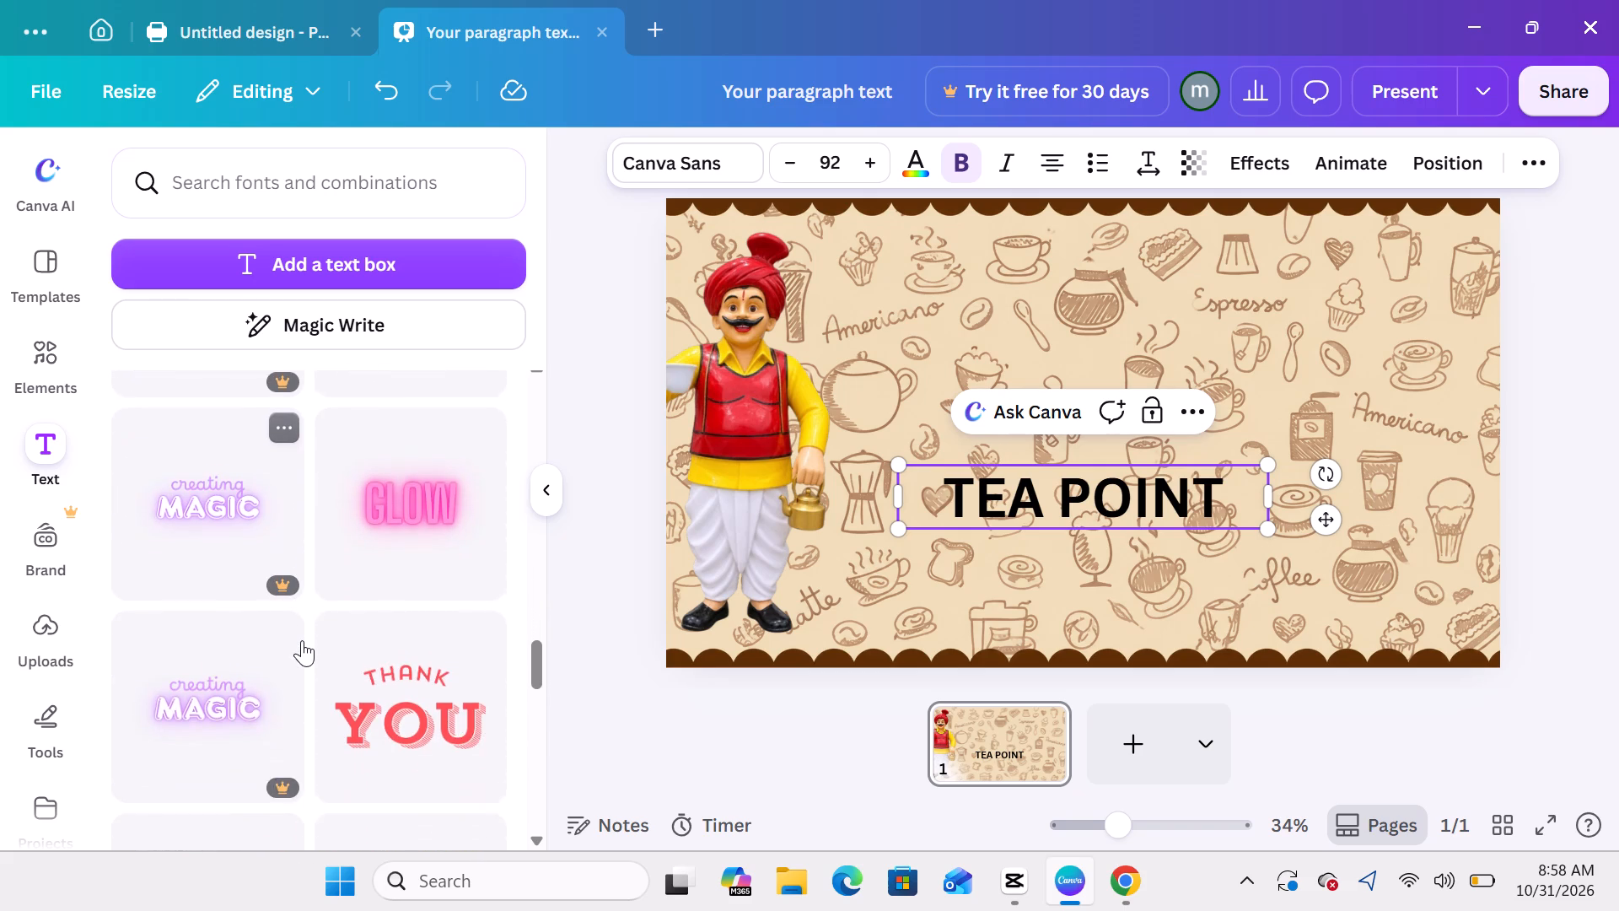
scroll(302, 640, "down", 1)
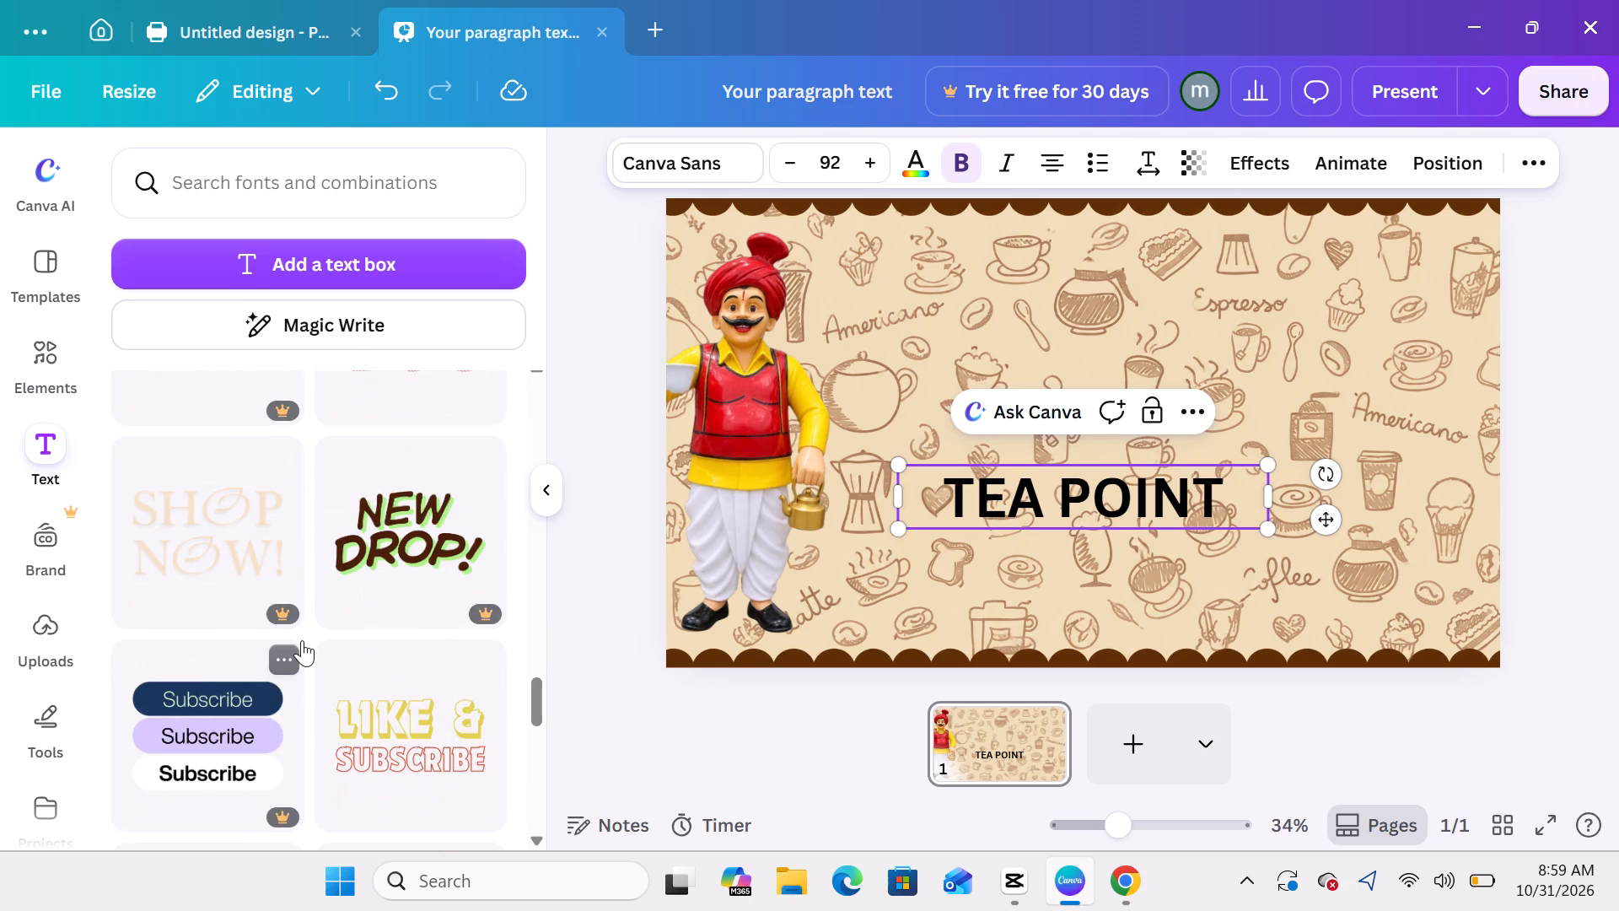
scroll(302, 640, "down", 2)
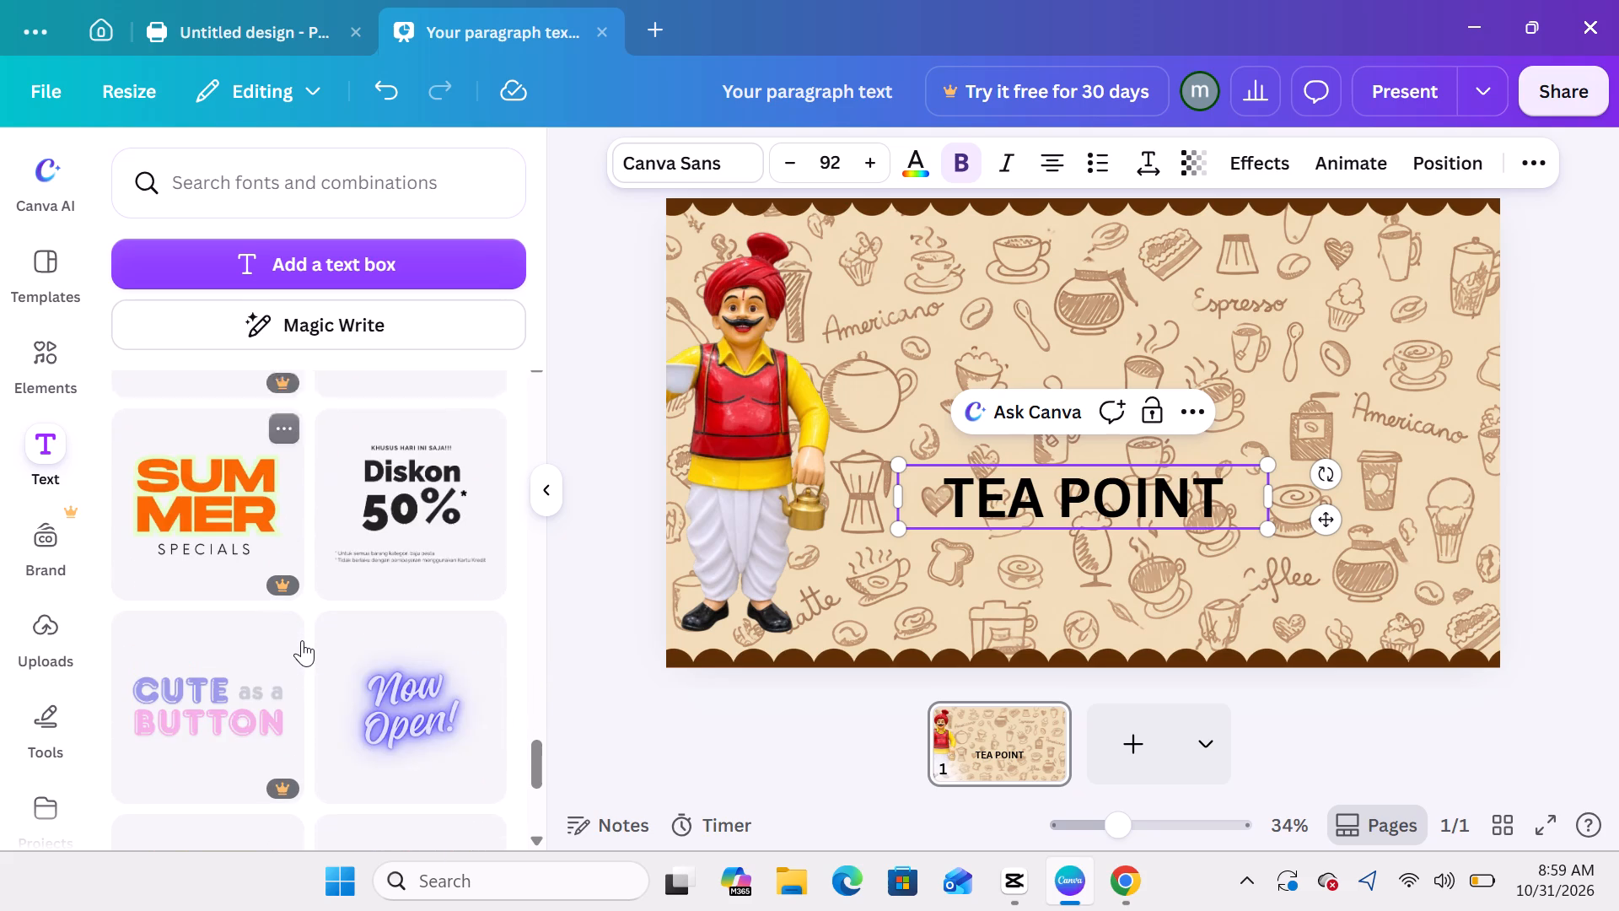
scroll(302, 640, "down", 6)
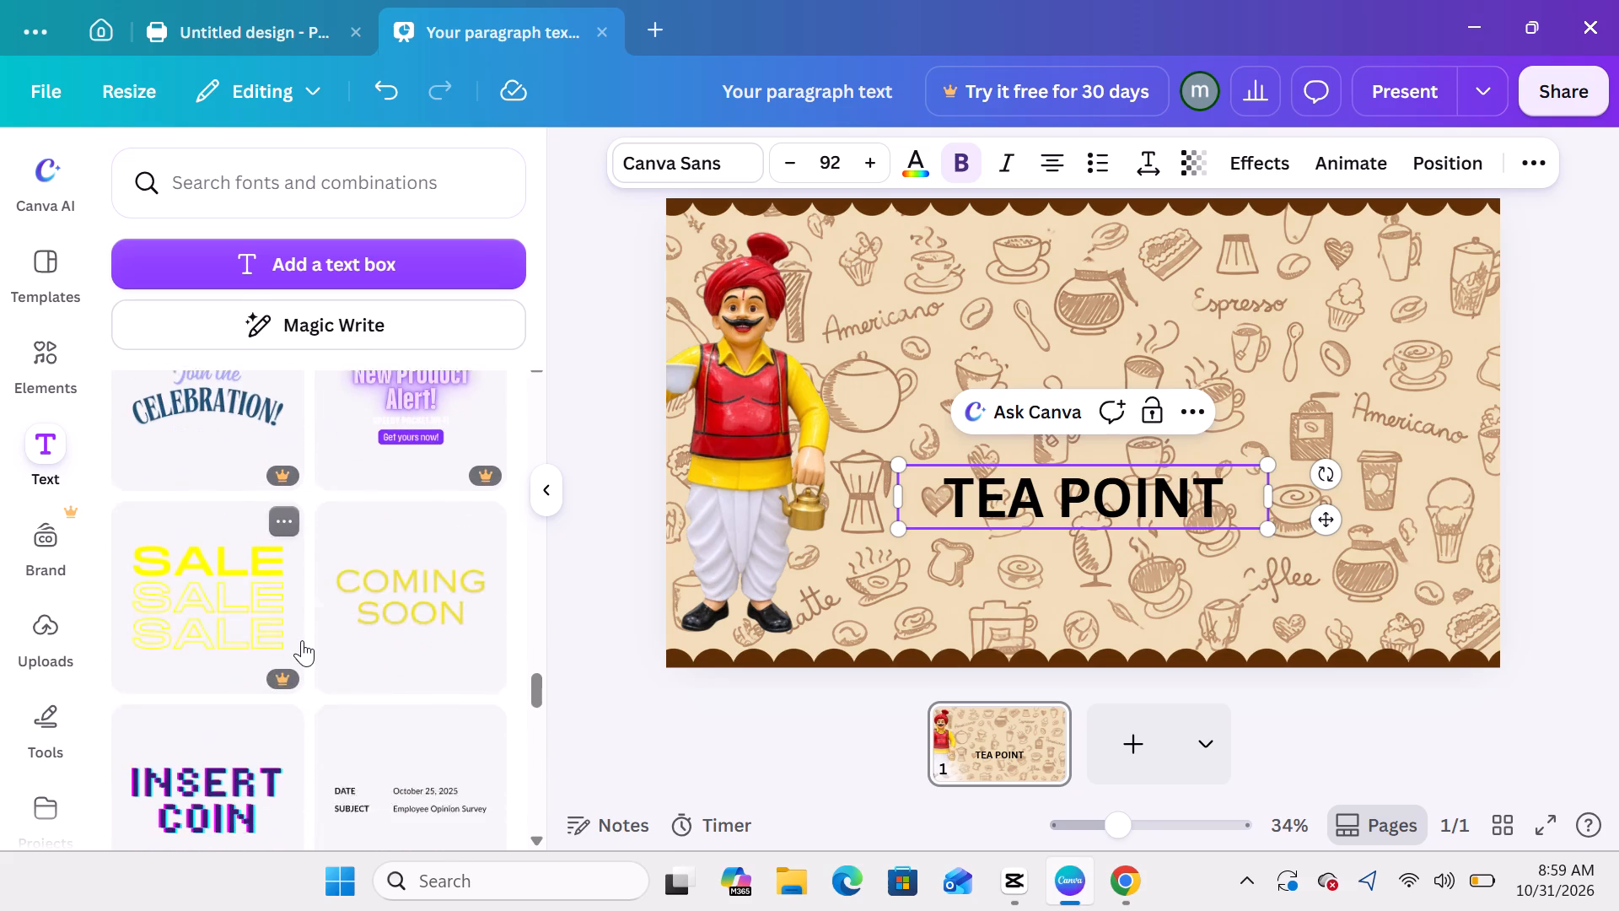
scroll(302, 640, "down", 1)
scroll(302, 640, "right", 1)
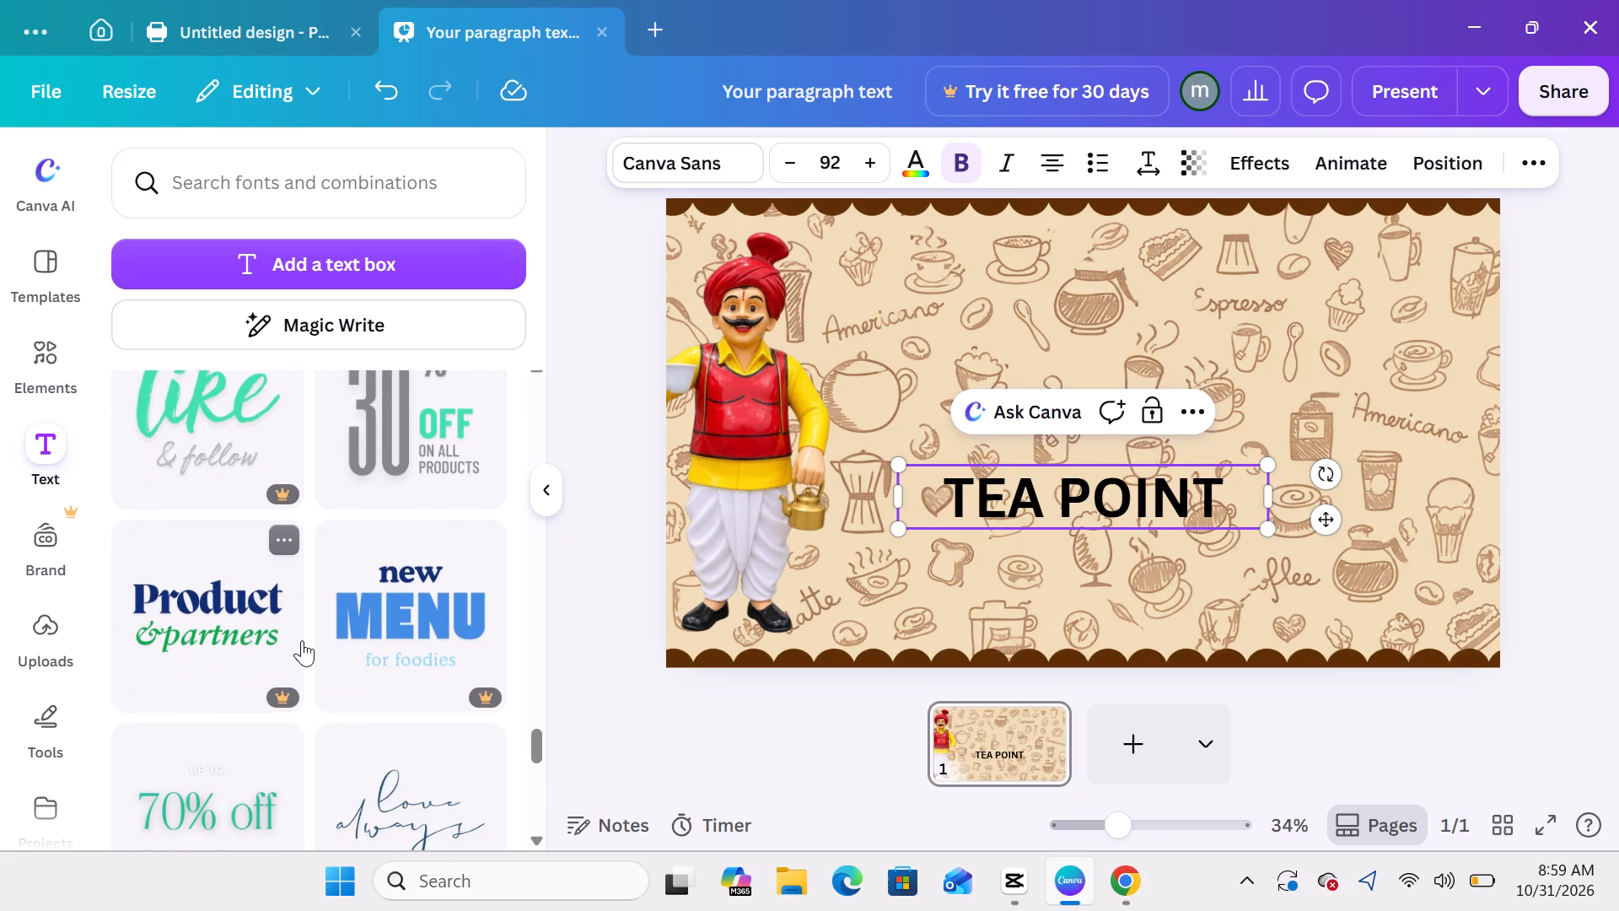
scroll(302, 640, "right", 1)
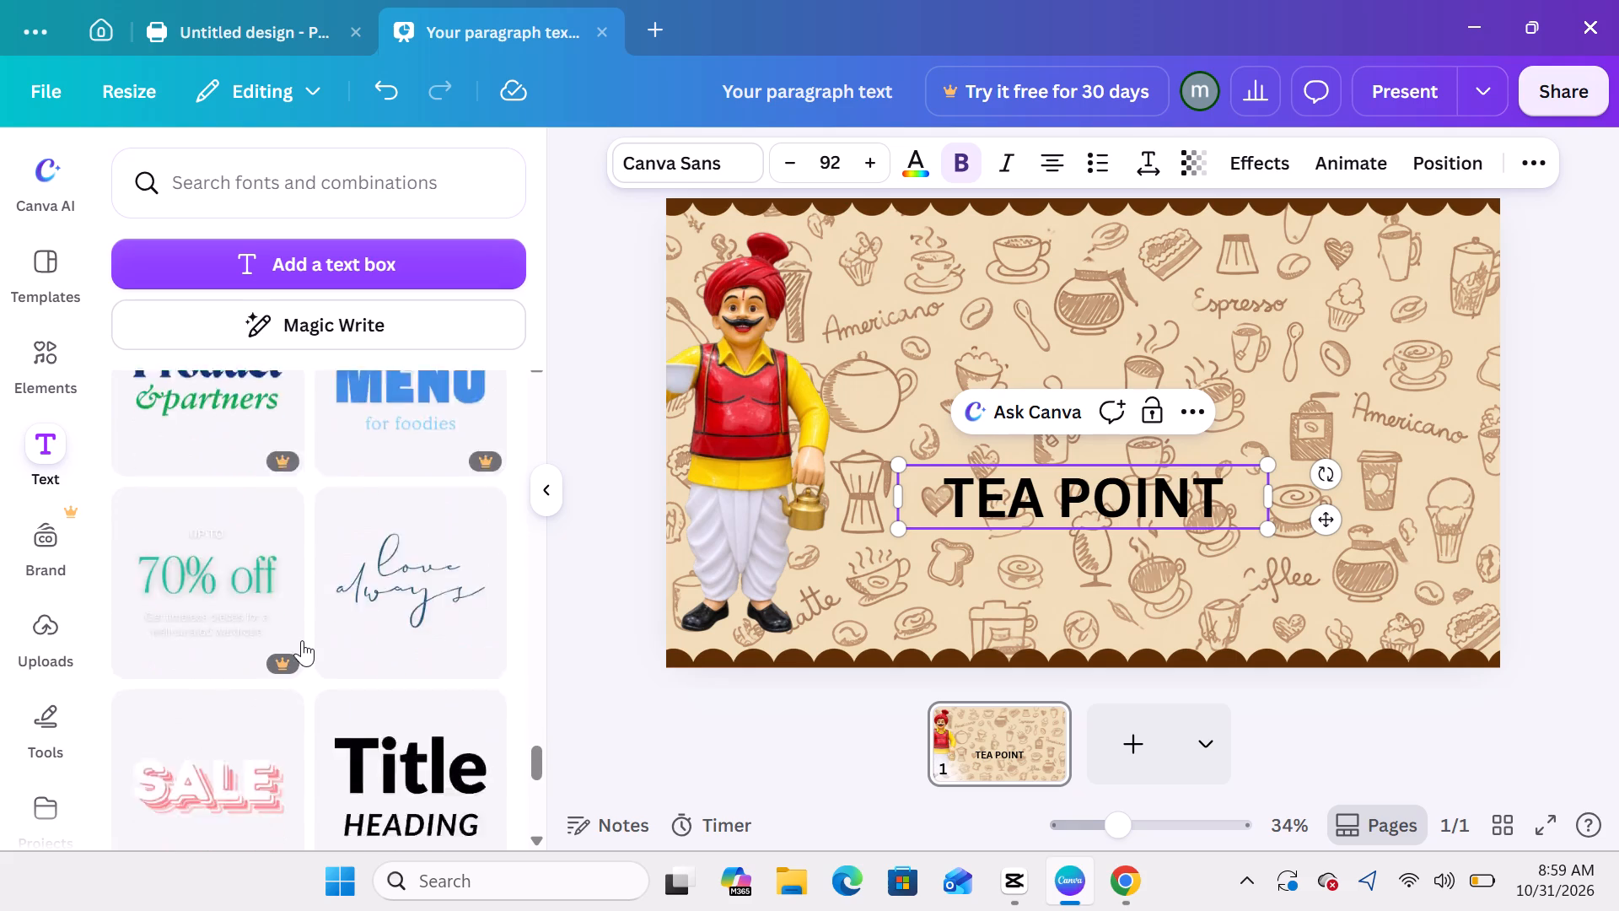
scroll(302, 640, "right", 1)
scroll(302, 640, "down", 3)
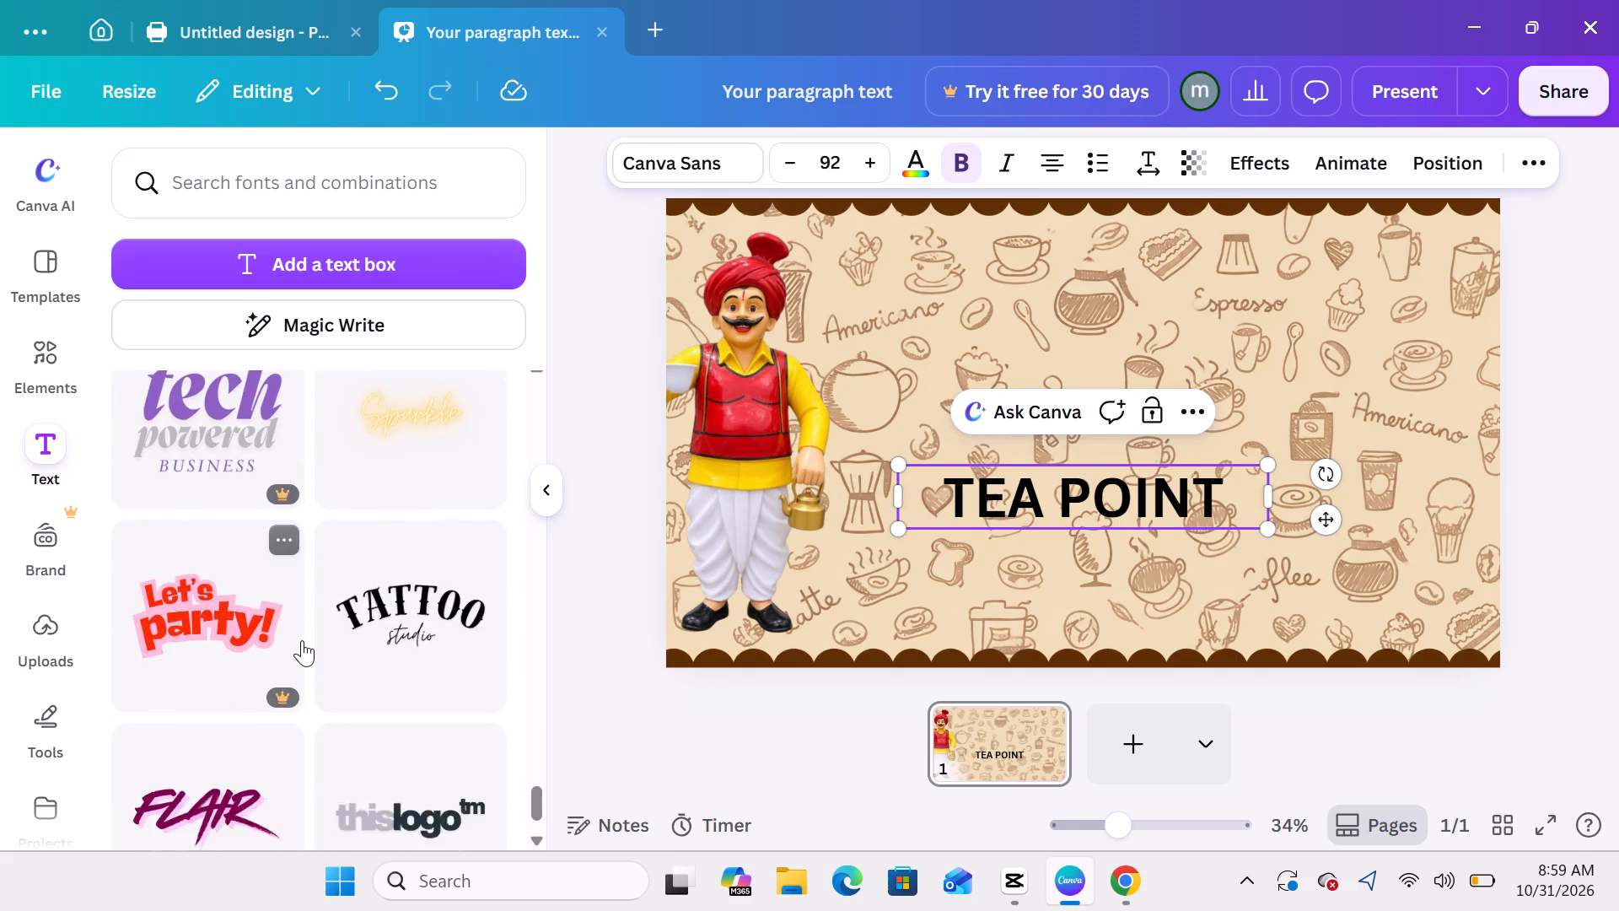
scroll(302, 640, "down", 3)
scroll(302, 640, "up", 1)
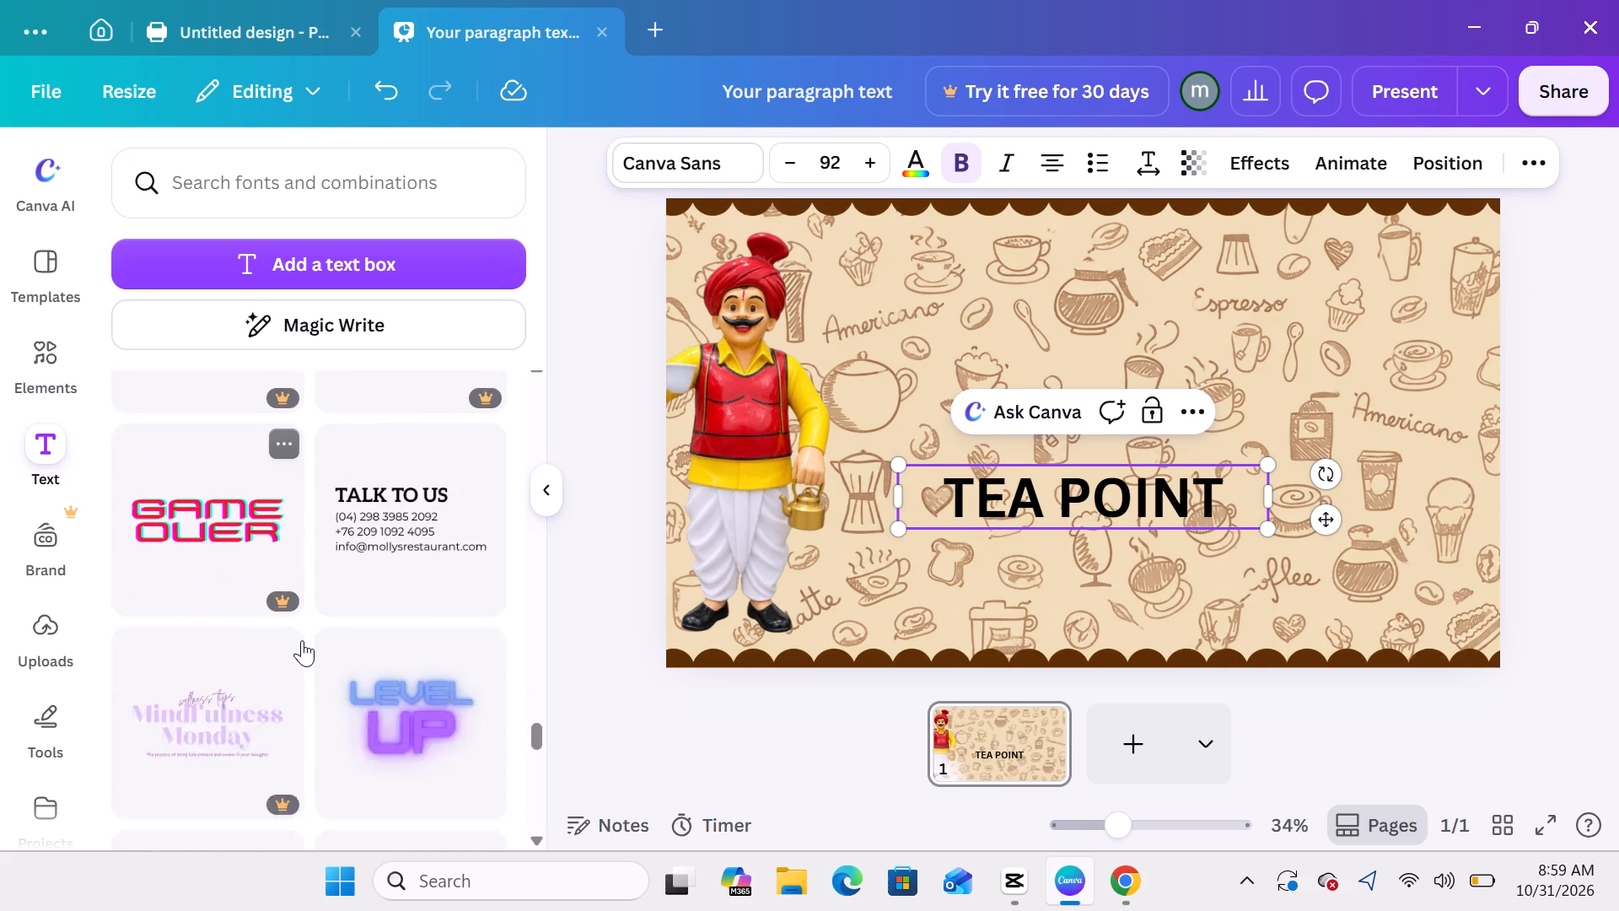
scroll(302, 640, "up", 1)
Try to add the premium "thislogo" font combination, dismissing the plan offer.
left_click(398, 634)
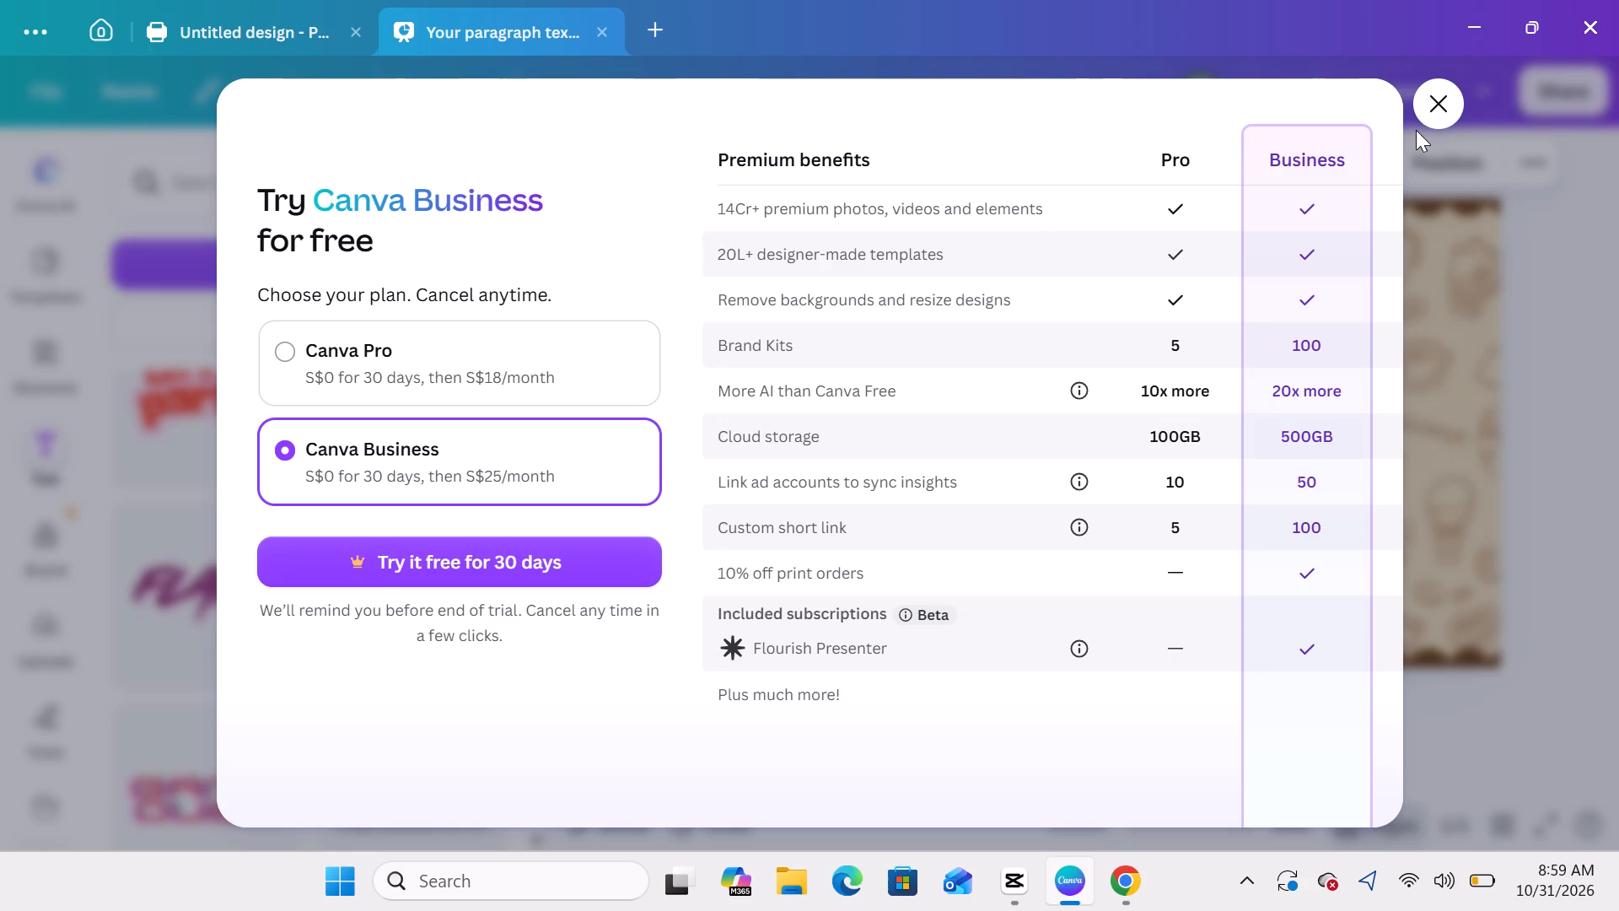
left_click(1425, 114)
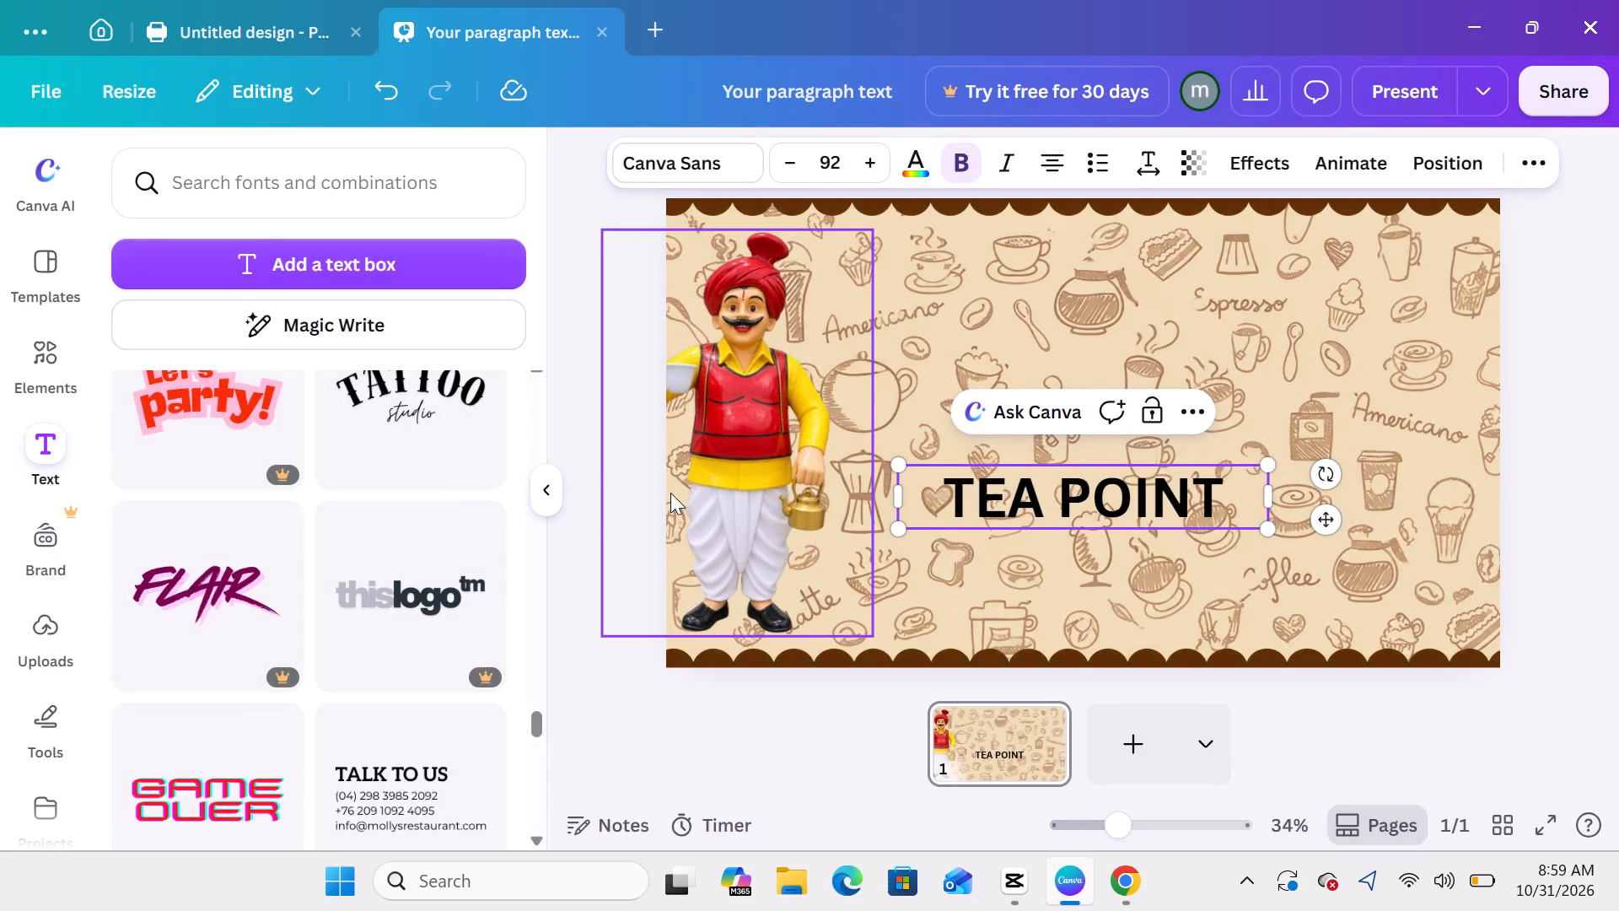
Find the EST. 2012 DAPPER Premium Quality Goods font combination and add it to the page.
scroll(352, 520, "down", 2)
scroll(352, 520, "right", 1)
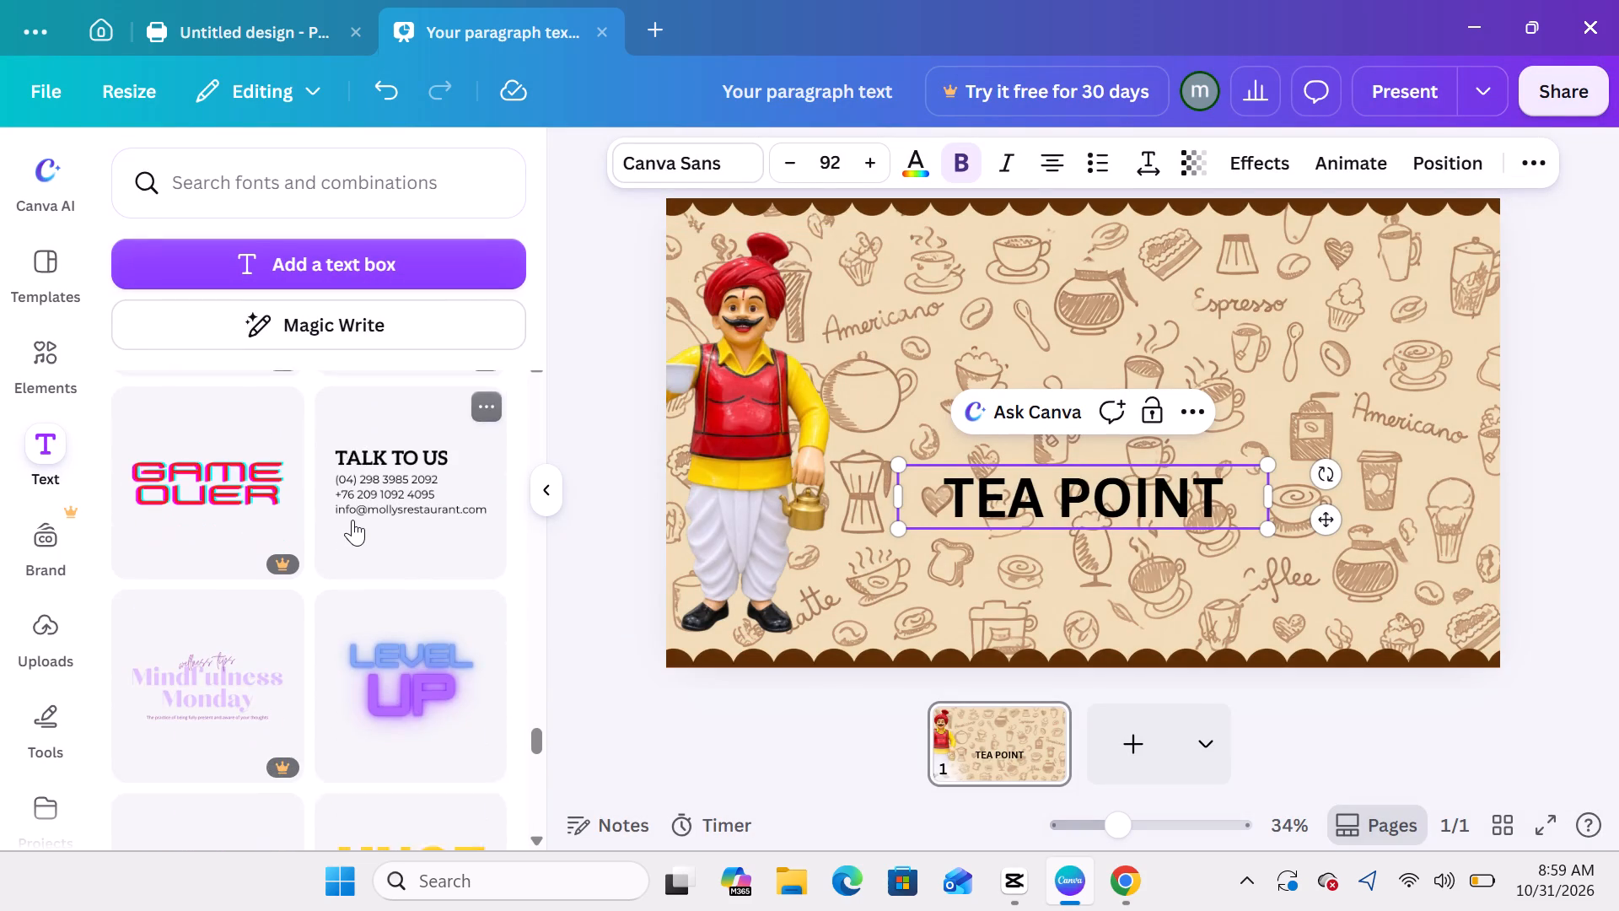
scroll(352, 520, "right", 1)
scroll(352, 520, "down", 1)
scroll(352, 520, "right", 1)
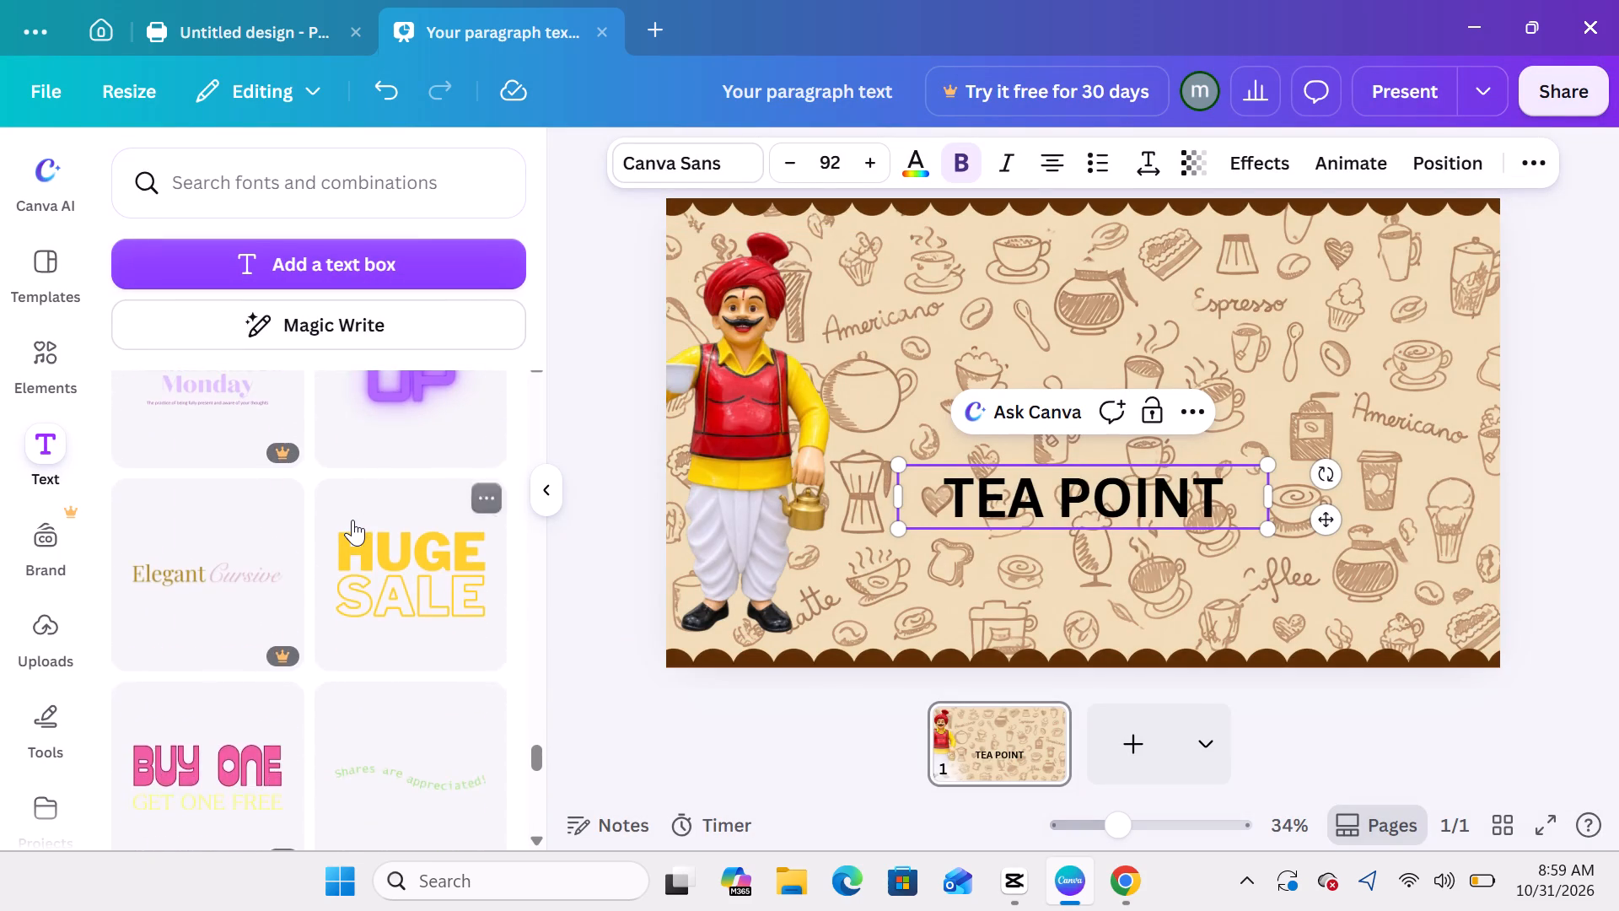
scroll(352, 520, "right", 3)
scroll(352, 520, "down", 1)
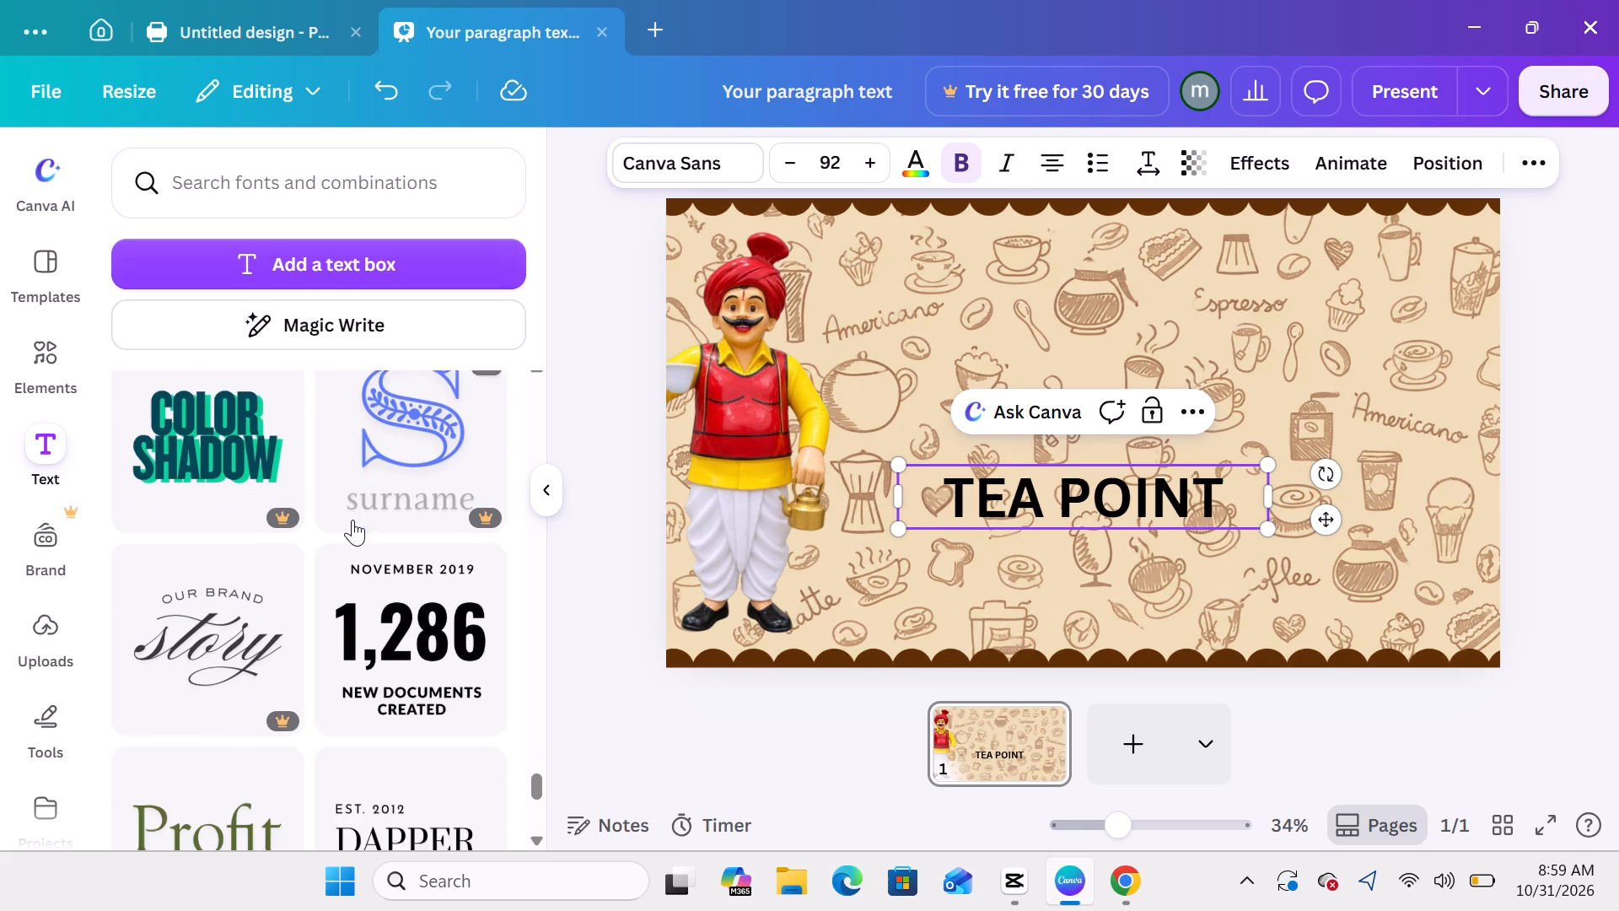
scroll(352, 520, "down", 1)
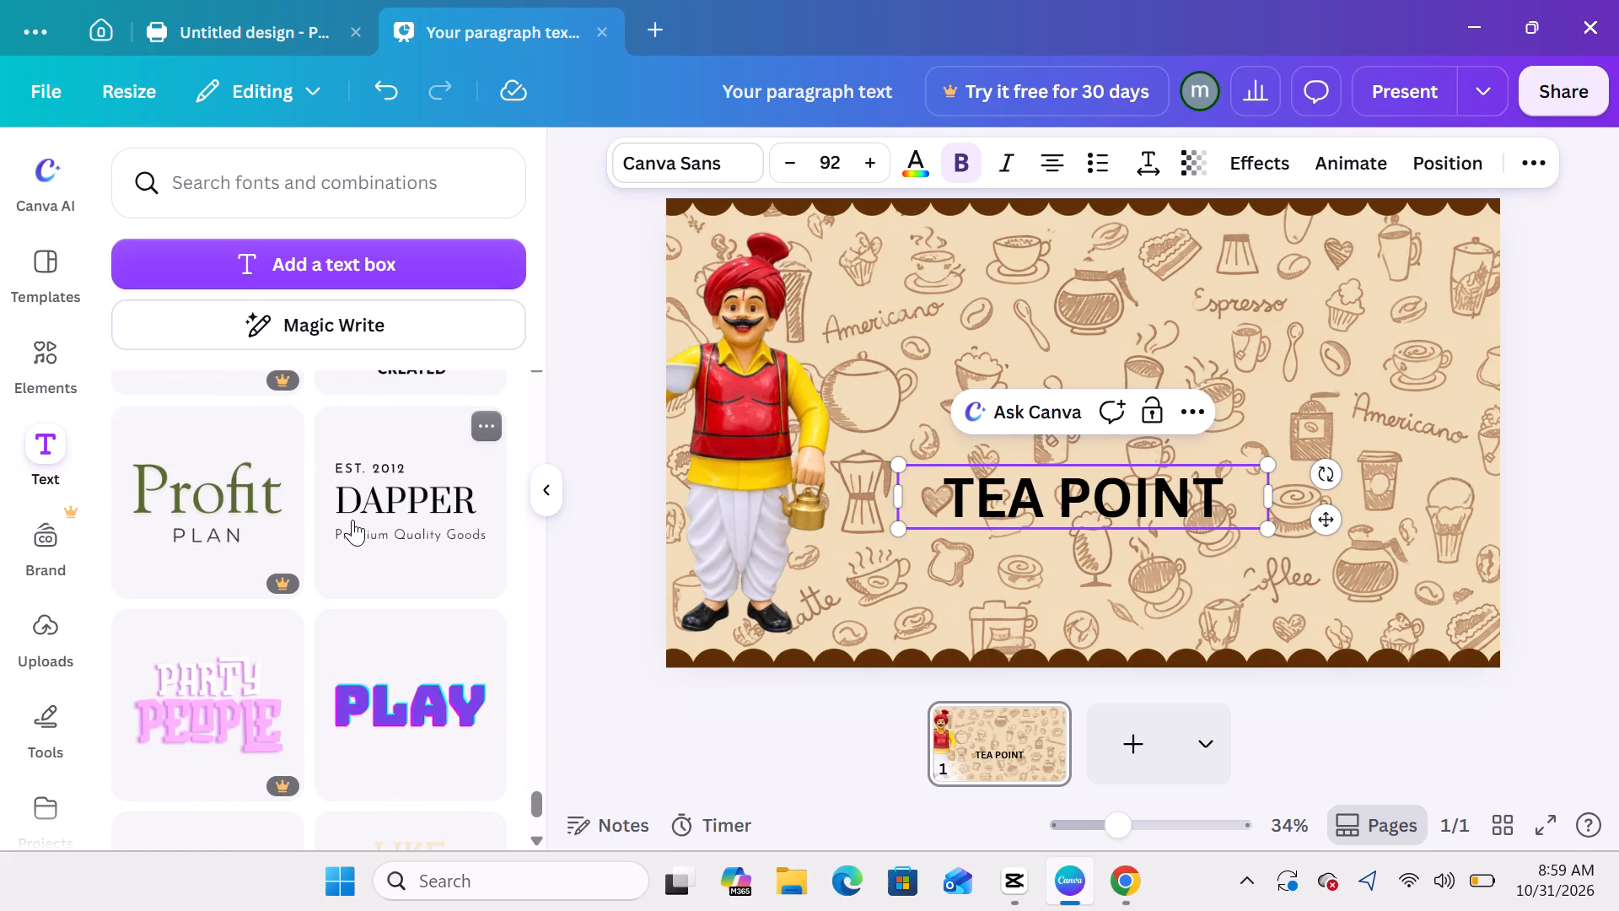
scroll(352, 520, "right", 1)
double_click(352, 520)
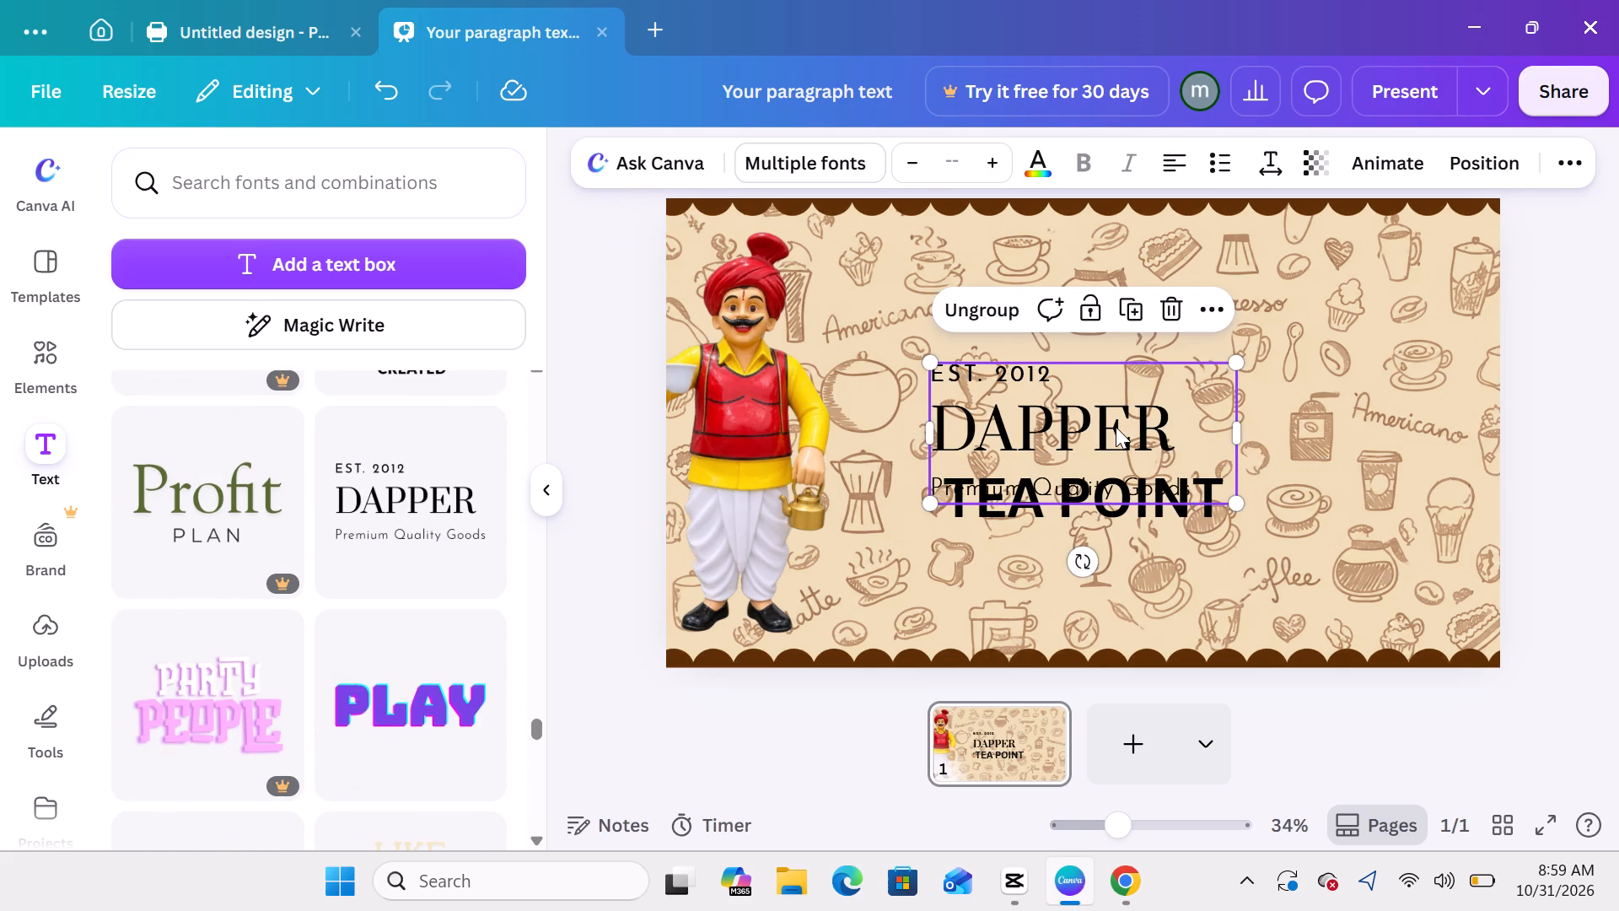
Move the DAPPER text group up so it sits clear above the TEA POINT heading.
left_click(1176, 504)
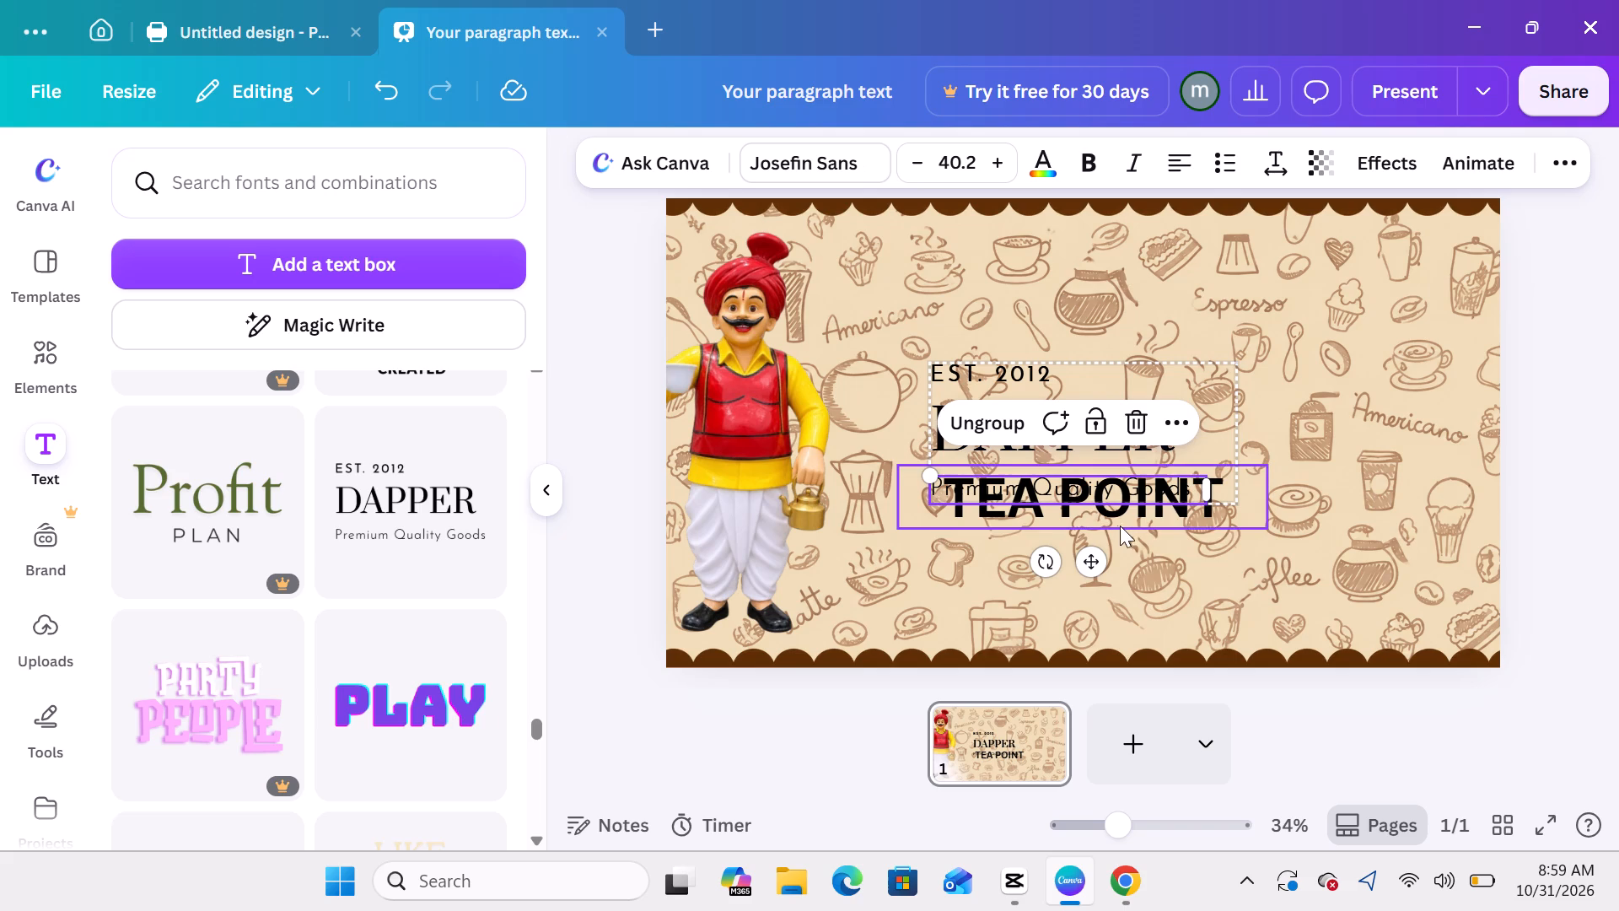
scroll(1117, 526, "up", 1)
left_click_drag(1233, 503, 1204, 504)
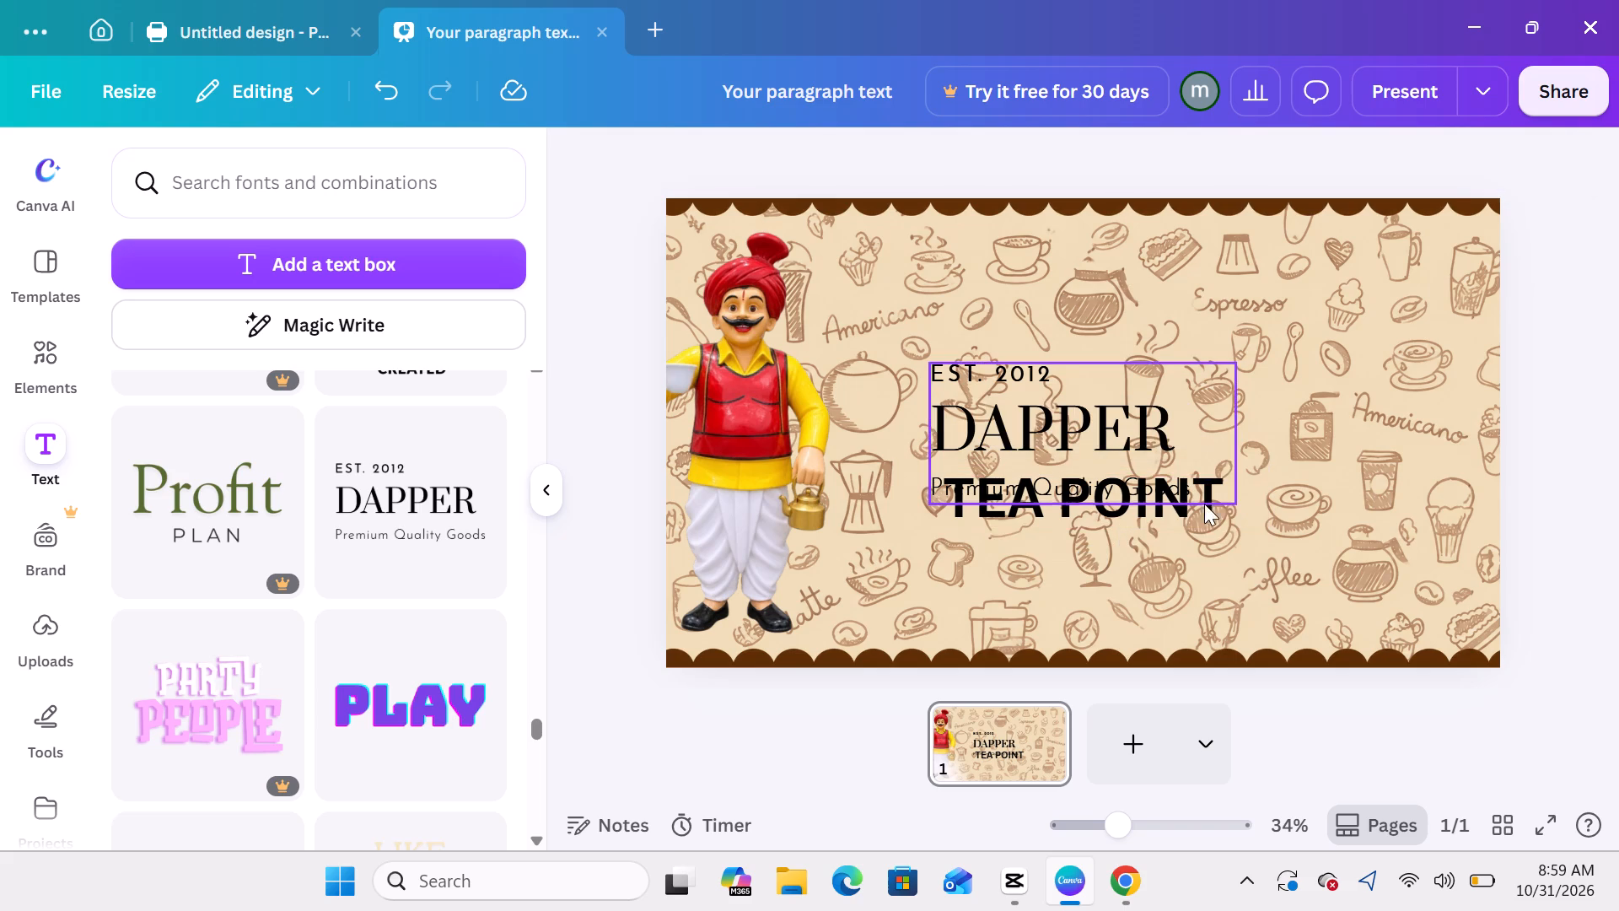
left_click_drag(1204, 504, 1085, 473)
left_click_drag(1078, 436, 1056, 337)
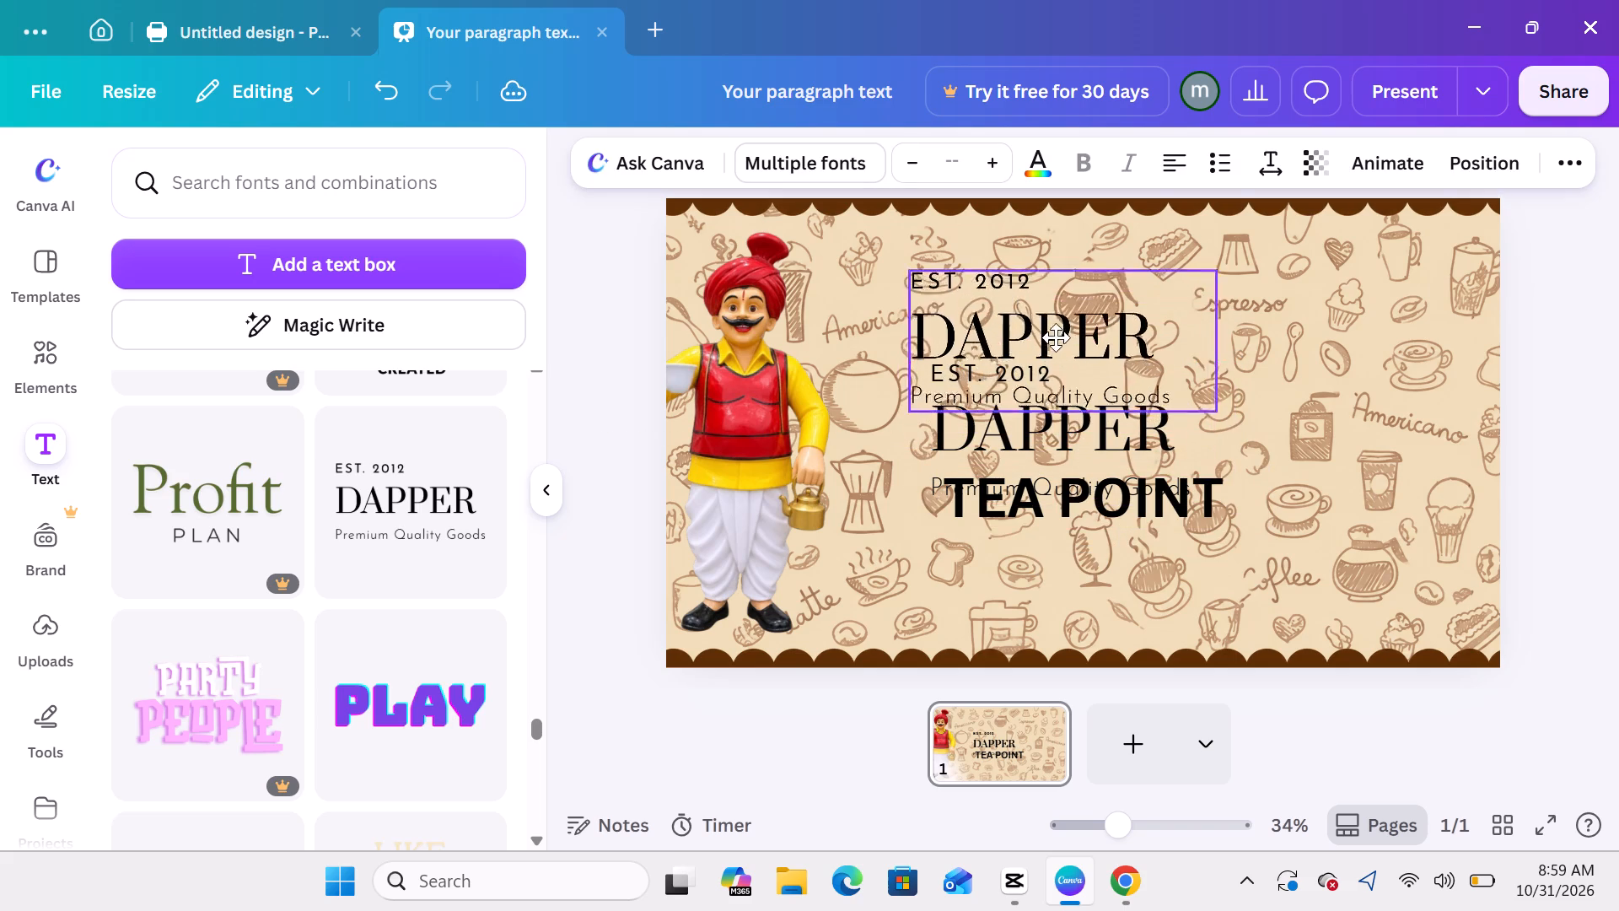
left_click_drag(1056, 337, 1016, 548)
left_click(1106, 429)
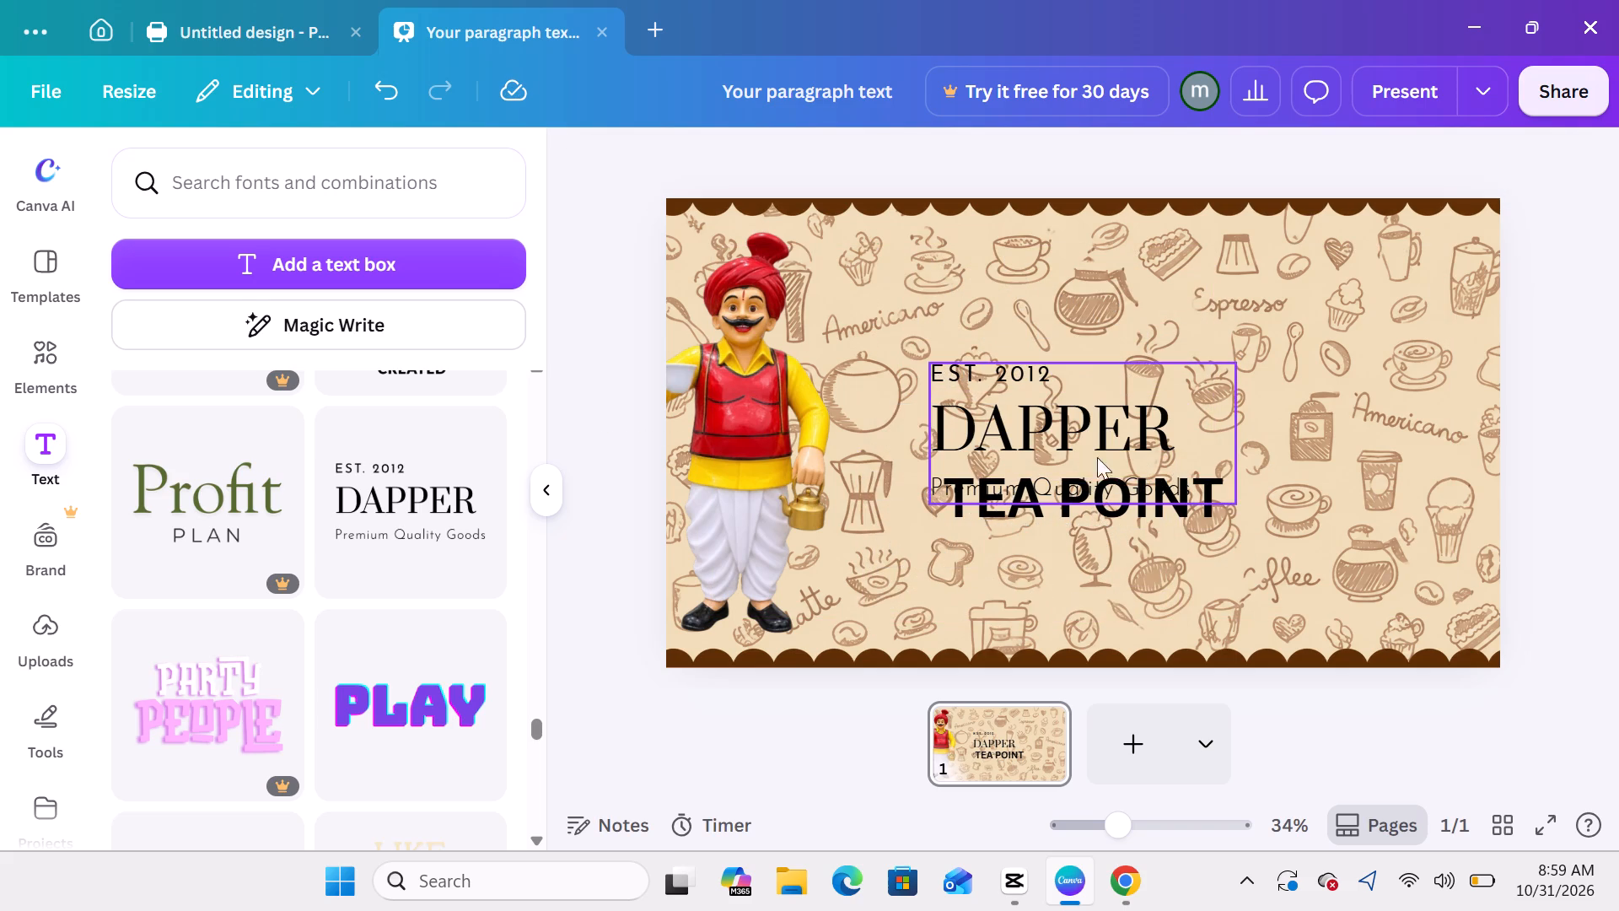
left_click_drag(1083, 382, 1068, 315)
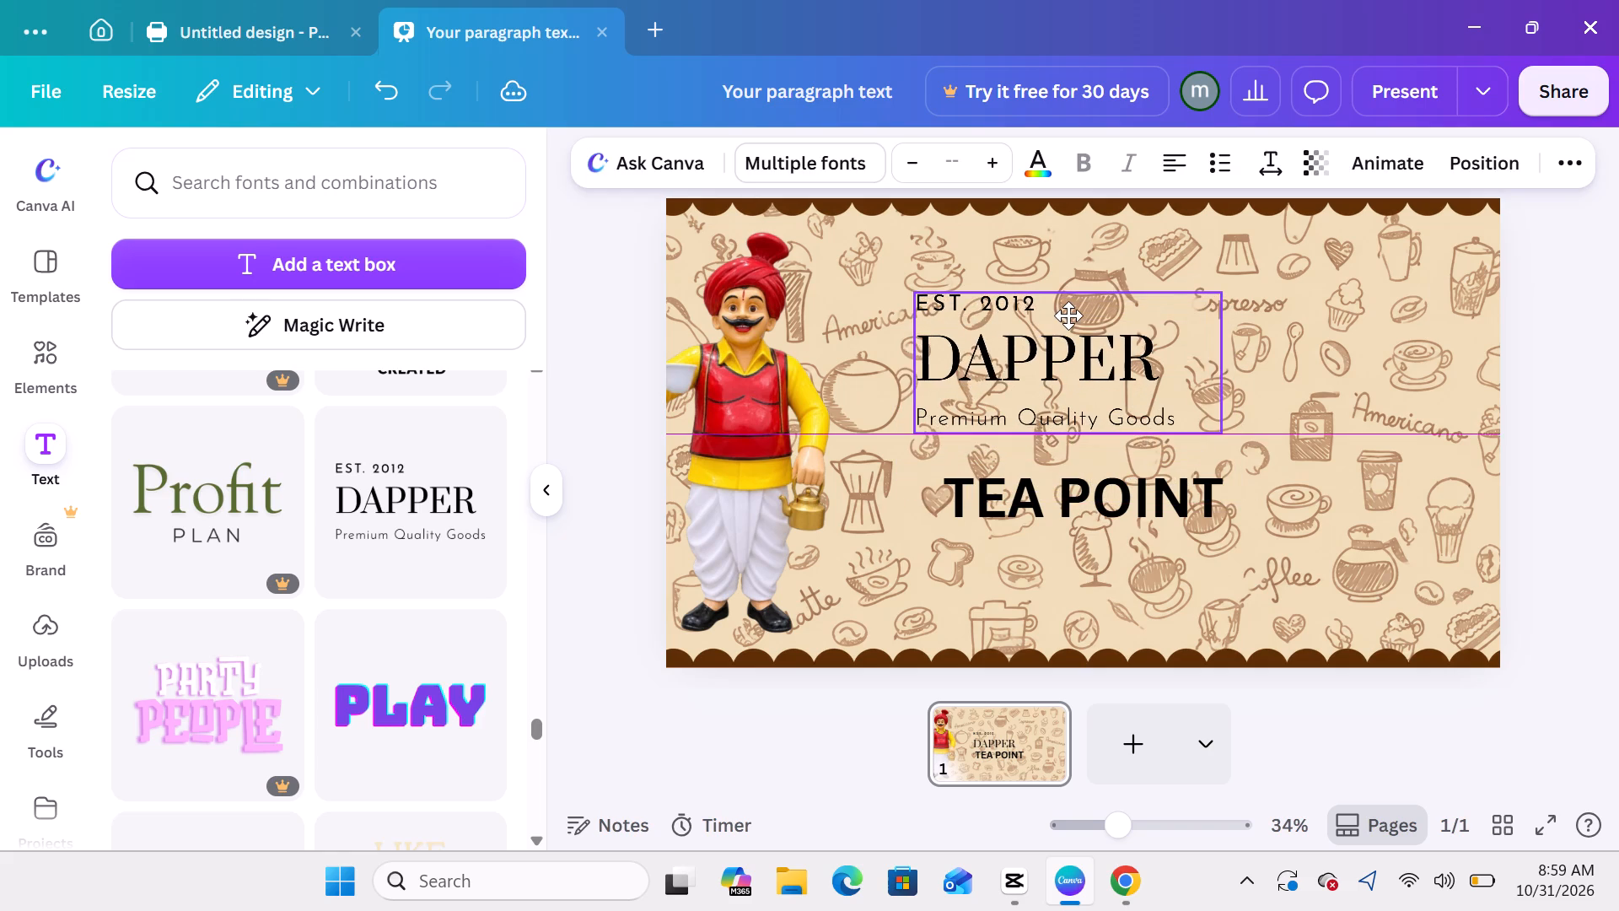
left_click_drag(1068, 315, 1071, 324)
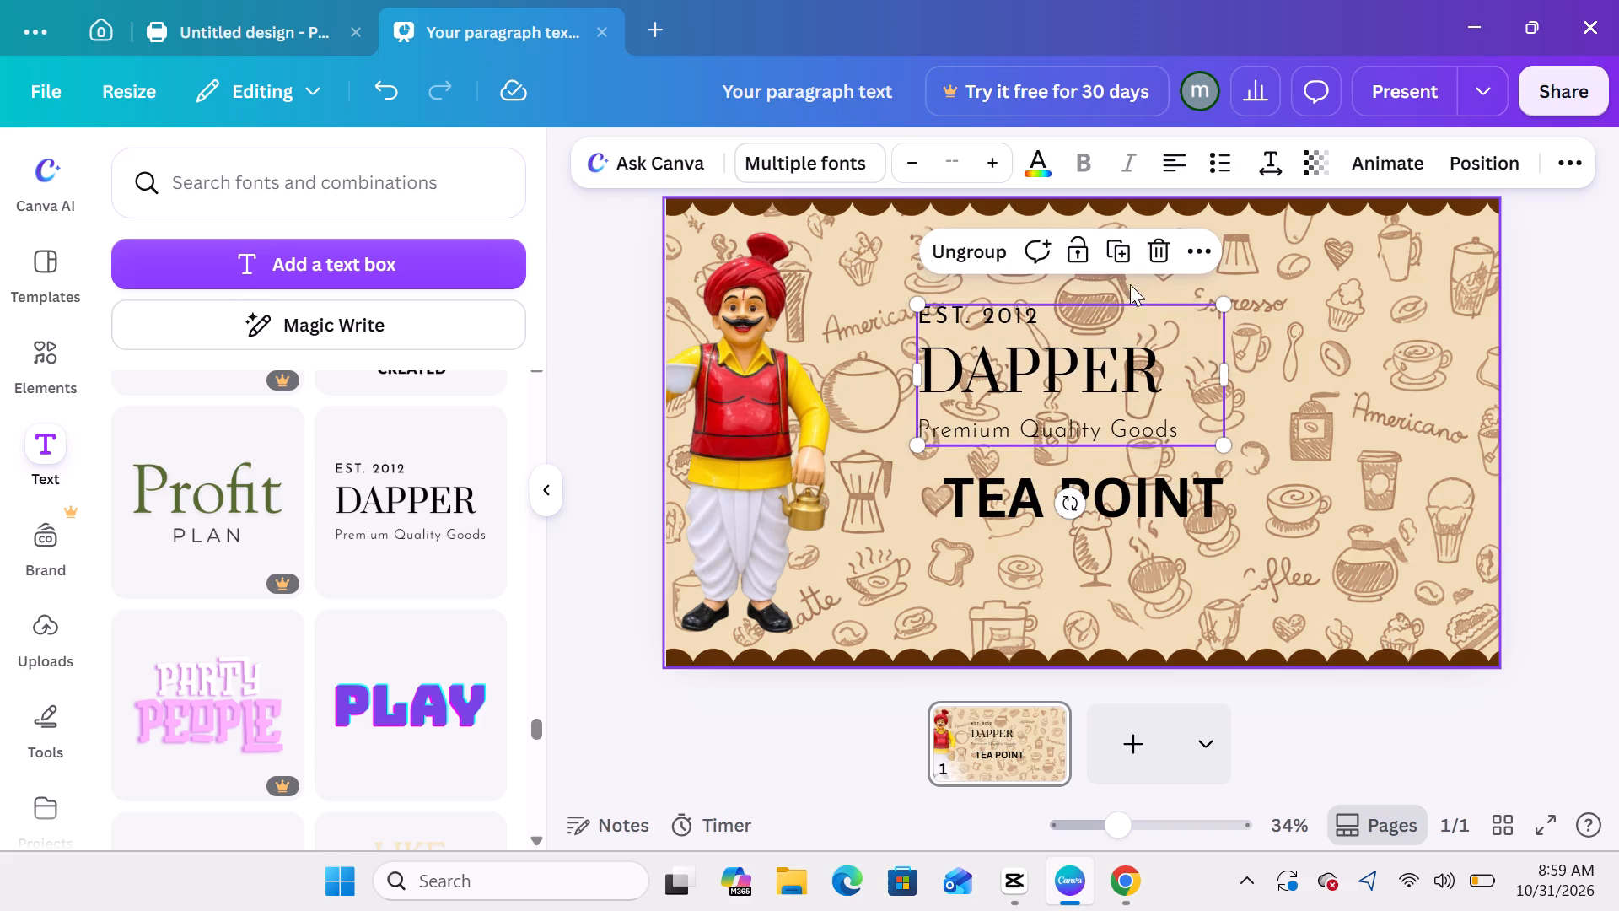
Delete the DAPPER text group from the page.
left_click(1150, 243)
Delete the TEA POINT heading from the page.
left_click(1045, 521)
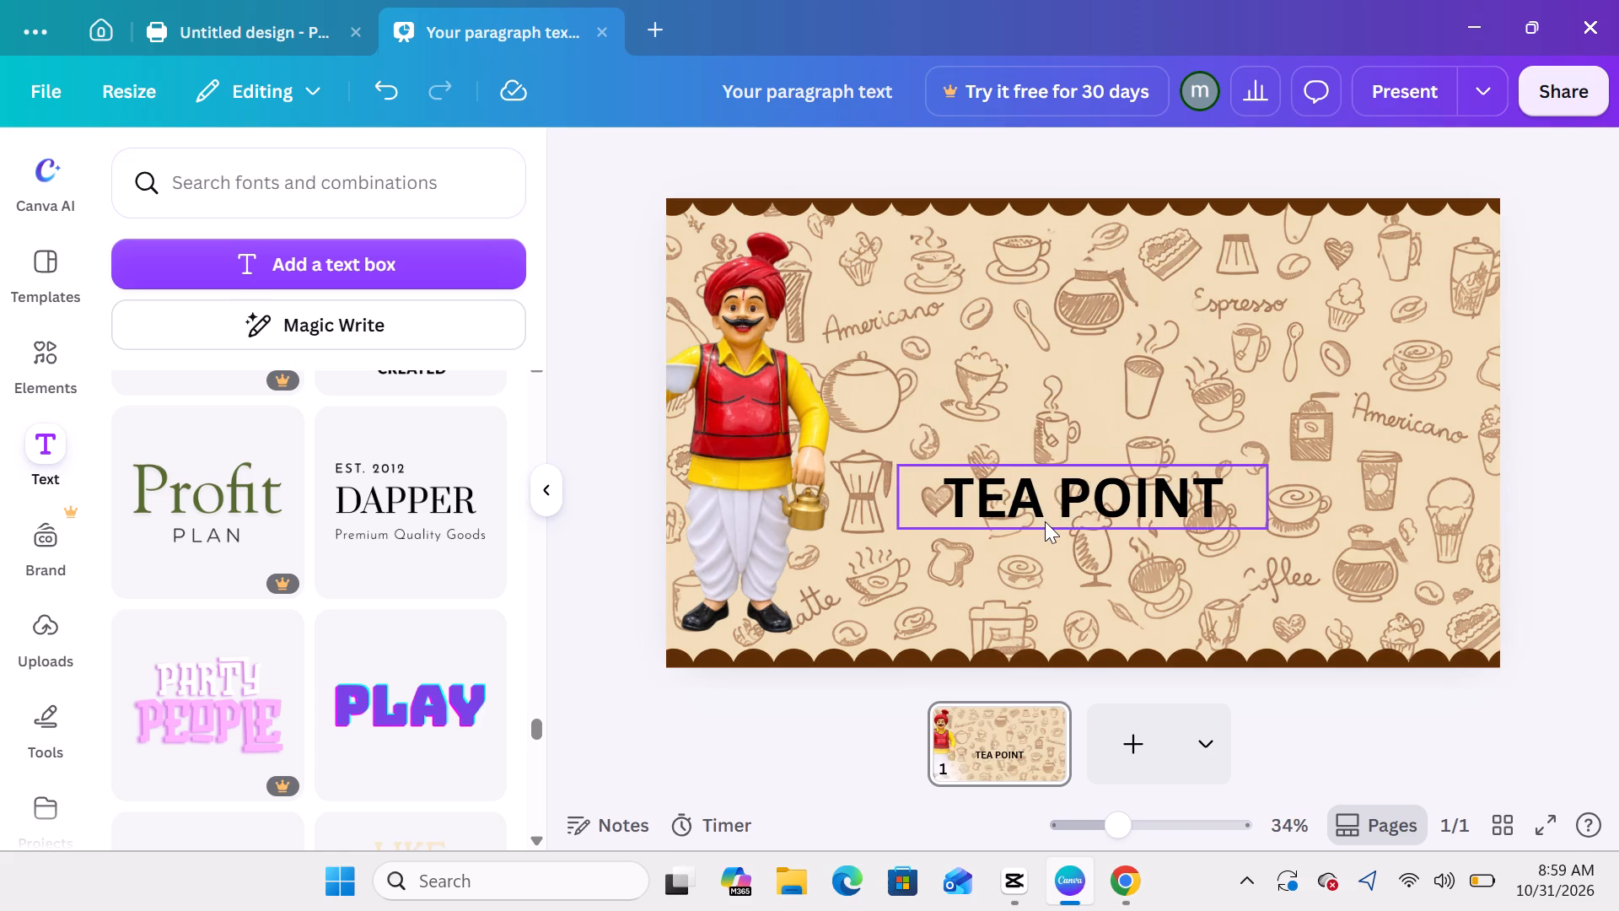
left_click(1190, 395)
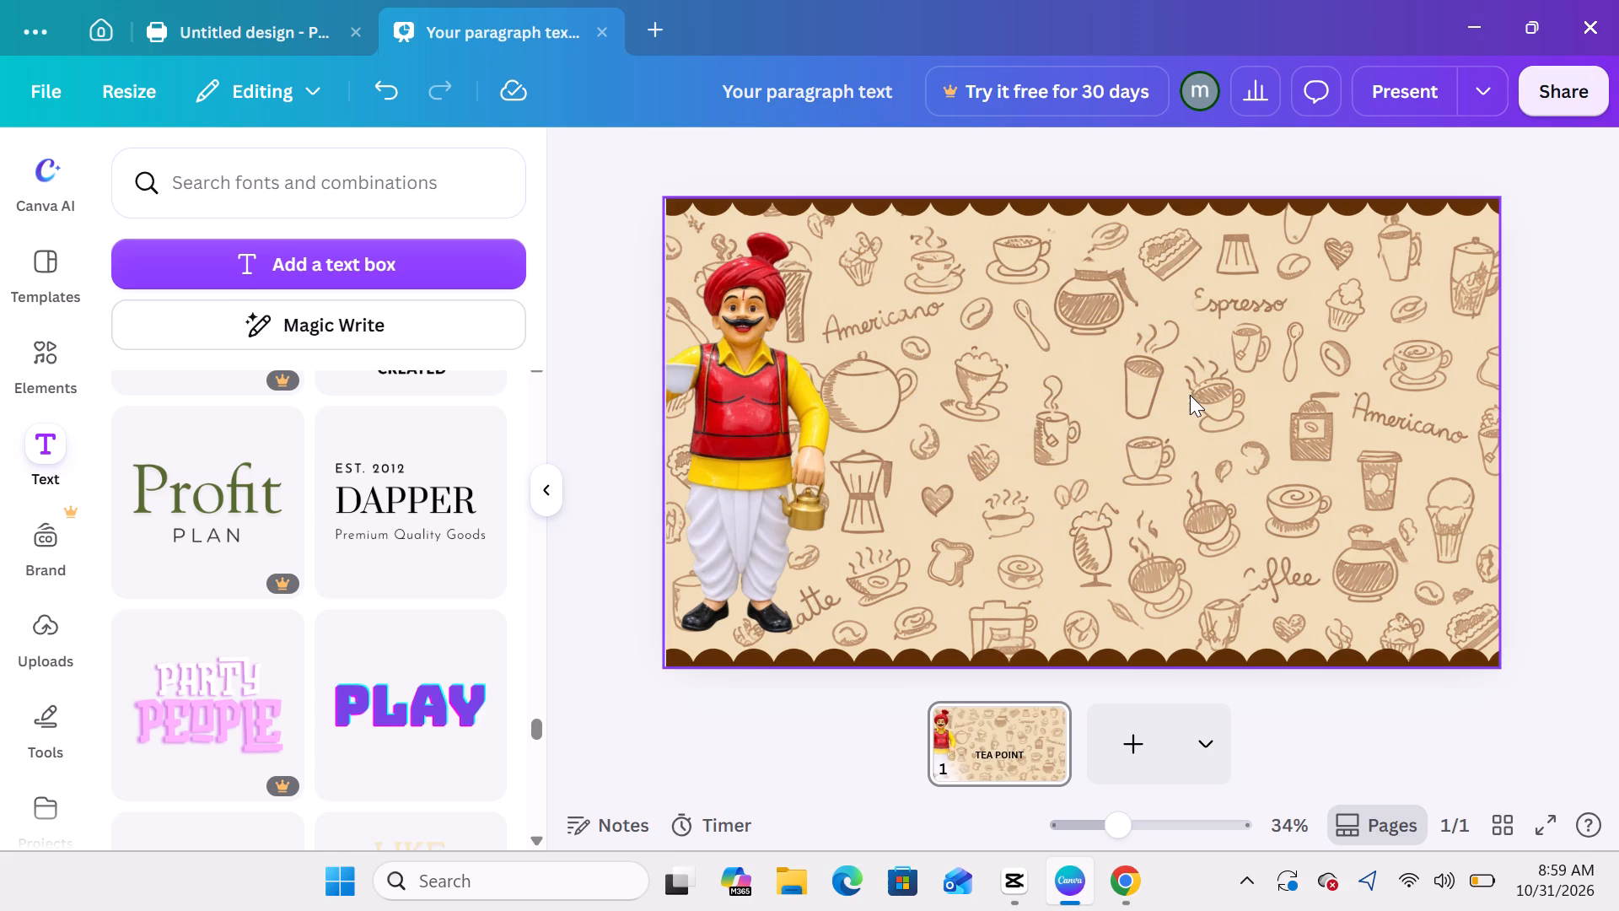
Browse the font combinations and add the AUTHENTIC LEATHER Blue Wood combination to the page.
scroll(278, 575, "left", 2)
scroll(278, 575, "down", 2)
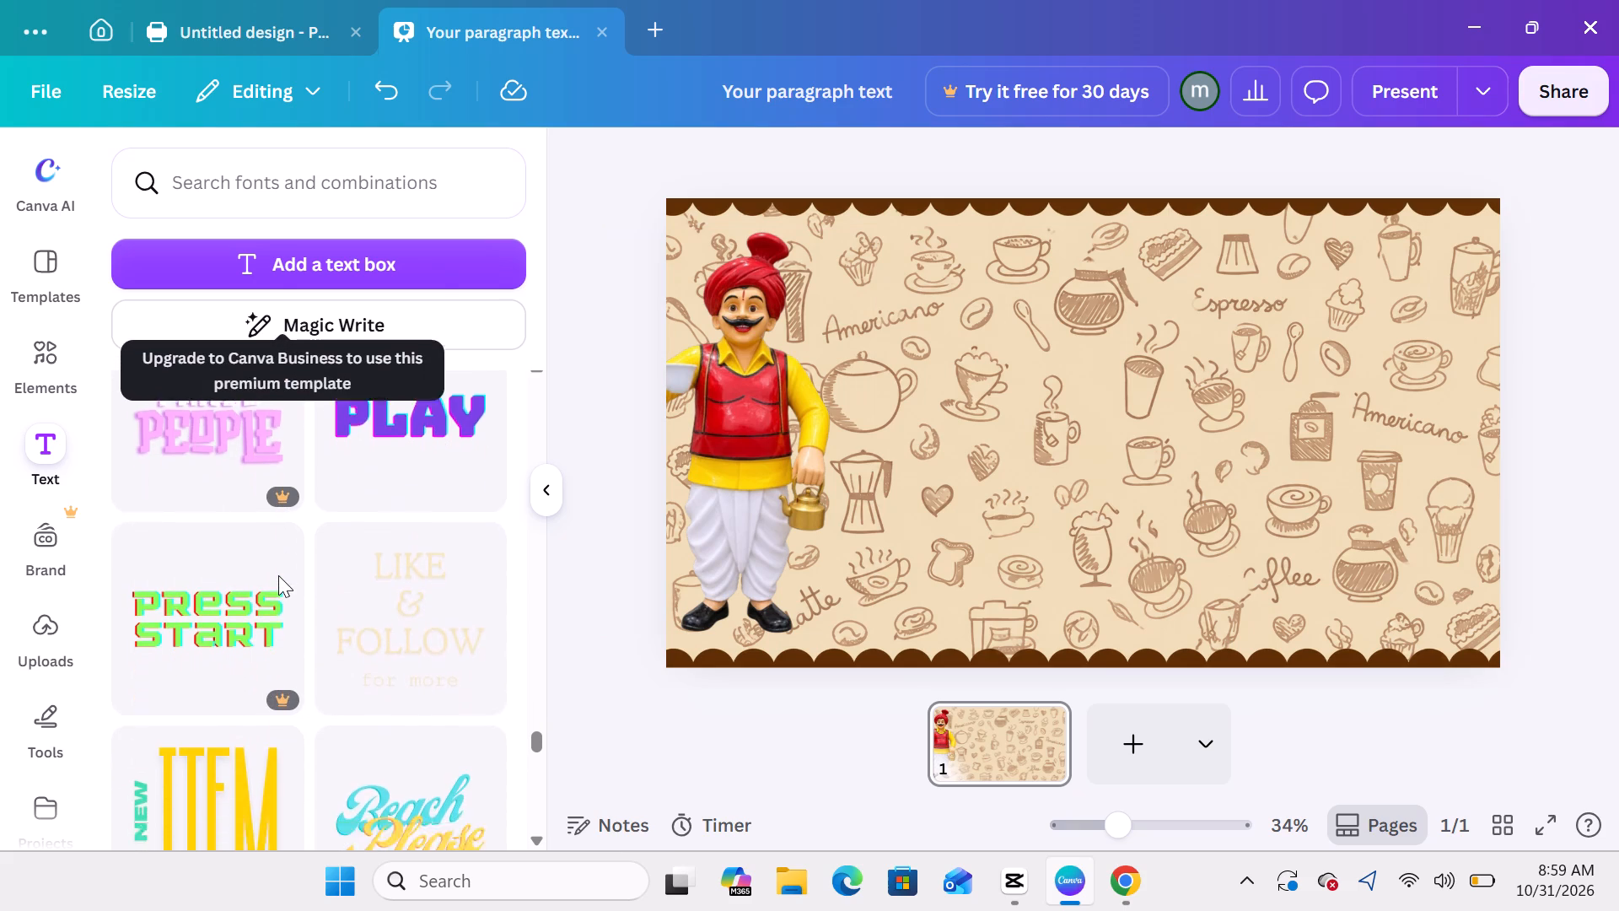
scroll(278, 575, "right", 3)
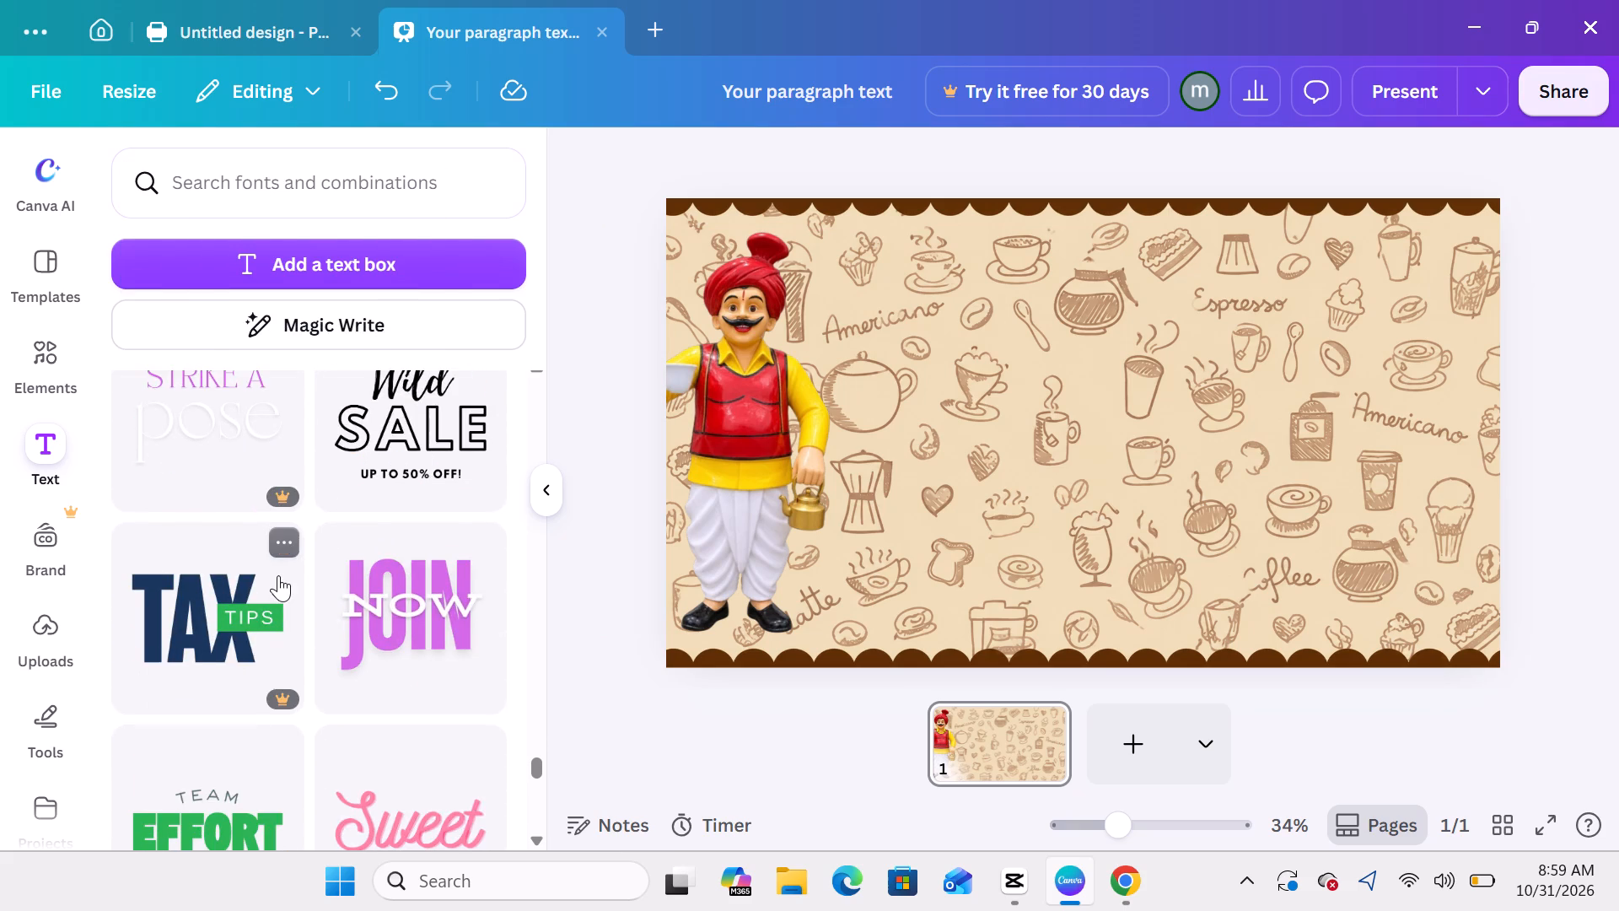
scroll(278, 575, "right", 7)
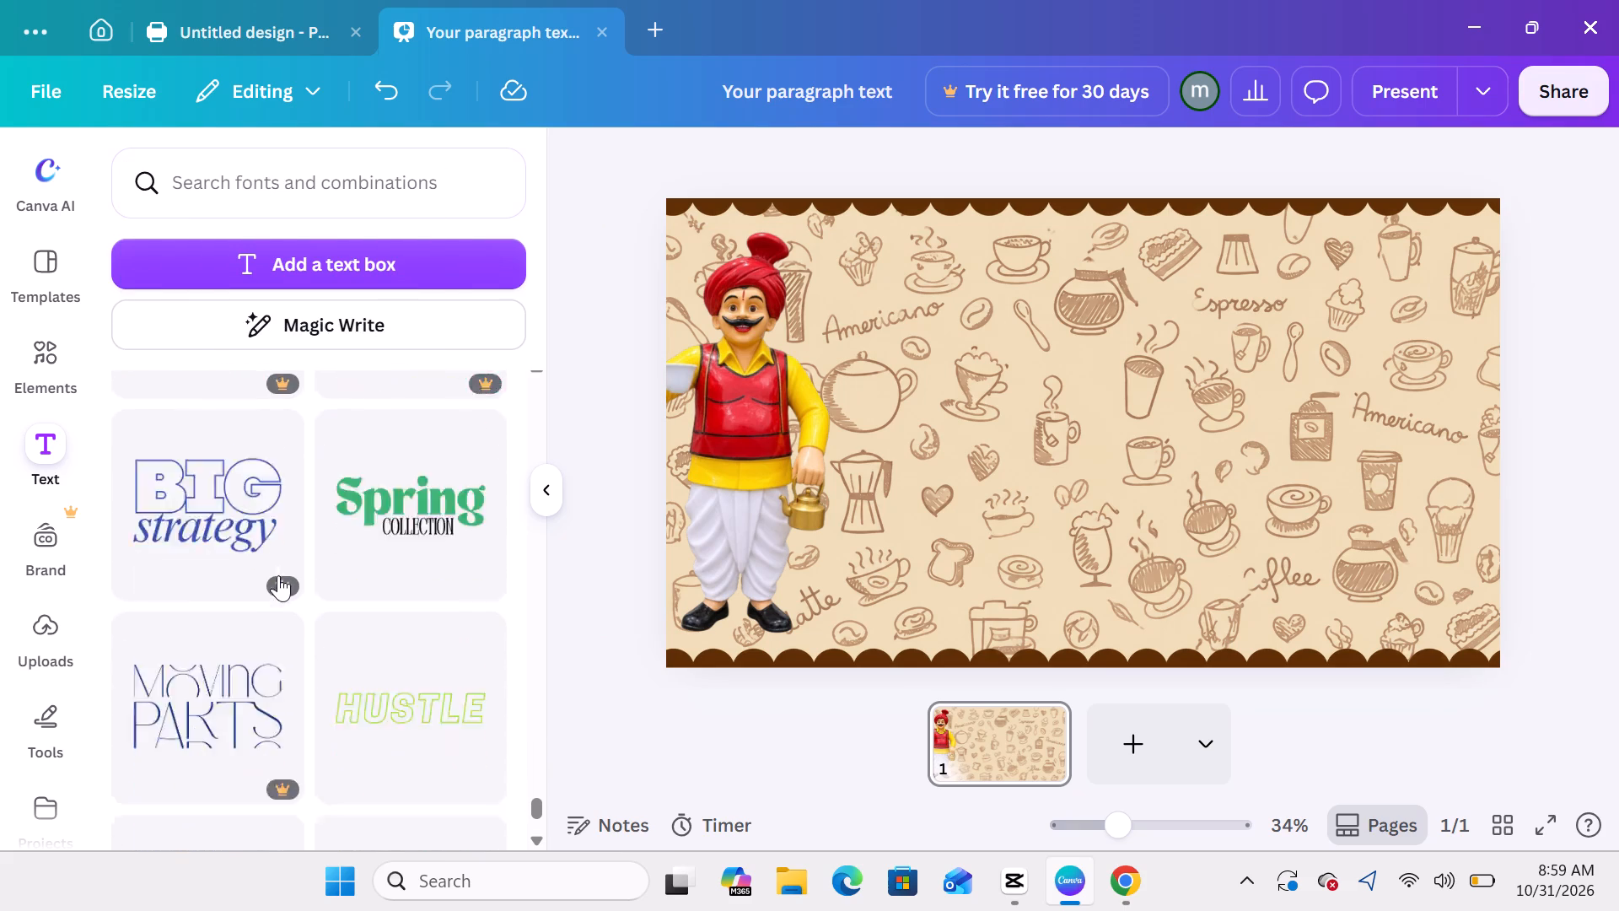
scroll(278, 575, "right", 6)
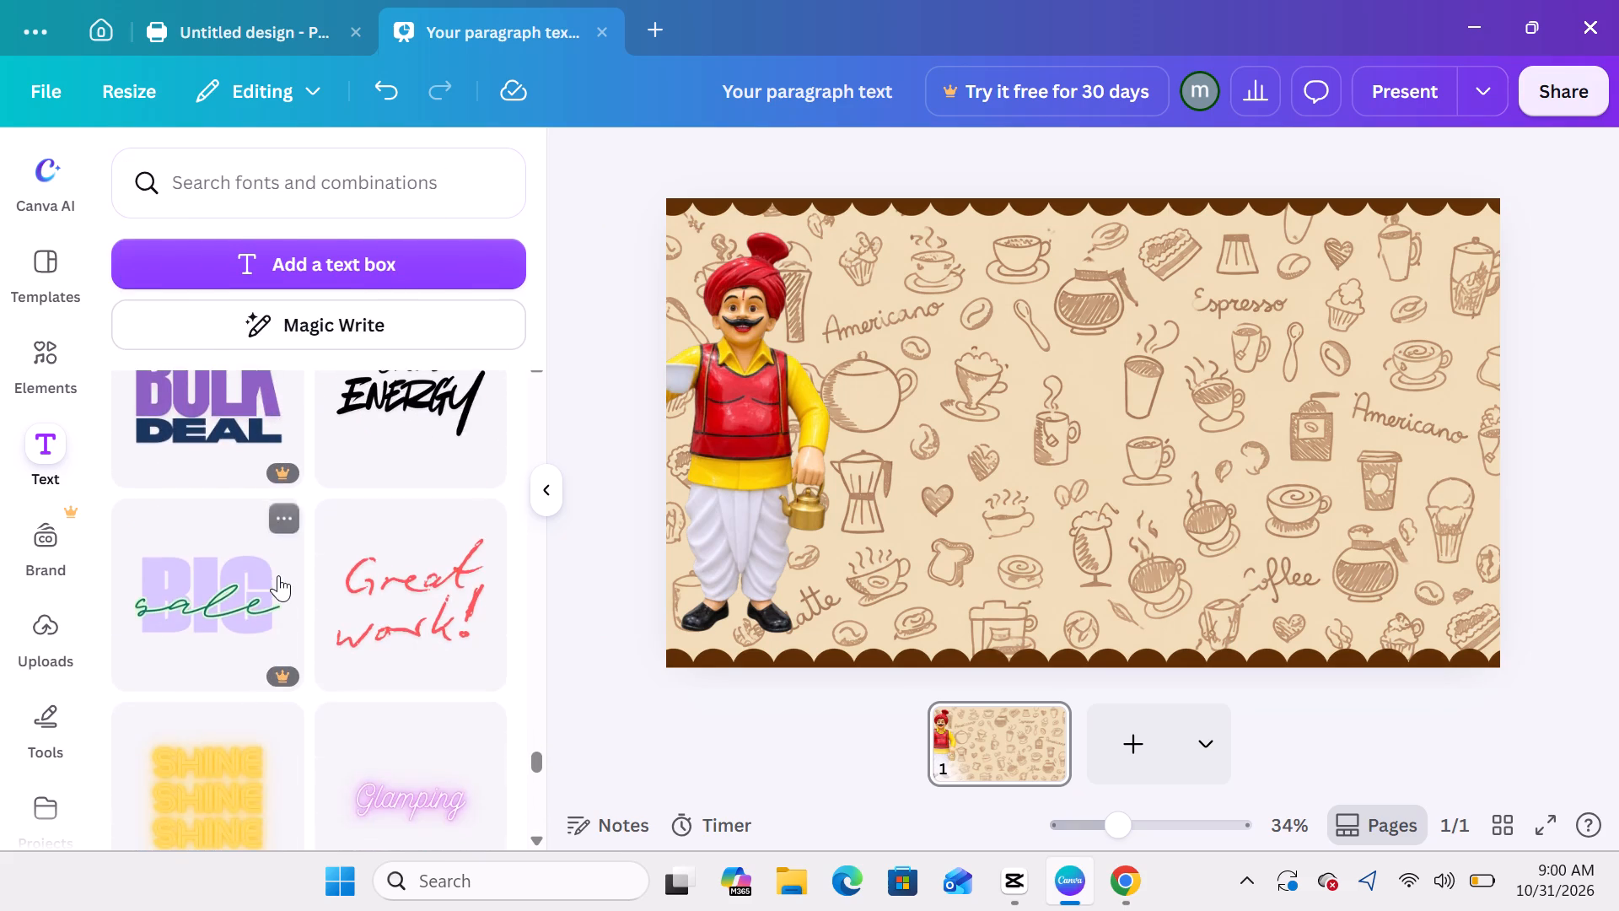
scroll(278, 575, "right", 5)
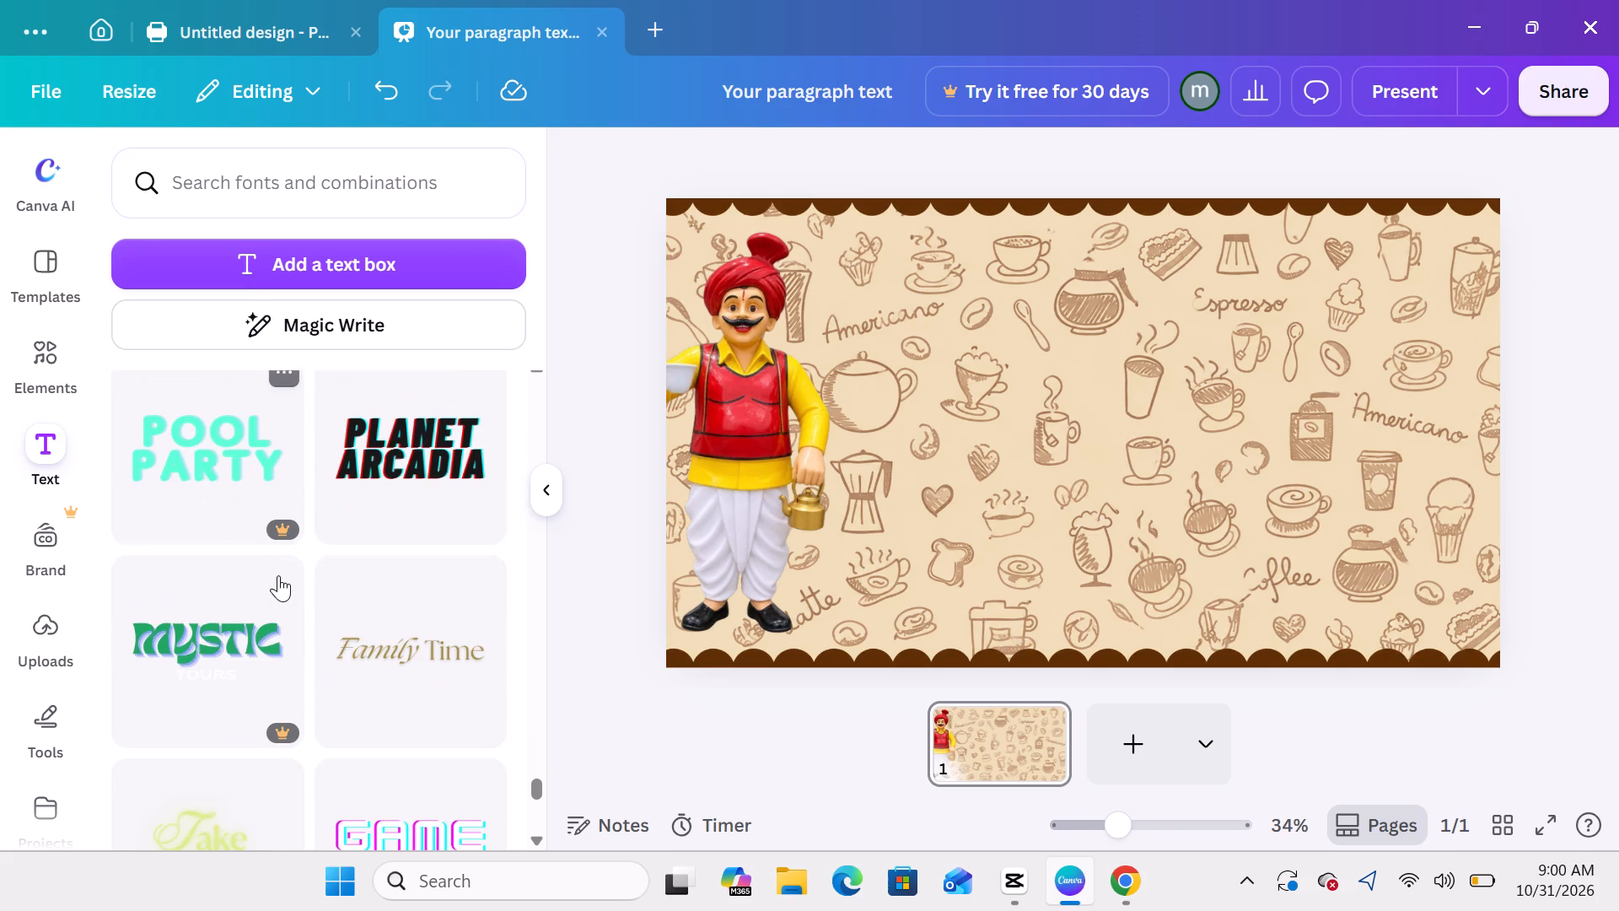
scroll(278, 575, "right", 5)
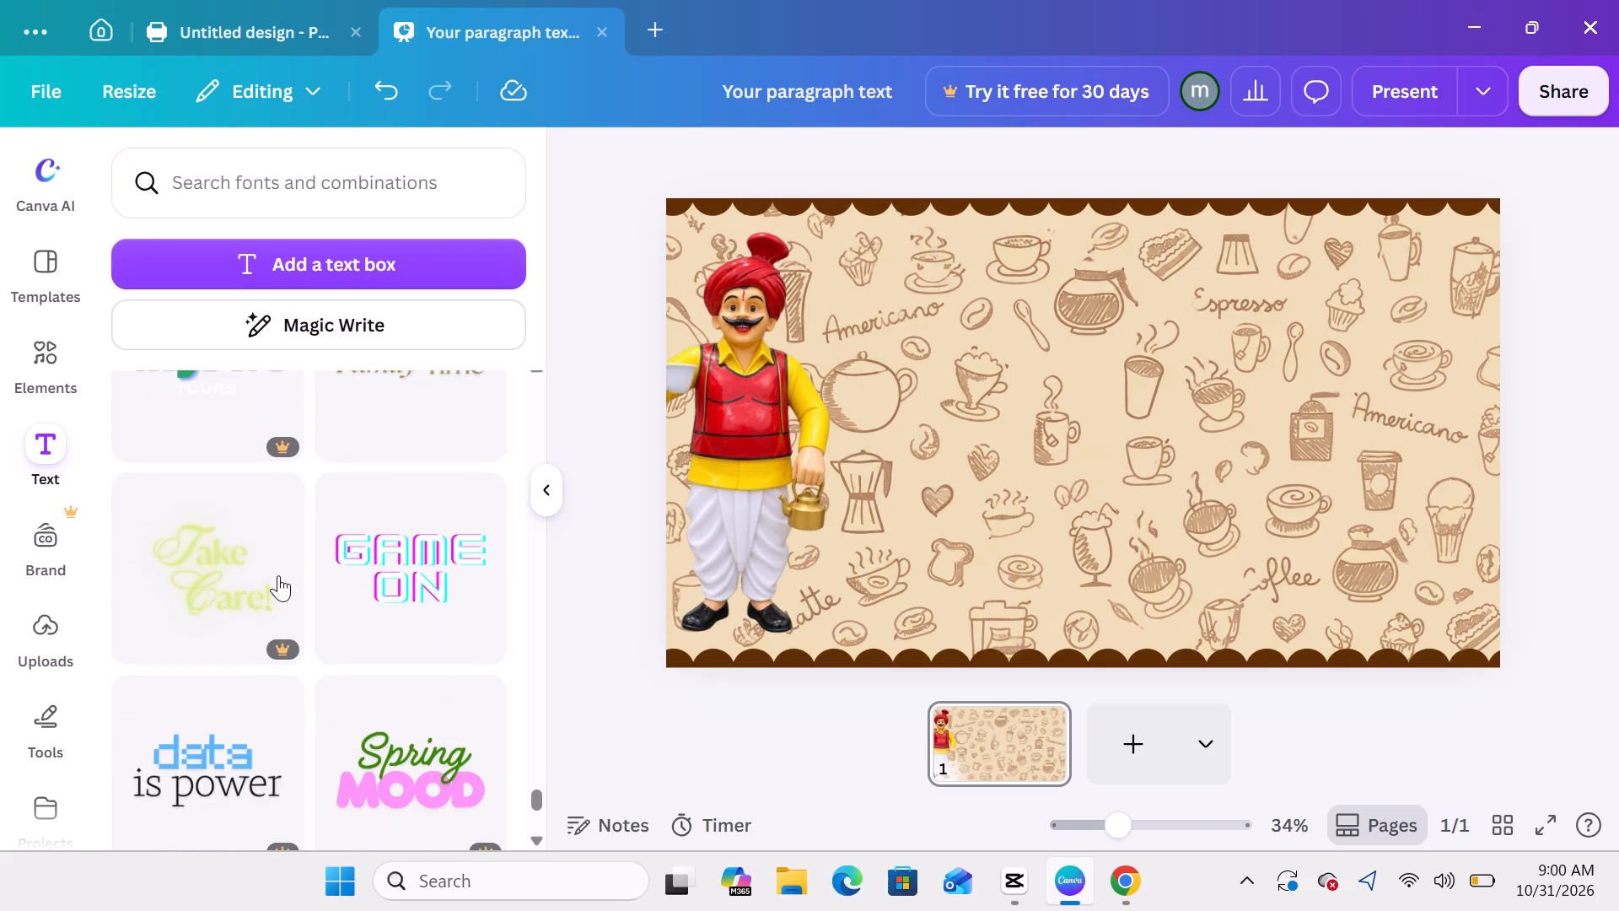
scroll(278, 575, "right", 3)
scroll(278, 575, "down", 1)
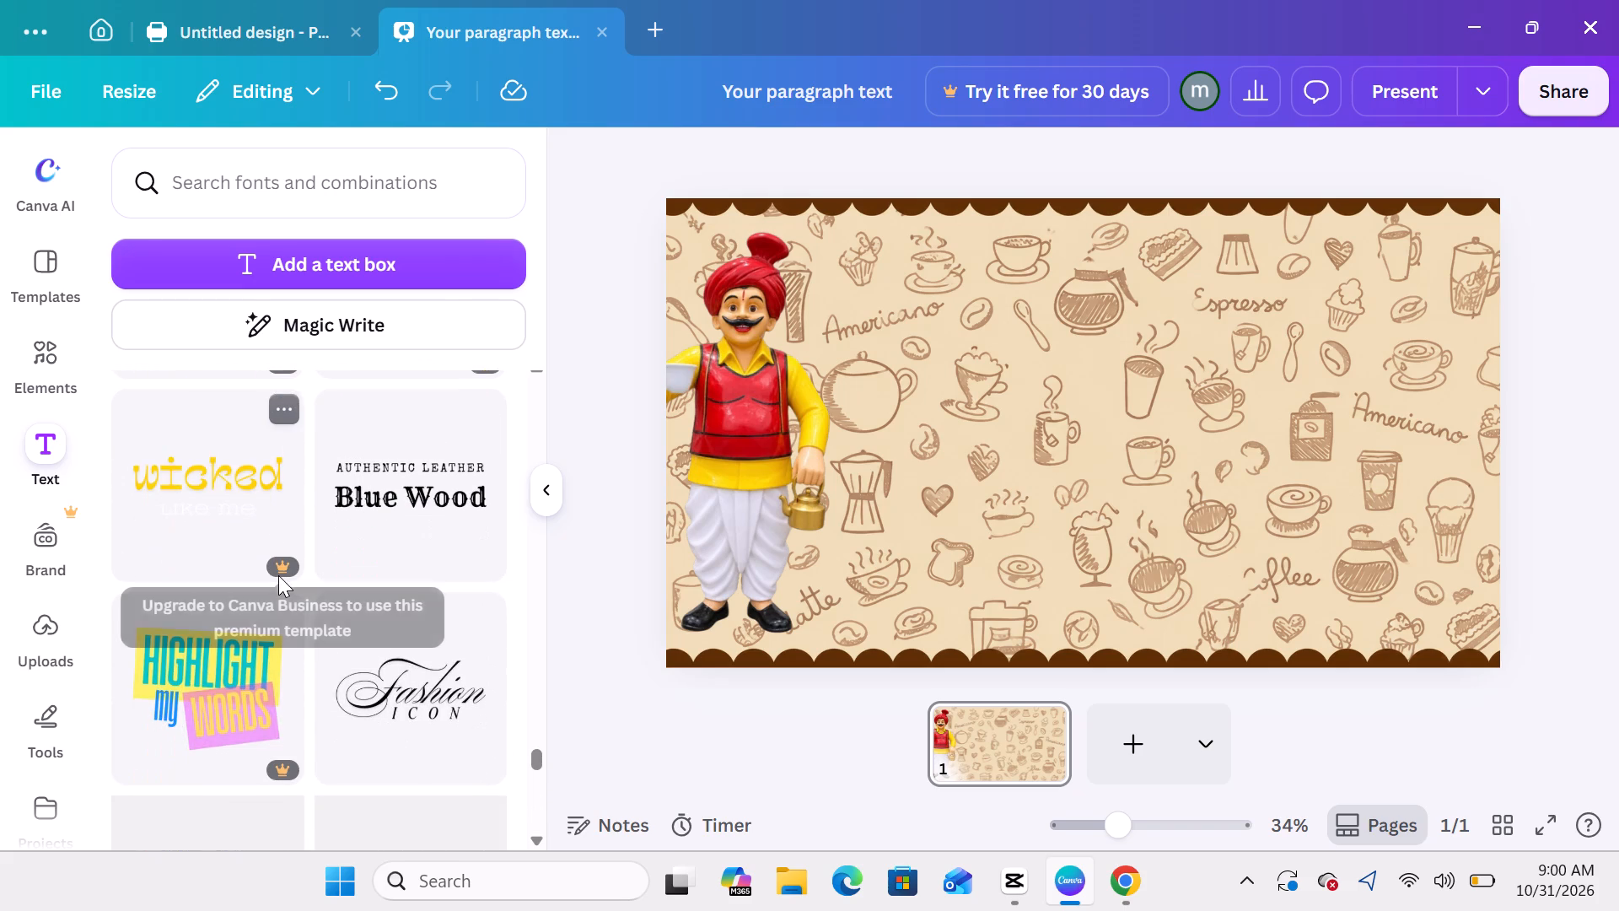
scroll(278, 575, "right", 2)
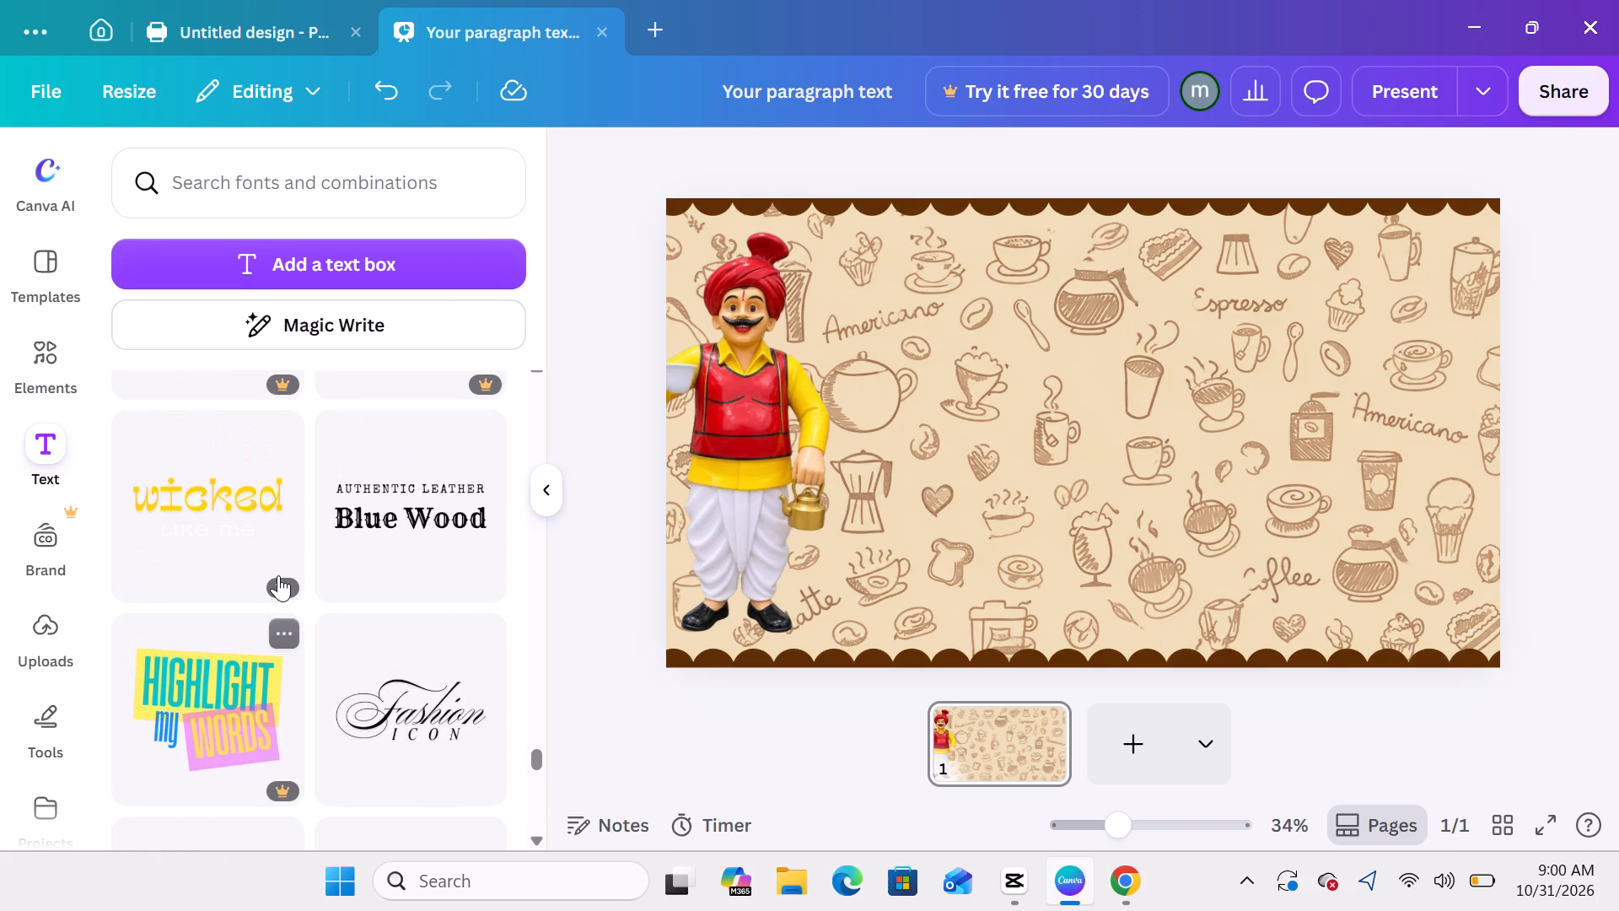
scroll(278, 575, "right", 1)
scroll(278, 575, "down", 2)
scroll(278, 575, "right", 1)
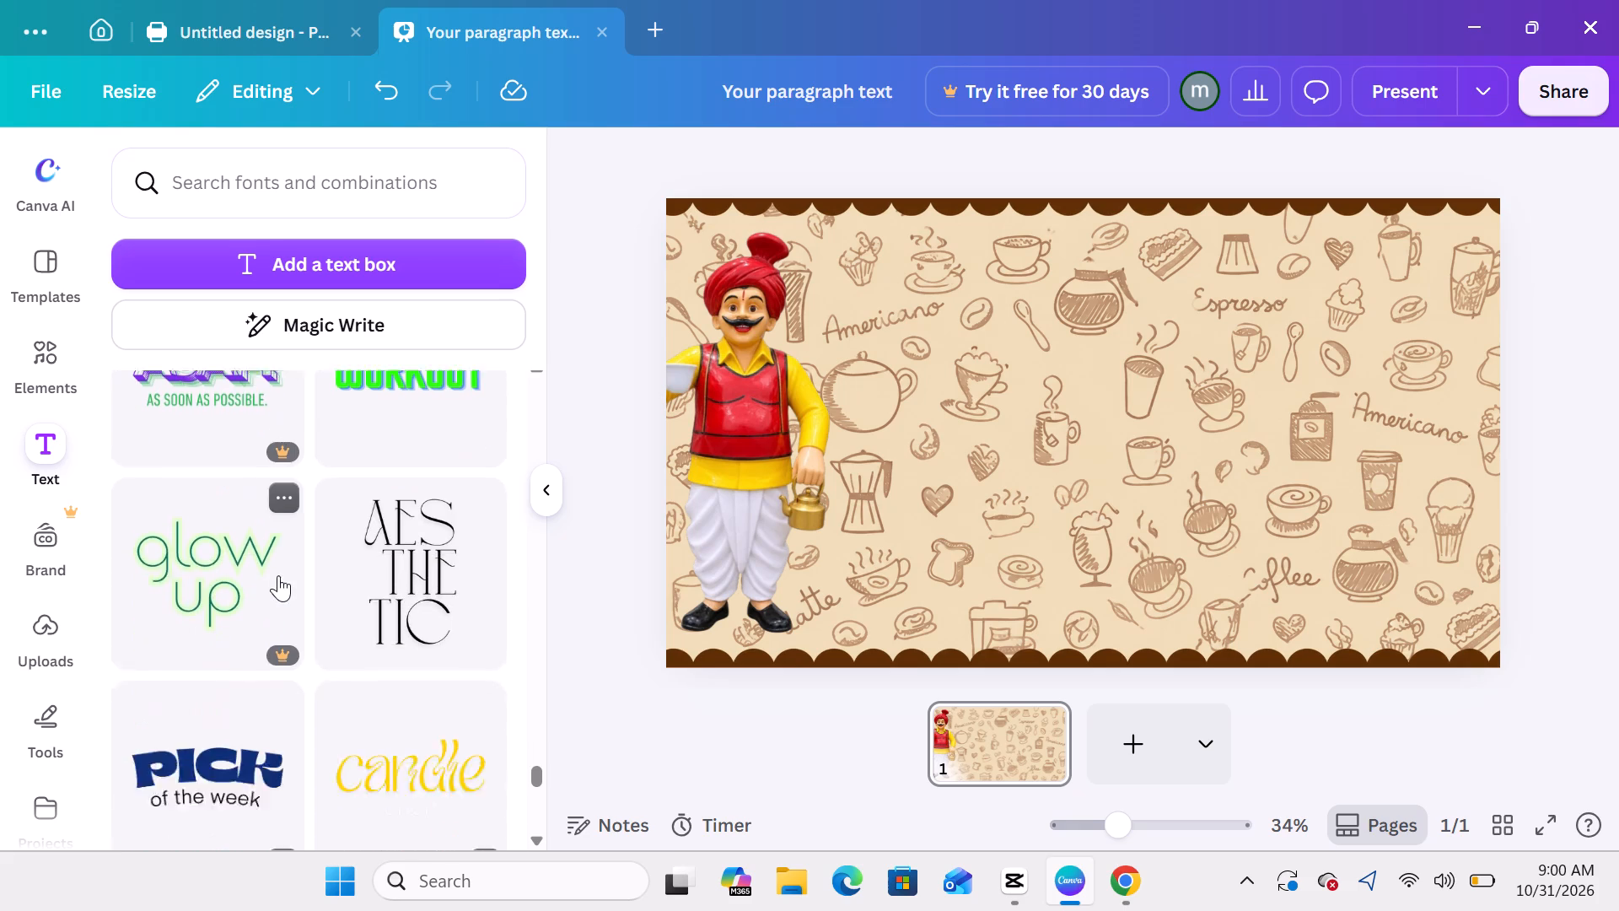
scroll(278, 575, "right", 5)
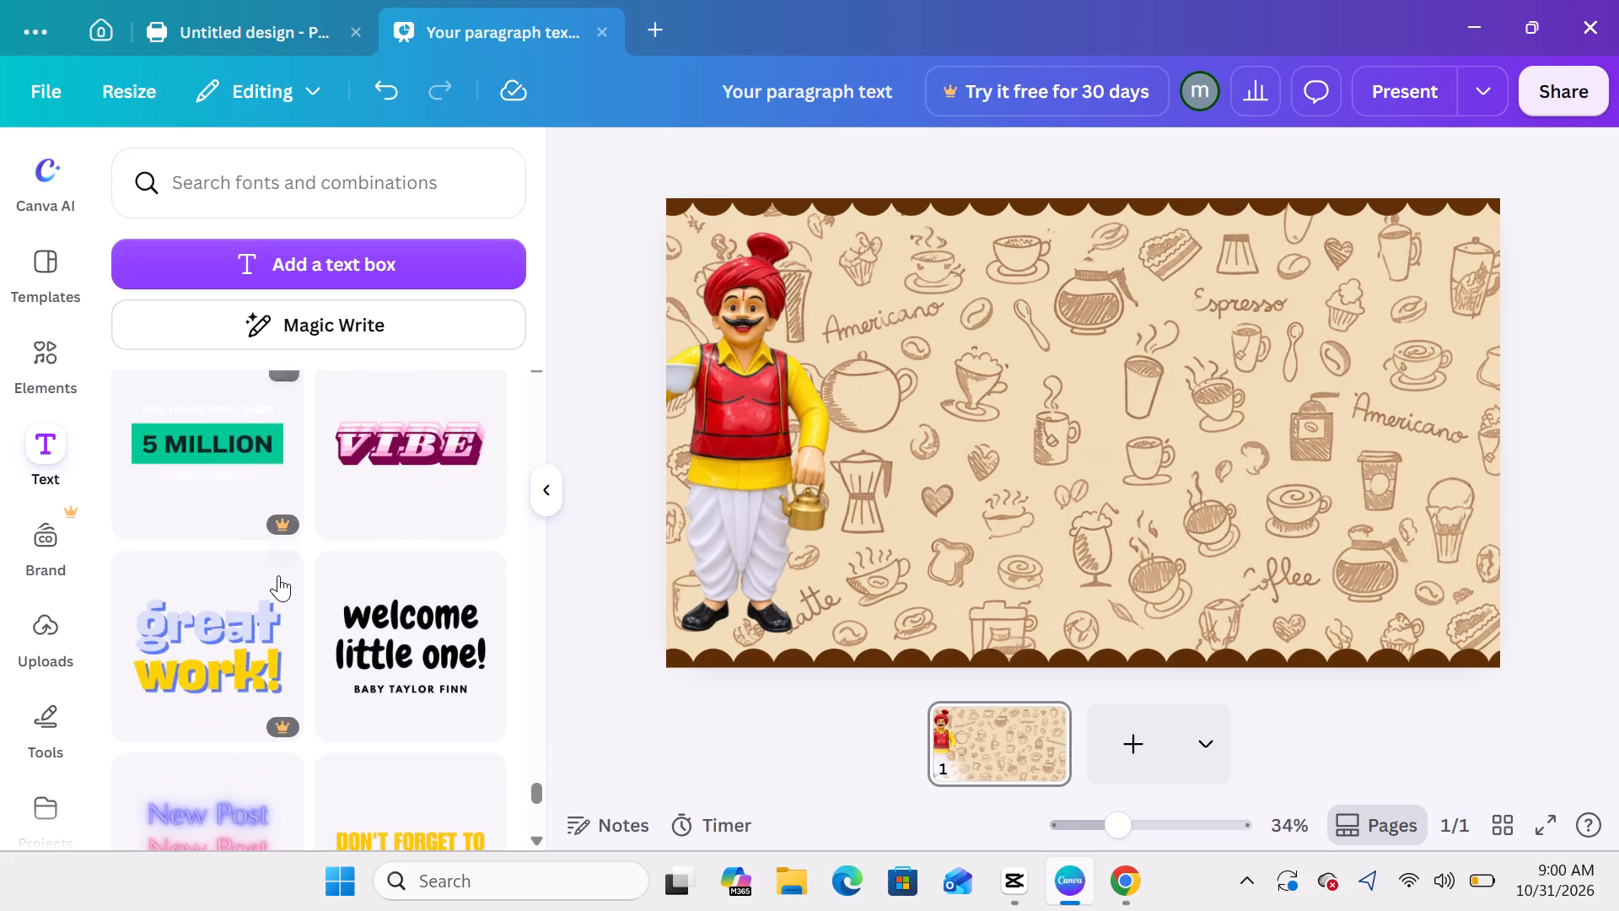
scroll(278, 575, "up", 8)
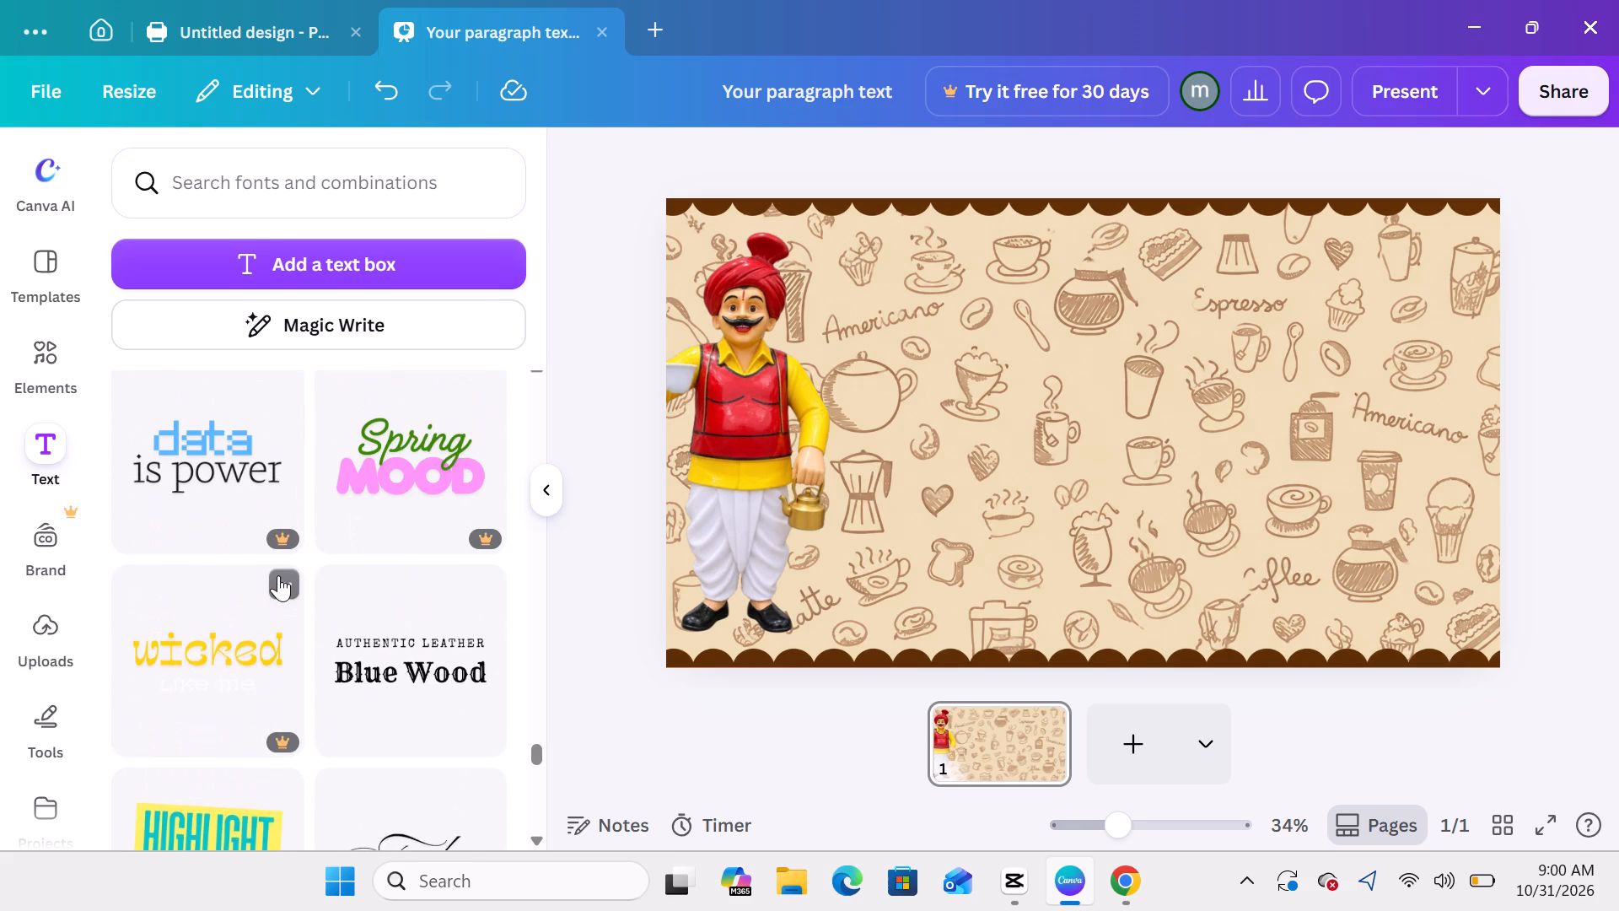
scroll(278, 575, "up", 1)
left_click(422, 639)
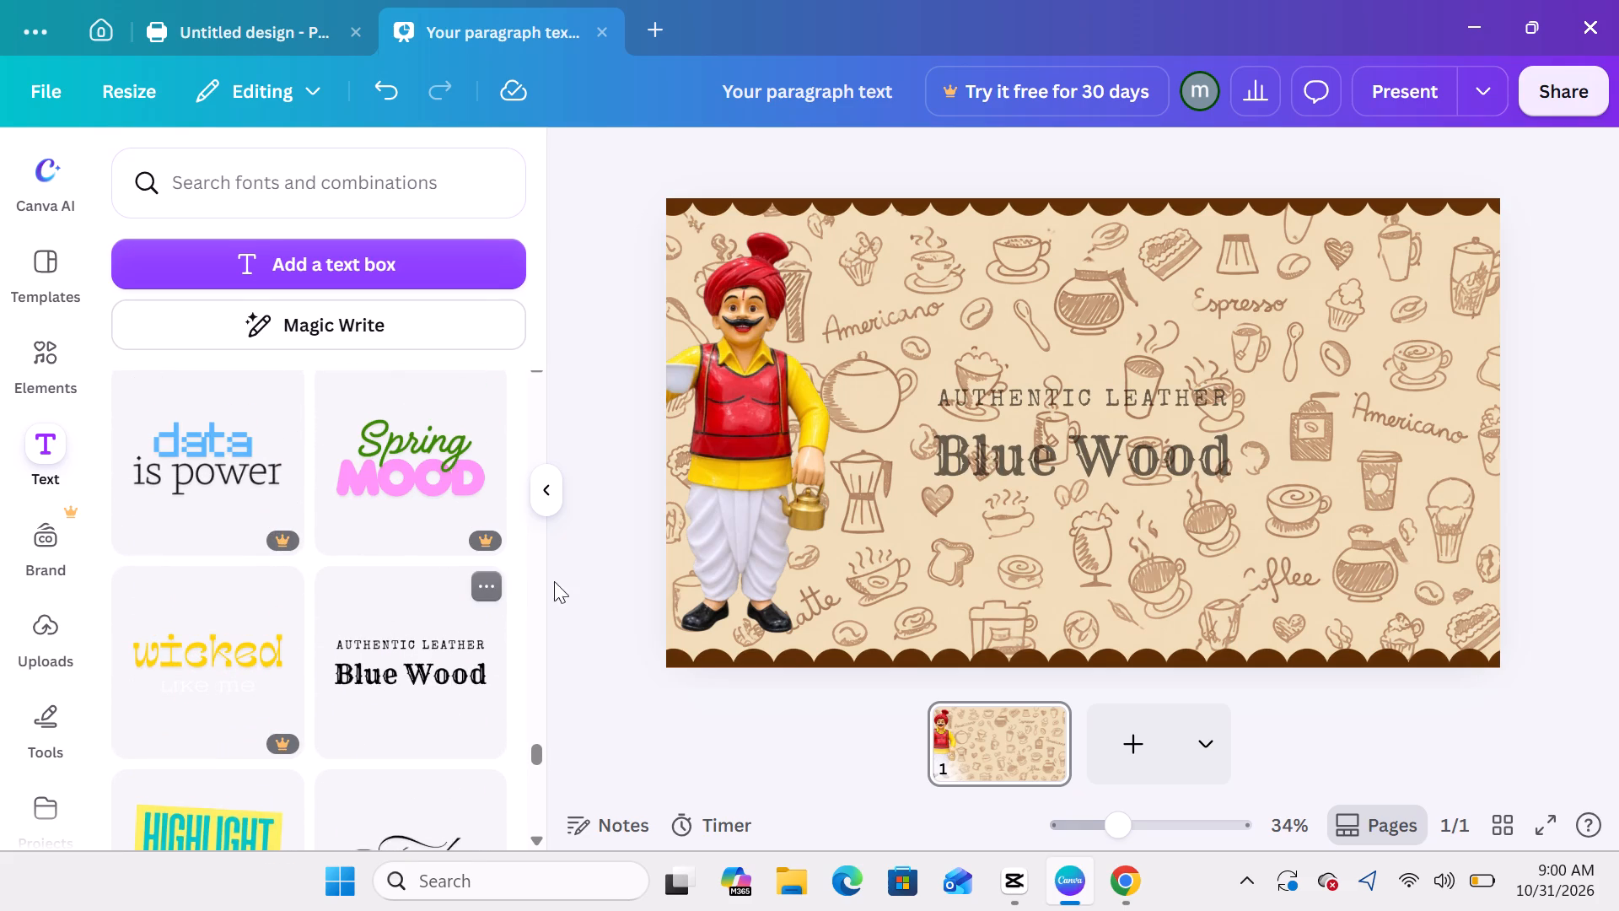
Delete the AUTHENTIC LEATHER line of text above Blue Wood.
left_click(1074, 448)
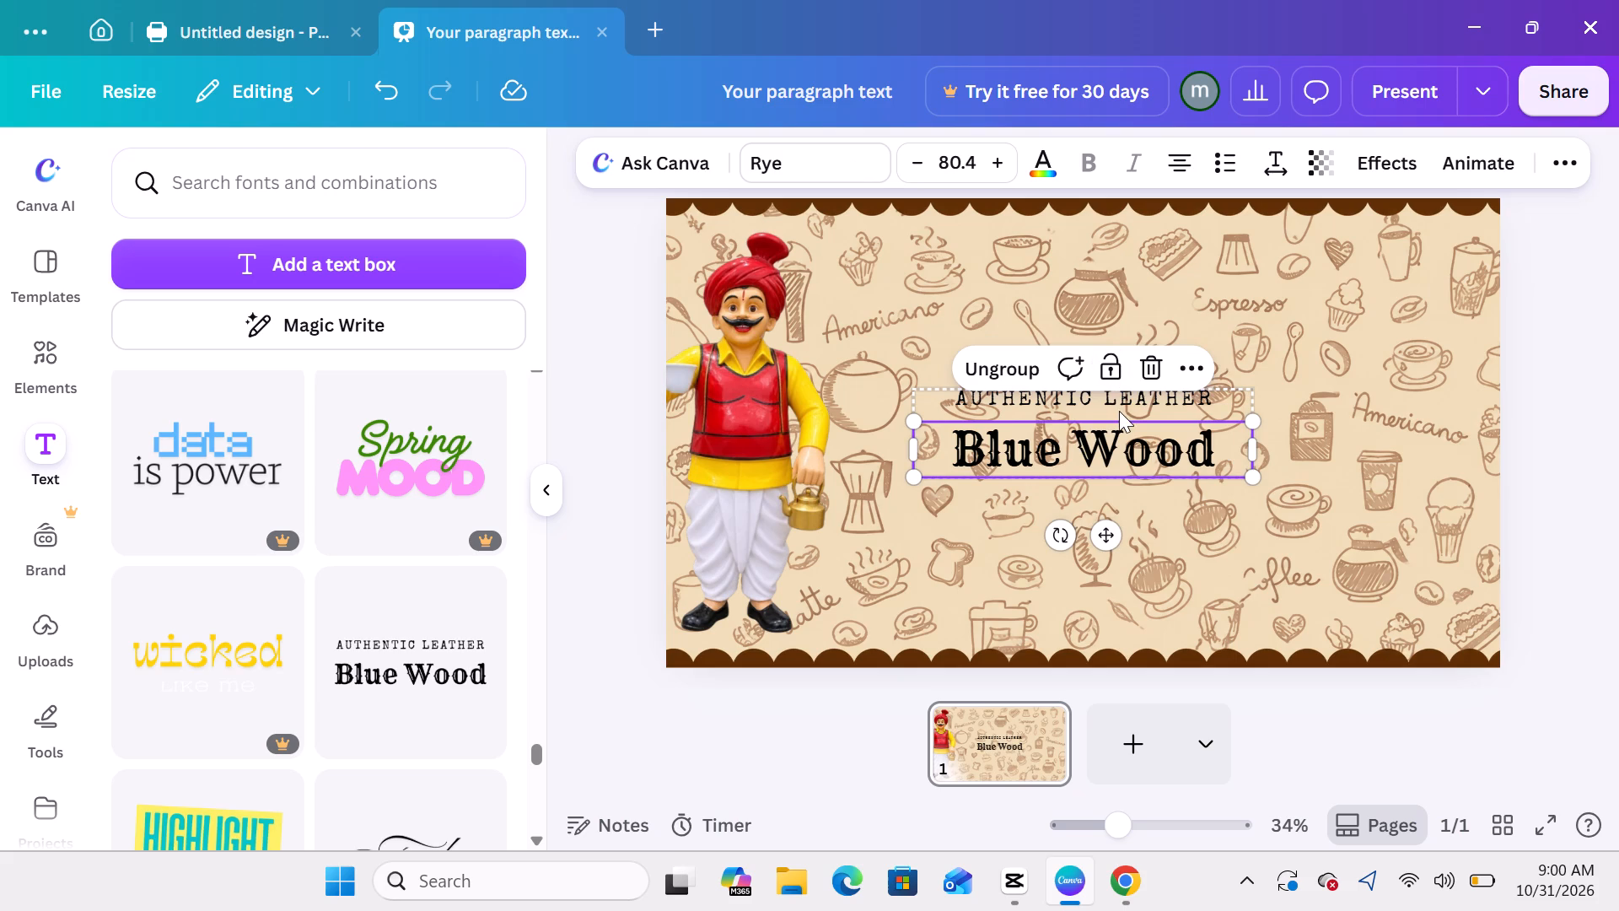
left_click(1119, 411)
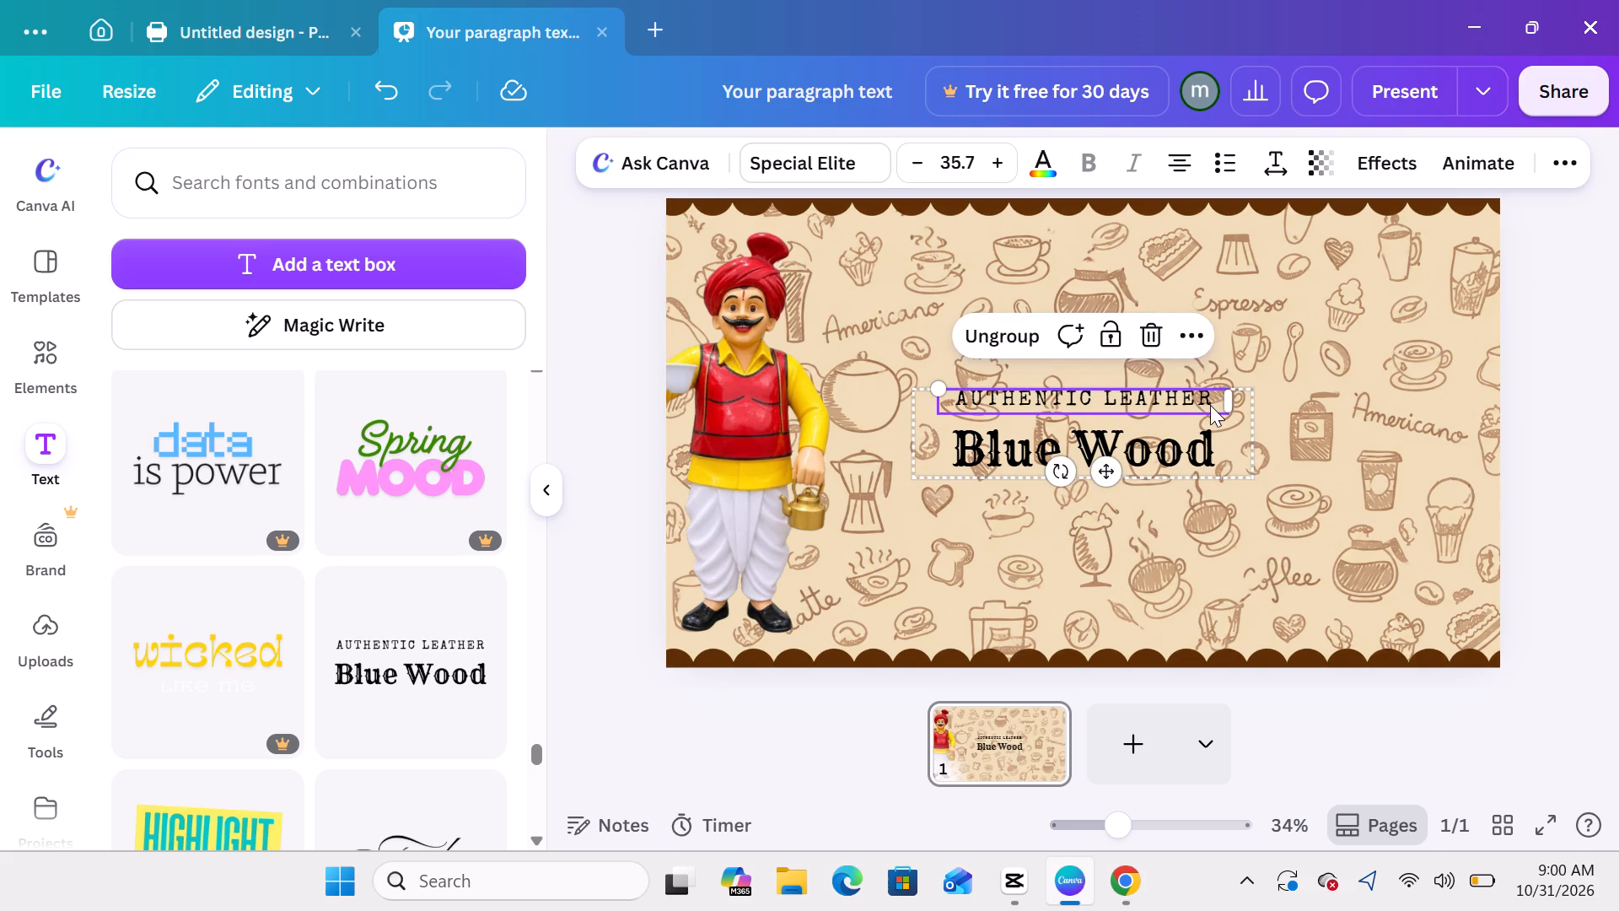
left_click(1210, 403)
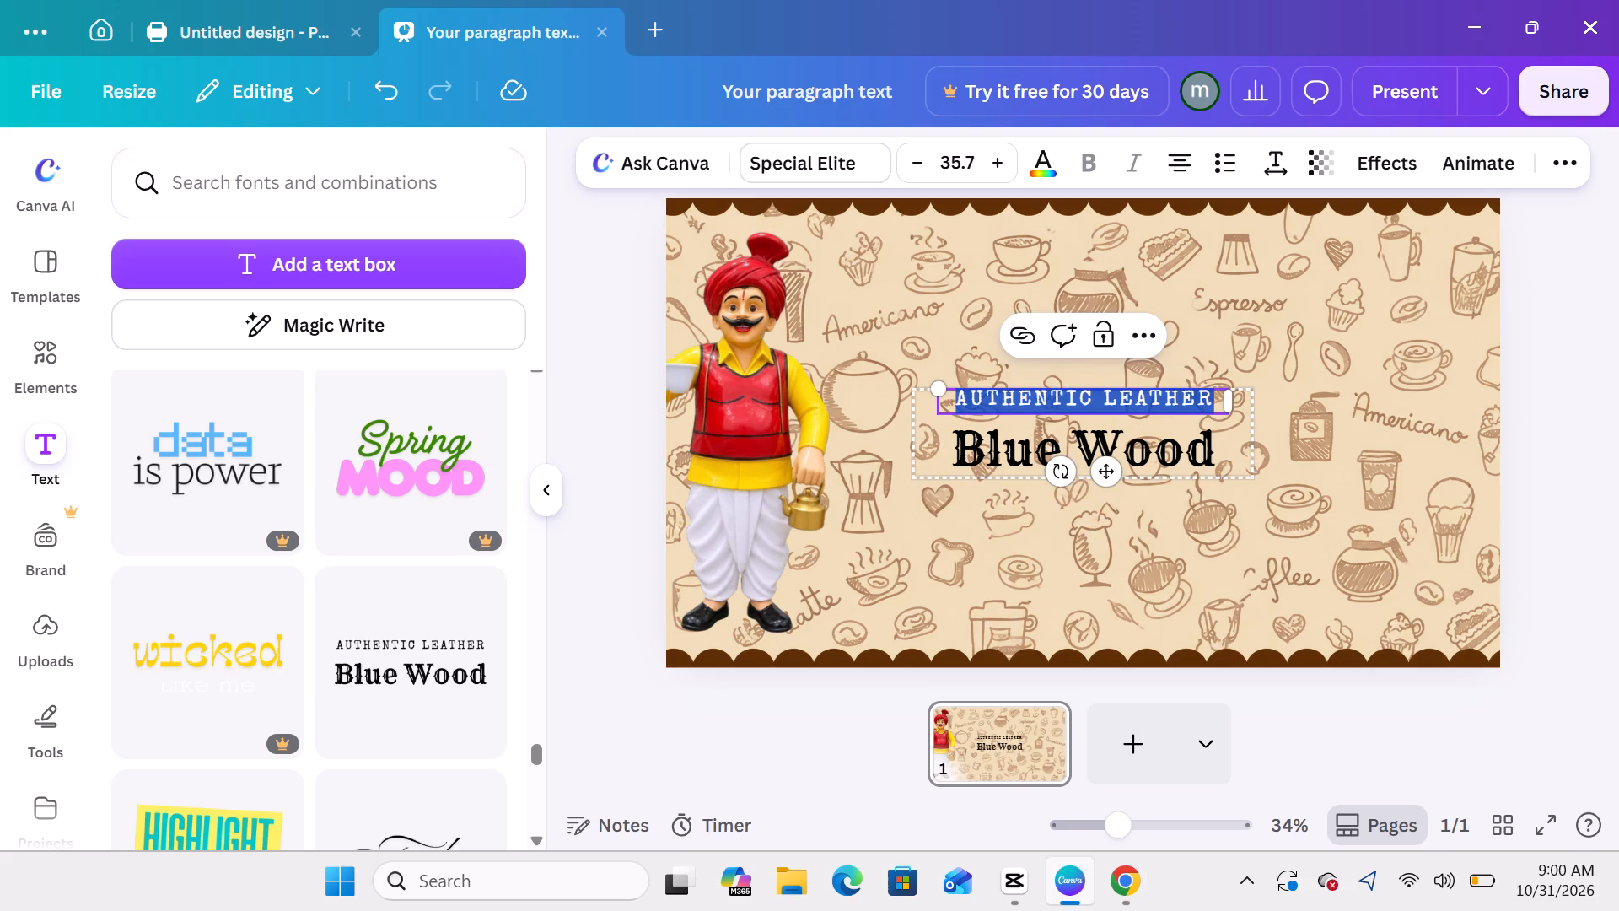
key("BackSpace")
Replace the Blue Wood text with TEA POINT.
left_click(1212, 435)
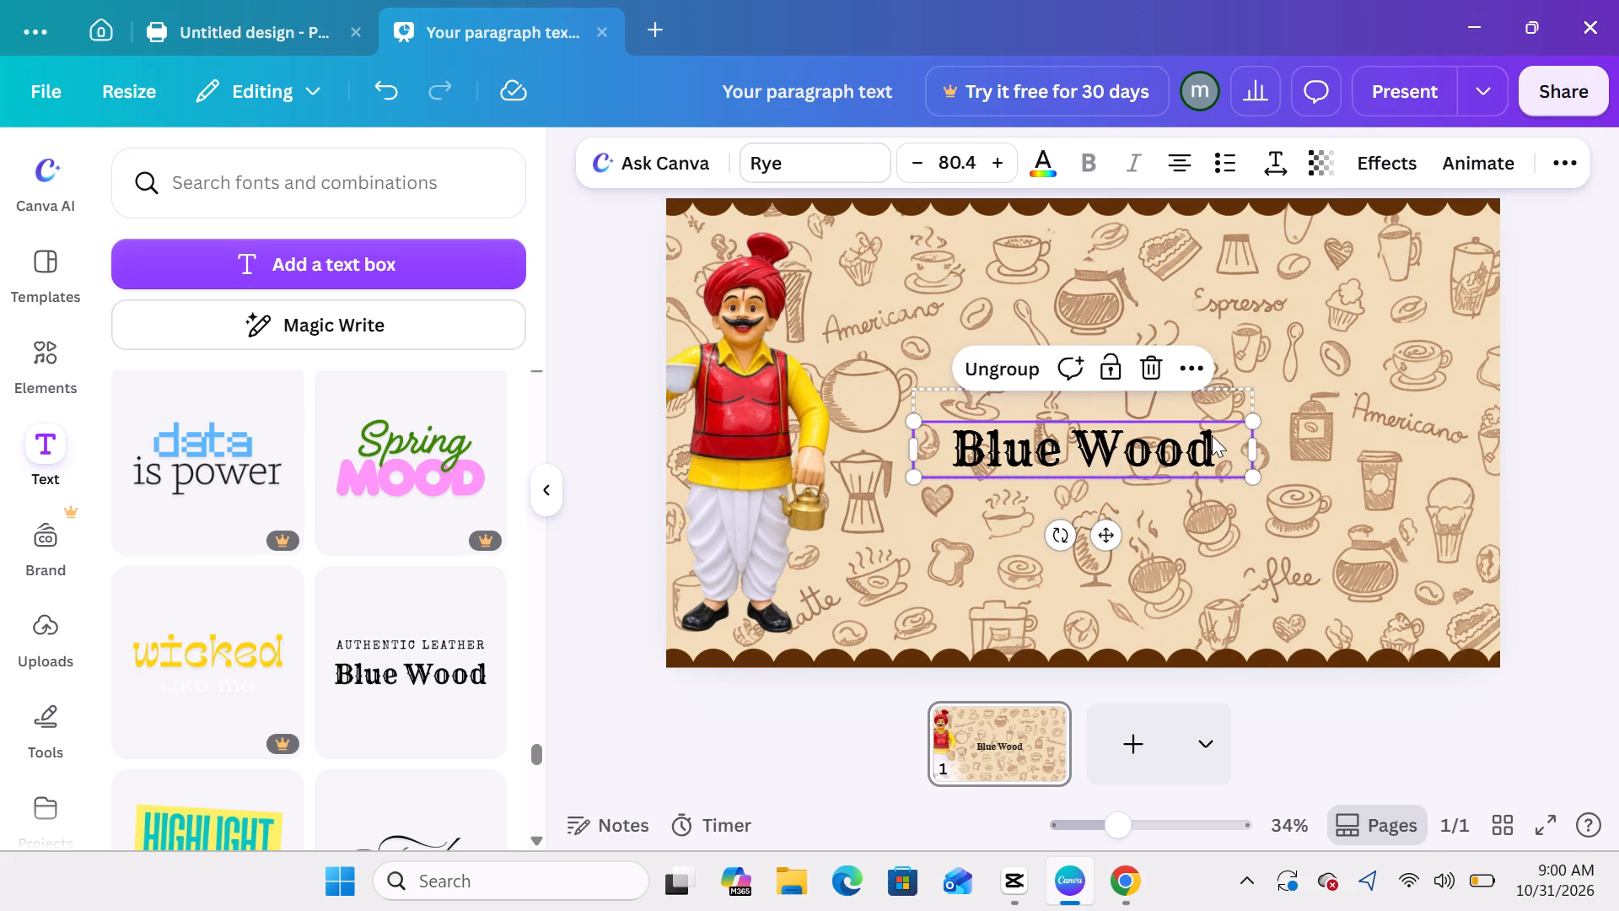
left_click(1213, 440)
key("BackSpace")
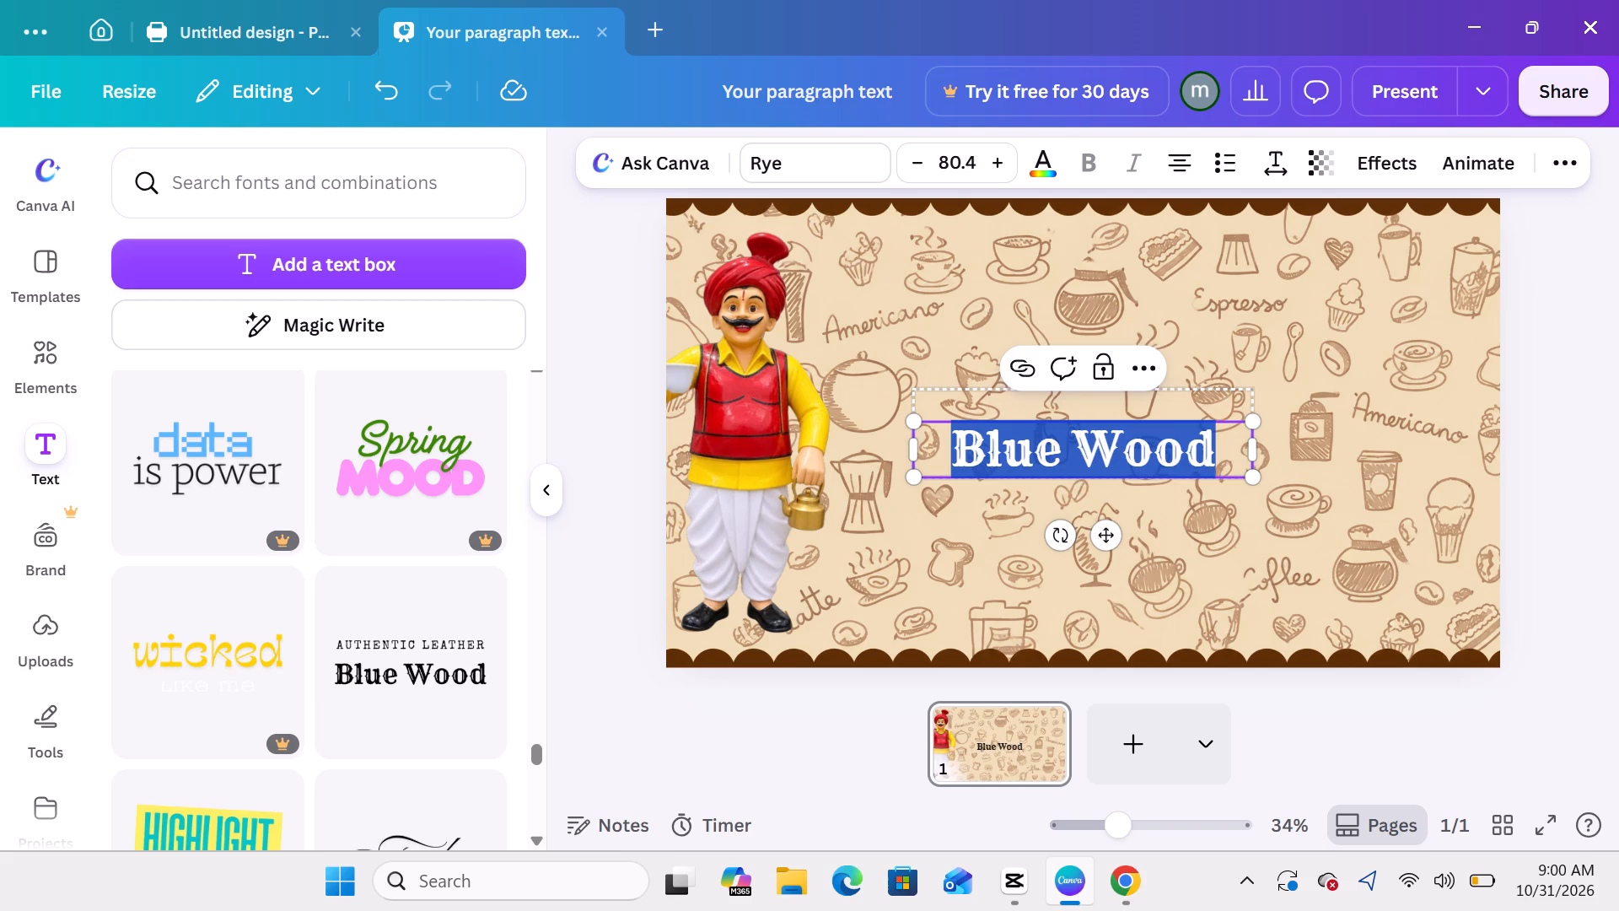
key("t")
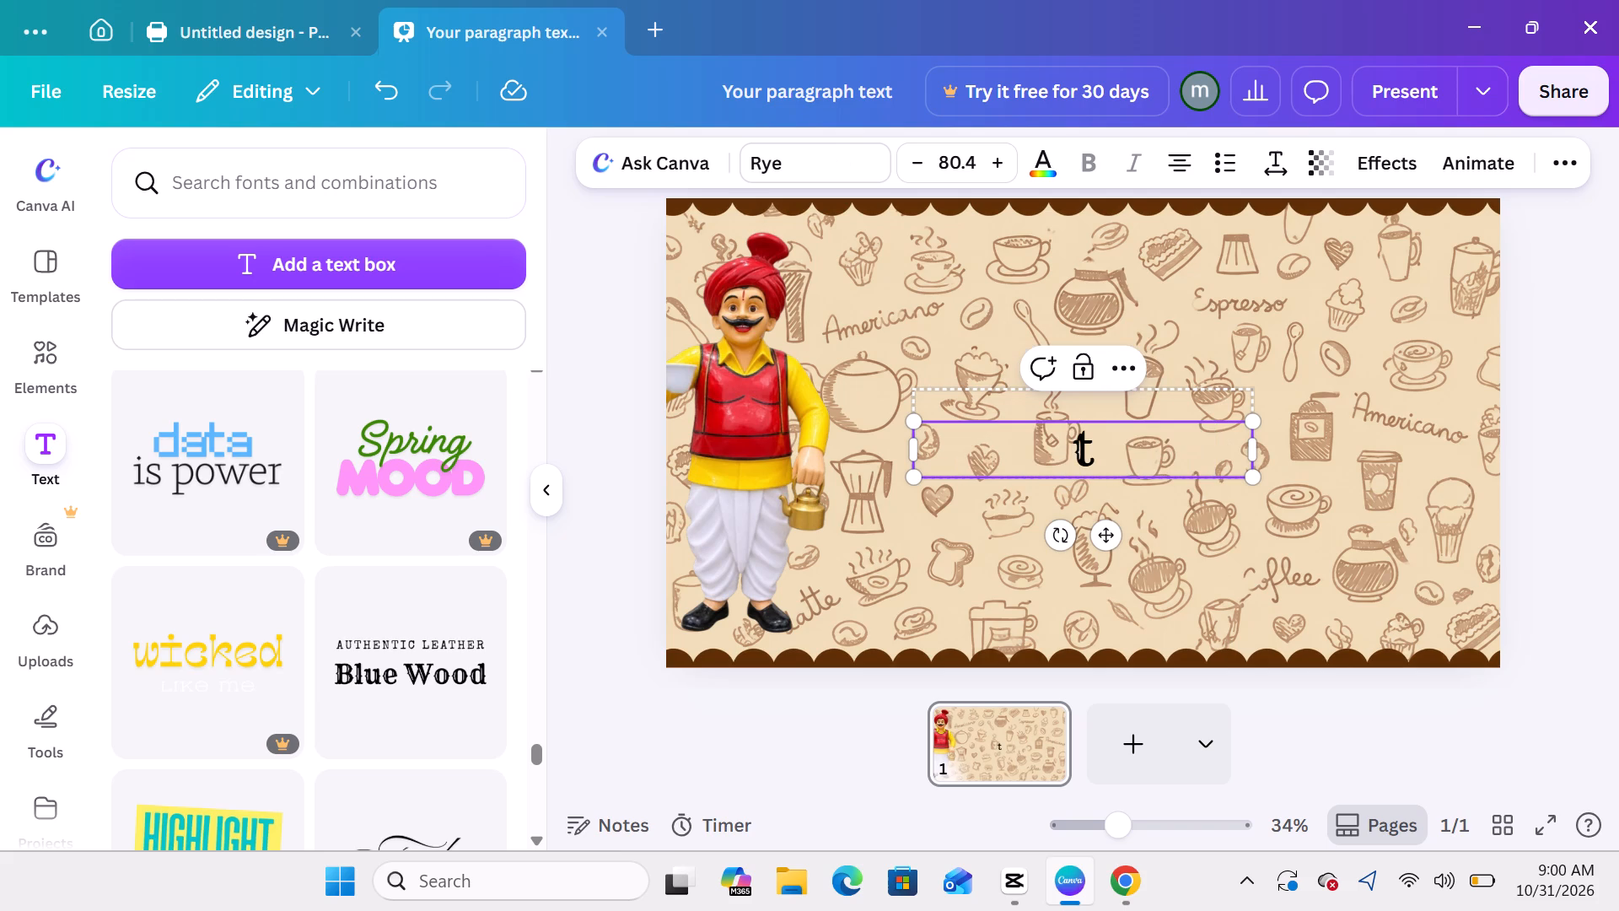
key("BackSpace")
type("TE")
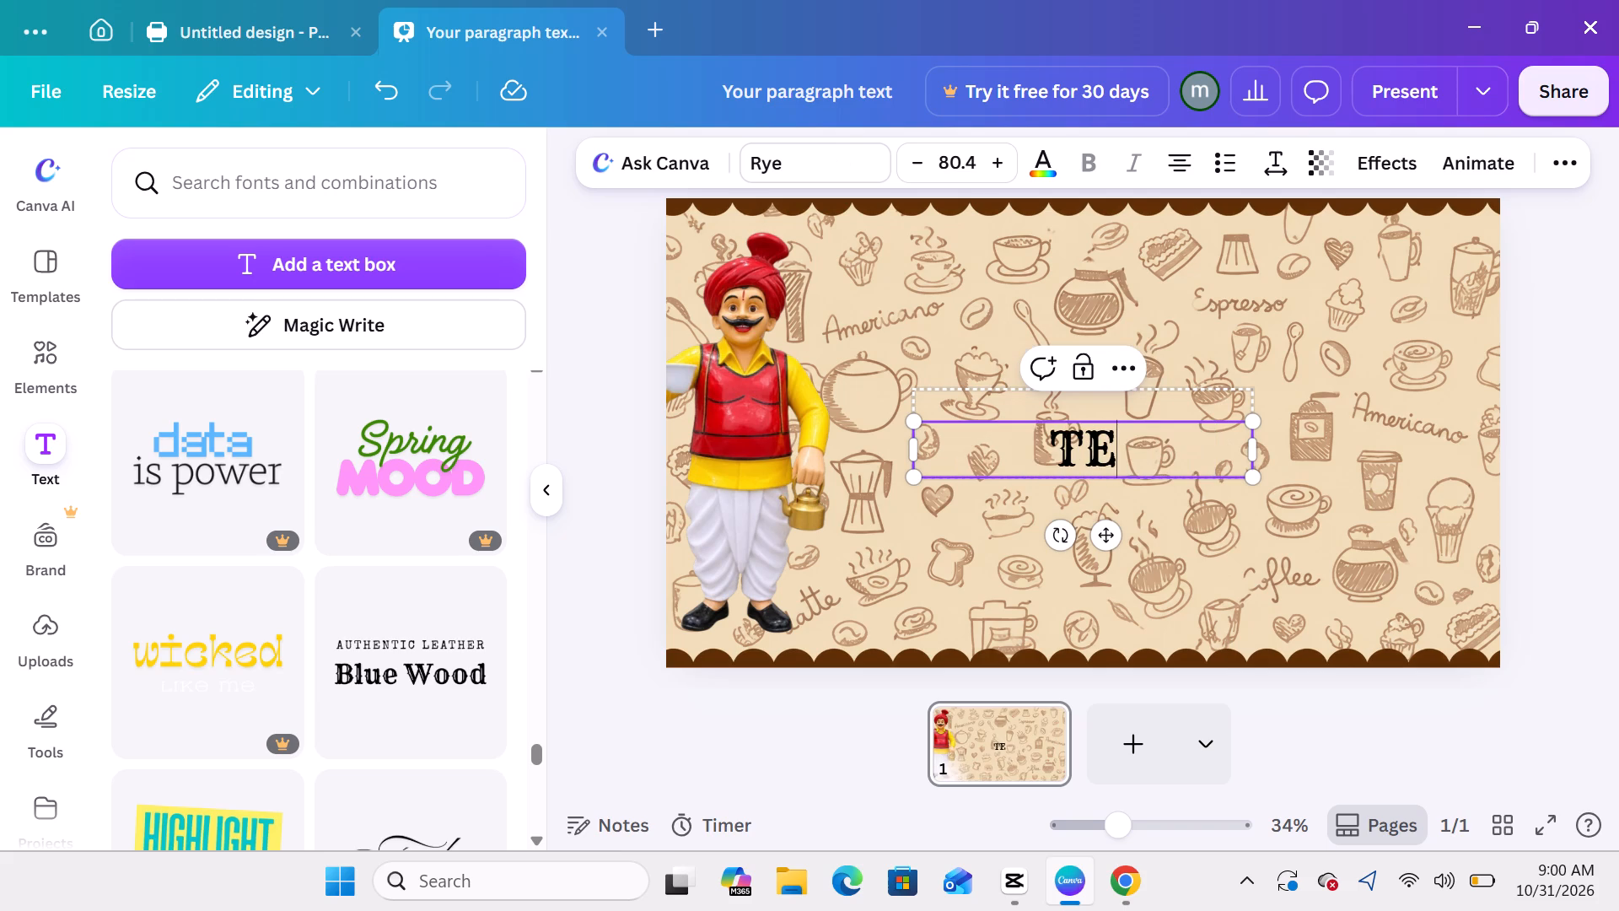
type("A")
key("space")
type("POINT")
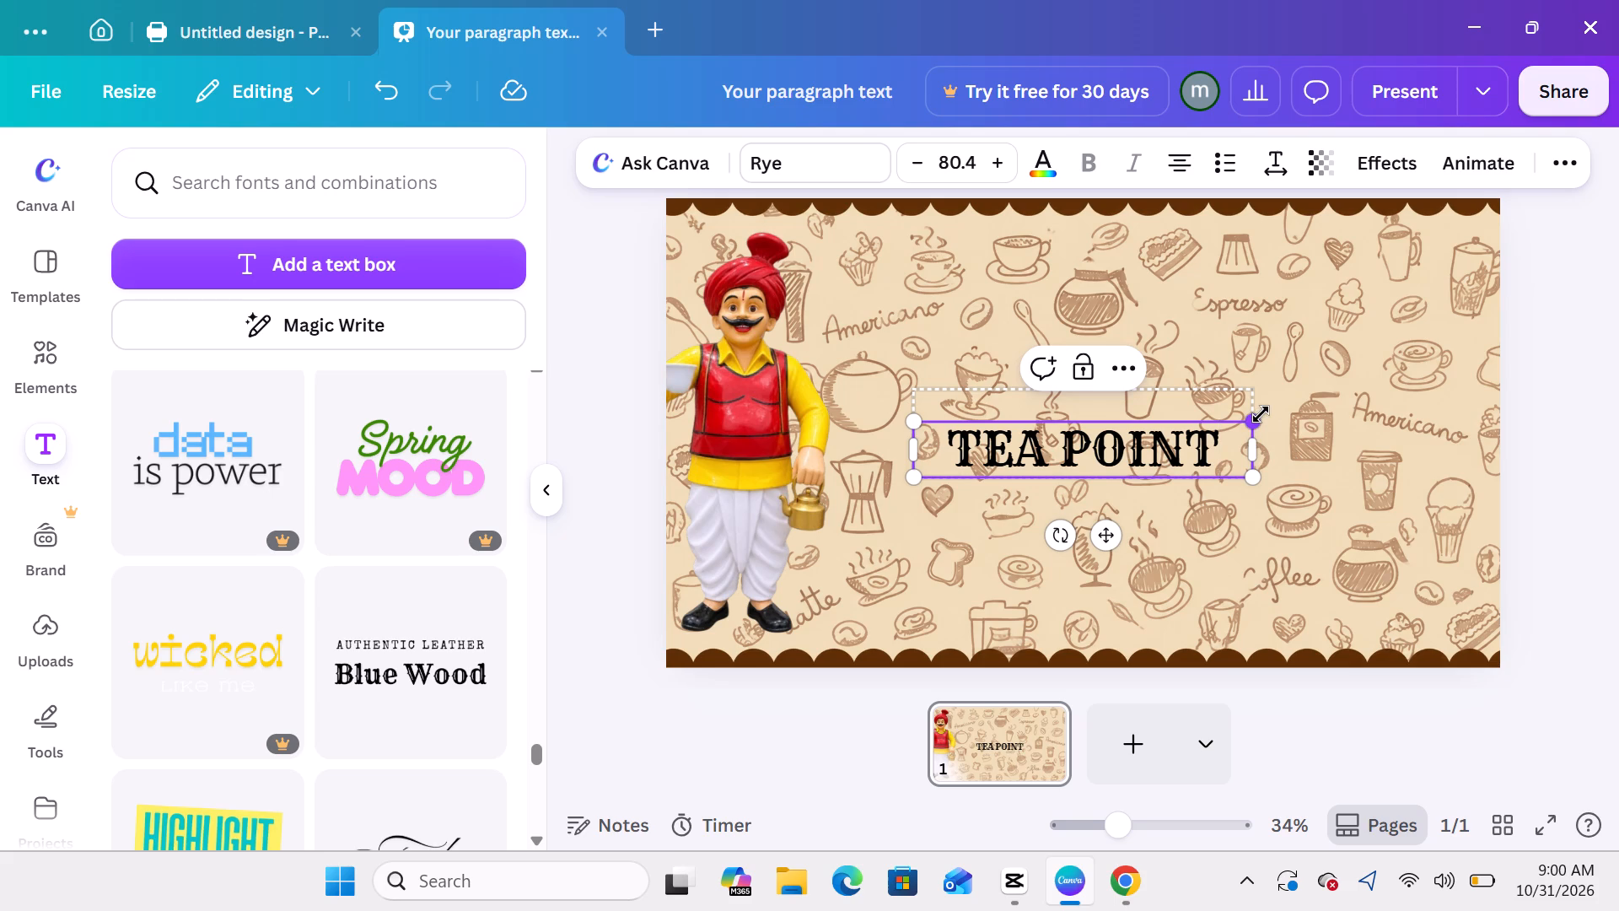
Enlarge the TEA POINT text to a font size of about 102.
left_click_drag(1261, 414, 1314, 364)
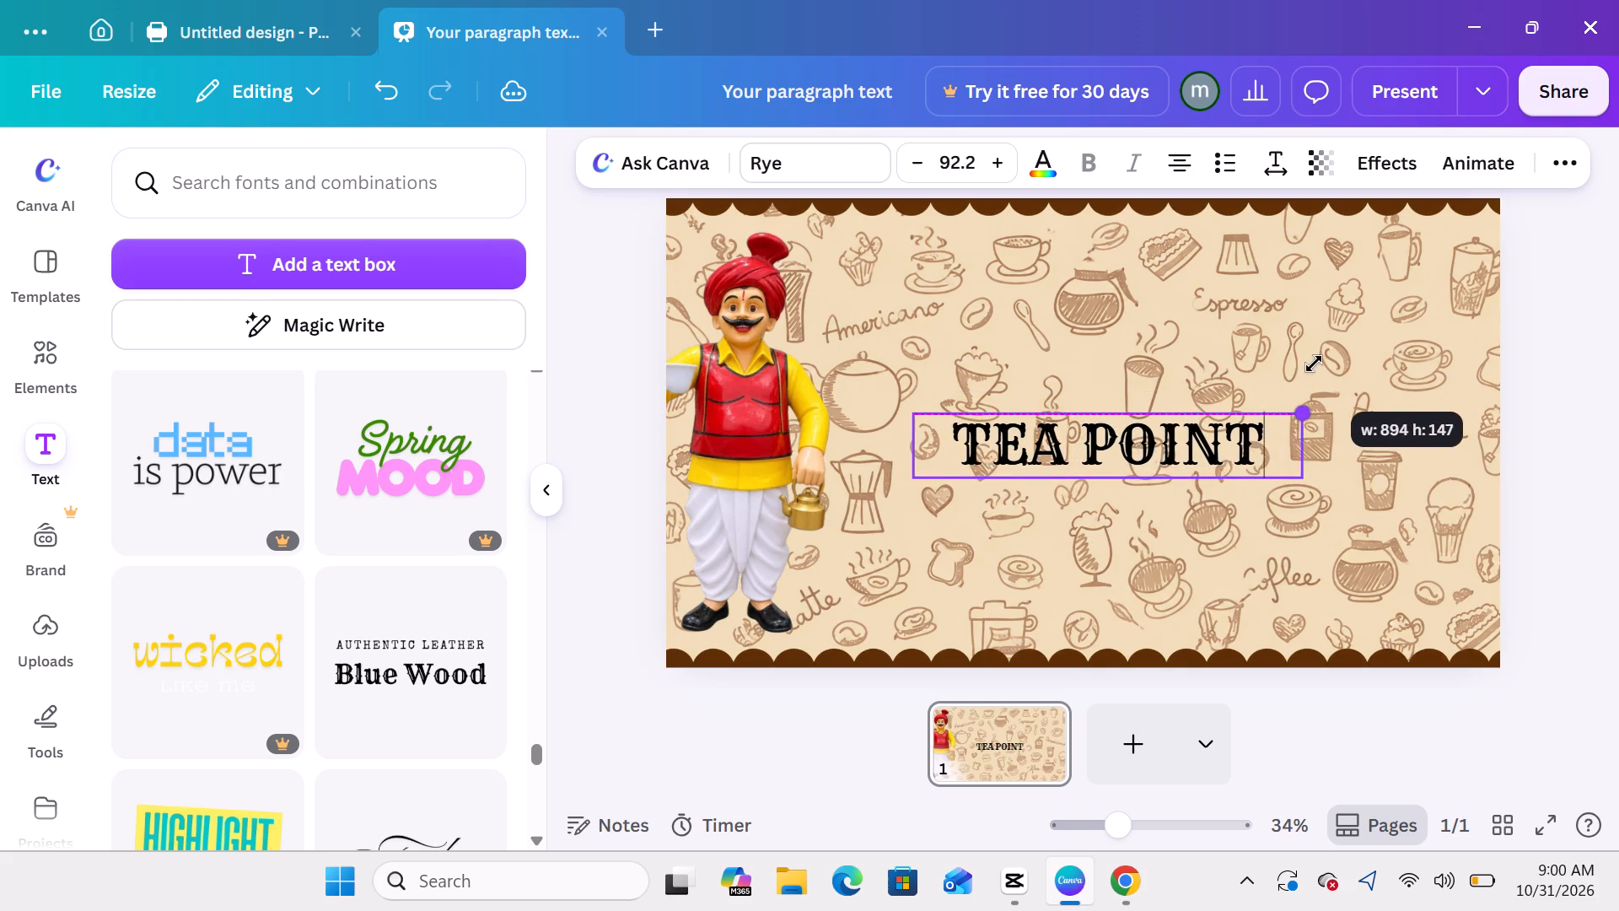
left_click_drag(1314, 364, 1340, 321)
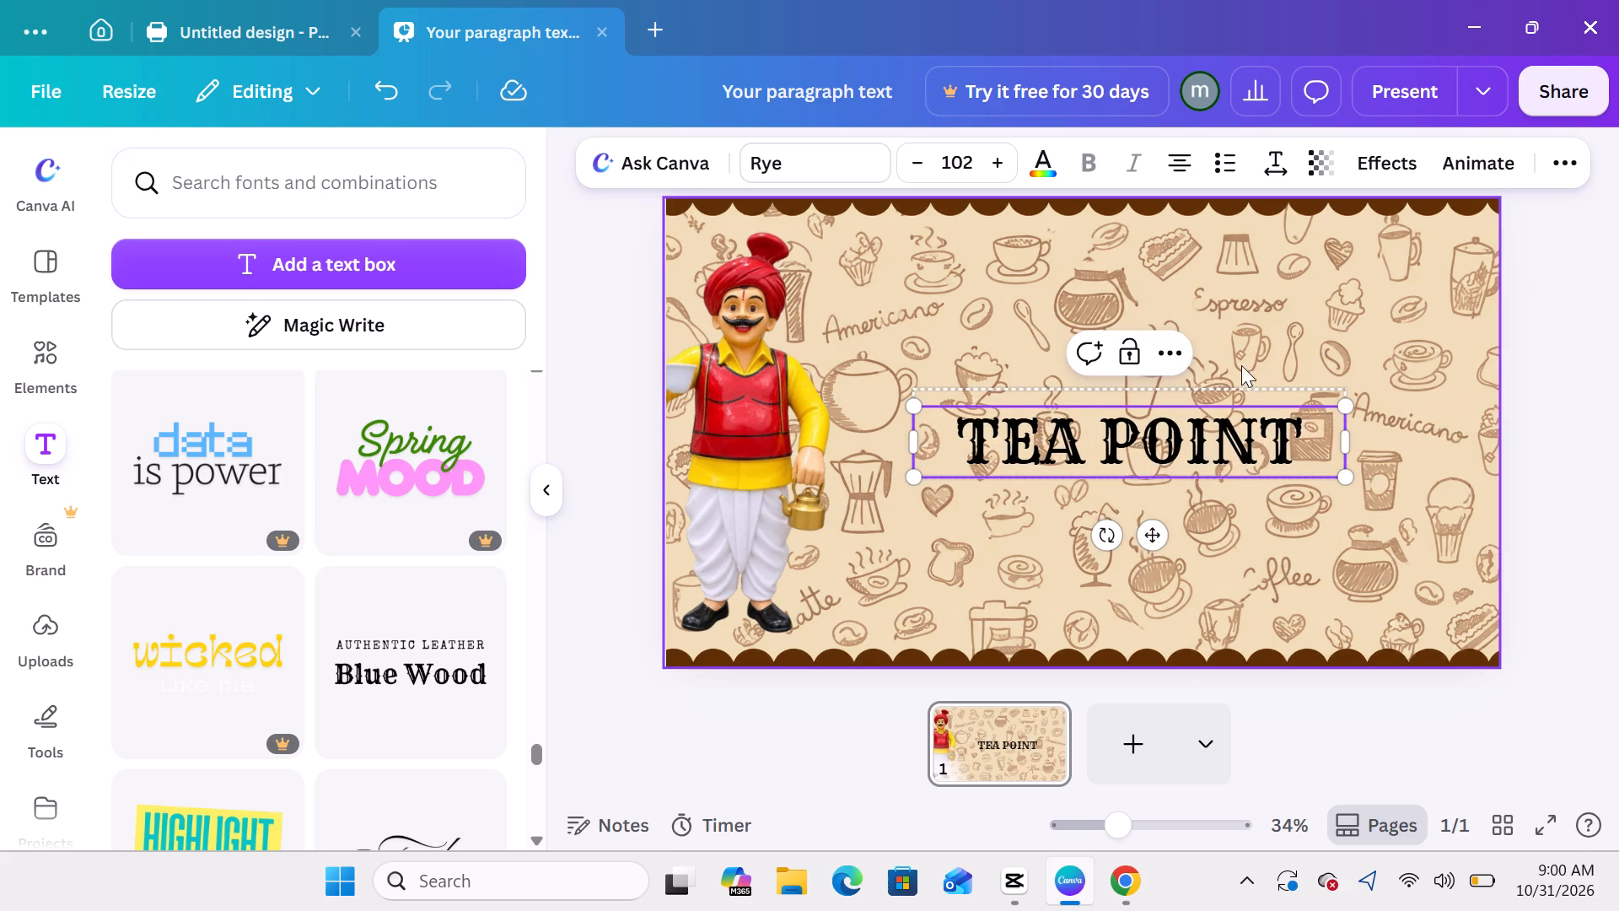
Move the TEA POINT text group up into the upper half of the page, beside the mascot.
left_click_drag(1202, 433, 1244, 402)
left_click_drag(1321, 406, 1242, 384)
left_click(1275, 322)
left_click_drag(1255, 440, 1194, 360)
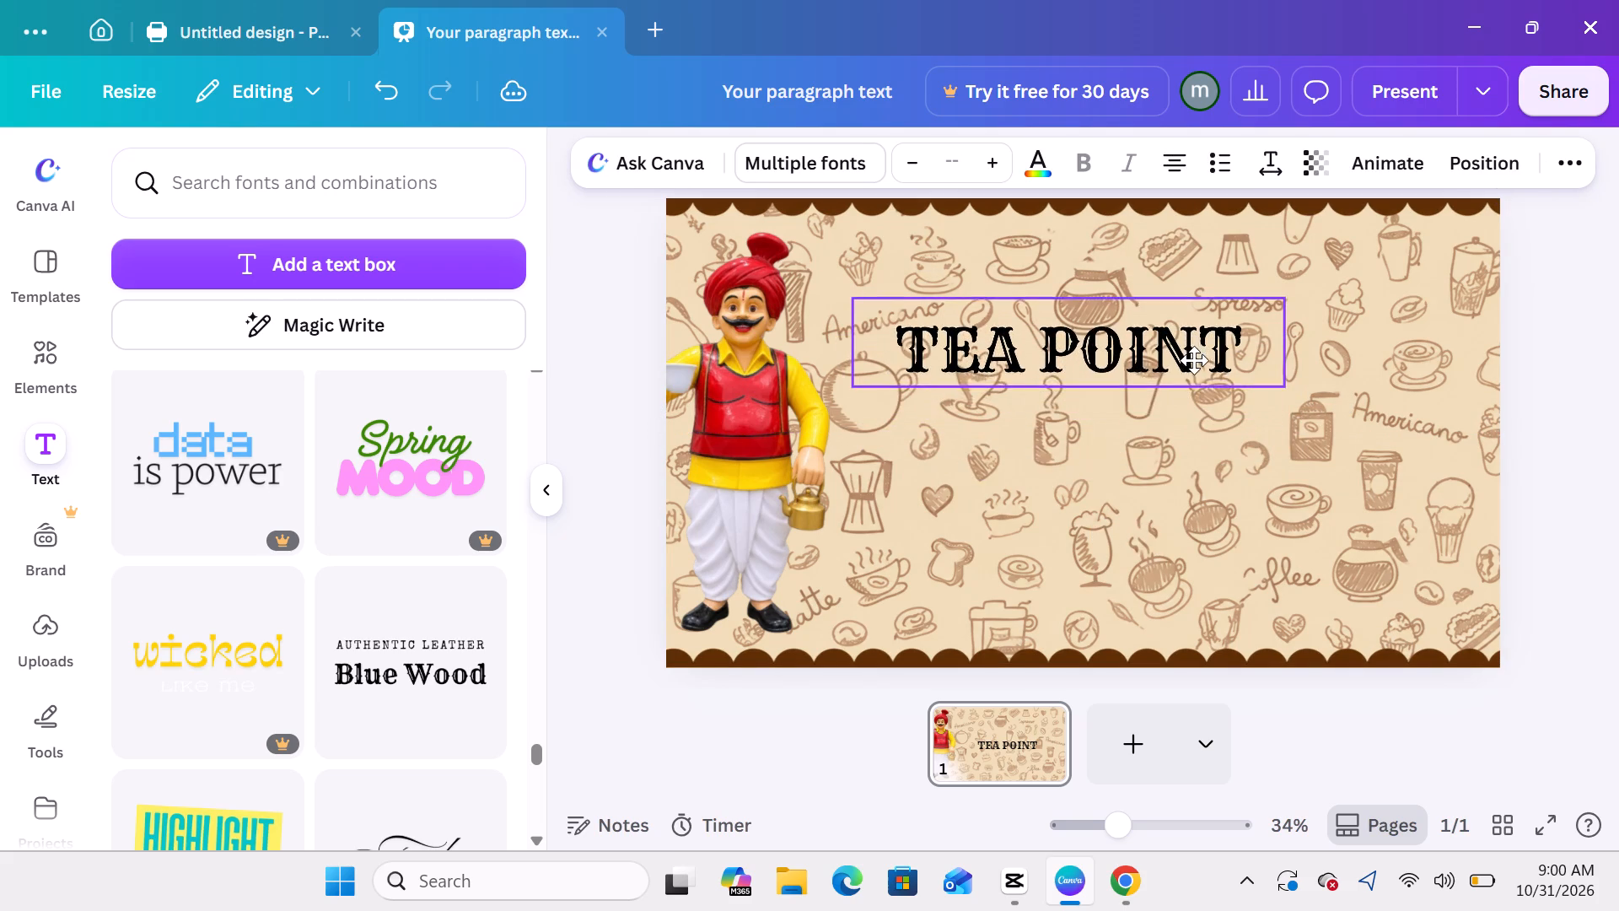
left_click_drag(1194, 360, 1191, 345)
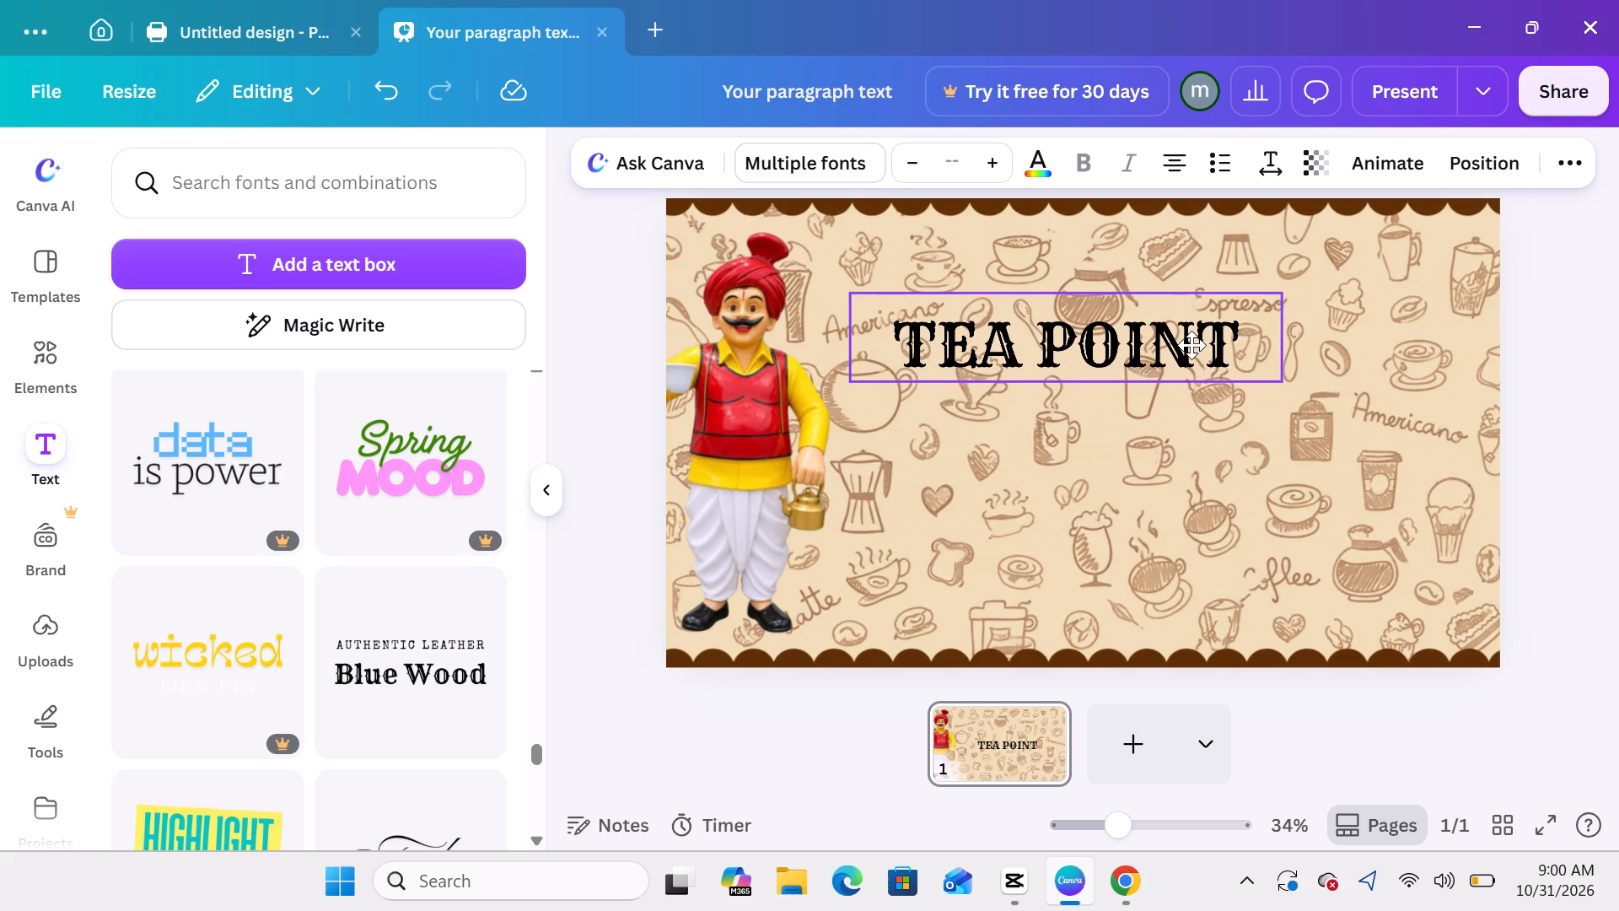
left_click_drag(1191, 345, 1191, 355)
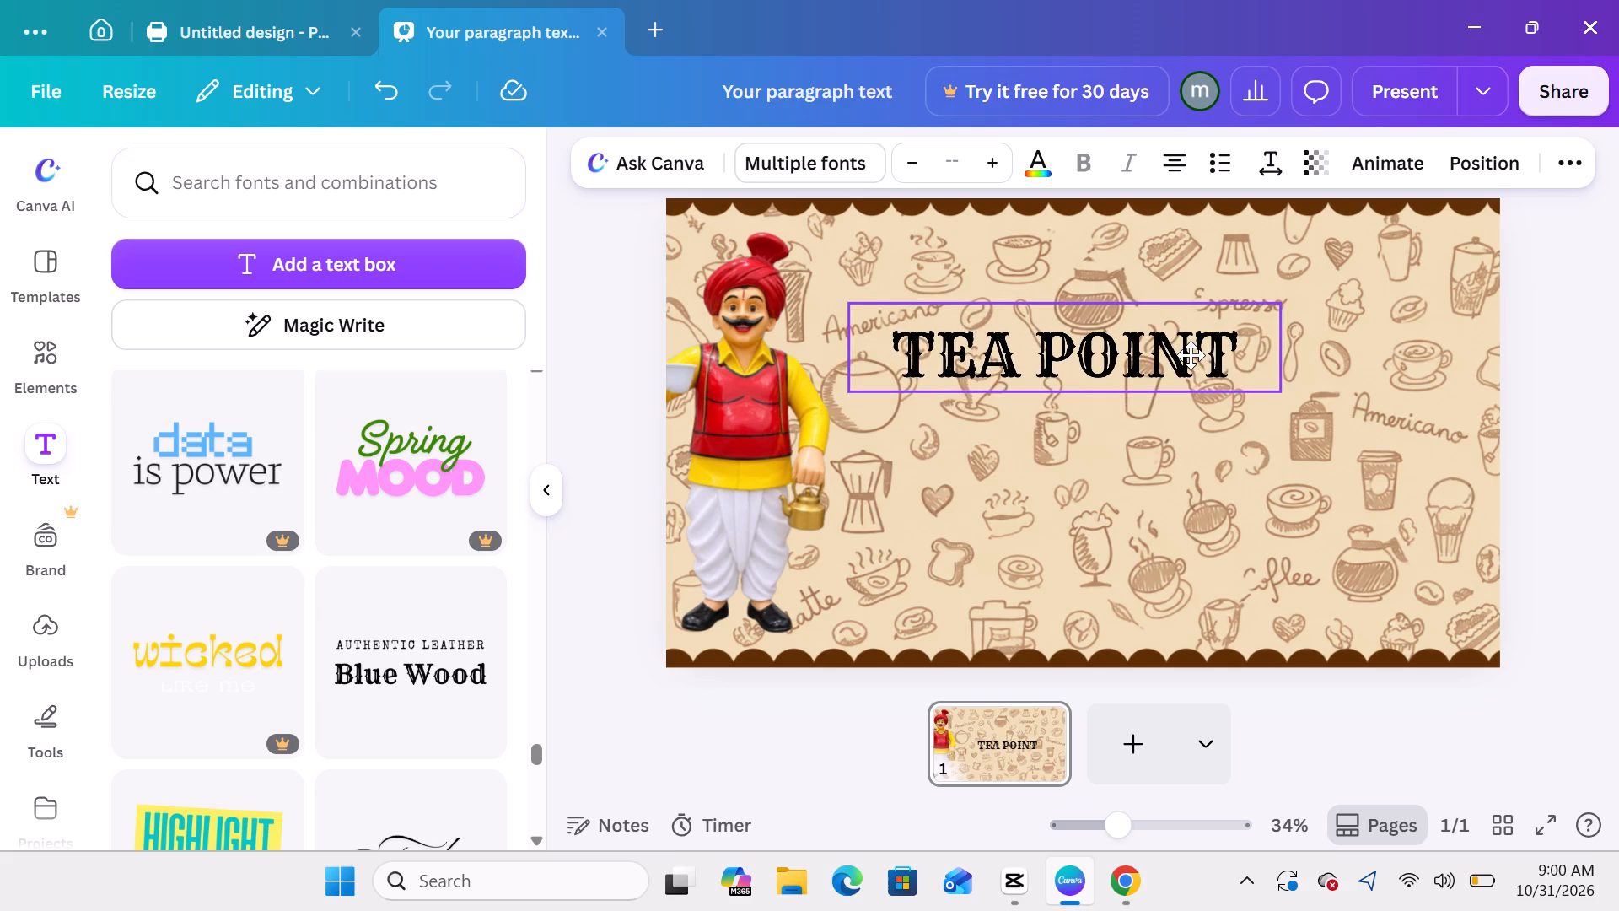
left_click_drag(1191, 355, 1177, 362)
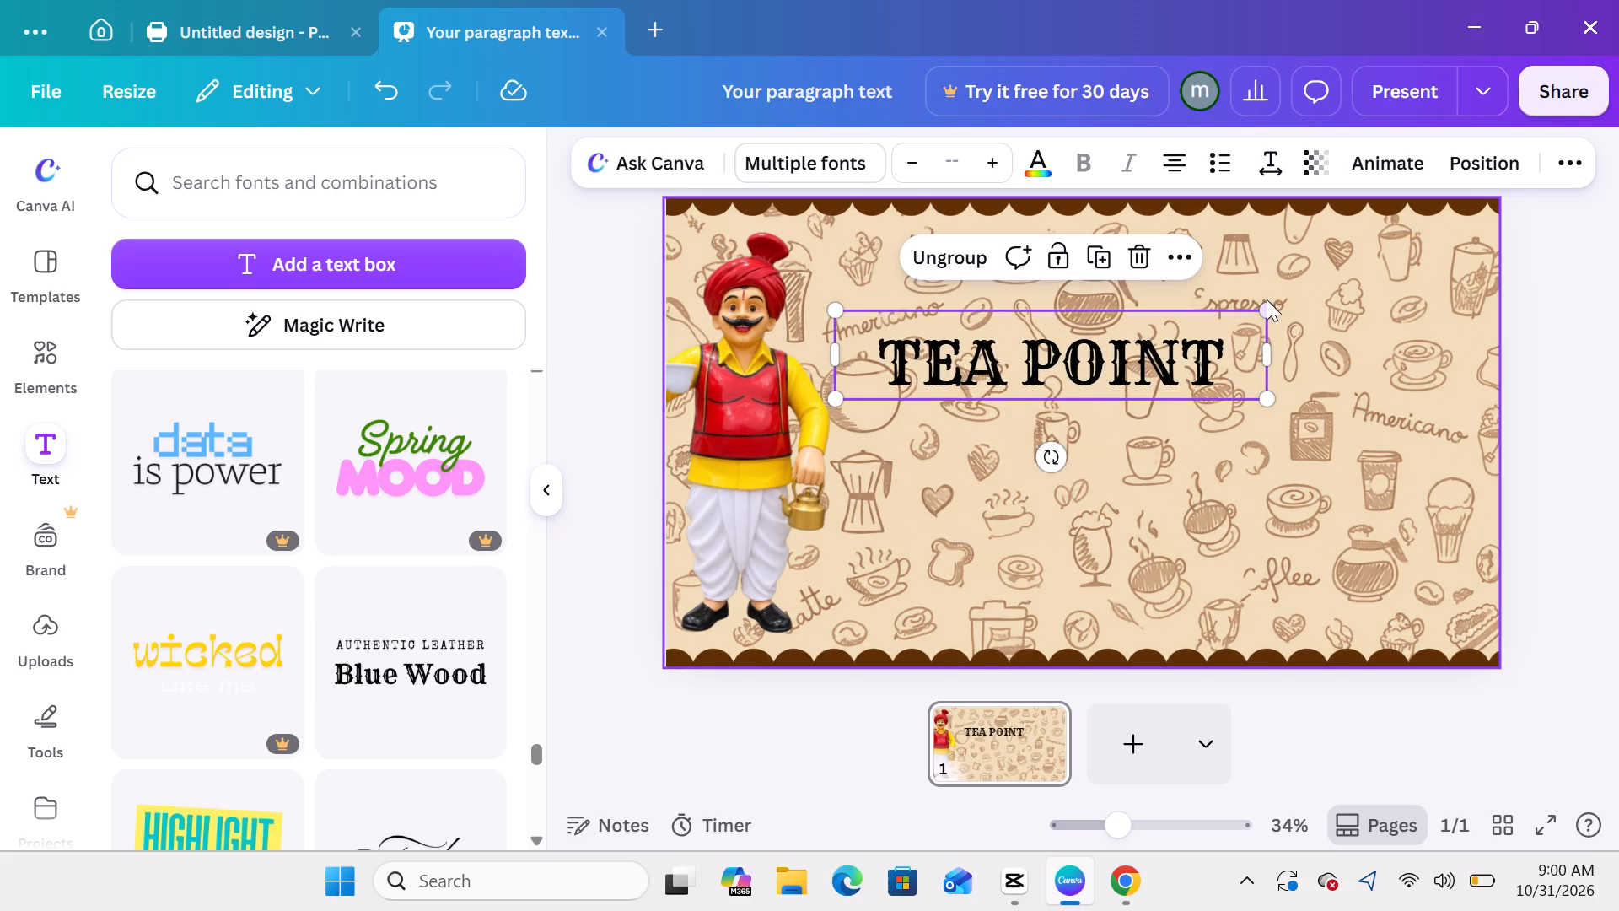
Scale up the TEA POINT text group so the heading spans about half the page width.
left_click_drag(1267, 299, 1297, 288)
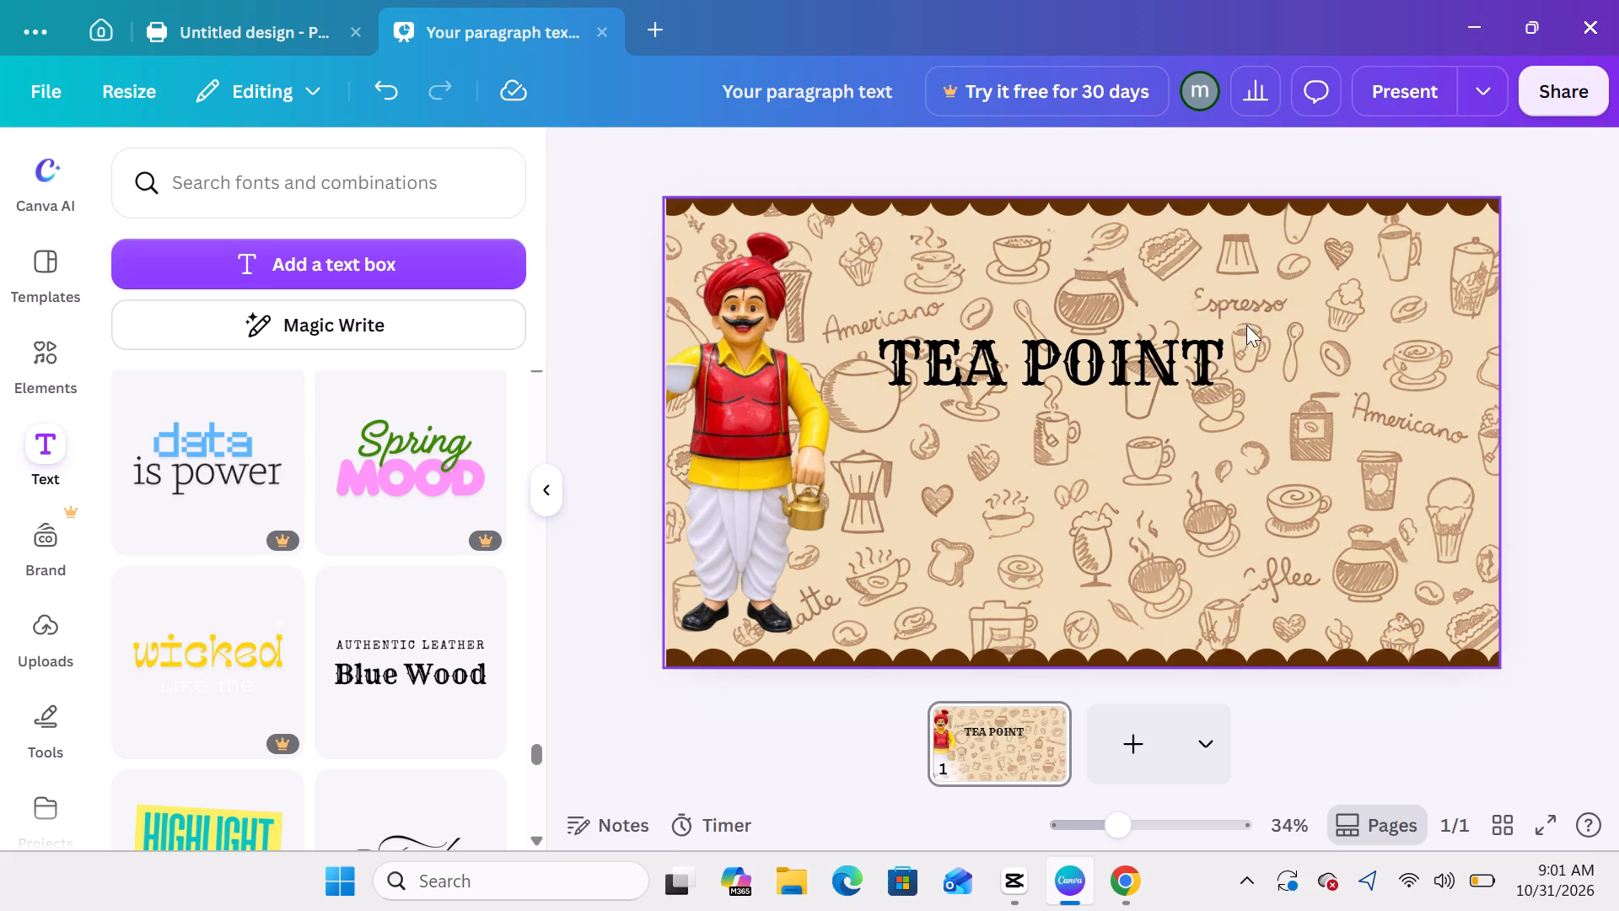
left_click(1159, 354)
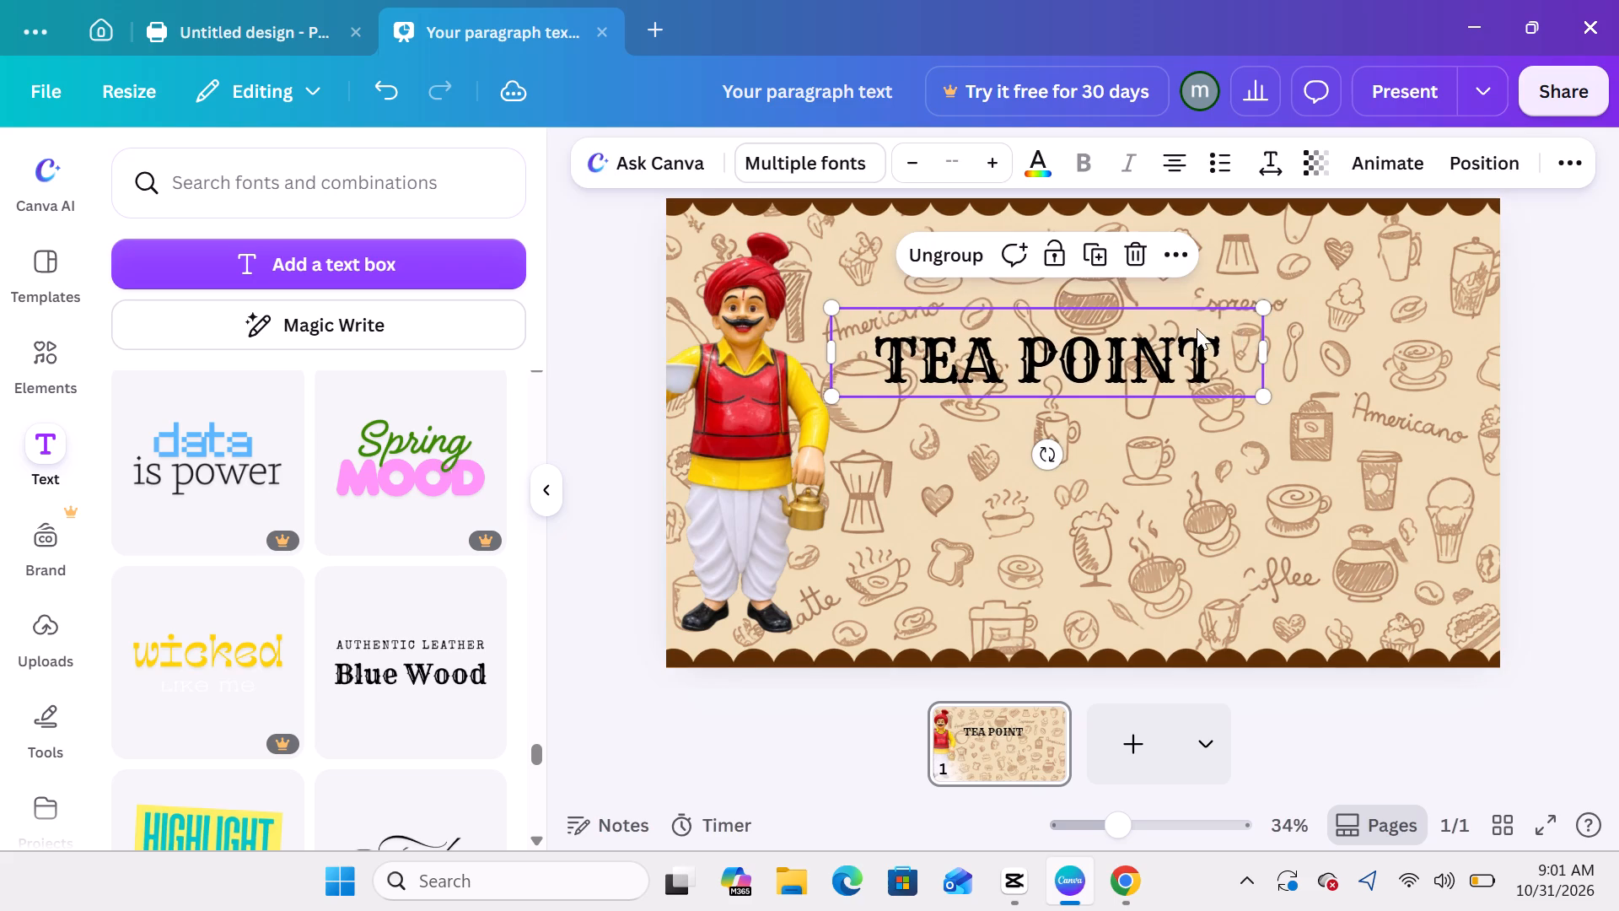
left_click_drag(1266, 310, 1304, 309)
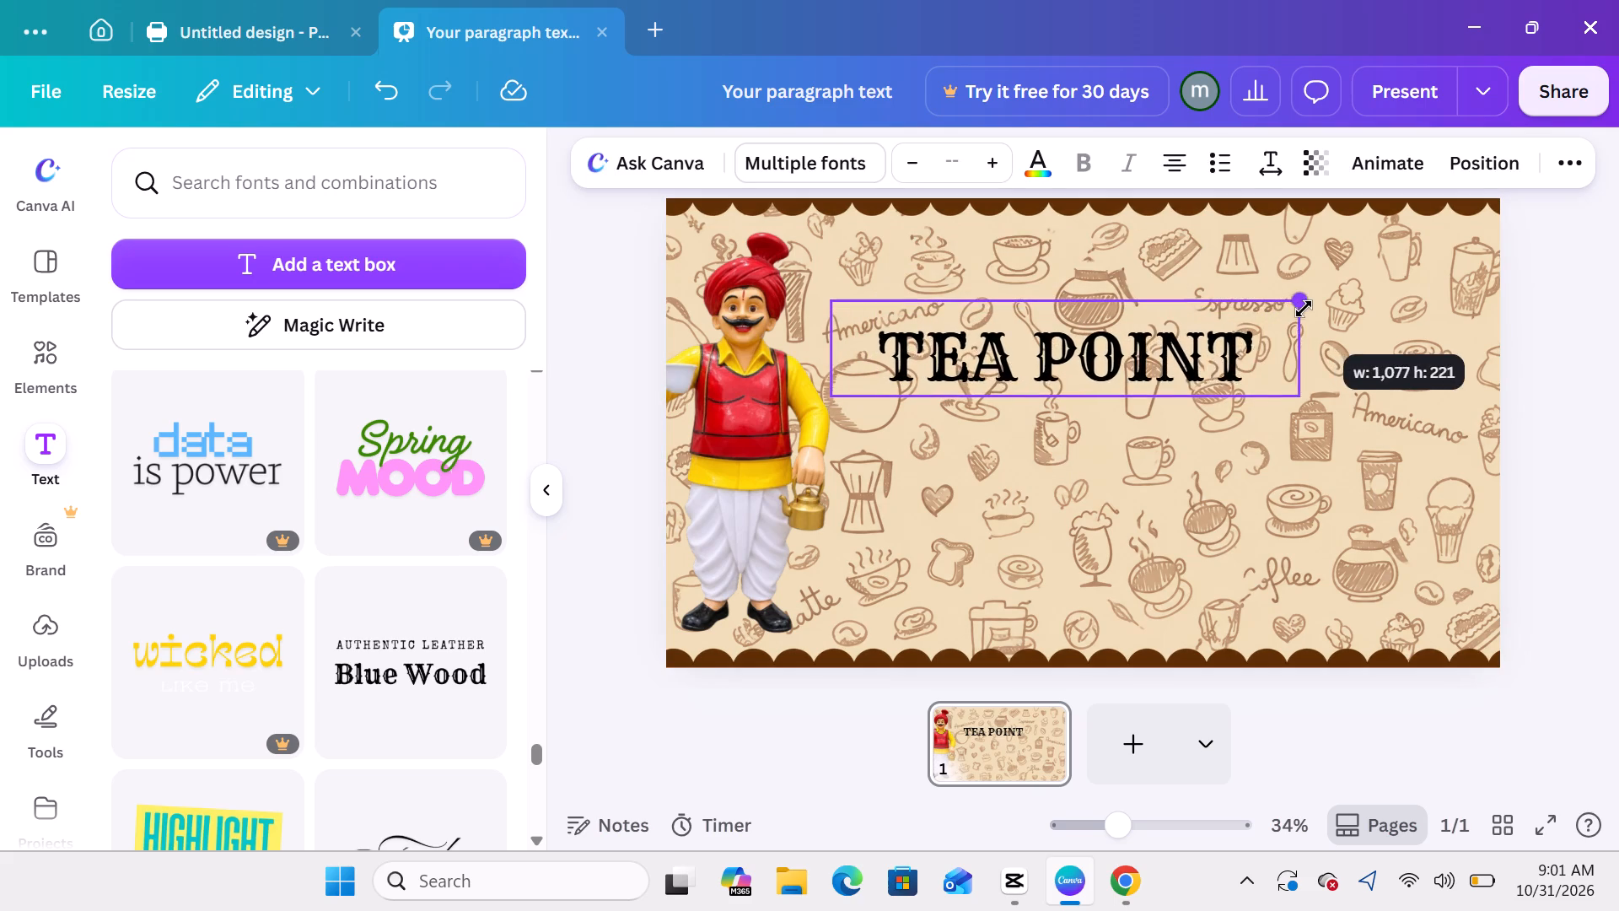
left_click_drag(1304, 309, 1351, 296)
Reposition the enlarged TEA POINT heading slightly higher and closer to the mascot's head, then deselect it.
left_click_drag(1133, 310, 1101, 307)
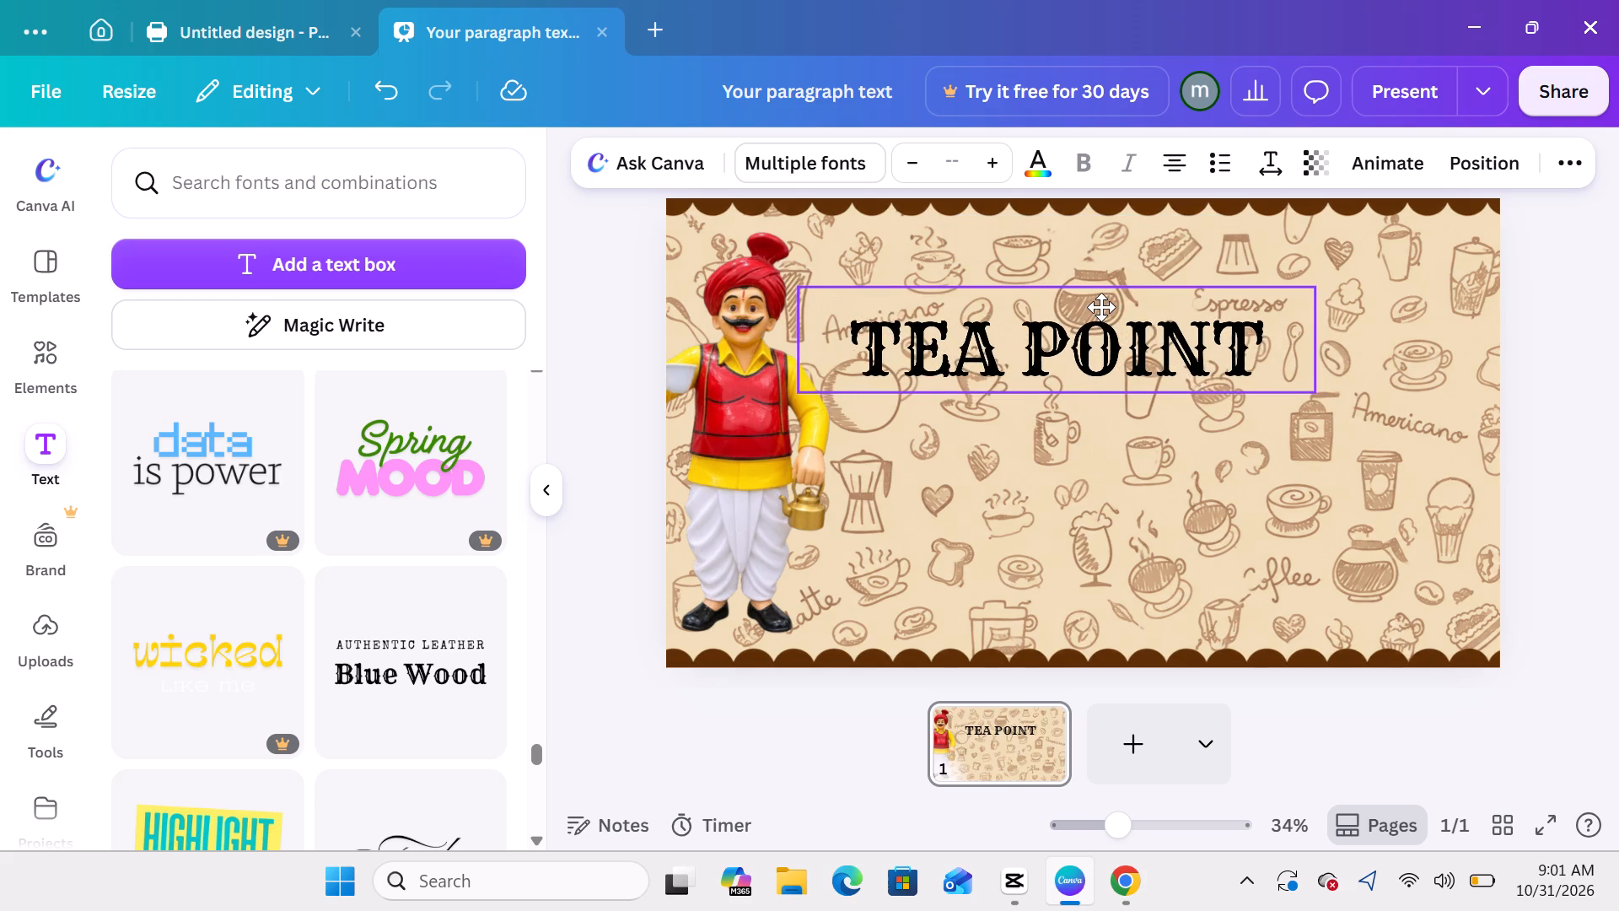
left_click_drag(1101, 307, 1058, 259)
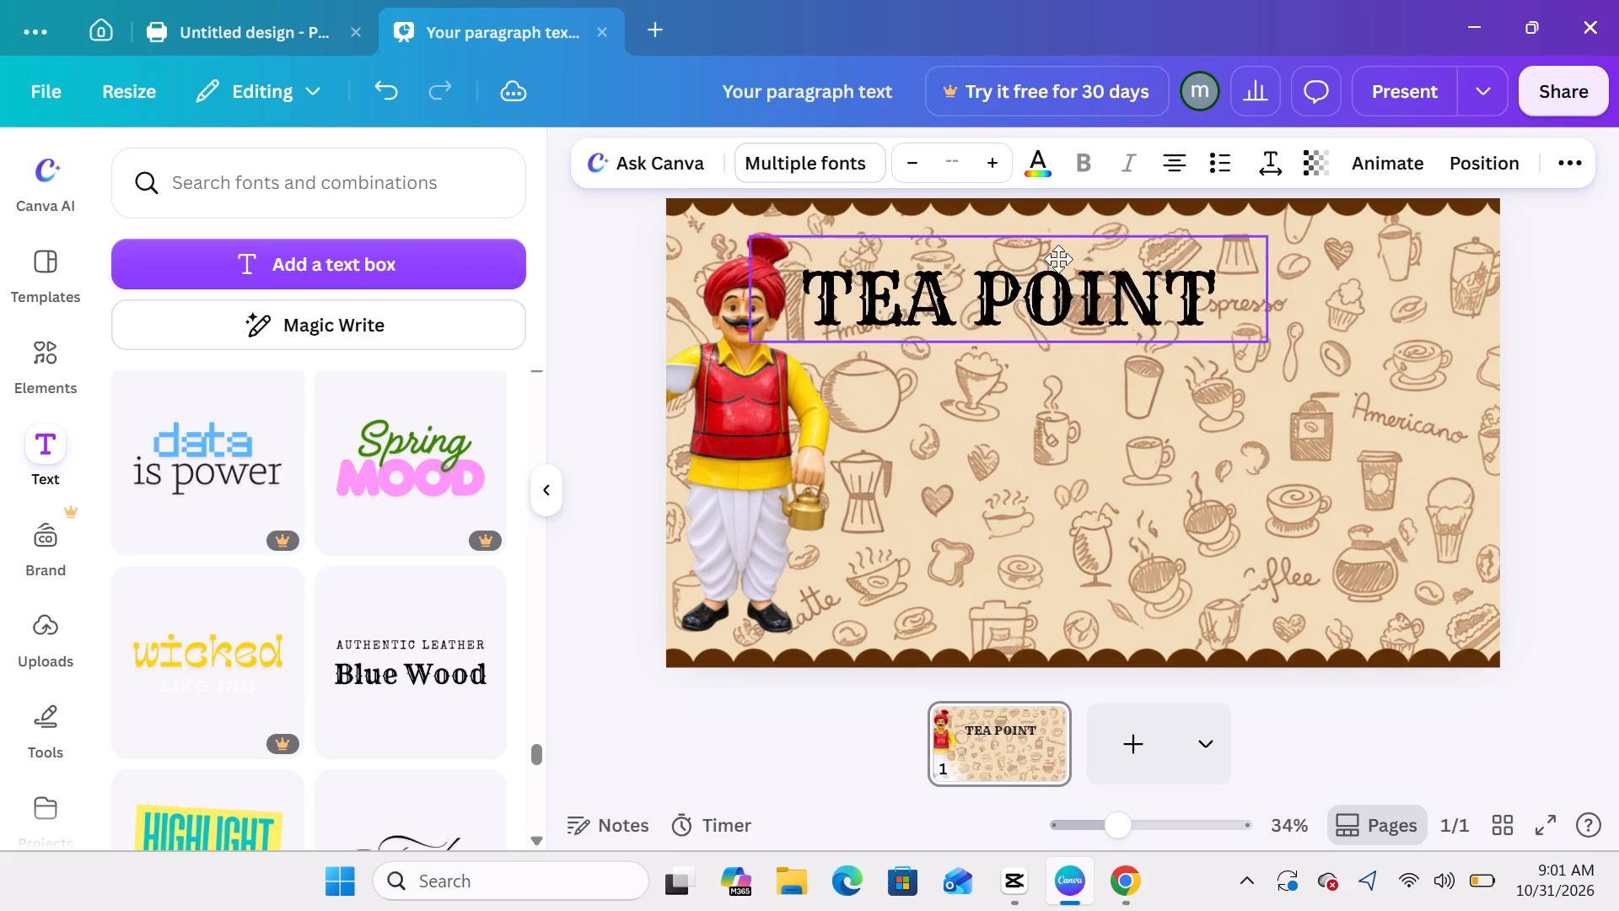
left_click_drag(1058, 259, 1075, 291)
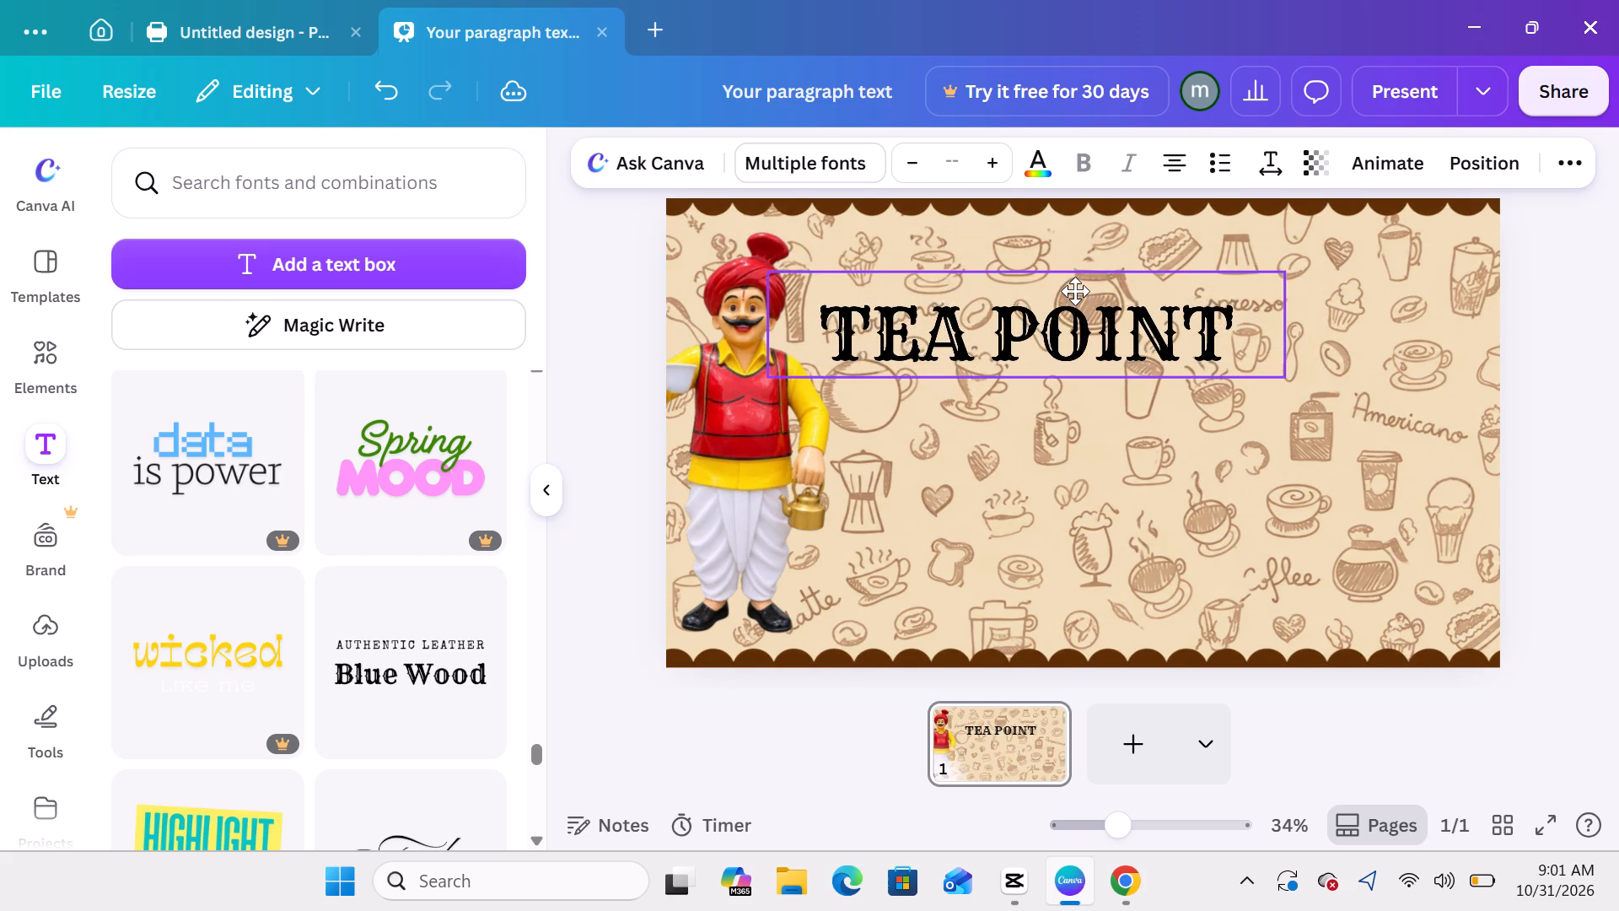
left_click_drag(1075, 291, 1081, 291)
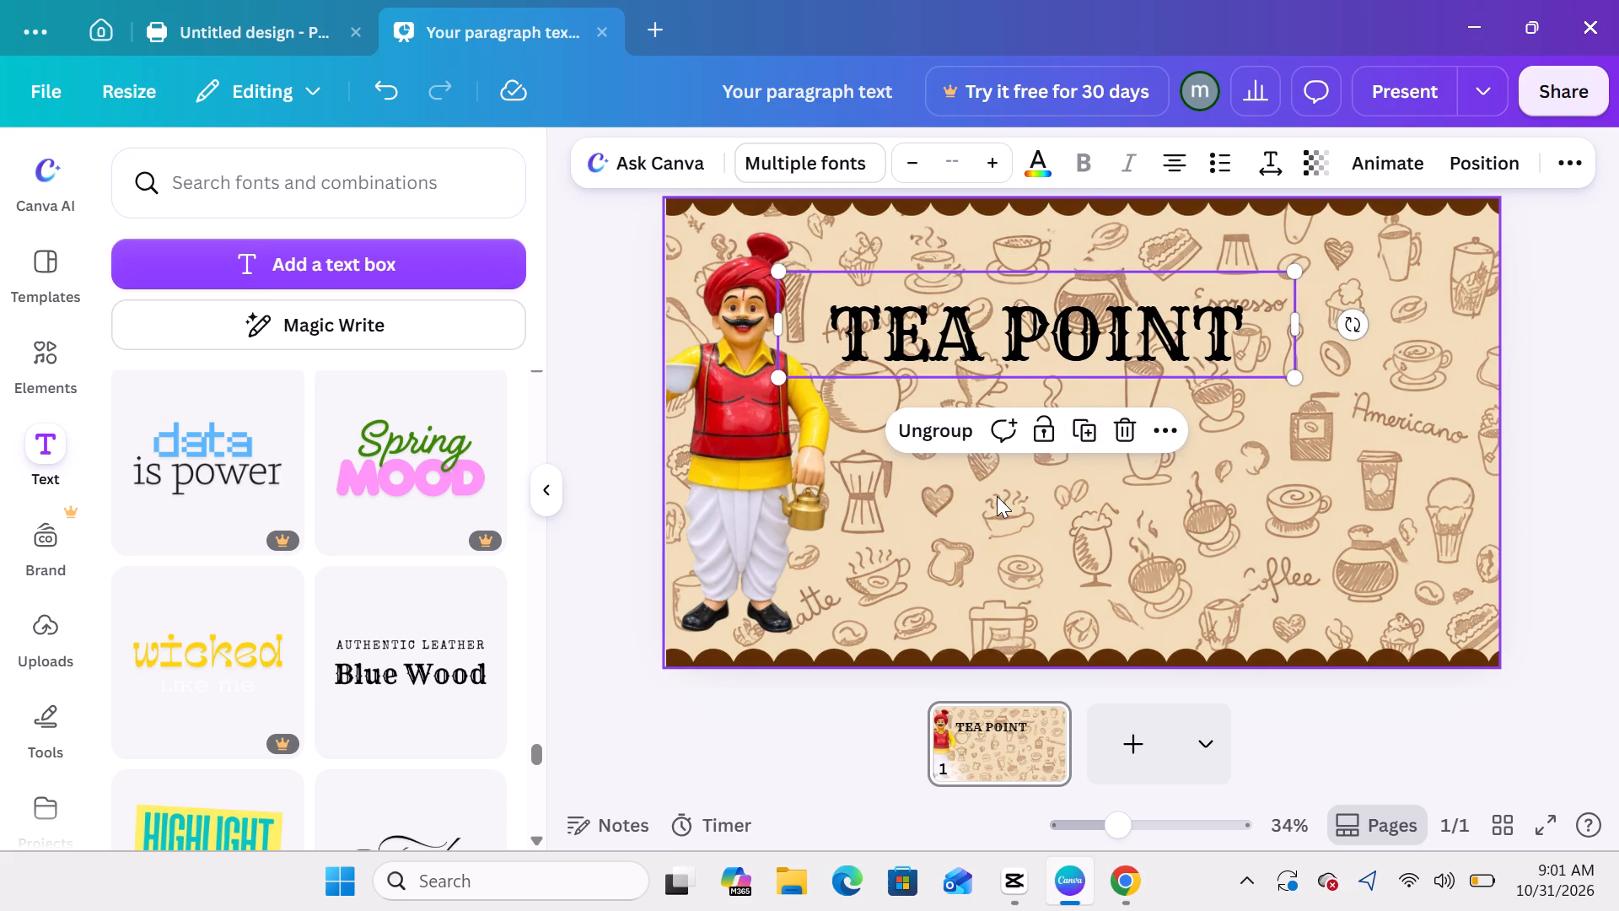
double_click(997, 496)
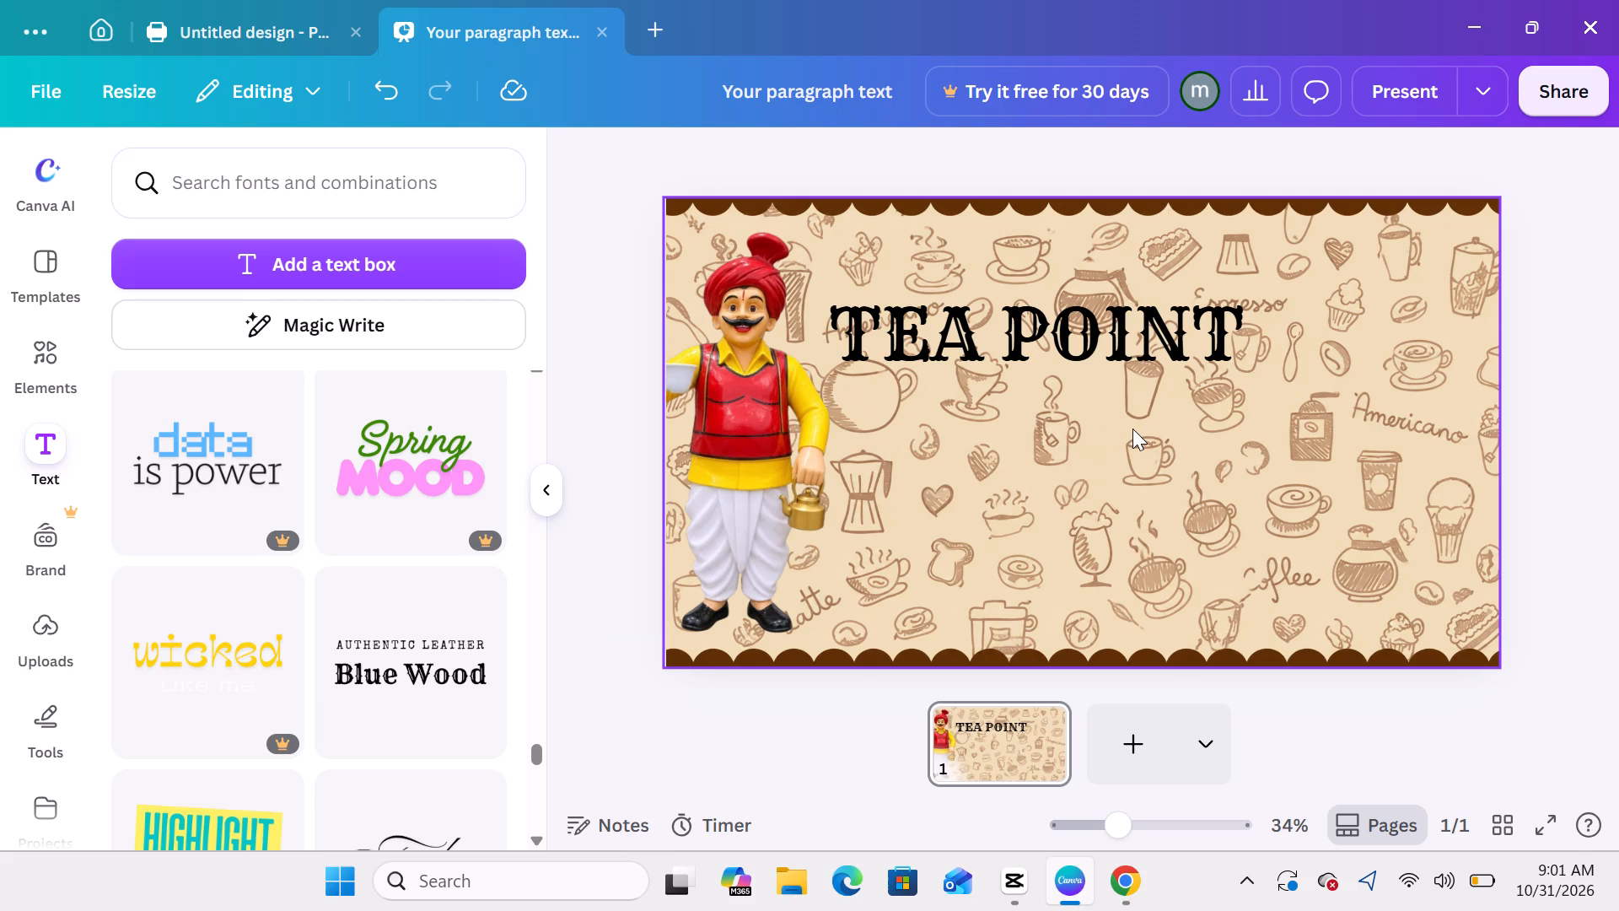
Move the mascot across the page so it stands against the page's right edge, beyond the TEA POINT heading.
left_click_drag(740, 390, 1112, 368)
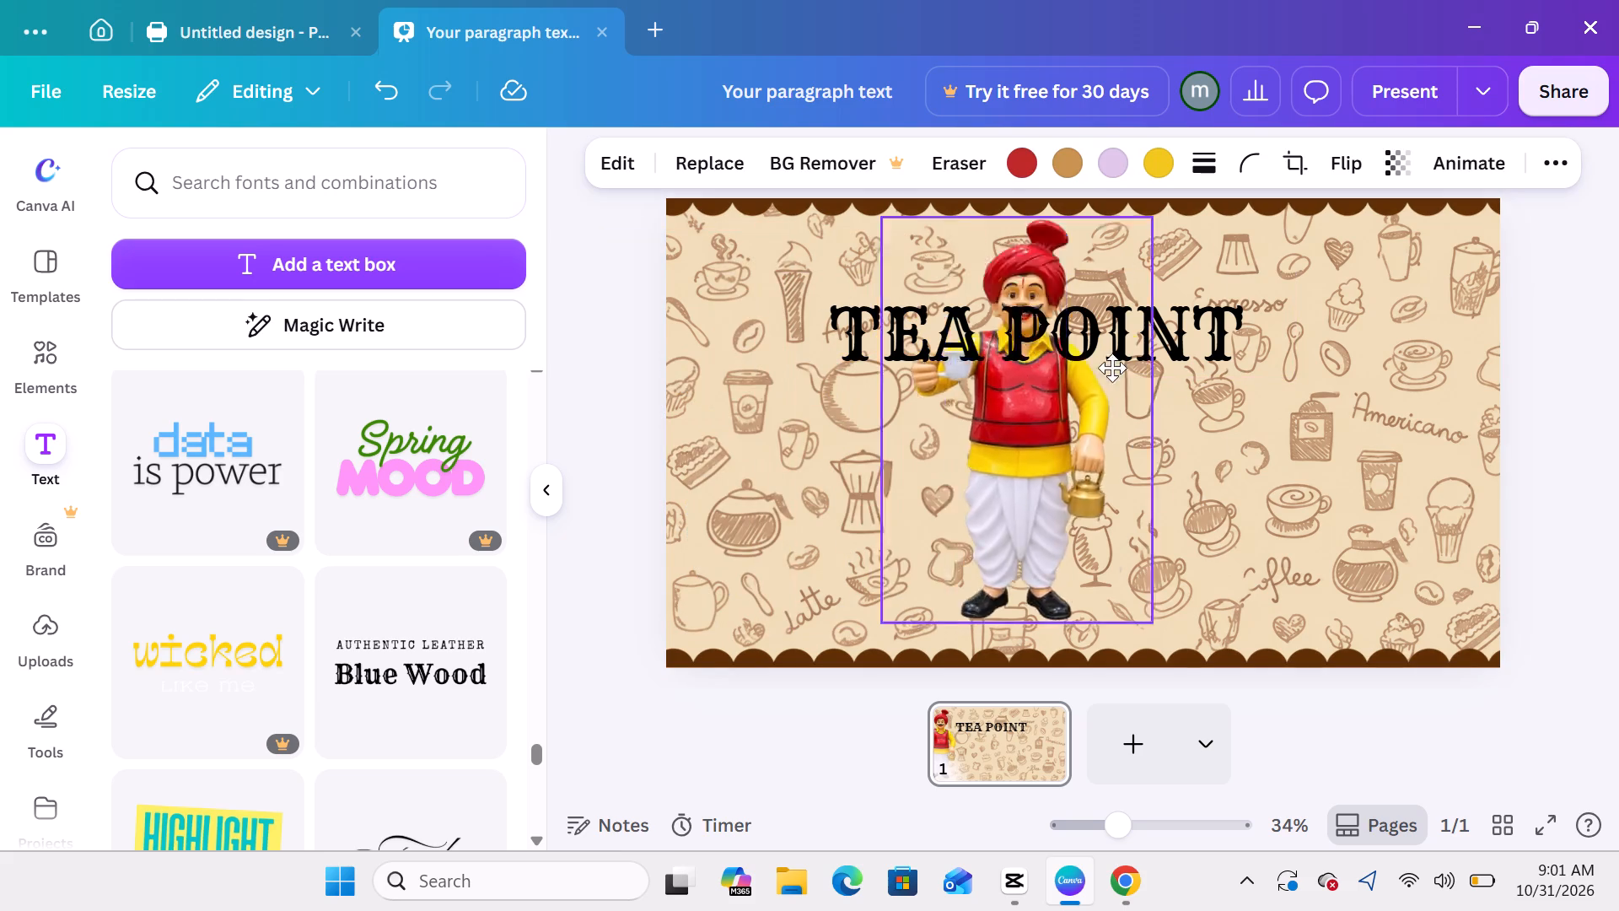
left_click_drag(1112, 368, 1412, 379)
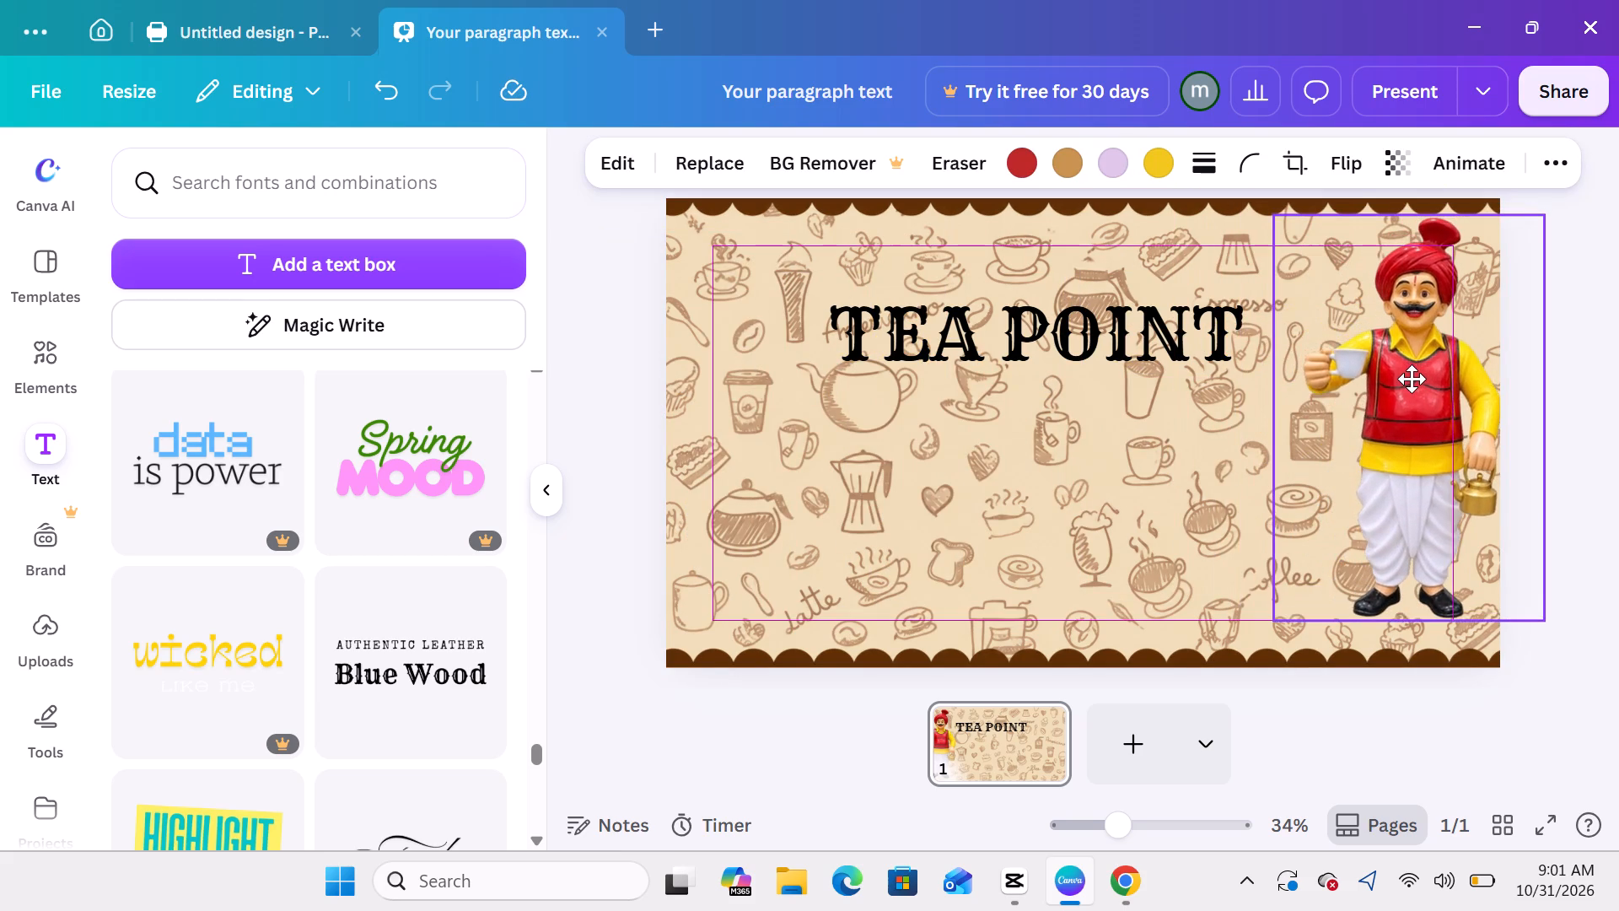
left_click_drag(1412, 379, 1413, 390)
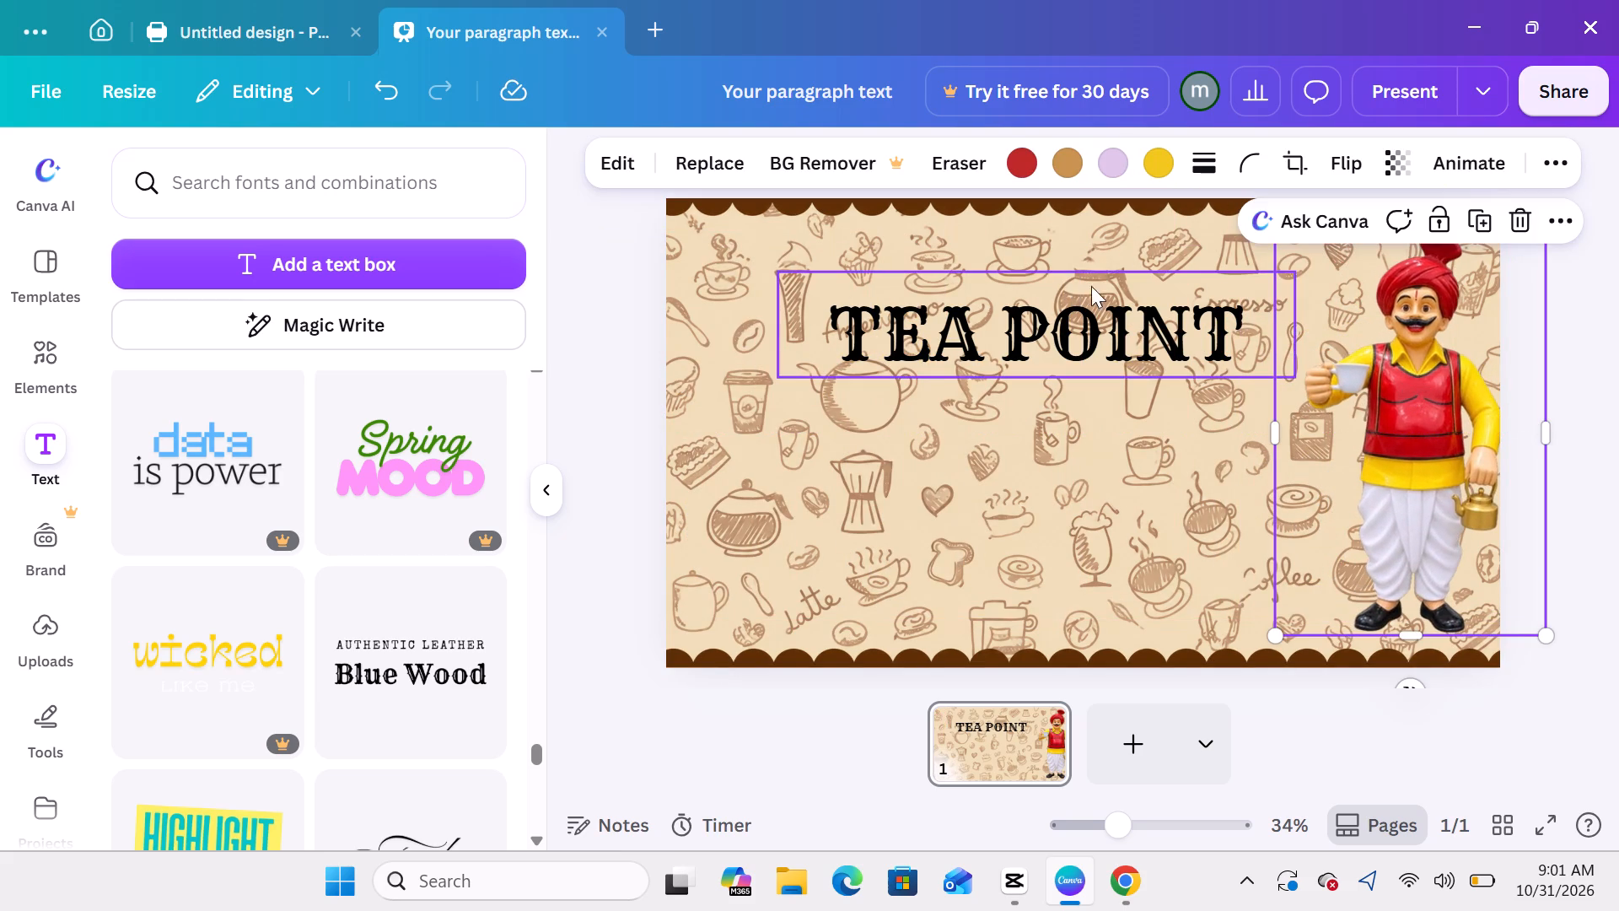
Shift the TEA POINT text group toward the page's left side, leaving a gap between it and the mascot.
left_click_drag(1063, 310, 1012, 291)
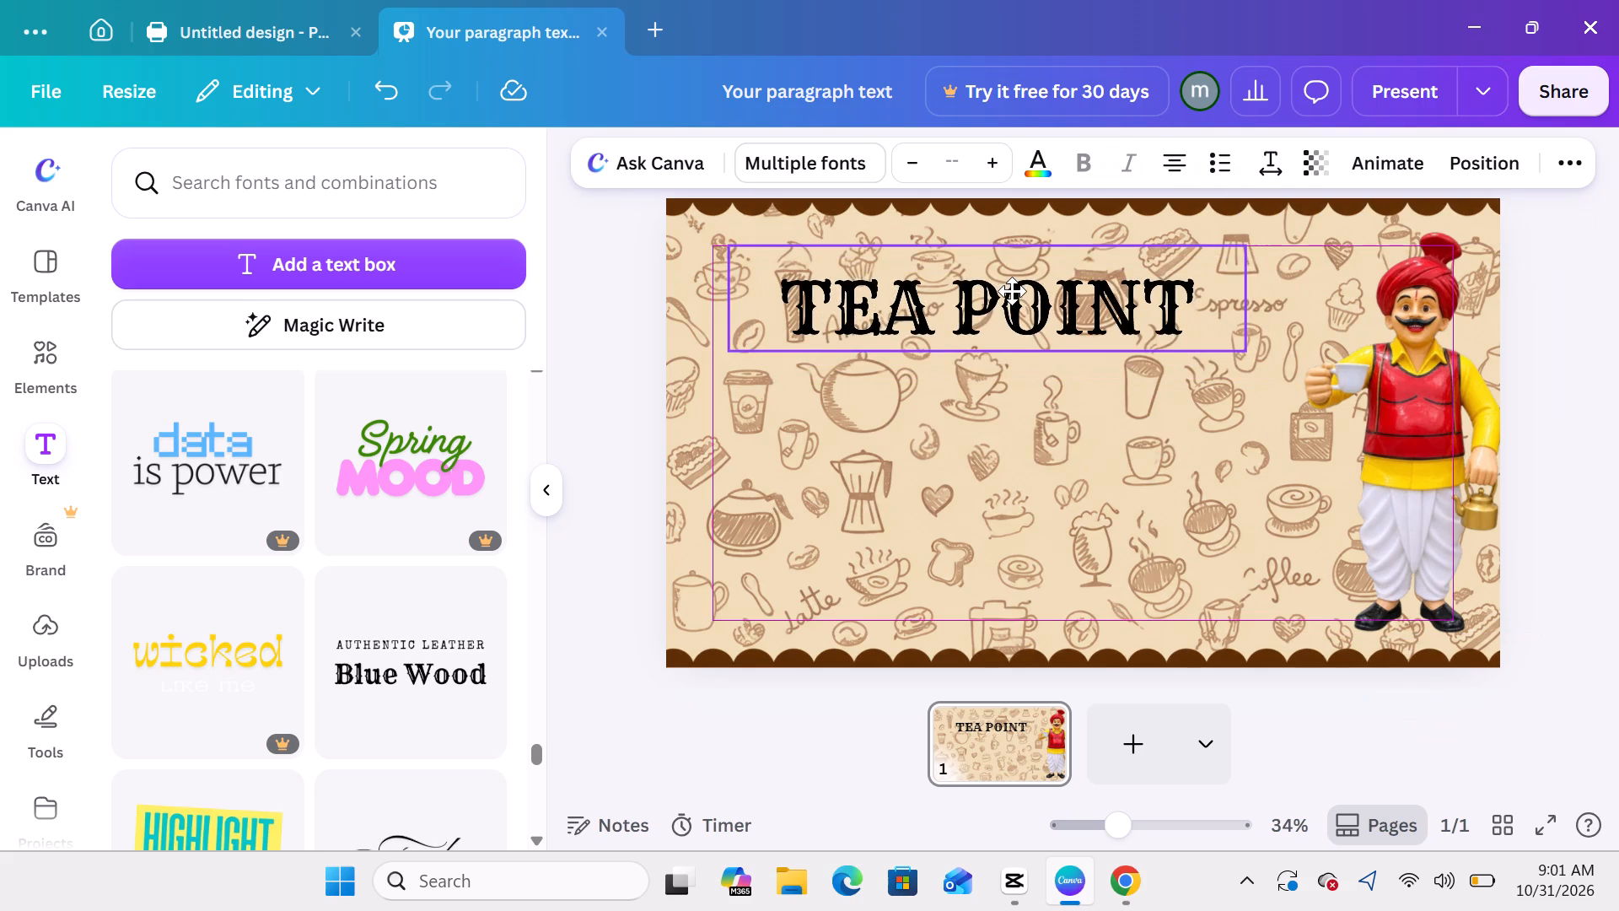
left_click_drag(1012, 291, 1057, 305)
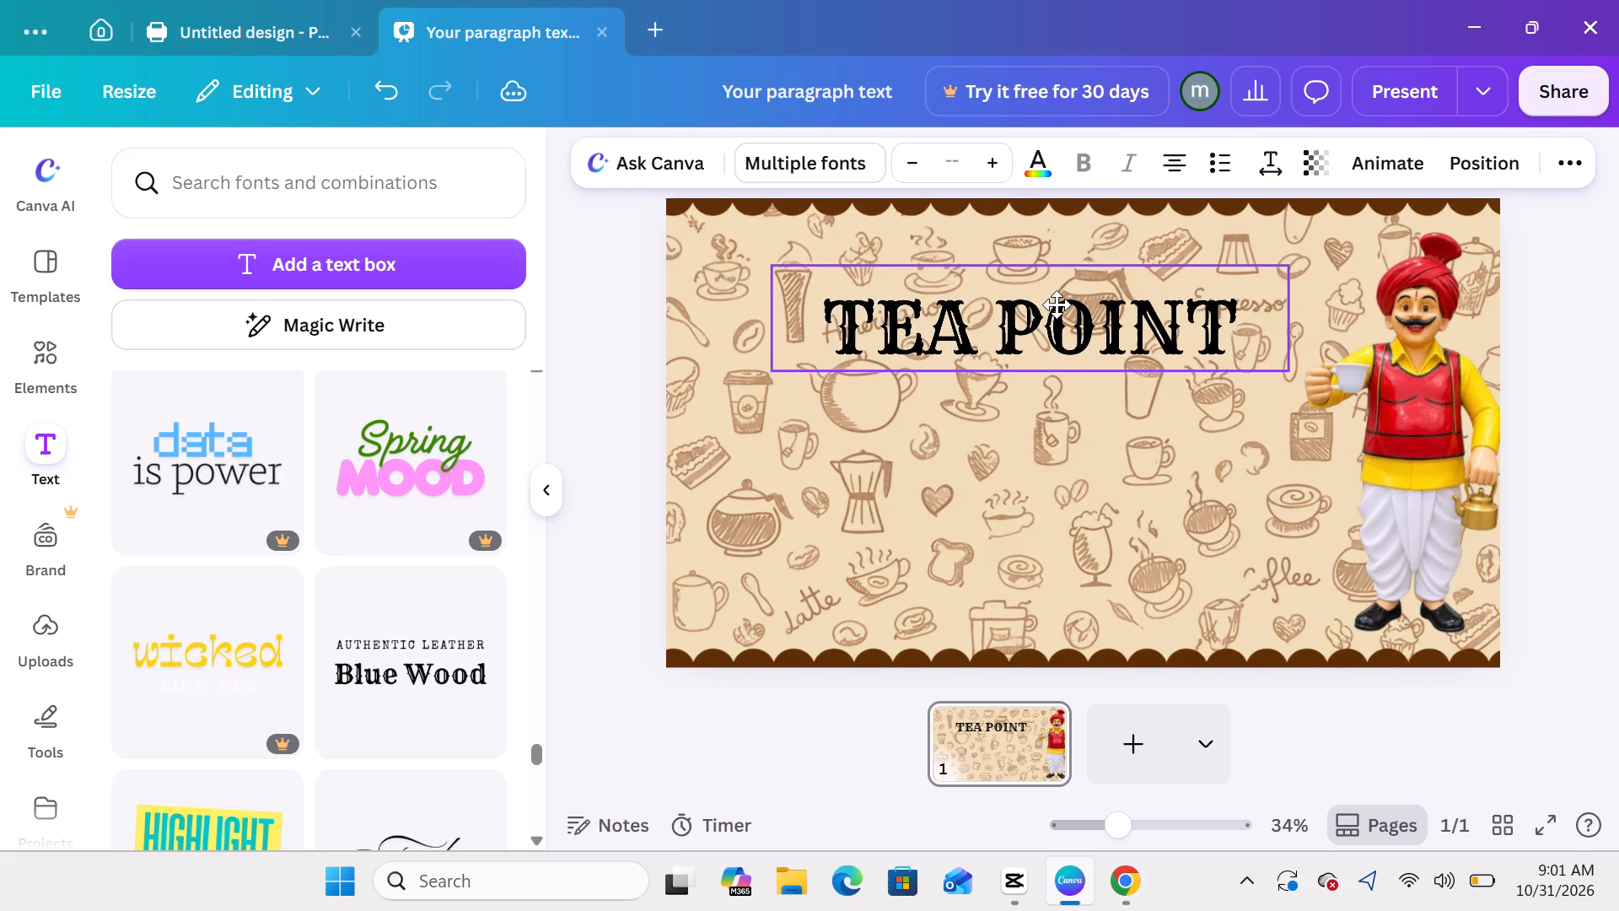
left_click_drag(1057, 305, 1130, 292)
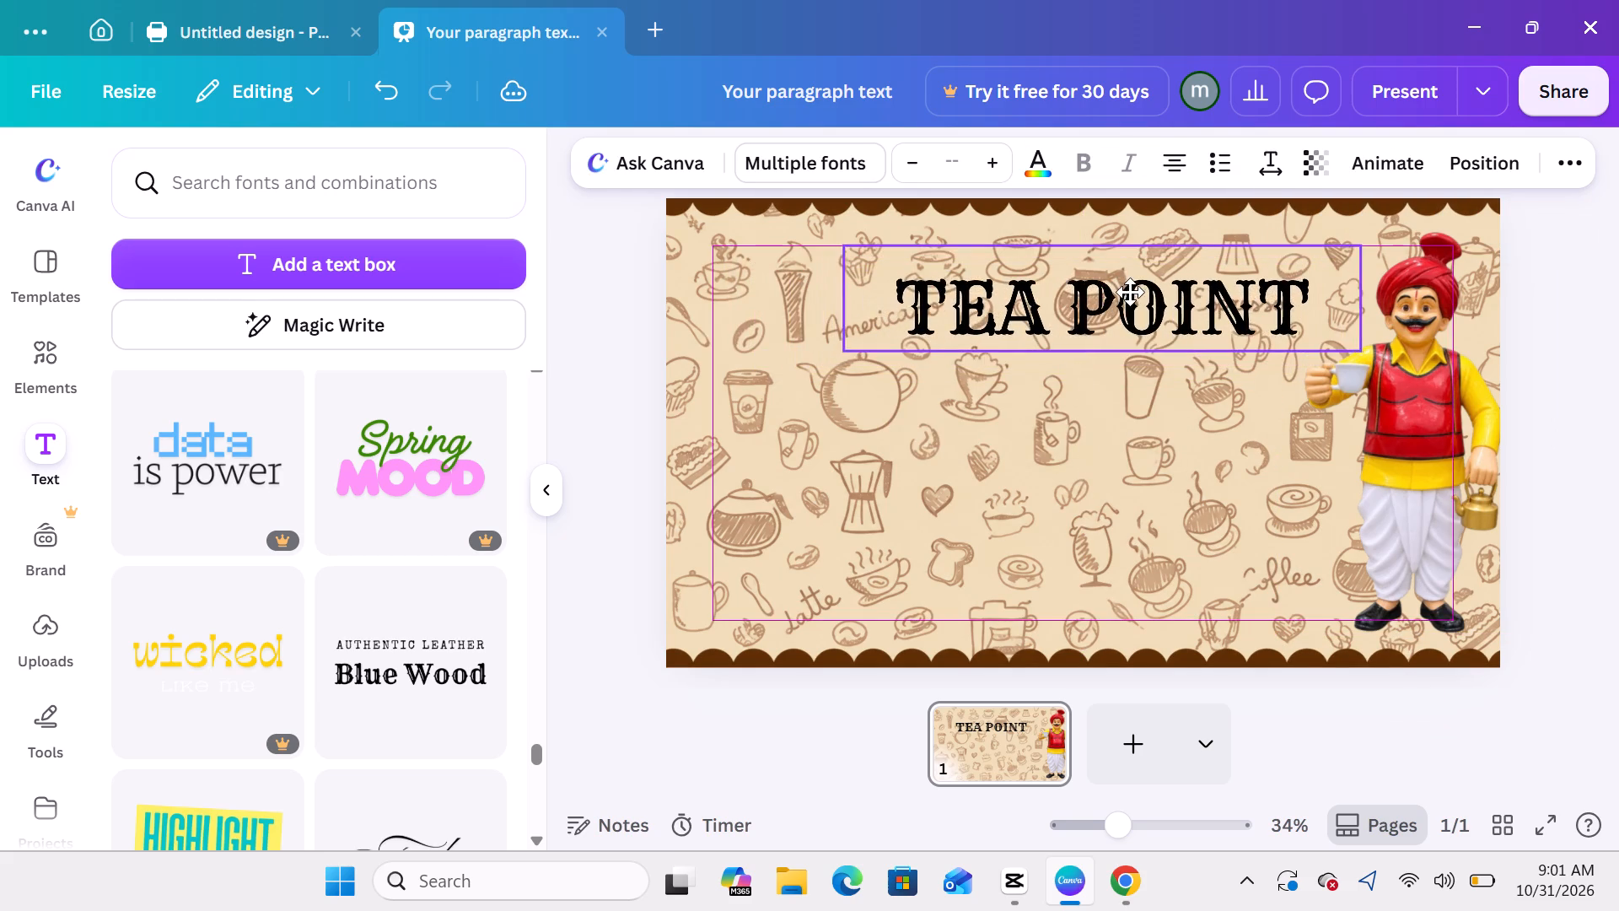
left_click_drag(1130, 292, 1024, 322)
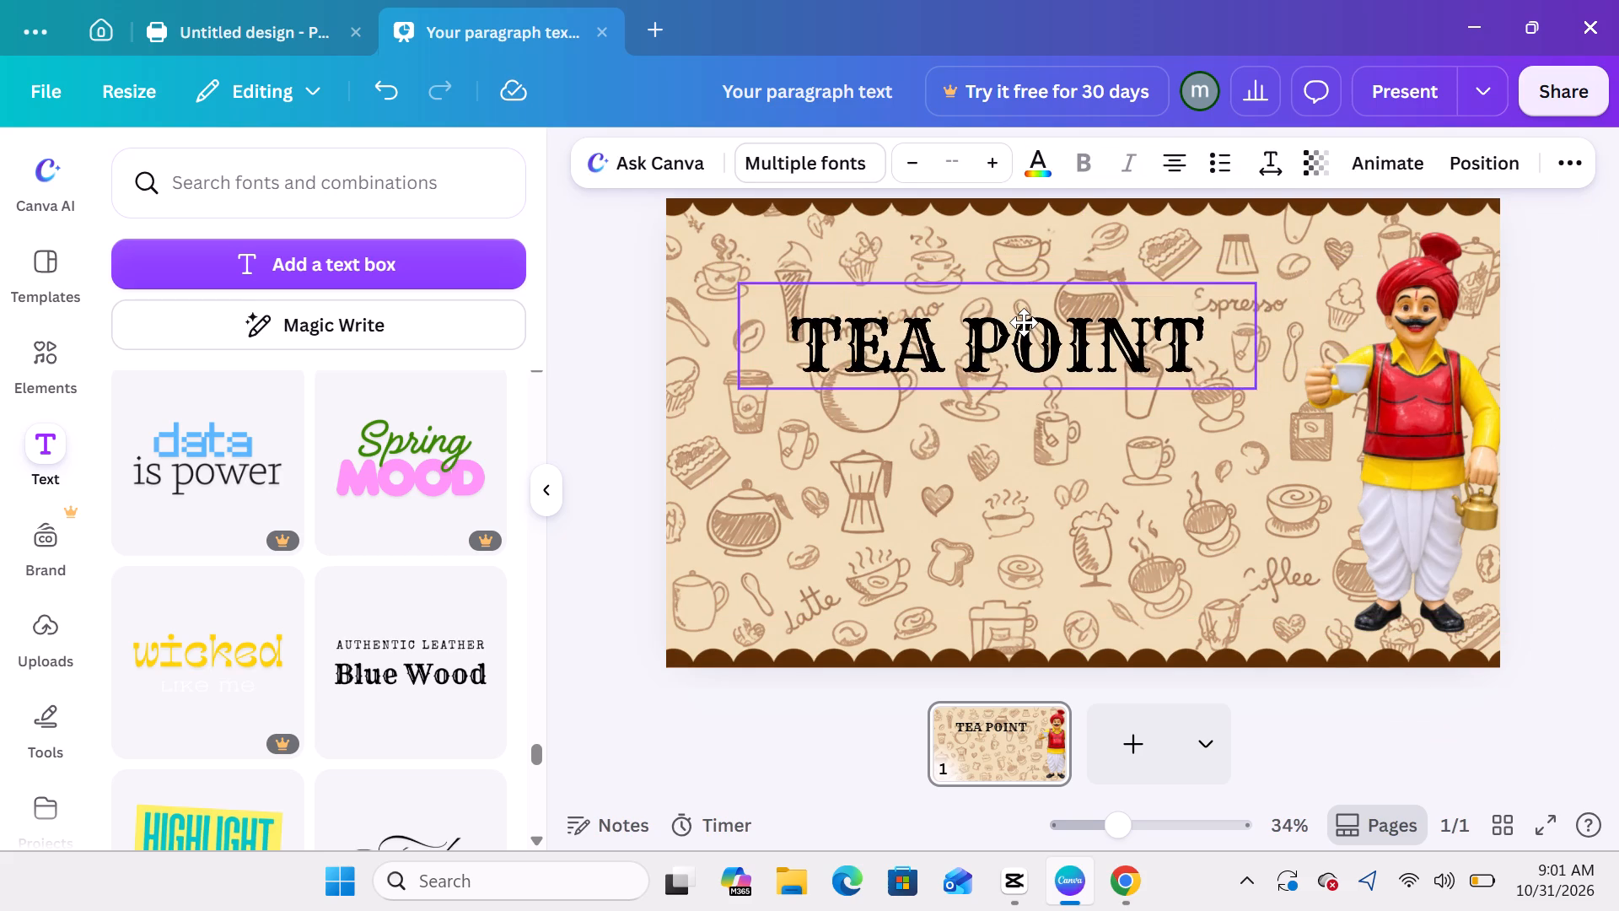
left_click_drag(1024, 322, 1030, 304)
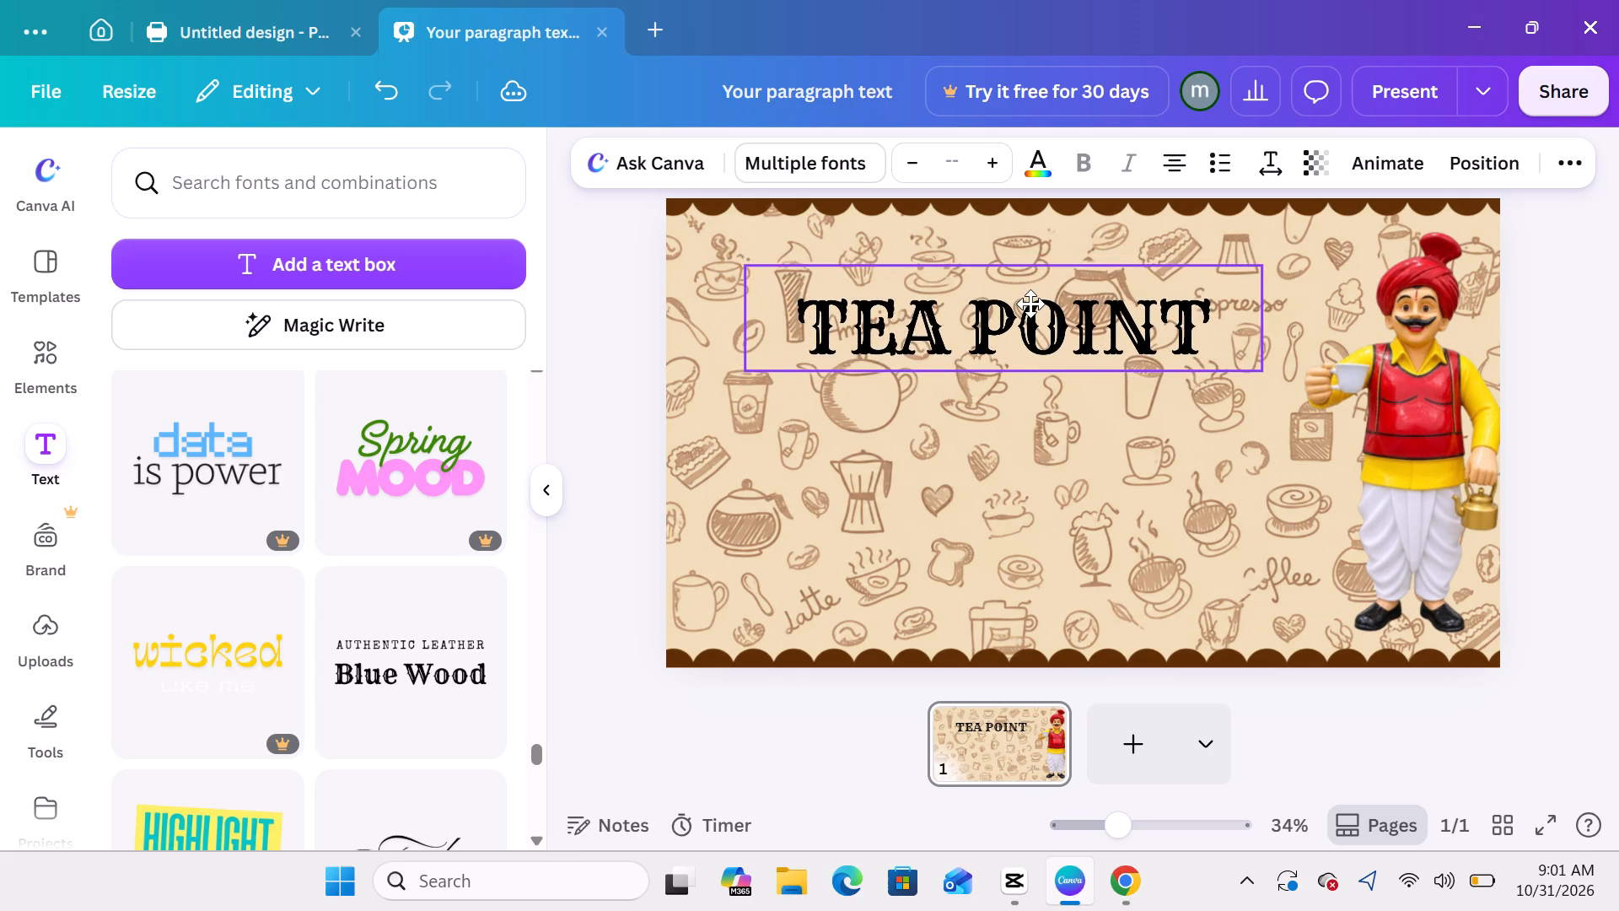
left_click_drag(1030, 304, 1032, 309)
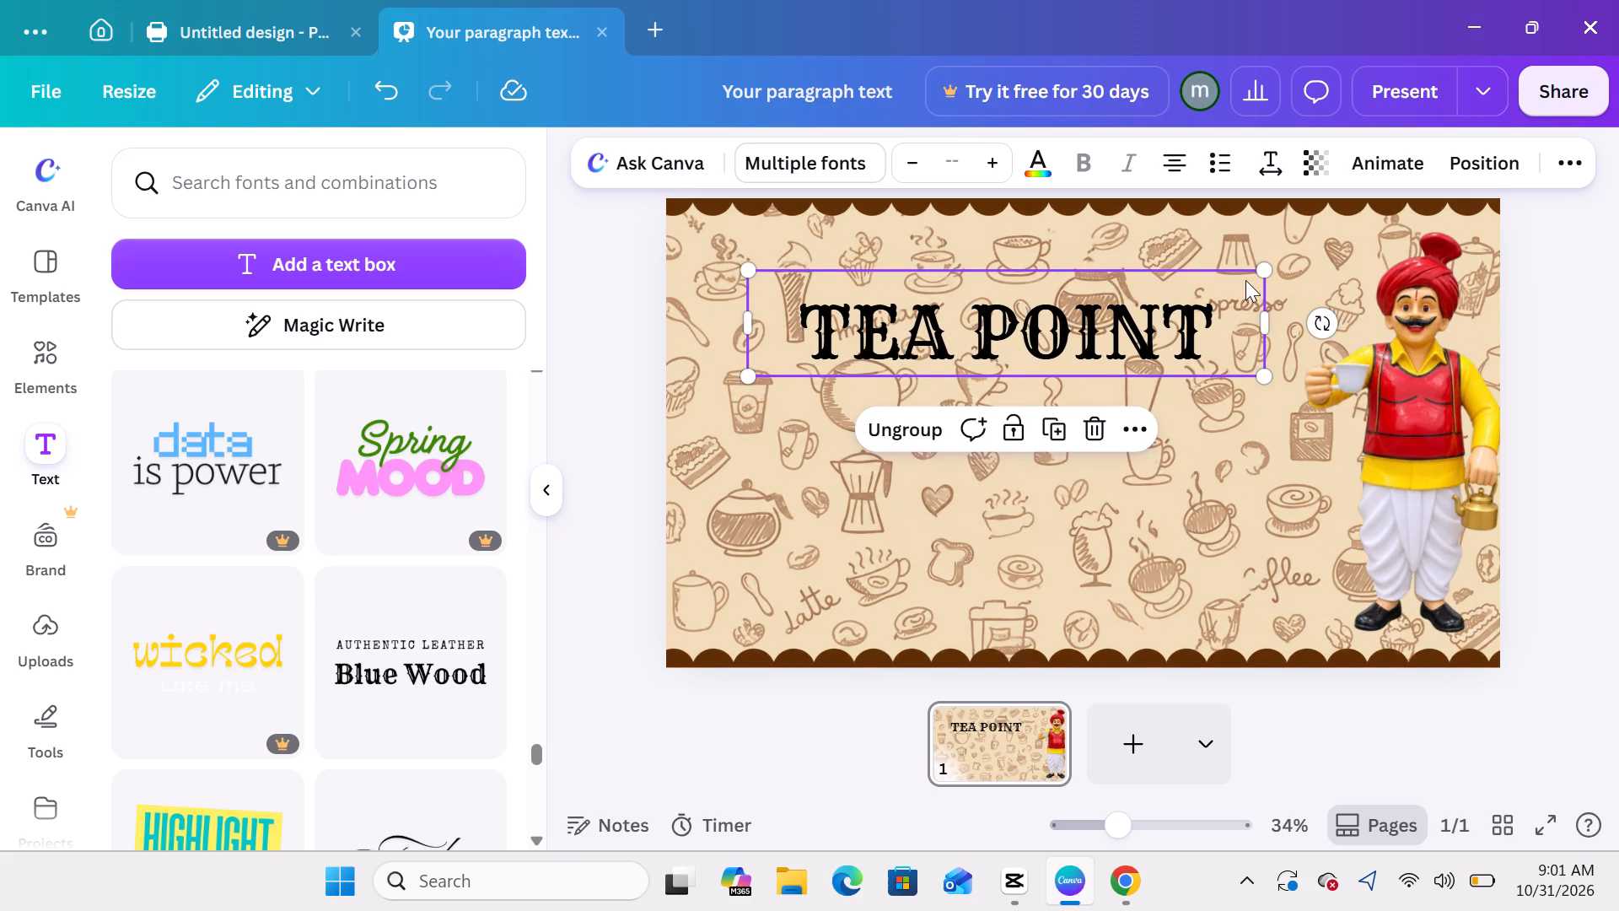
Scale up the TEA POINT text group to roughly two-thirds of the page width.
left_click_drag(1265, 267, 1292, 262)
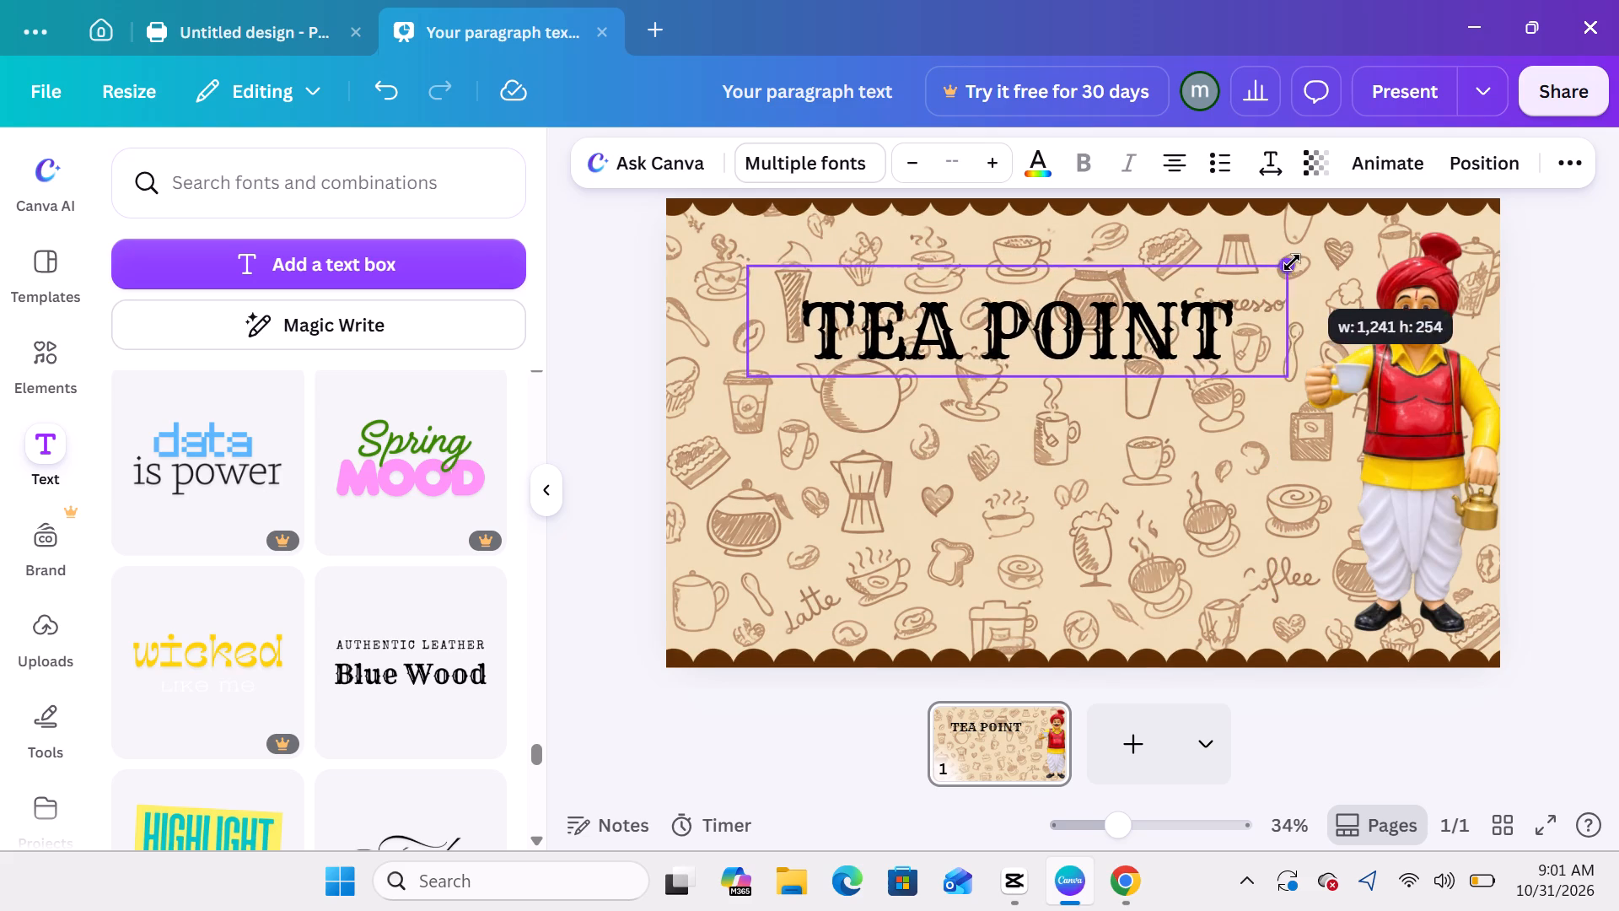
left_click_drag(1292, 262, 1314, 258)
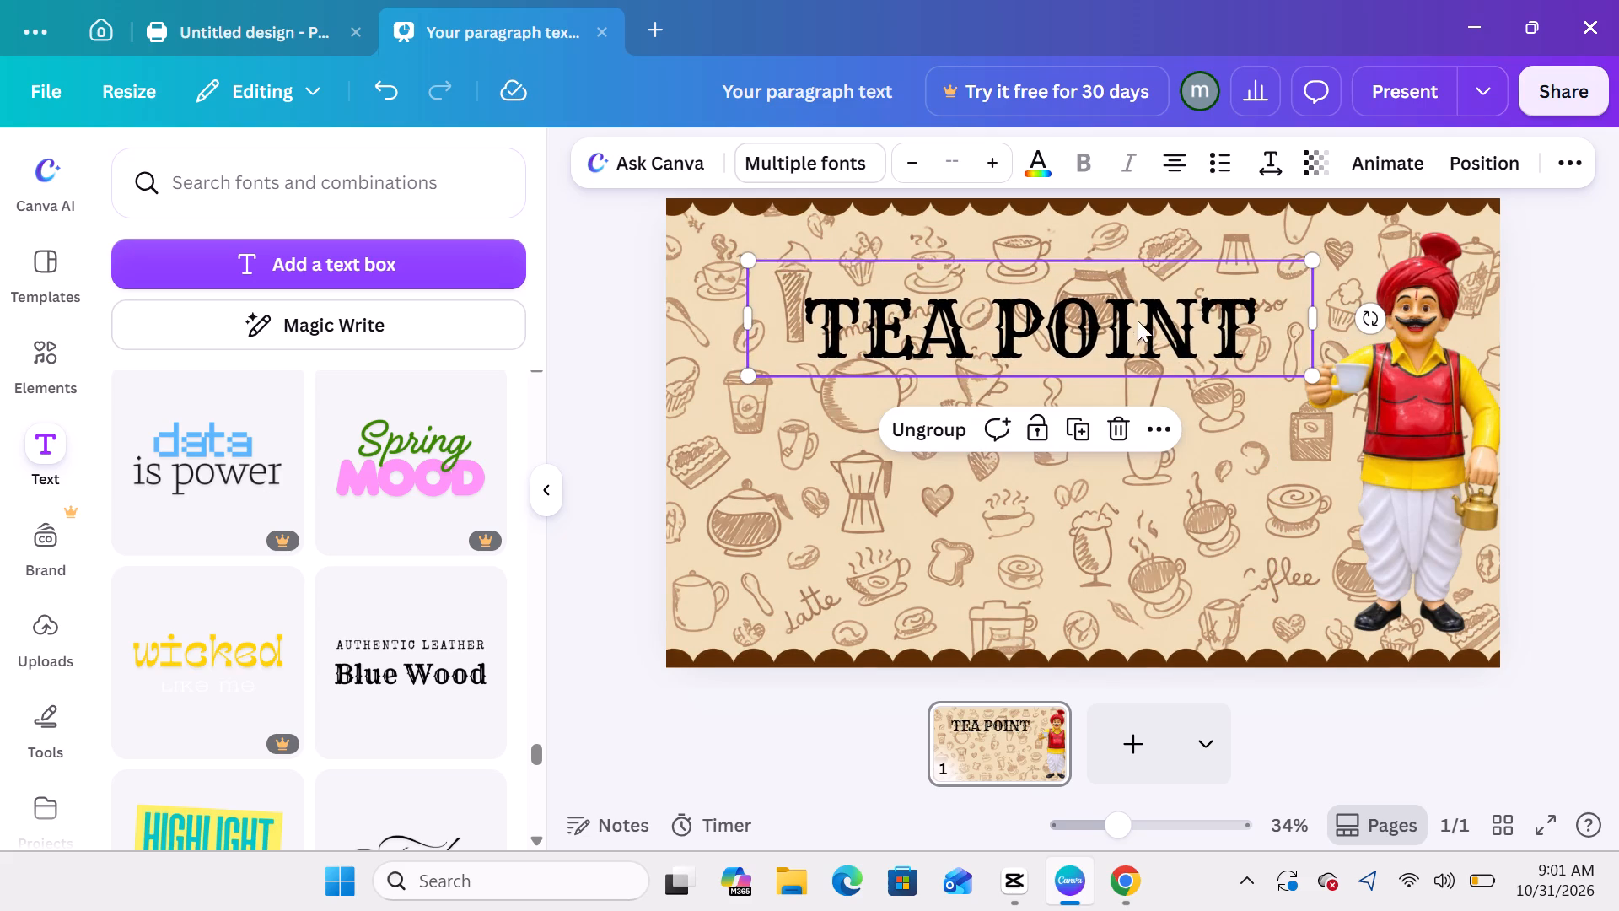
Reposition the TEA POINT text group near the page's top edge, ending just beside the mascot's head, and deselect it.
left_click_drag(1131, 308, 1144, 315)
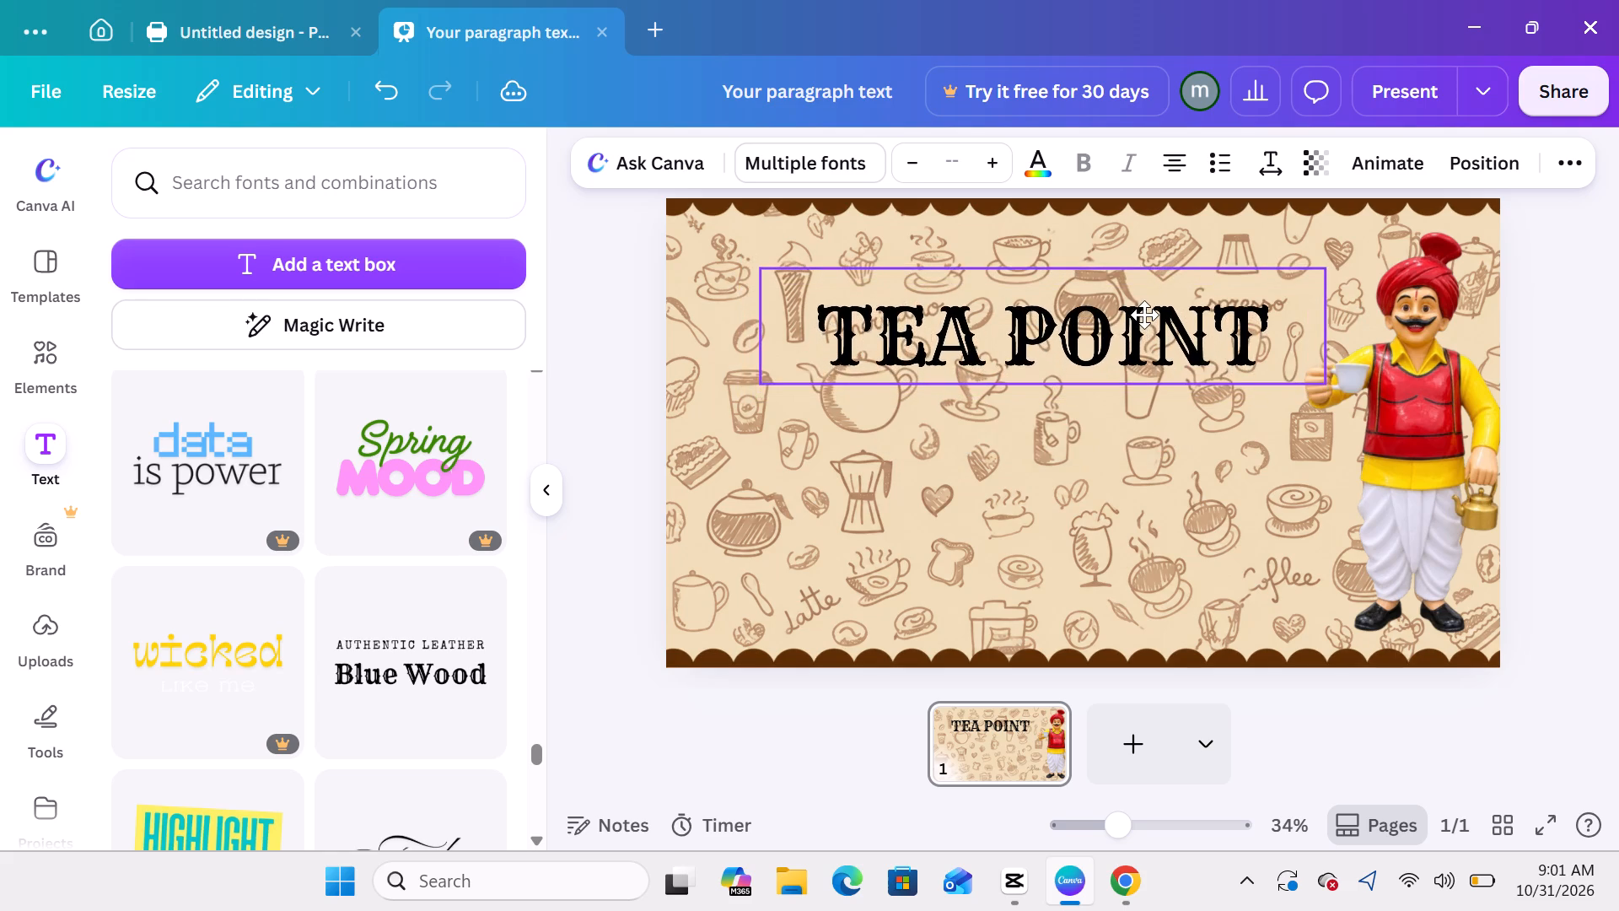
left_click_drag(1144, 315, 1149, 311)
scroll(1251, 374, "right", 1)
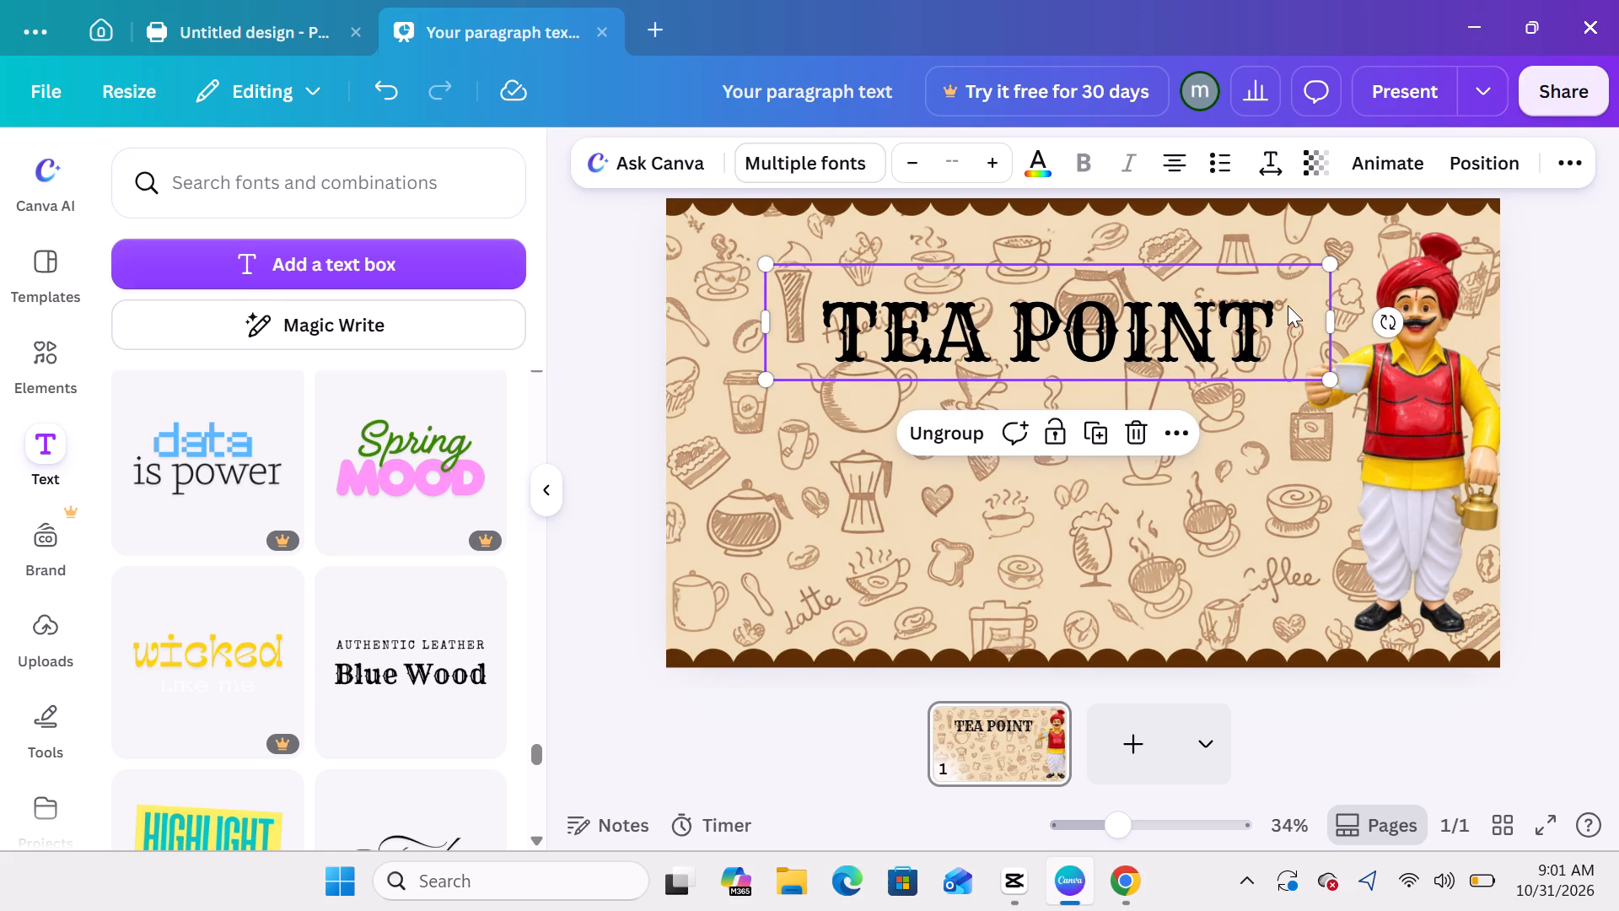
left_click_drag(1288, 305, 1326, 299)
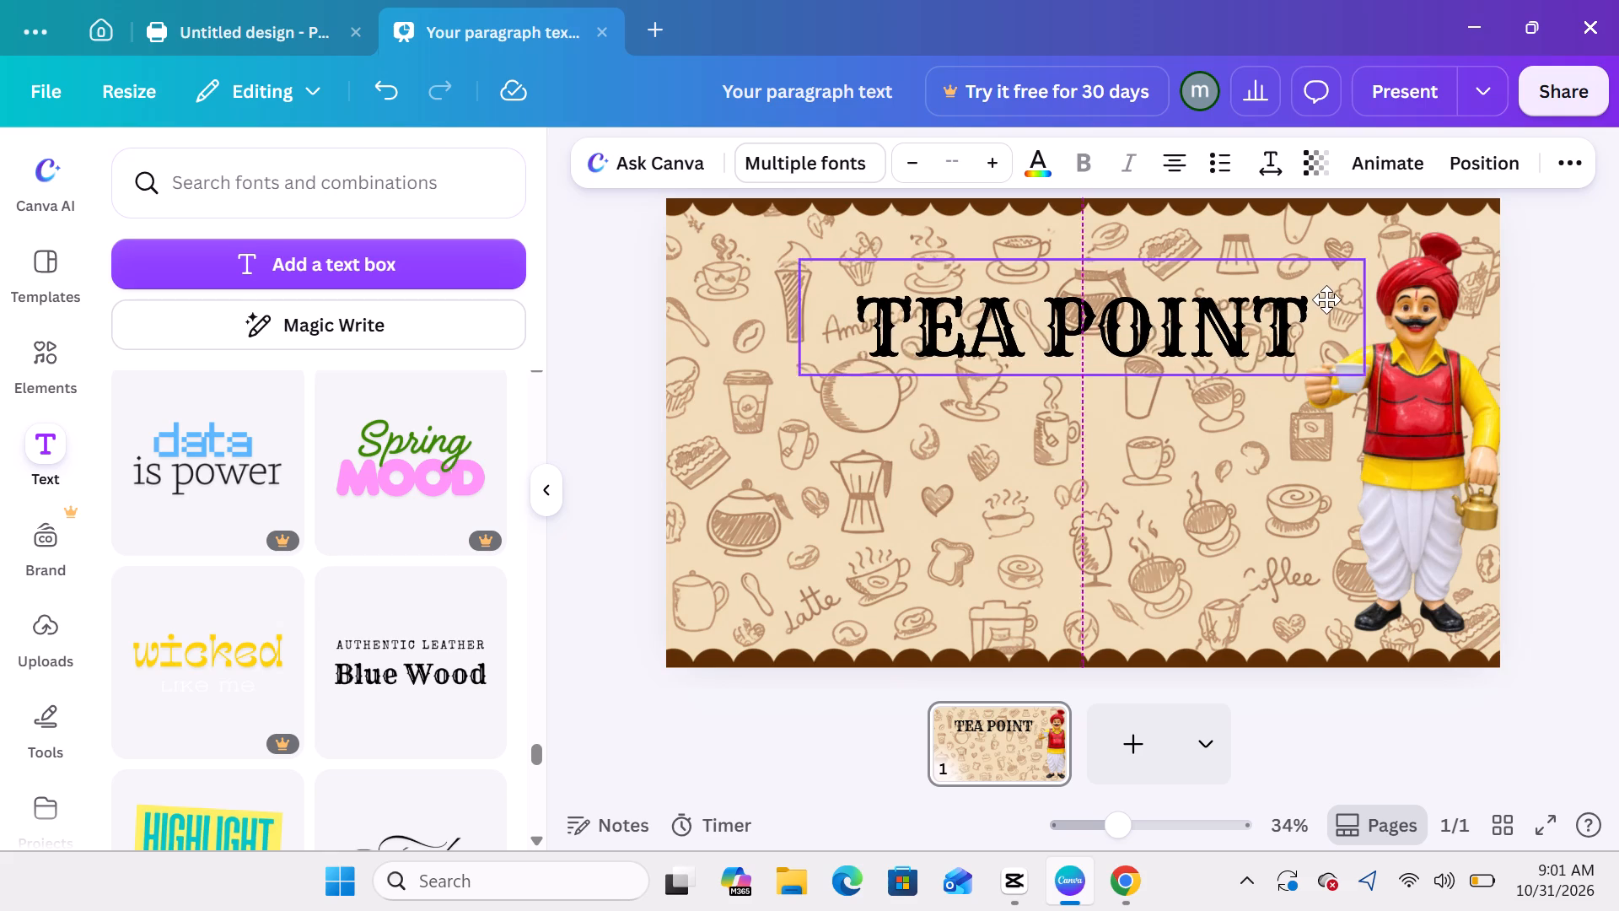
left_click_drag(1326, 299, 1335, 299)
left_click(1169, 528)
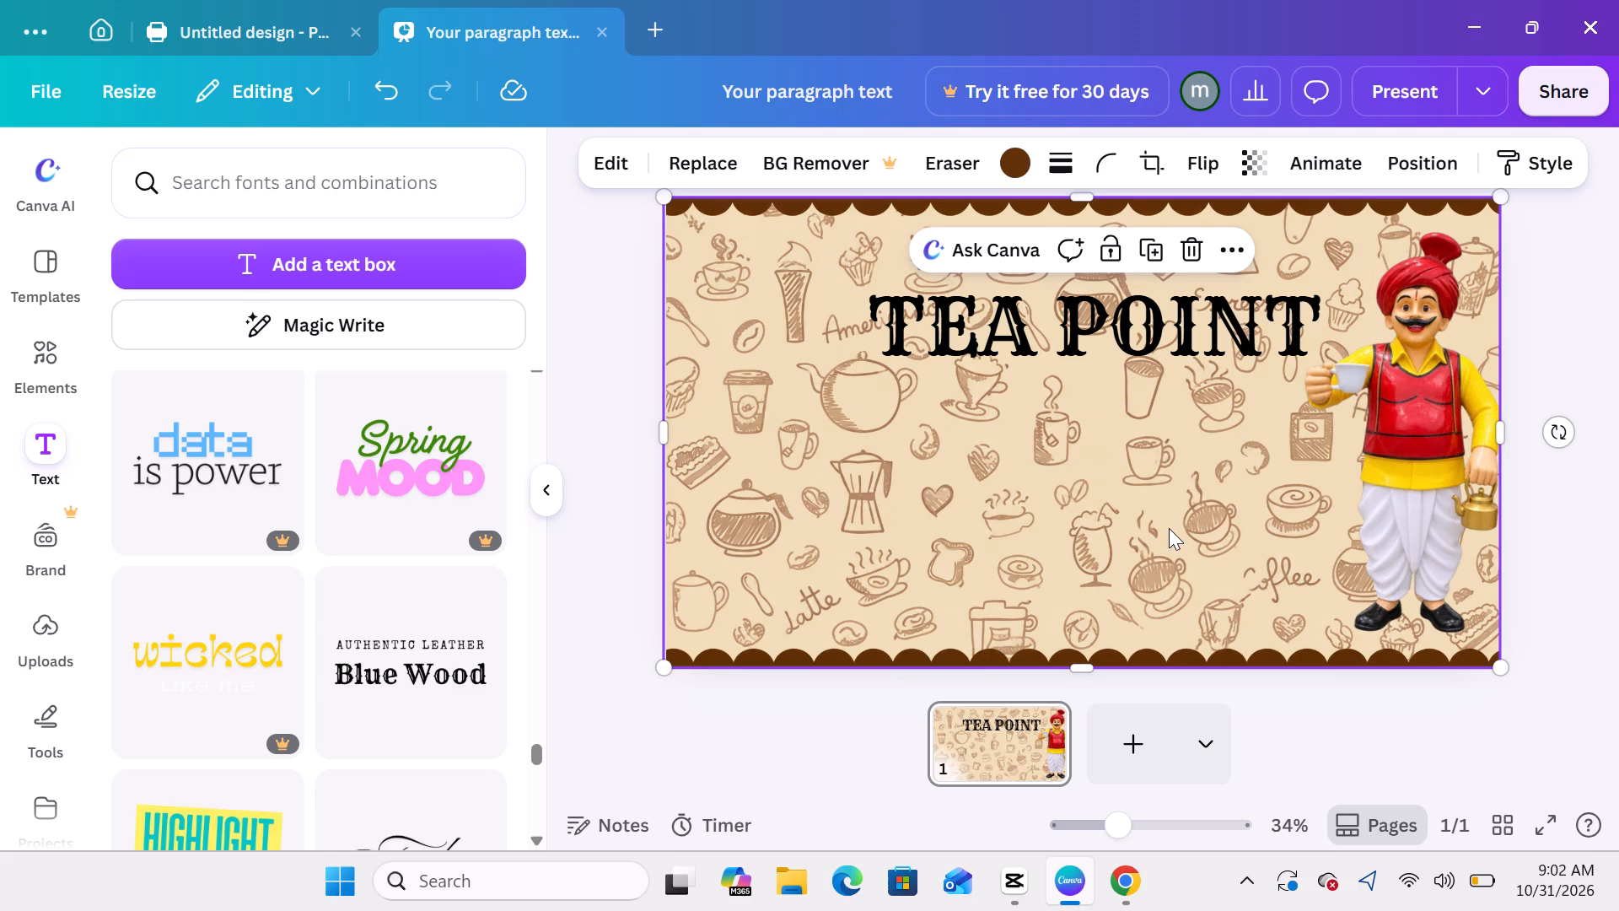
left_click_drag(986, 332, 826, 319)
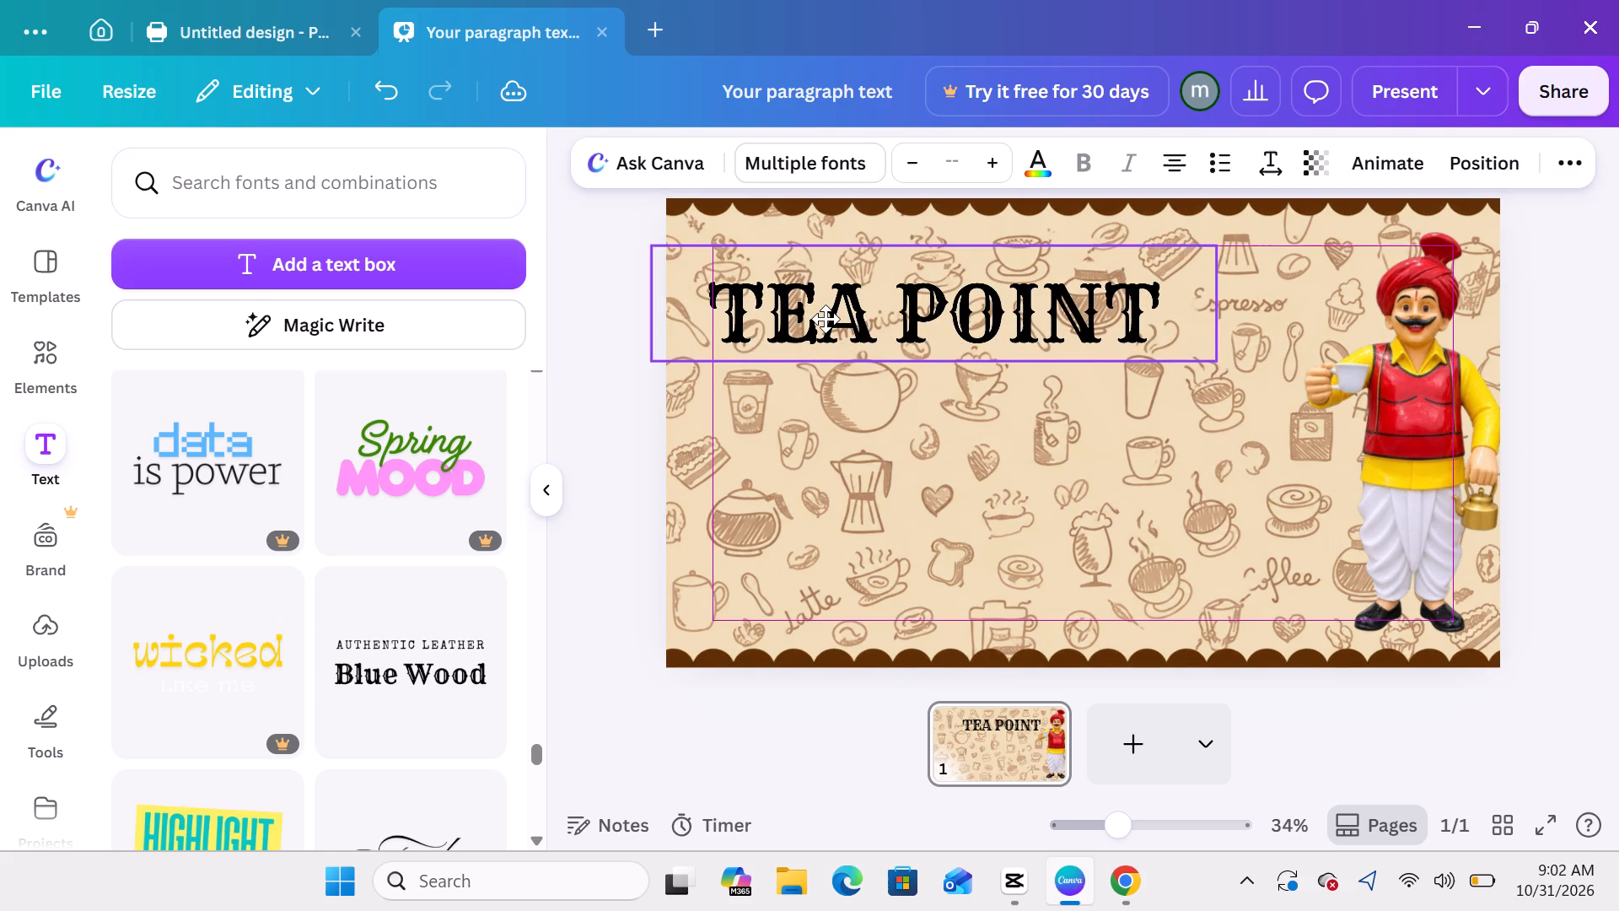
left_click_drag(826, 319, 959, 322)
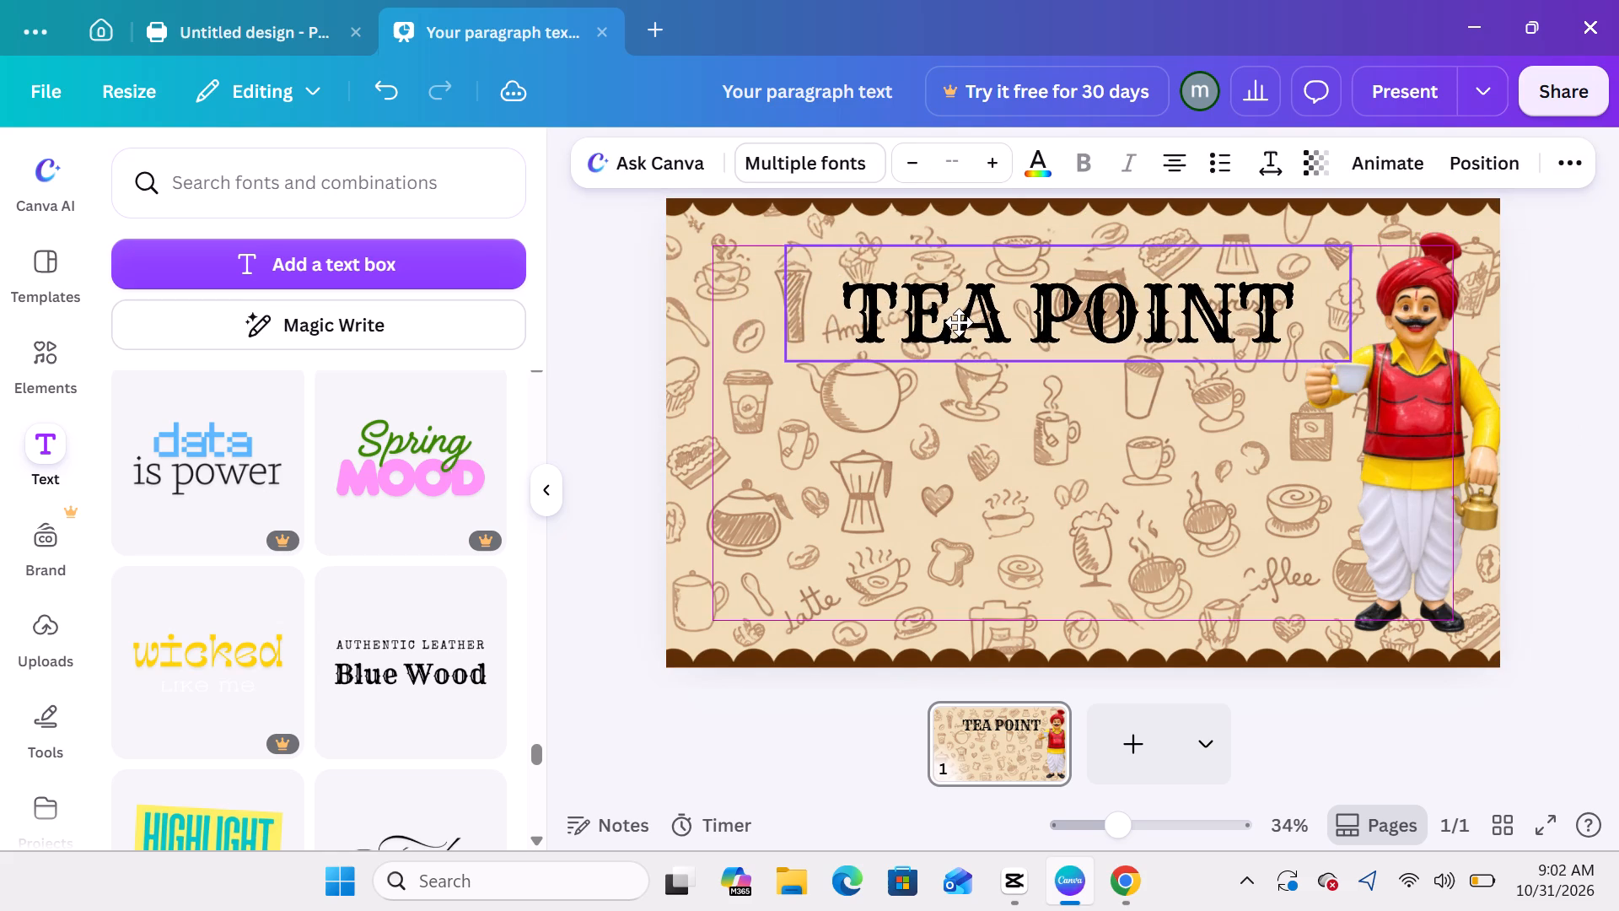
left_click_drag(959, 322, 964, 322)
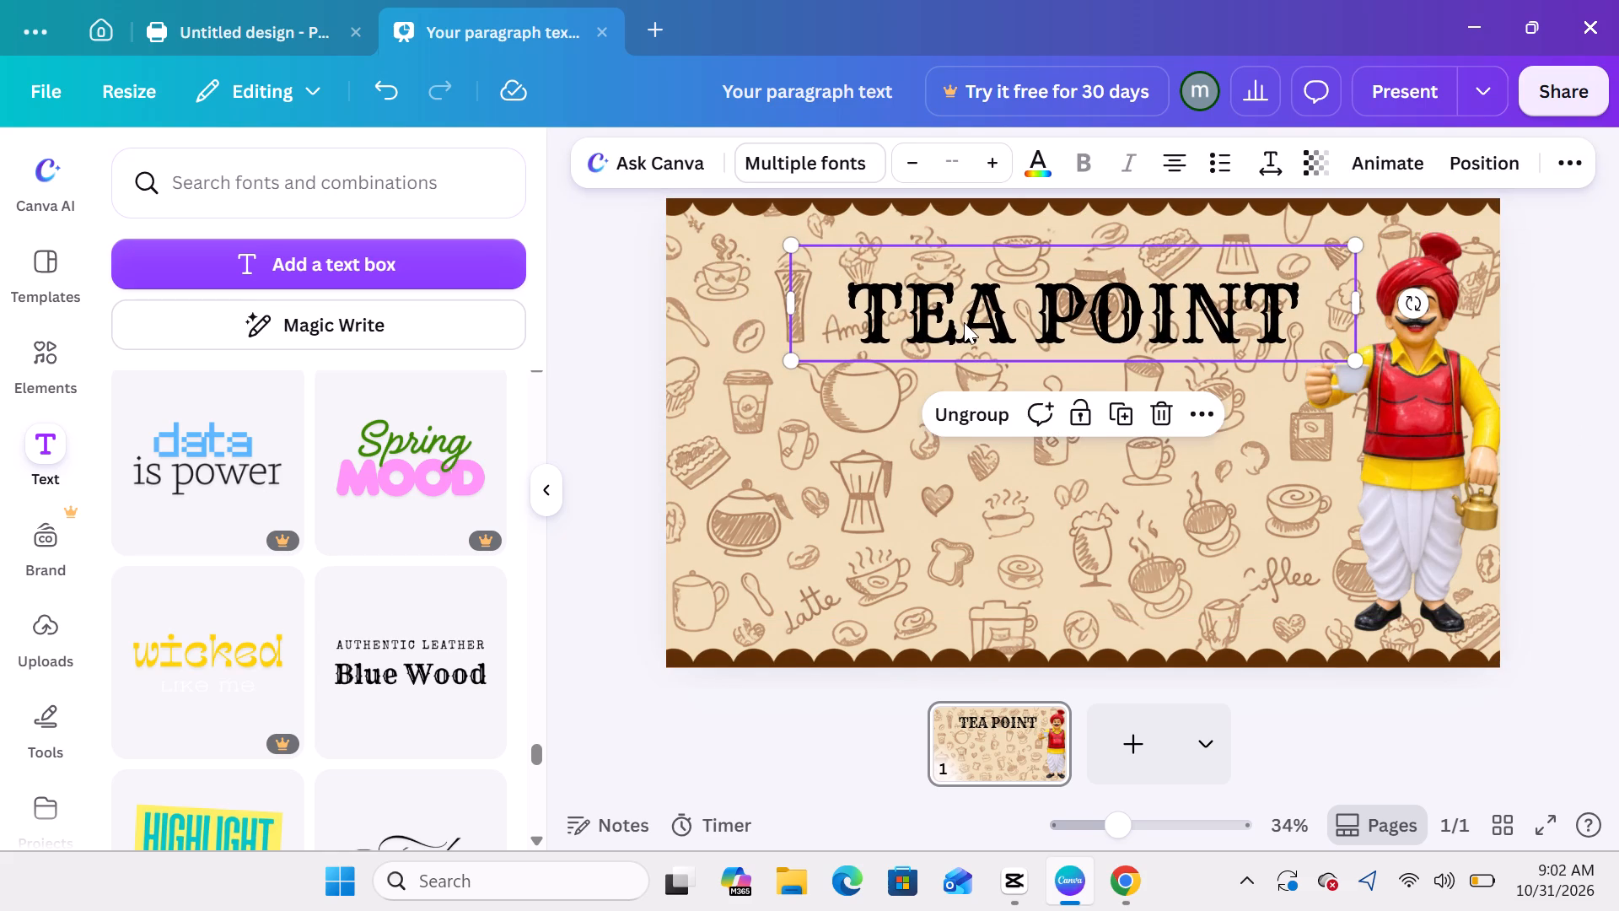
left_click(862, 420)
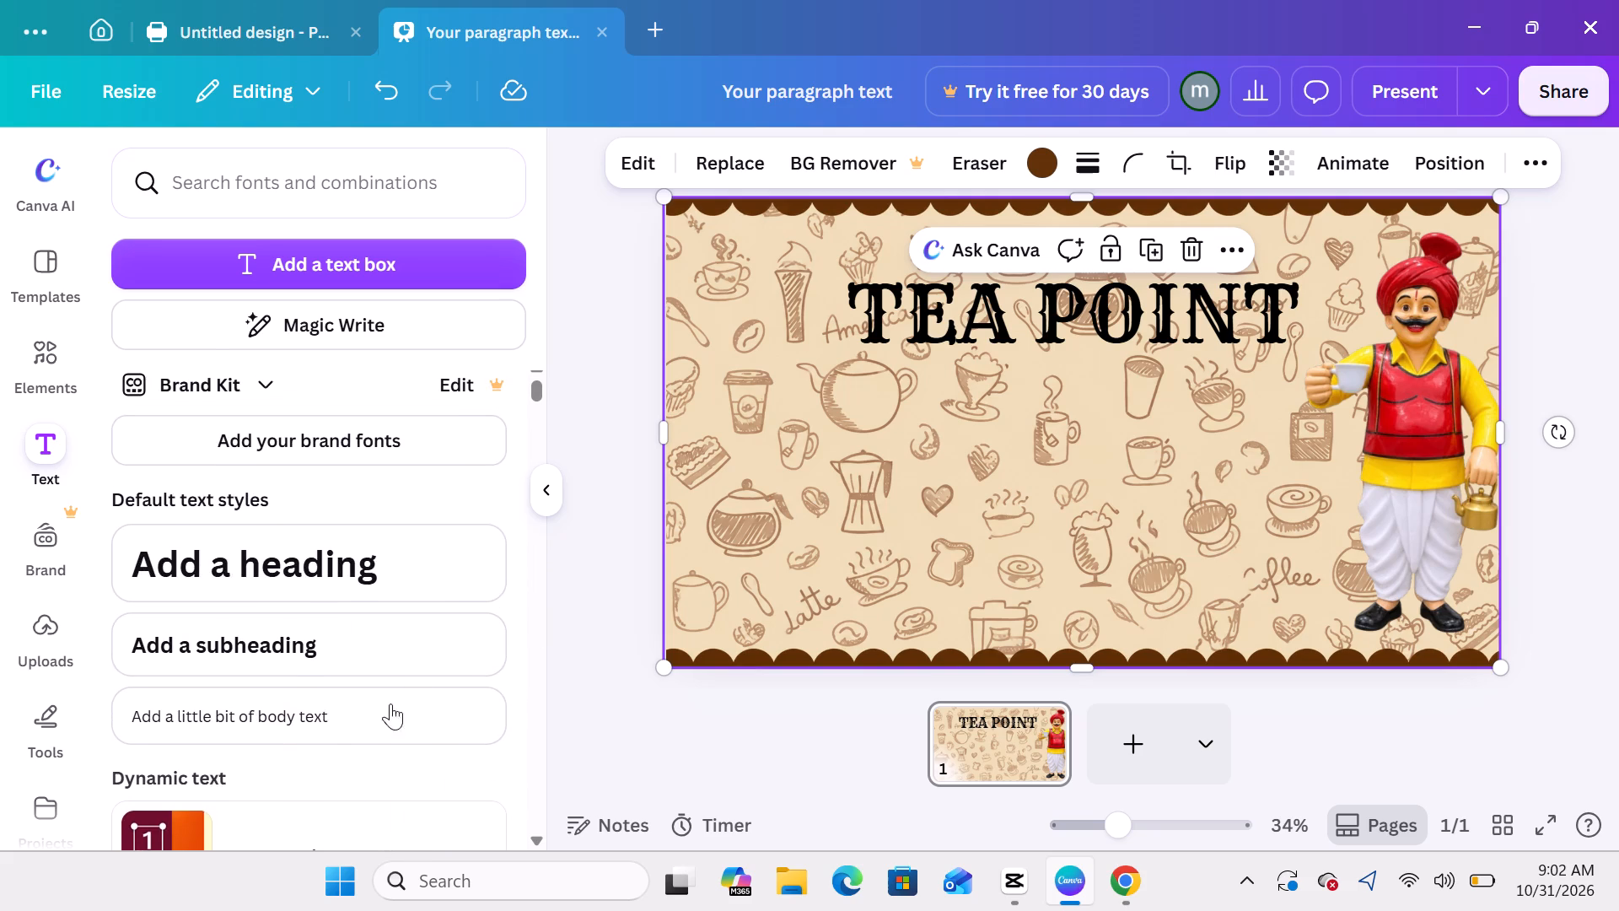
Add a subheading text box and replace its placeholder with a row of underscores about as wide as the heading.
left_click(401, 655)
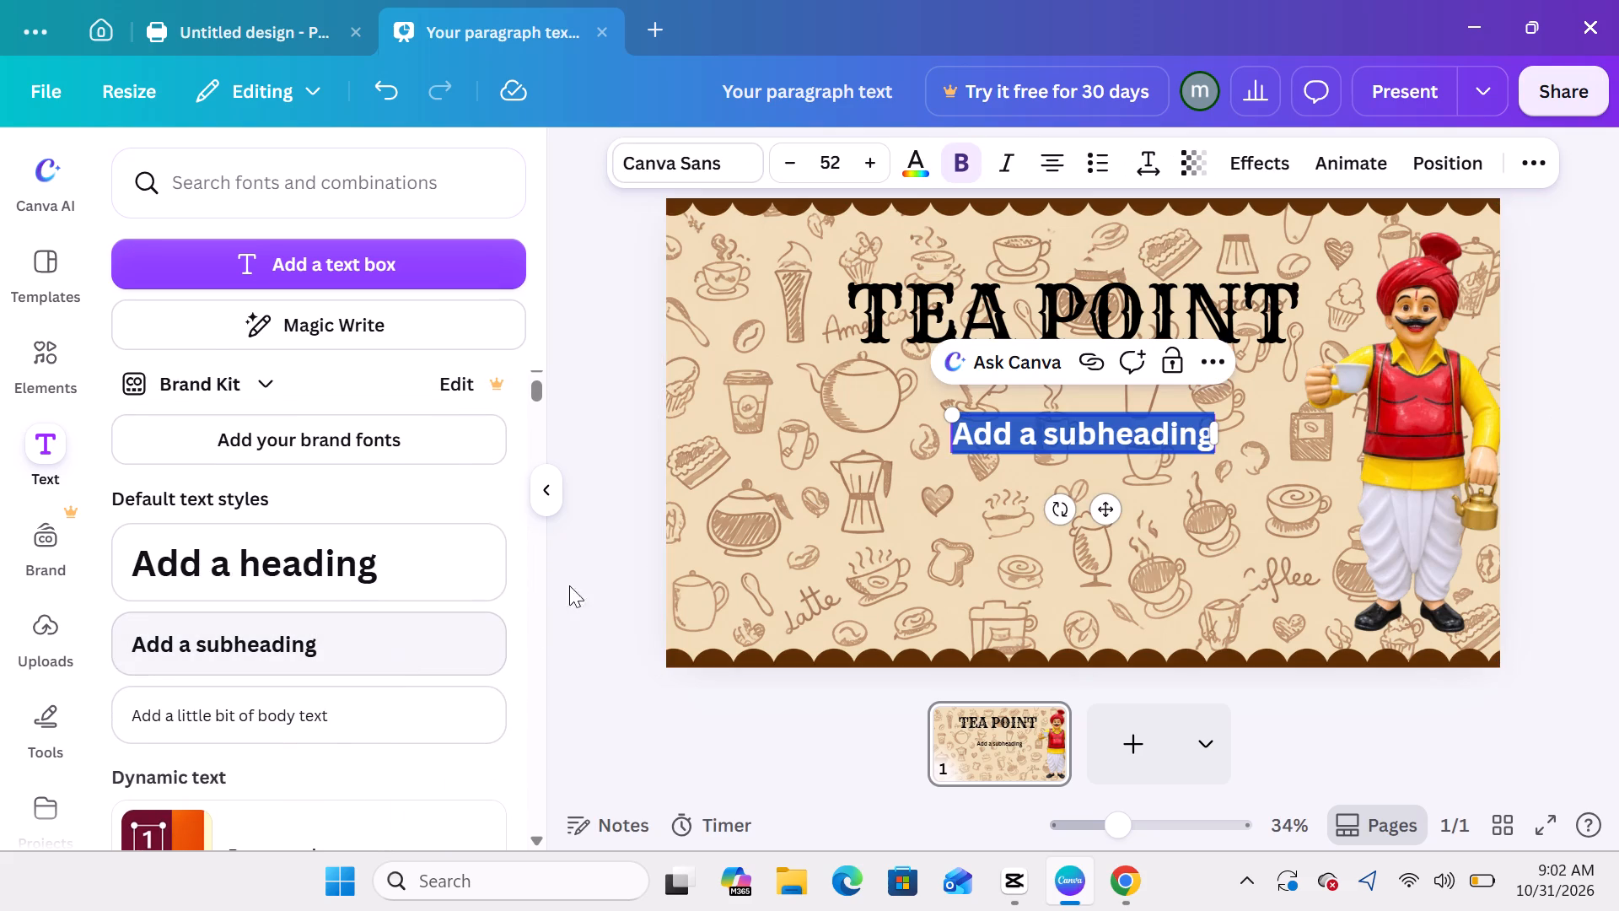
left_click(1207, 431)
key("BackSpace")
key("BackSpace")
key("BackSpace")
key("BackSpace")
key("BackSpace")
key("BackSpace")
key("BackSpace")
key("BackSpace")
key("BackSpace")
key("BackSpace")
key("BackSpace")
key("BackSpace")
key("BackSpace")
key("BackSpace")
key("BackSpace")
key("BackSpace")
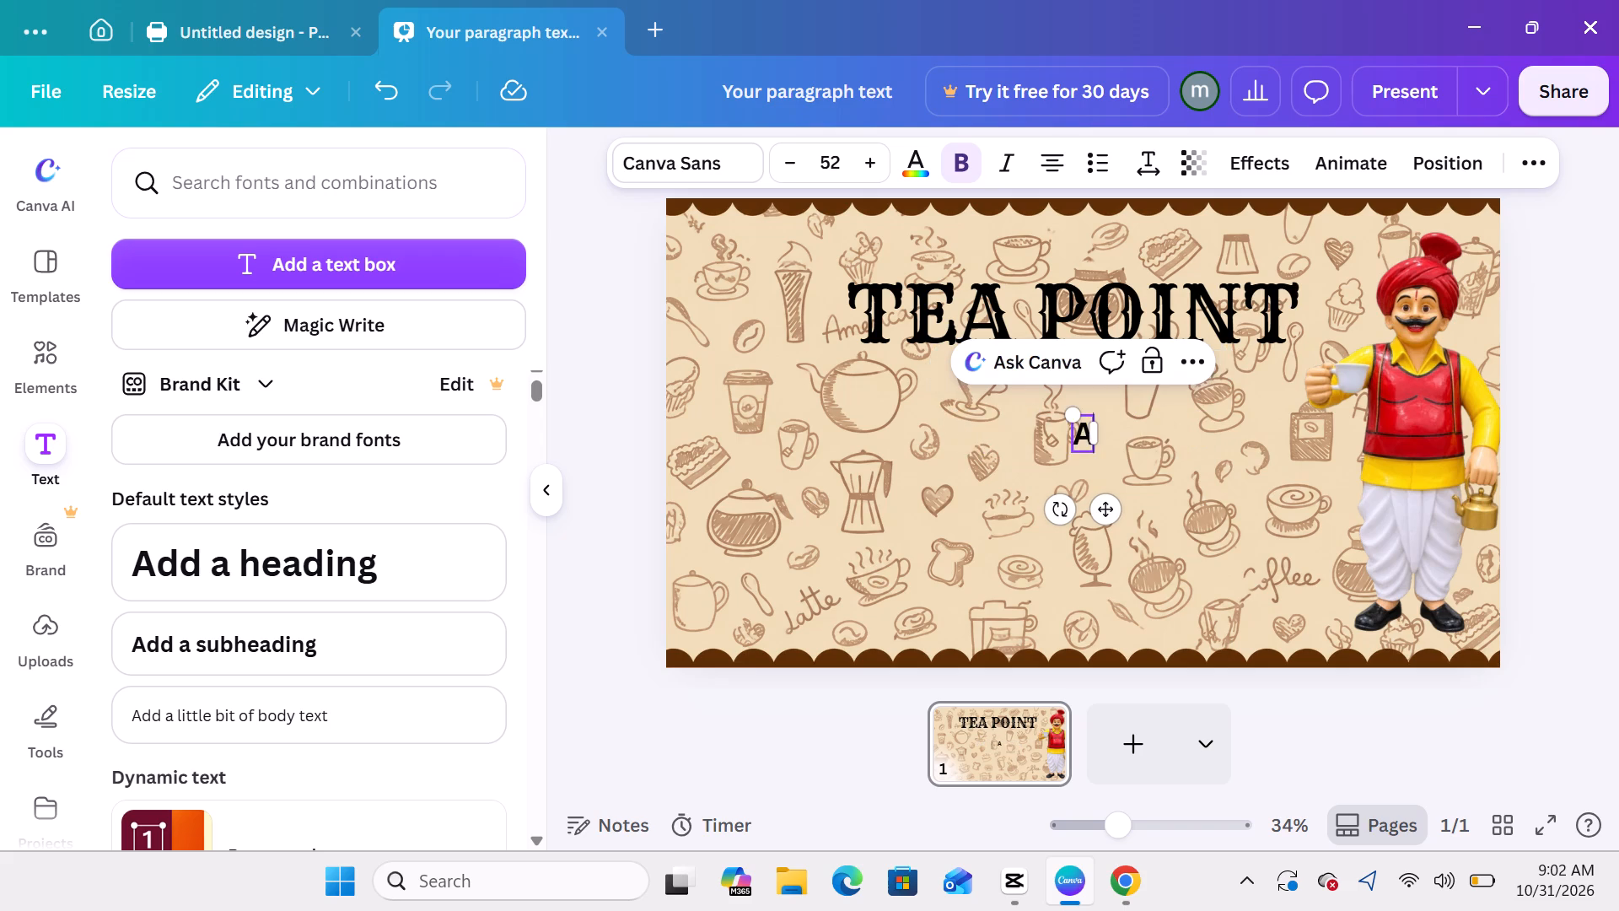
key("BackSpace")
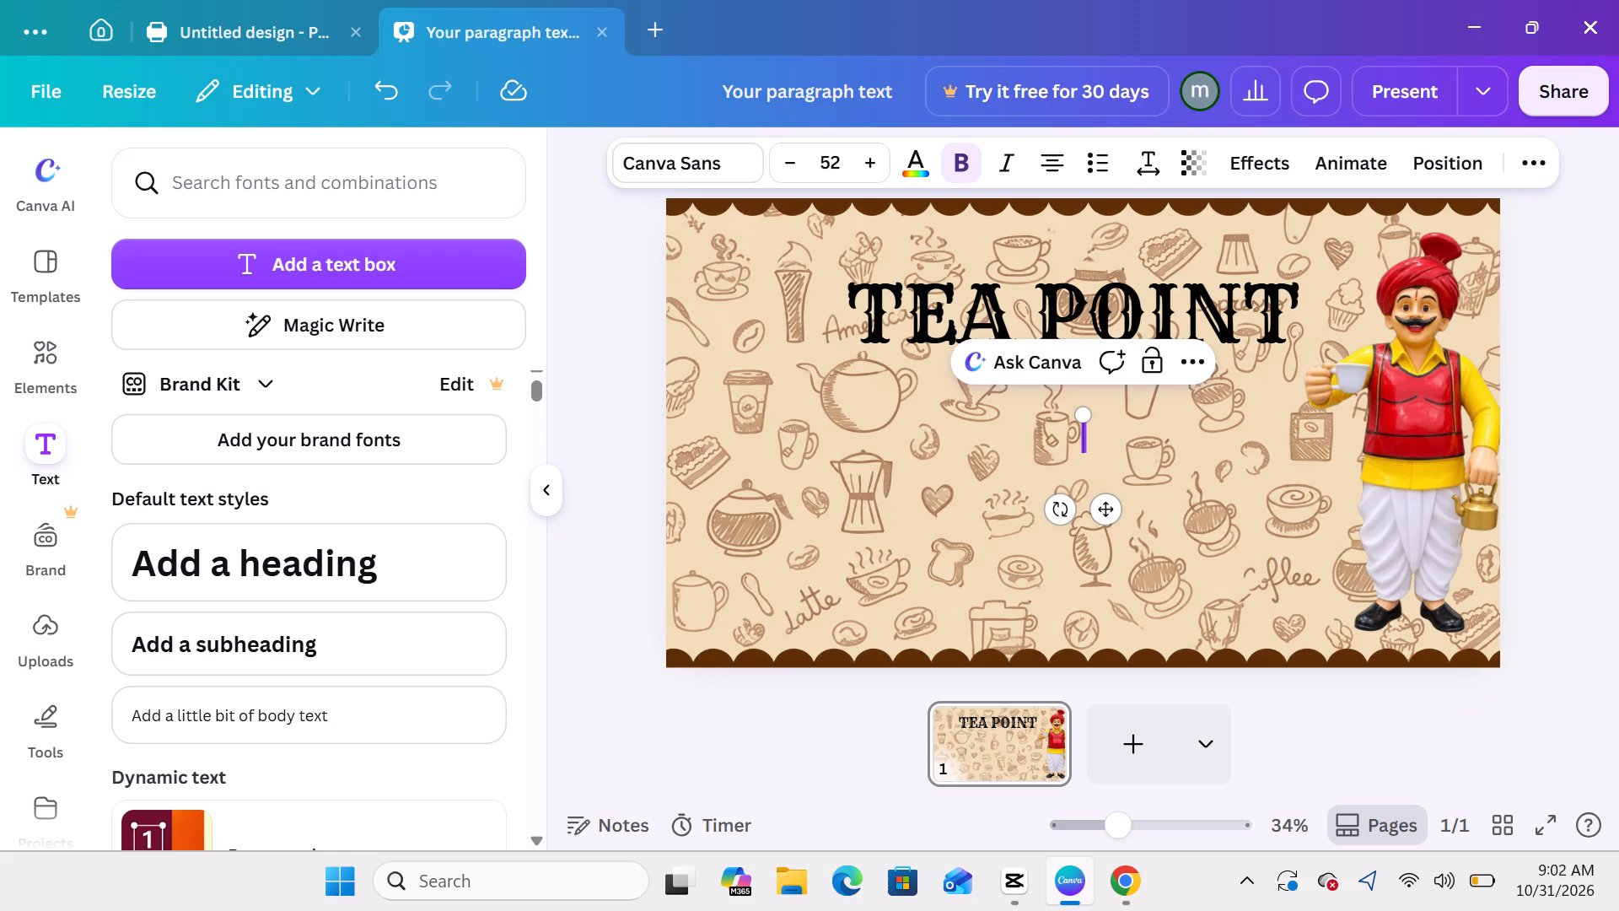
type("__________________________________")
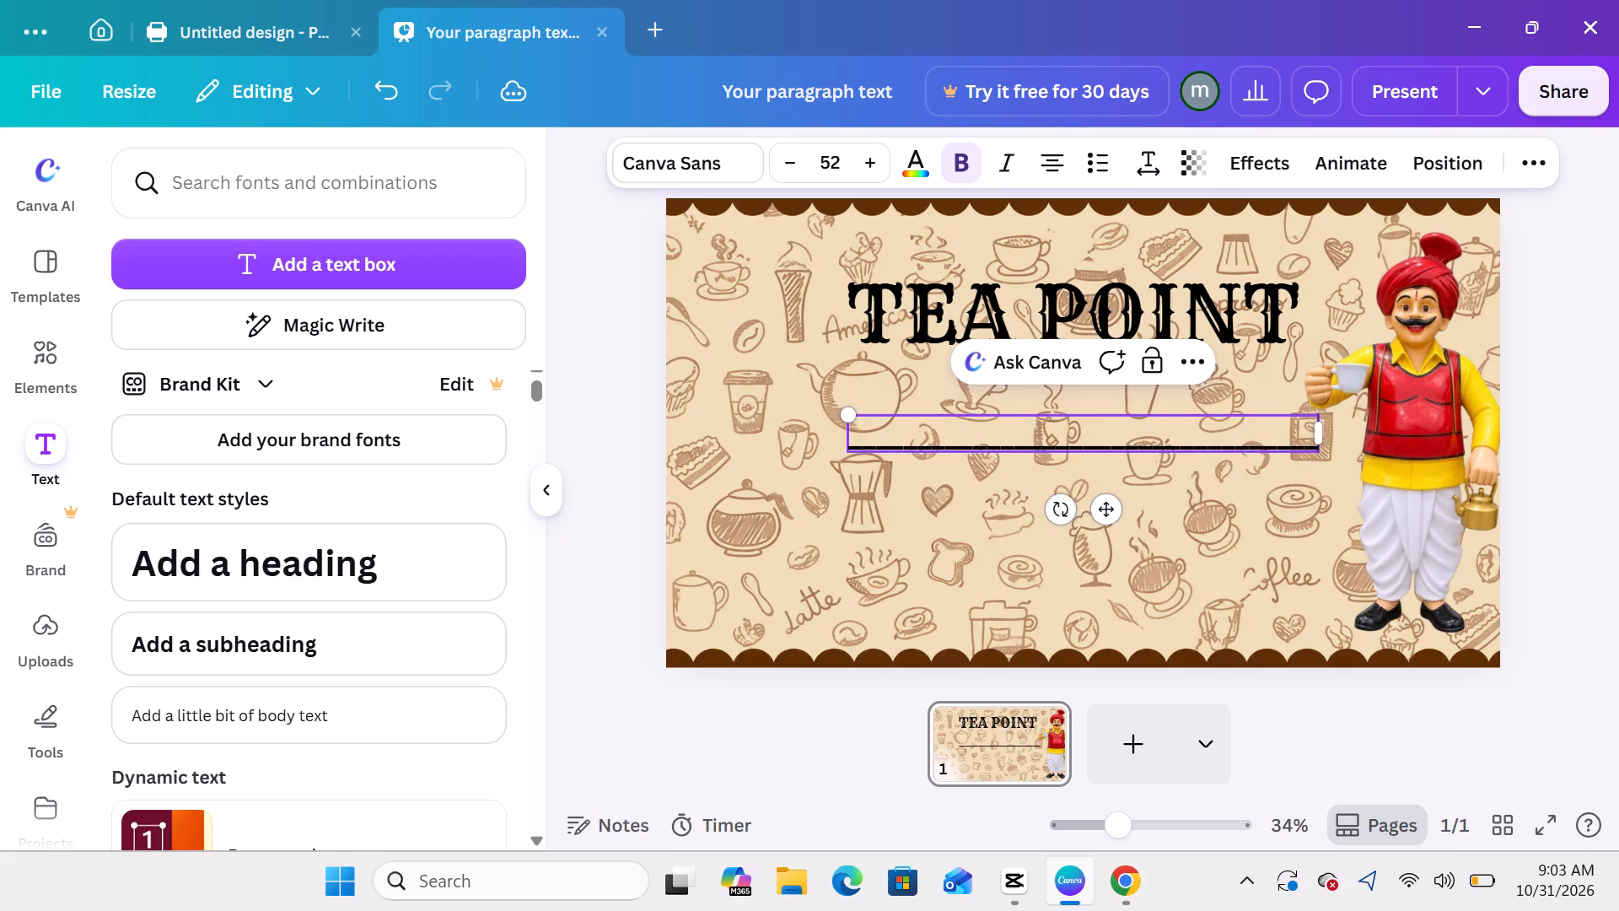
Move the underscore line up to sit directly under the TEA POINT lettering as an underline, then deselect it.
left_click_drag(1207, 431, 1195, 385)
left_click_drag(1195, 385, 1197, 420)
left_click(1105, 551)
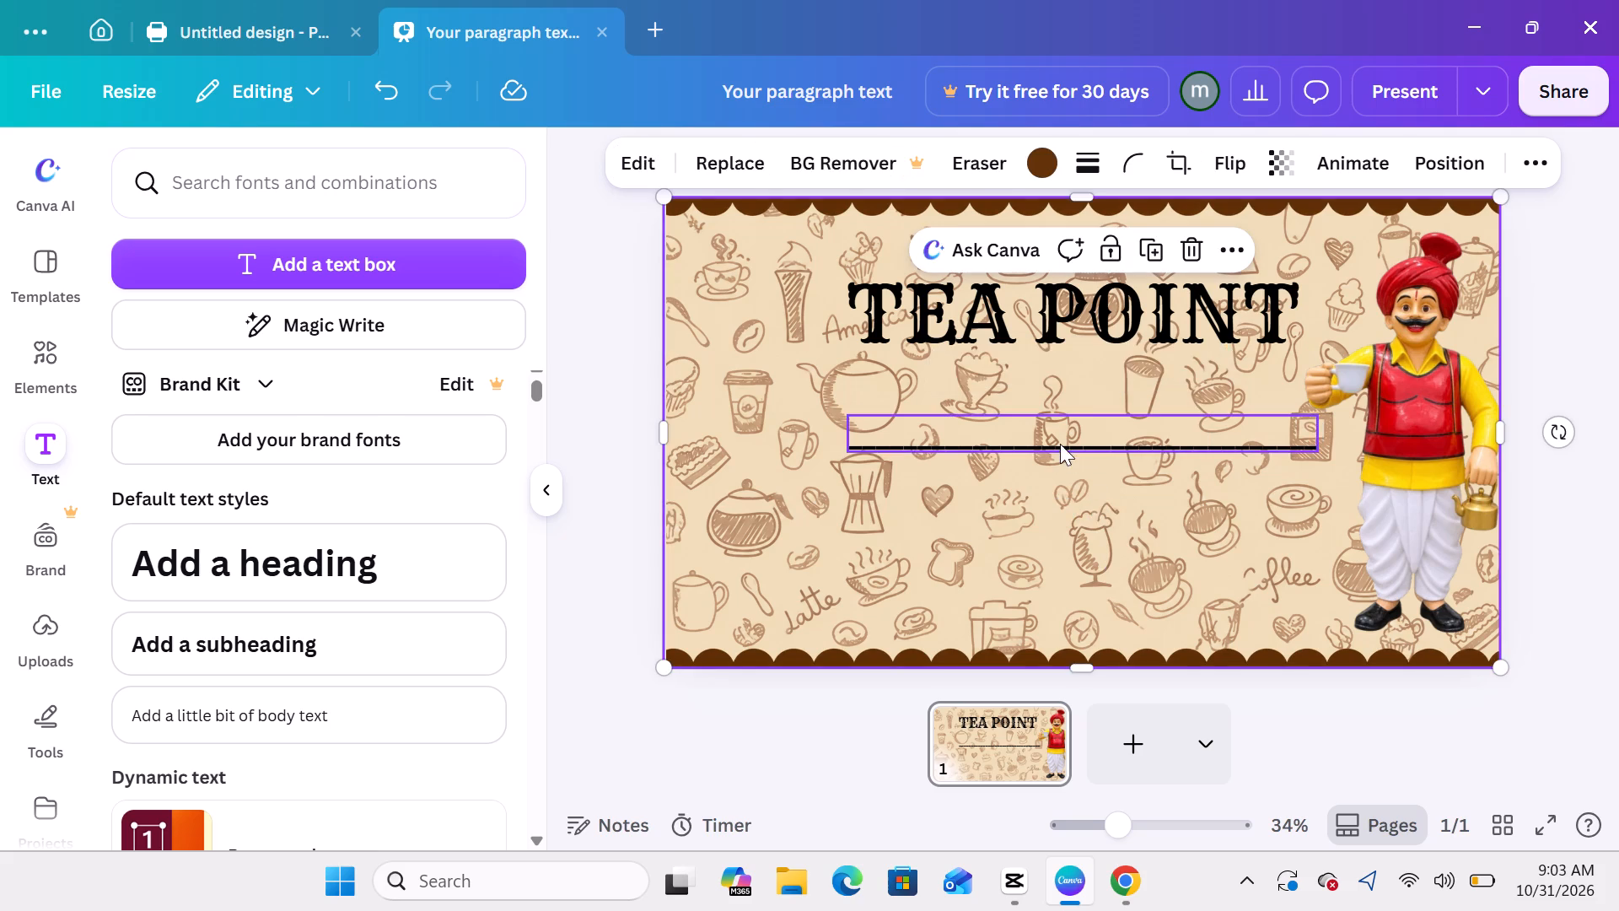
left_click_drag(1059, 444, 1040, 350)
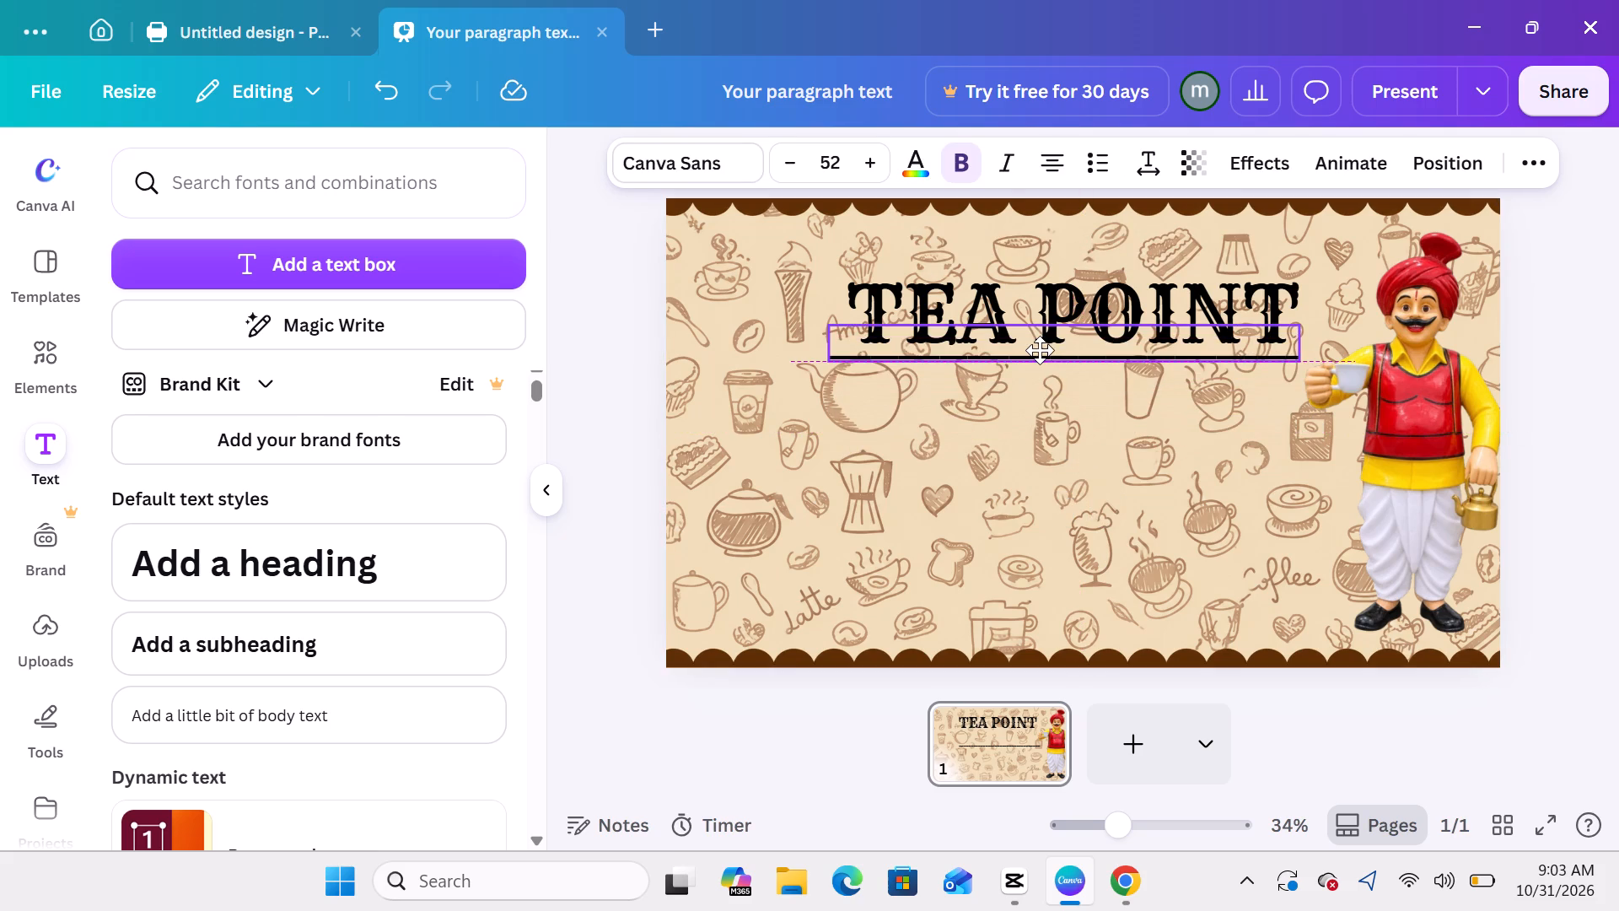
left_click_drag(1040, 350, 1041, 344)
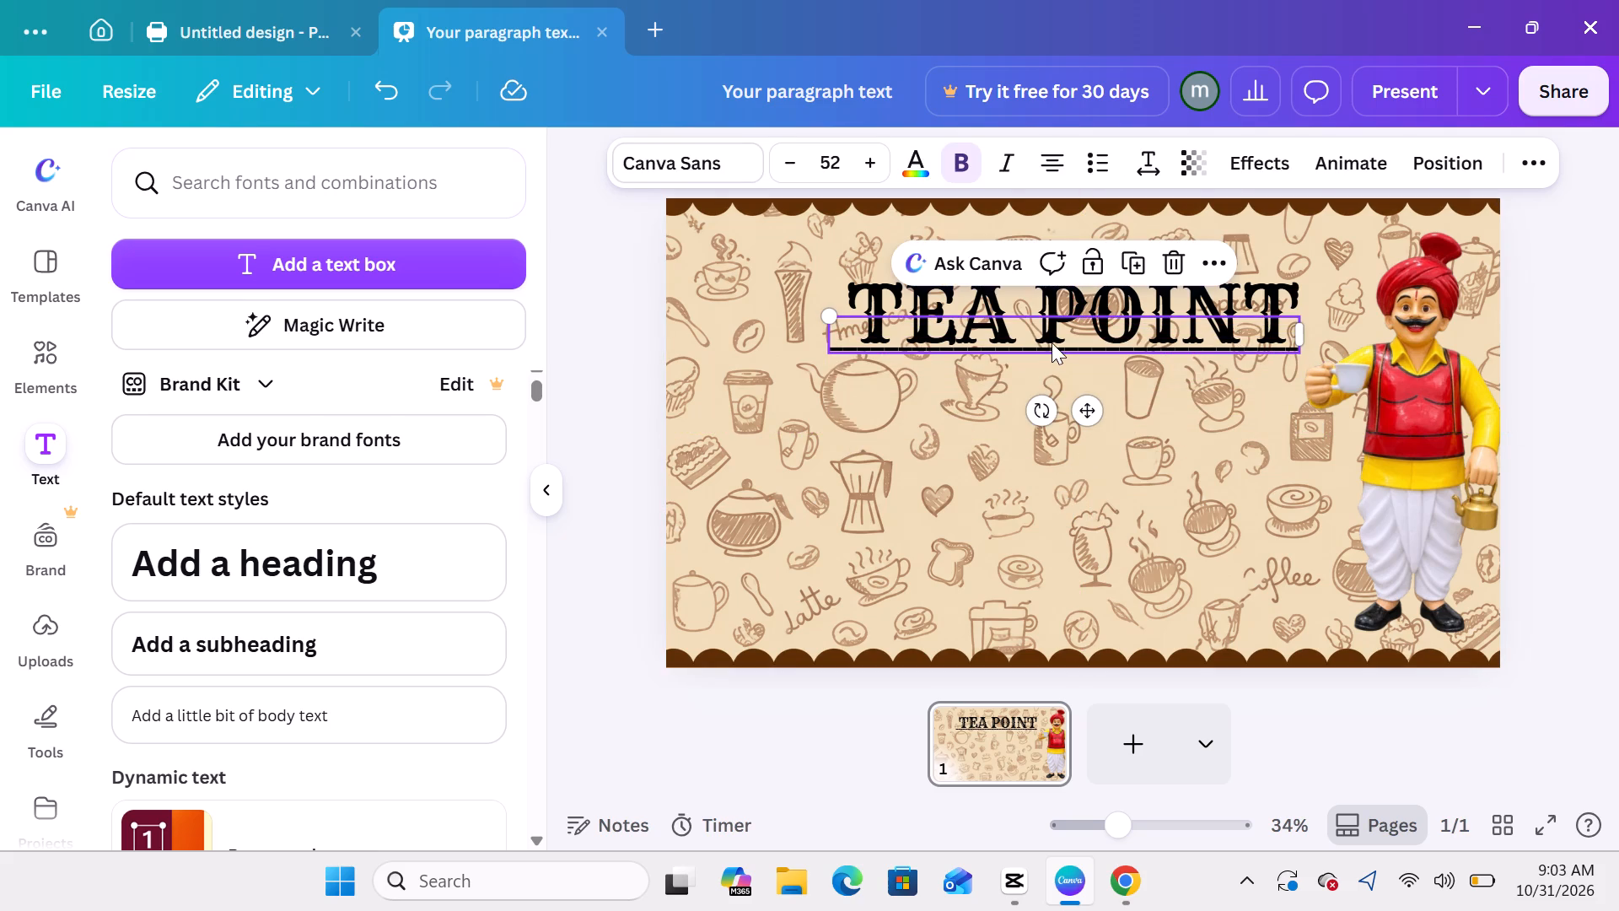
left_click(1211, 405)
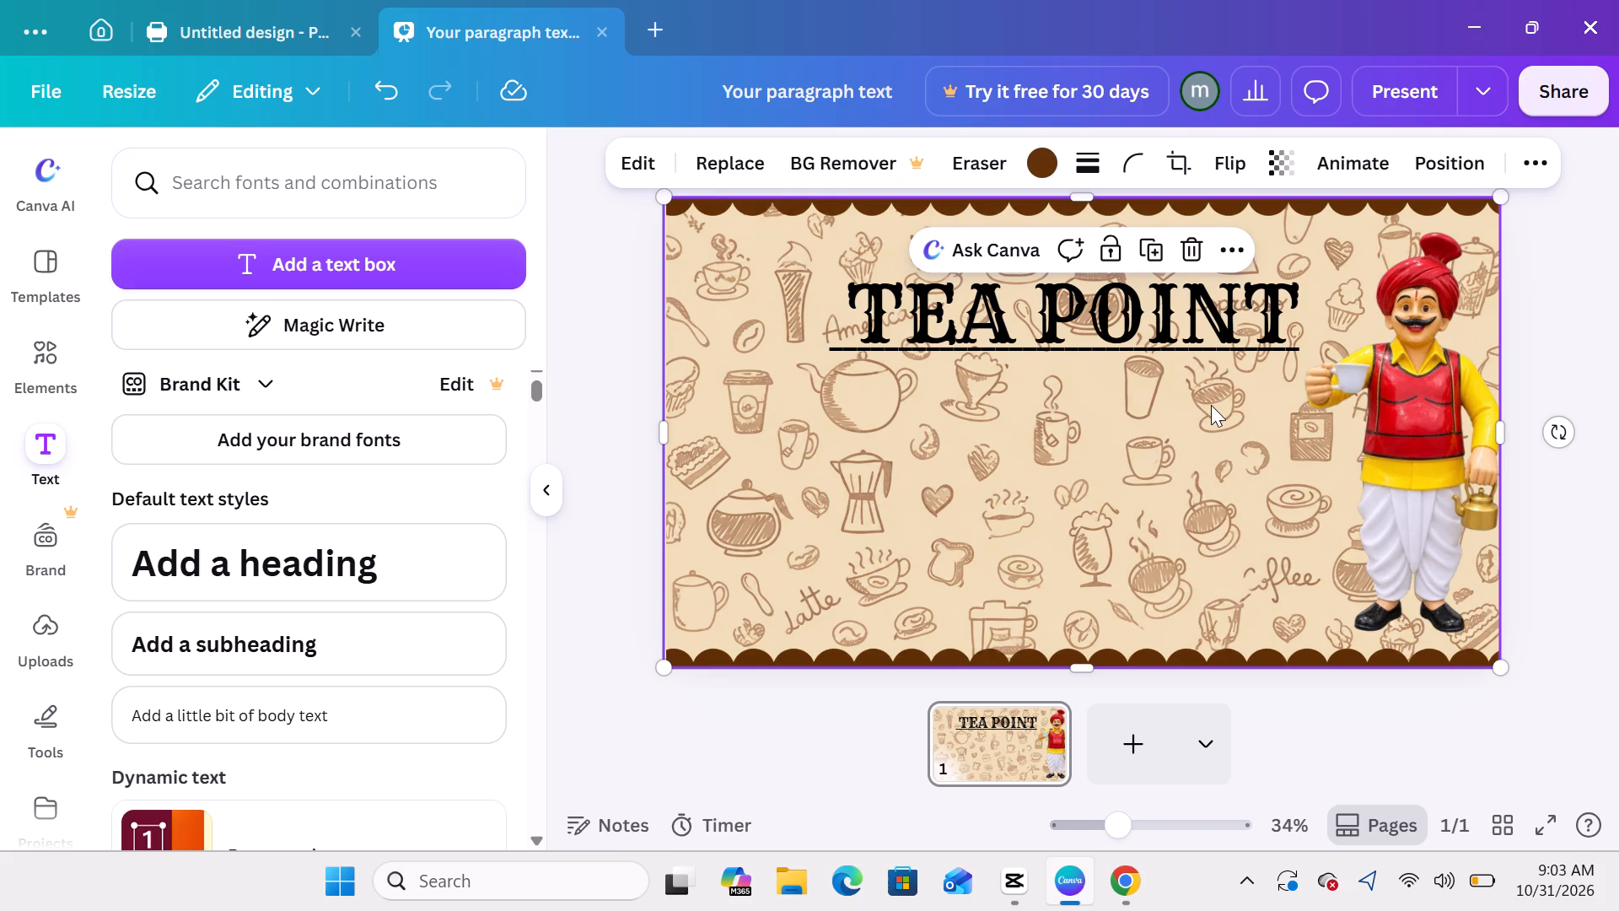
left_click(1211, 405)
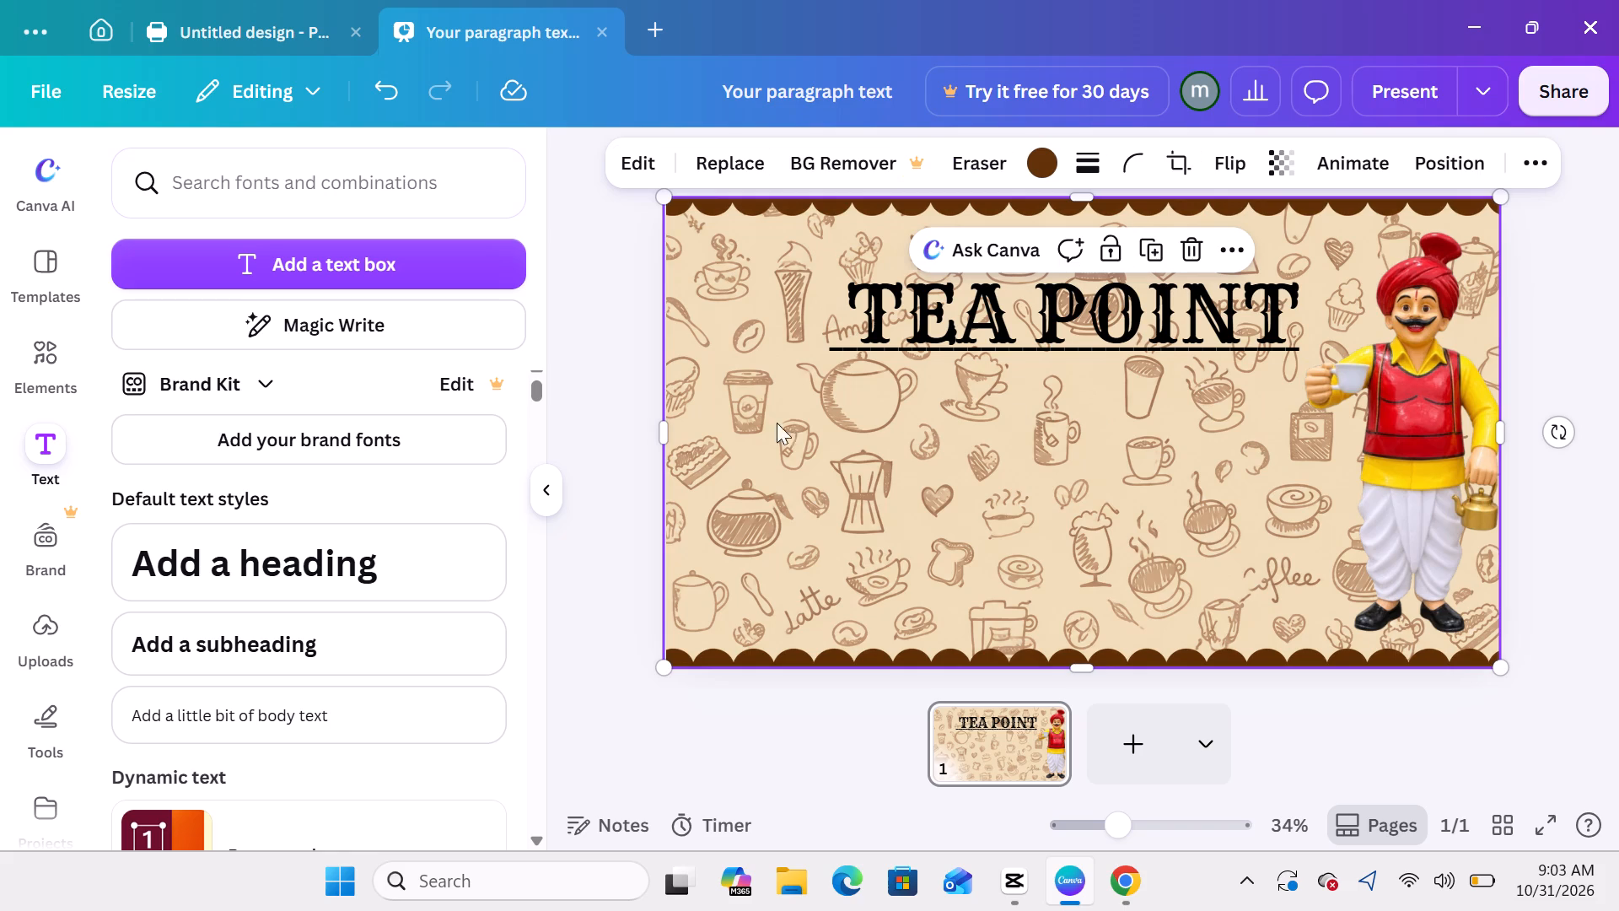
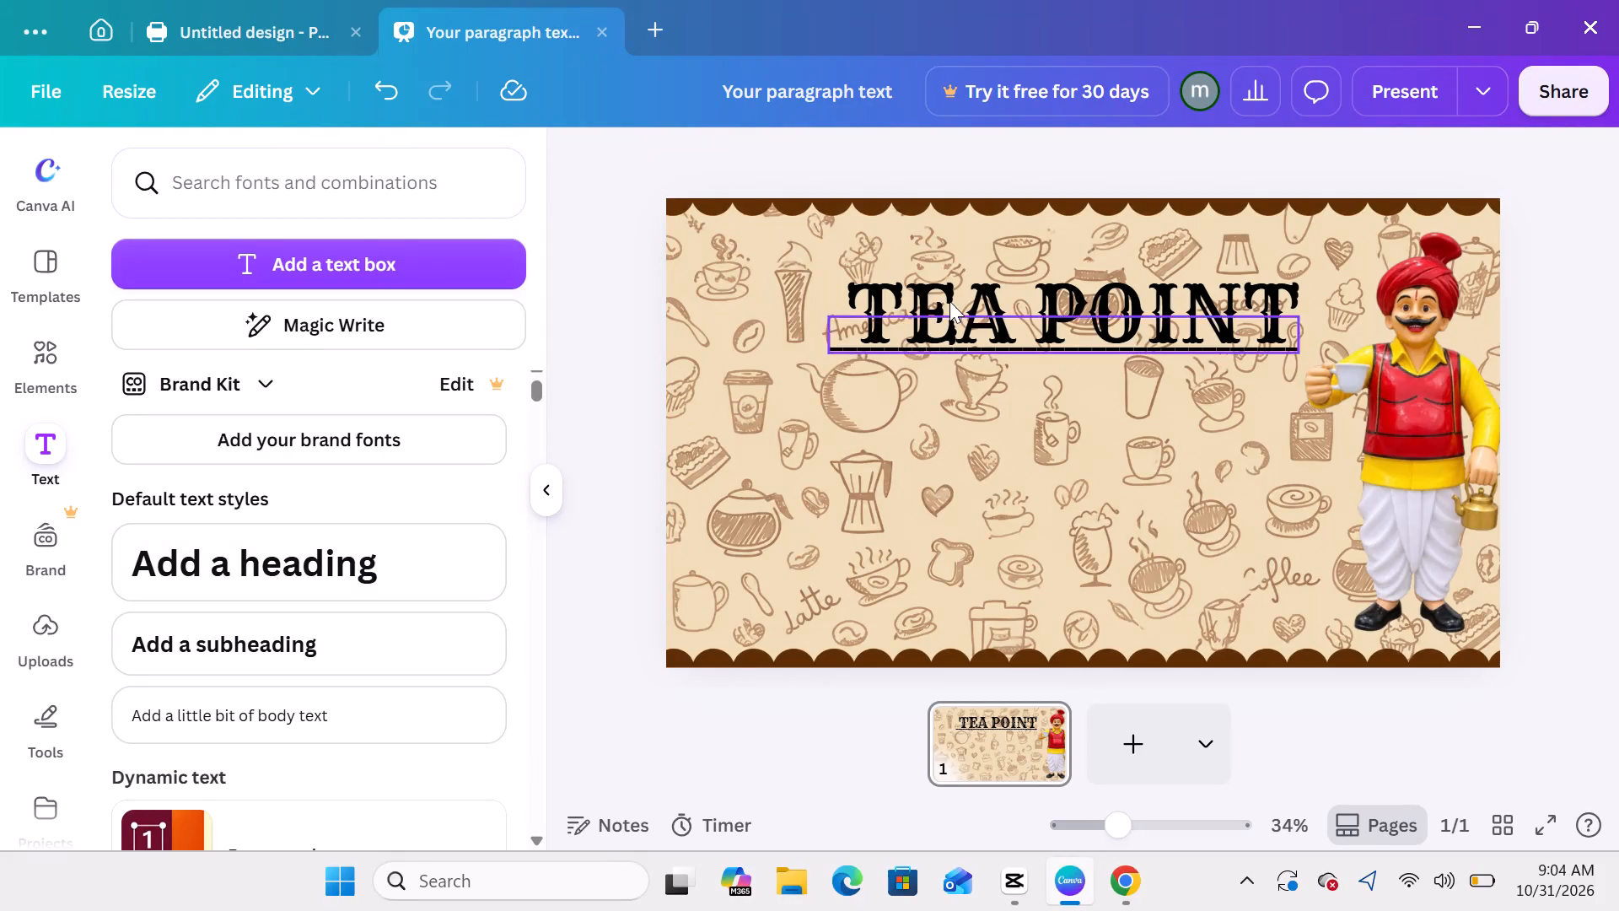
Move the underscore line slightly lower, leaving a small gap beneath the TEA POINT lettering.
left_click(937, 281)
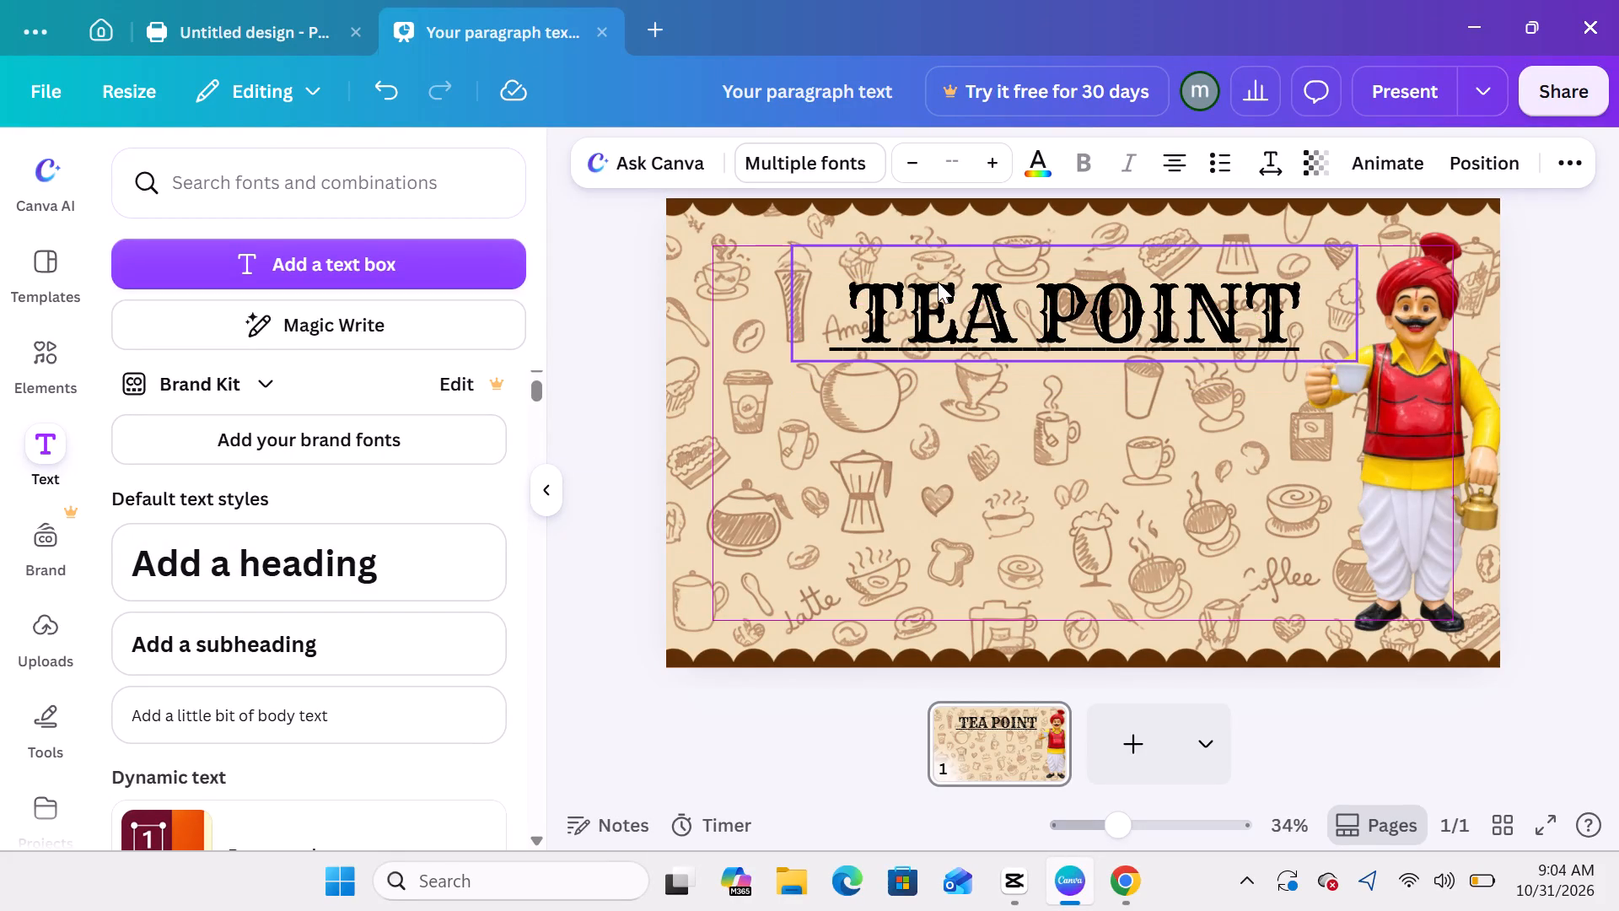
left_click_drag(849, 348, 849, 366)
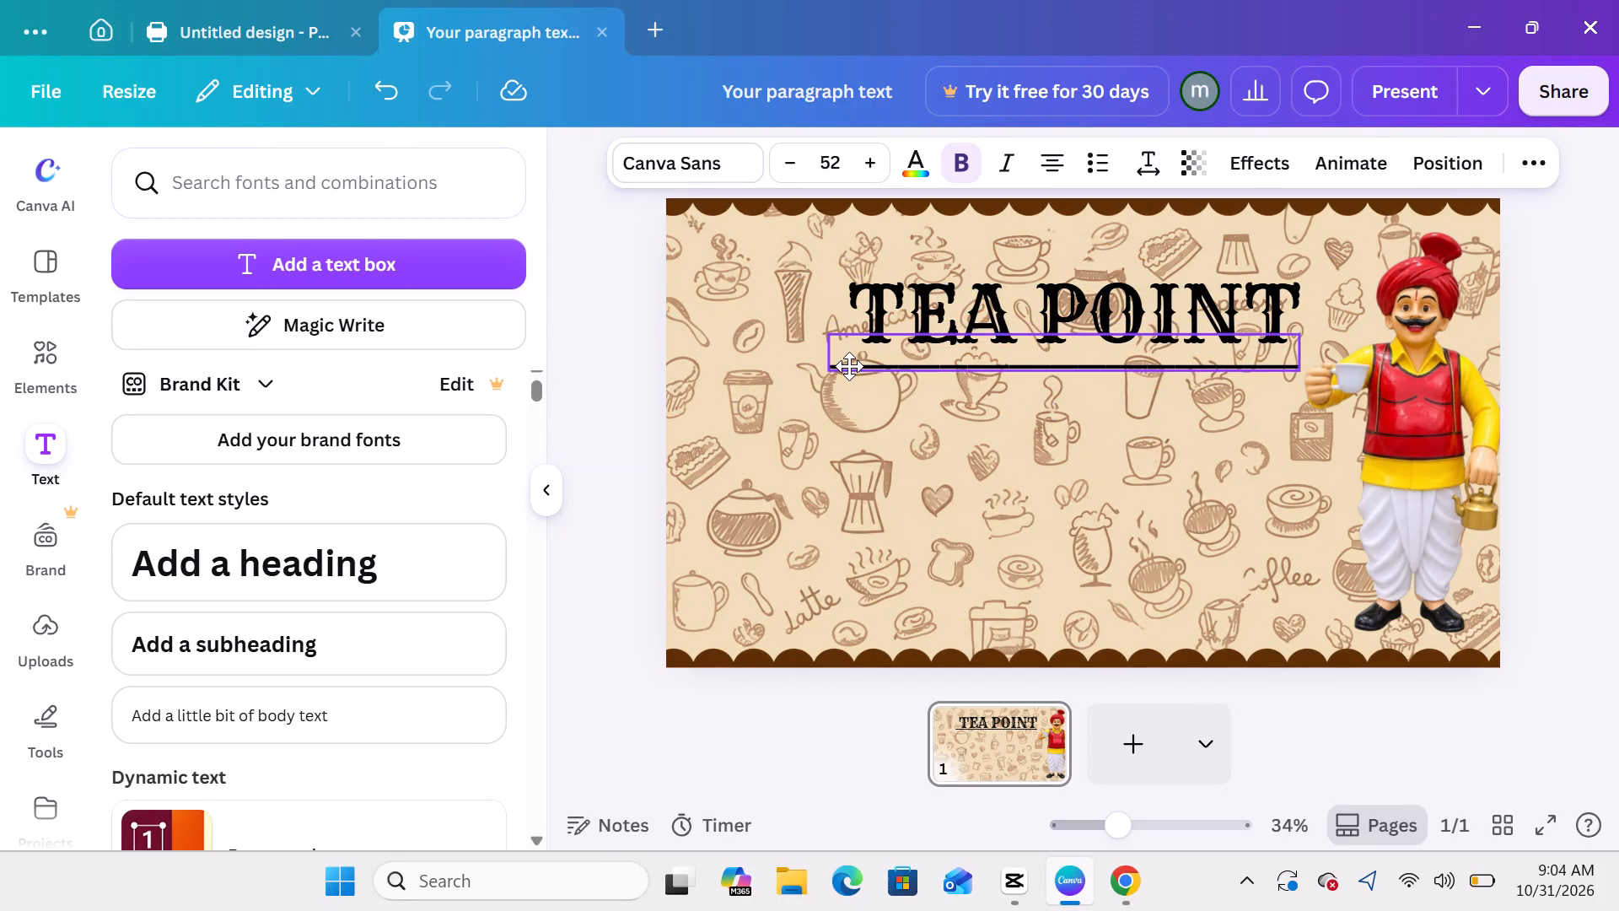
left_click_drag(849, 366, 855, 367)
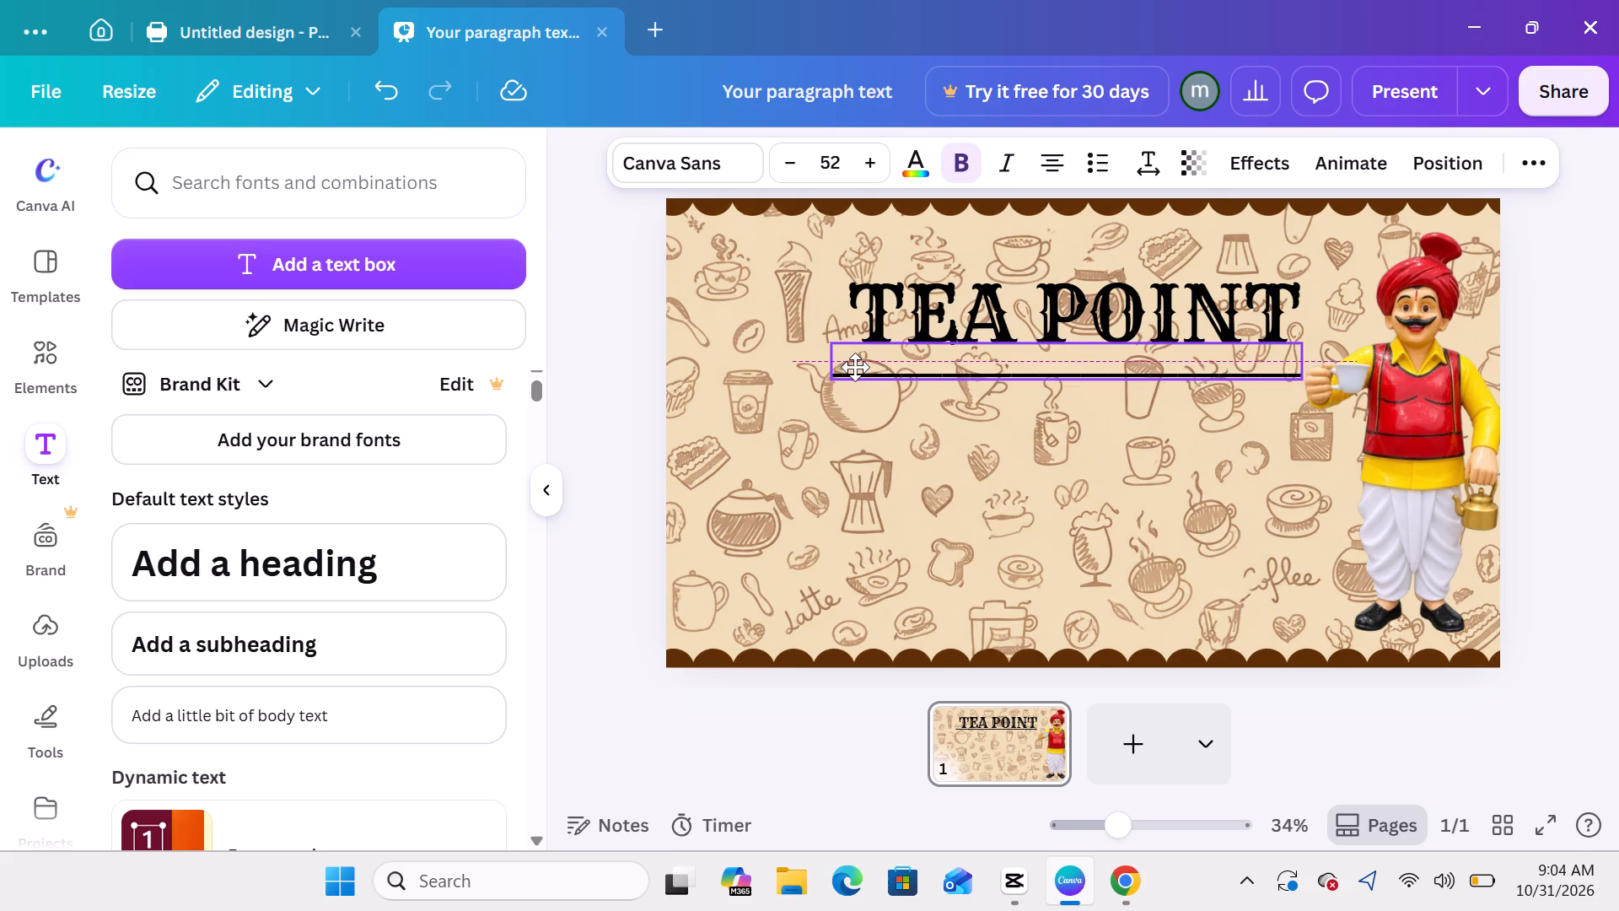
left_click_drag(855, 367, 858, 364)
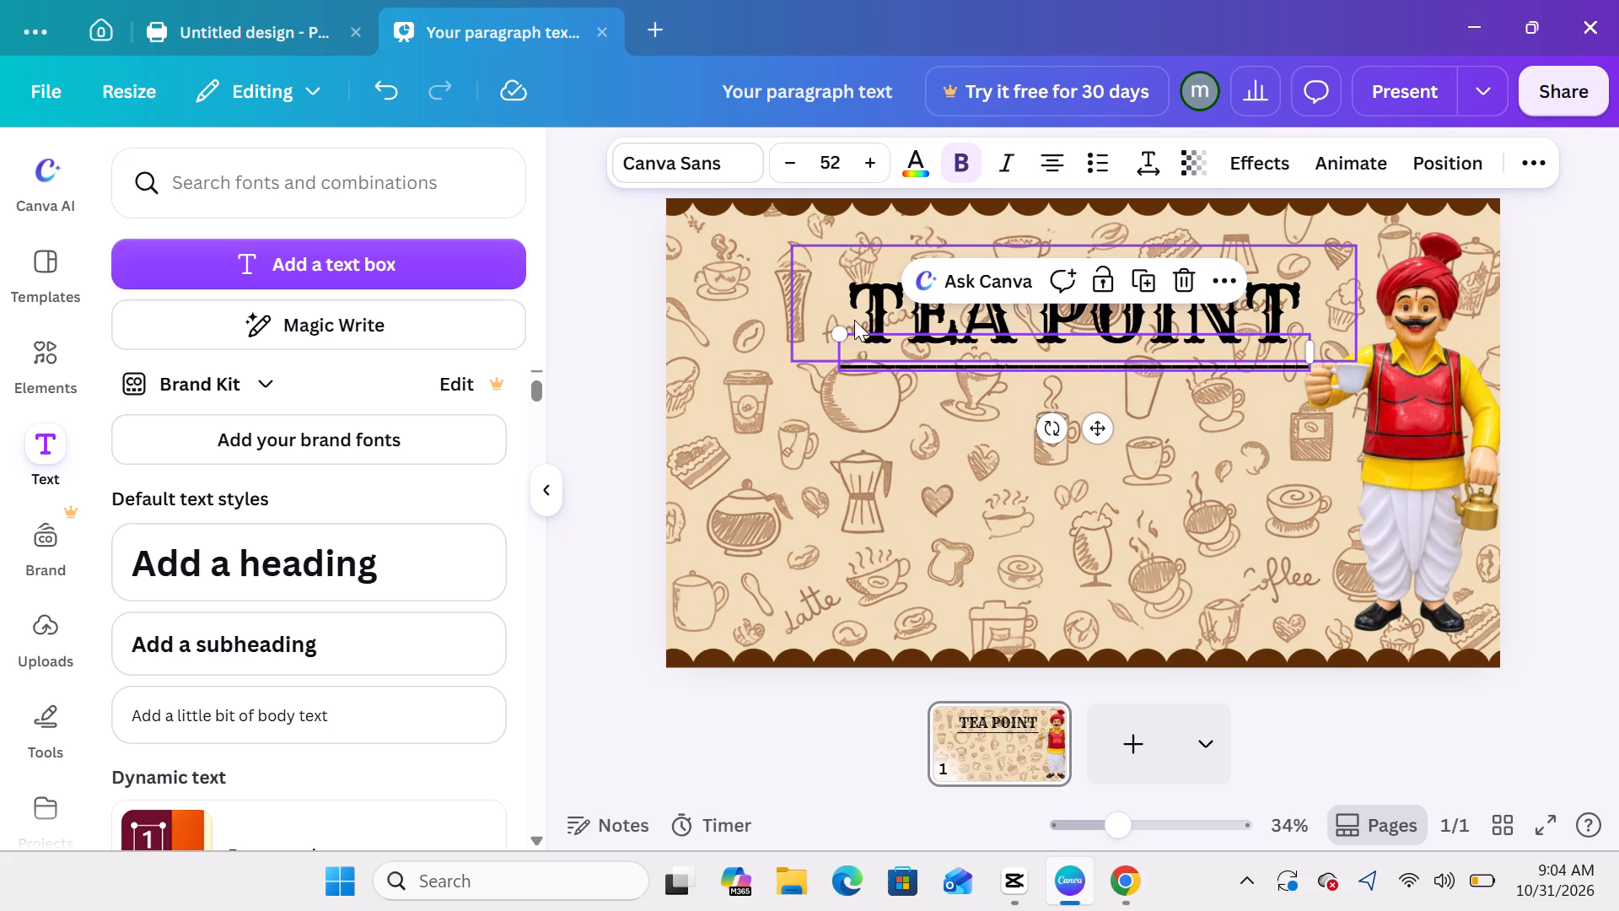
Shift the TEA POINT text group slightly down so the lettering rests on the underscore line, and deselect it.
left_click_drag(856, 299, 858, 307)
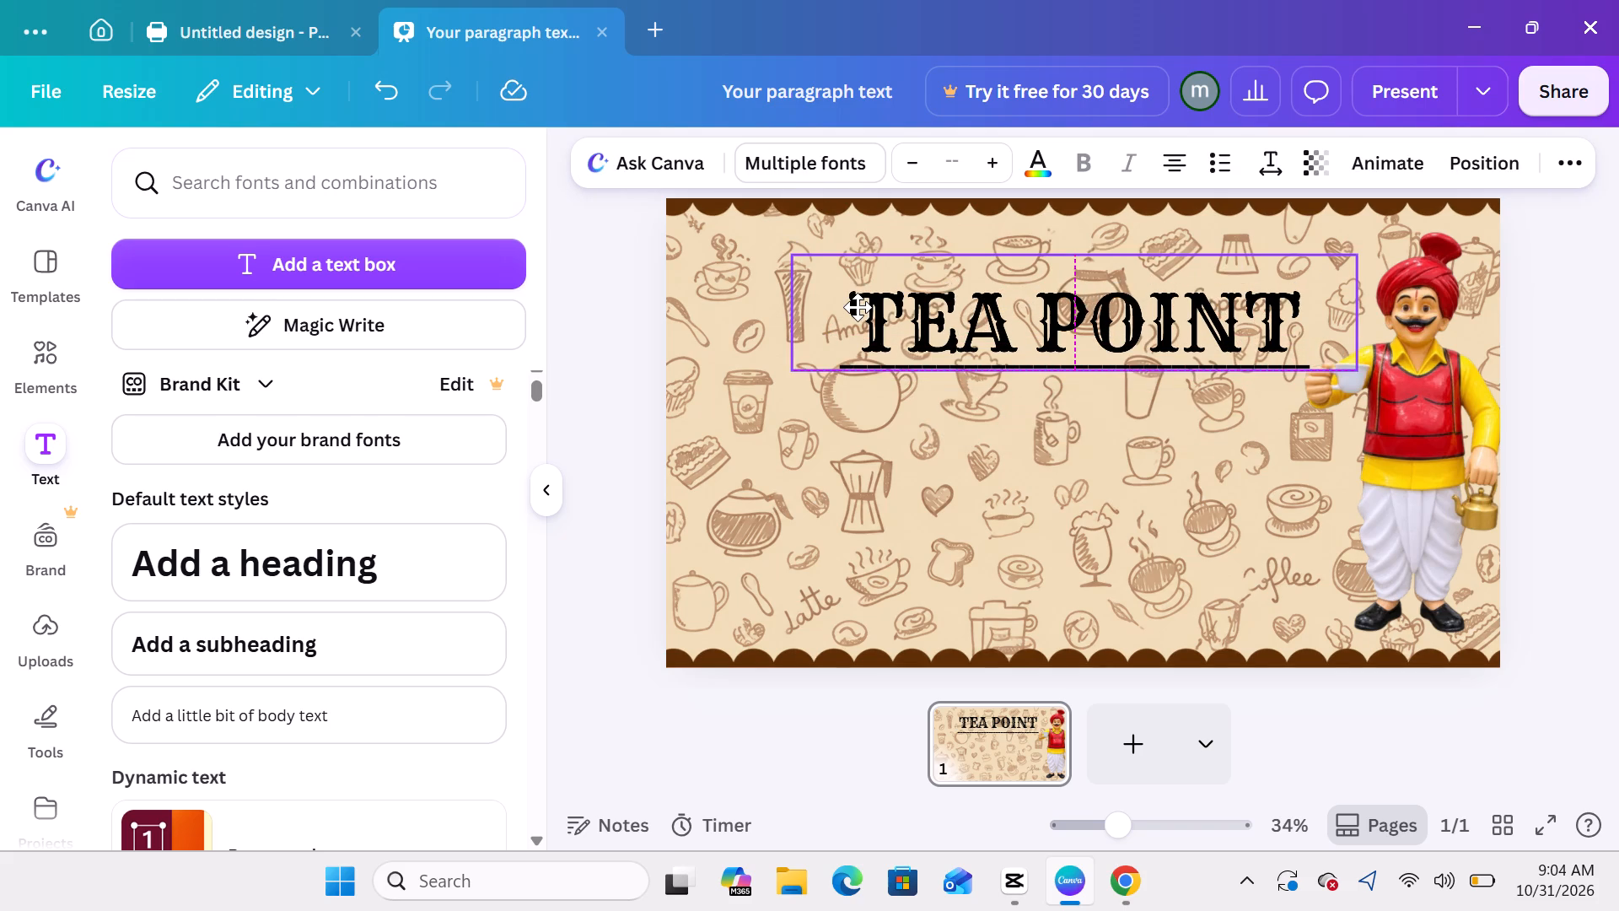
left_click_drag(858, 307, 858, 321)
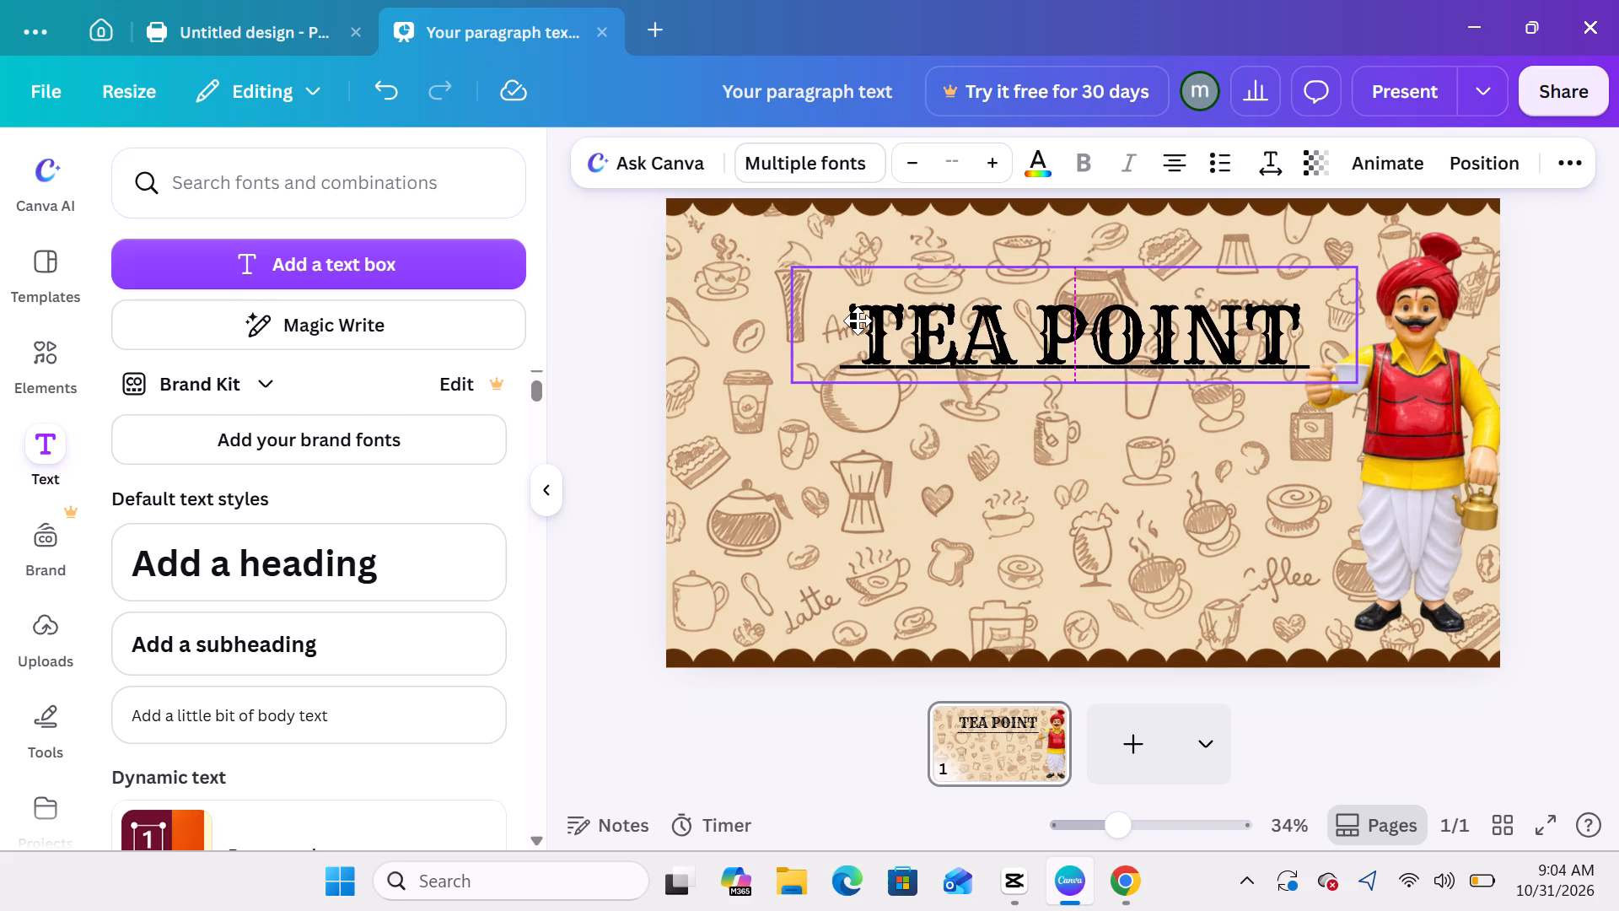
left_click_drag(858, 321, 864, 315)
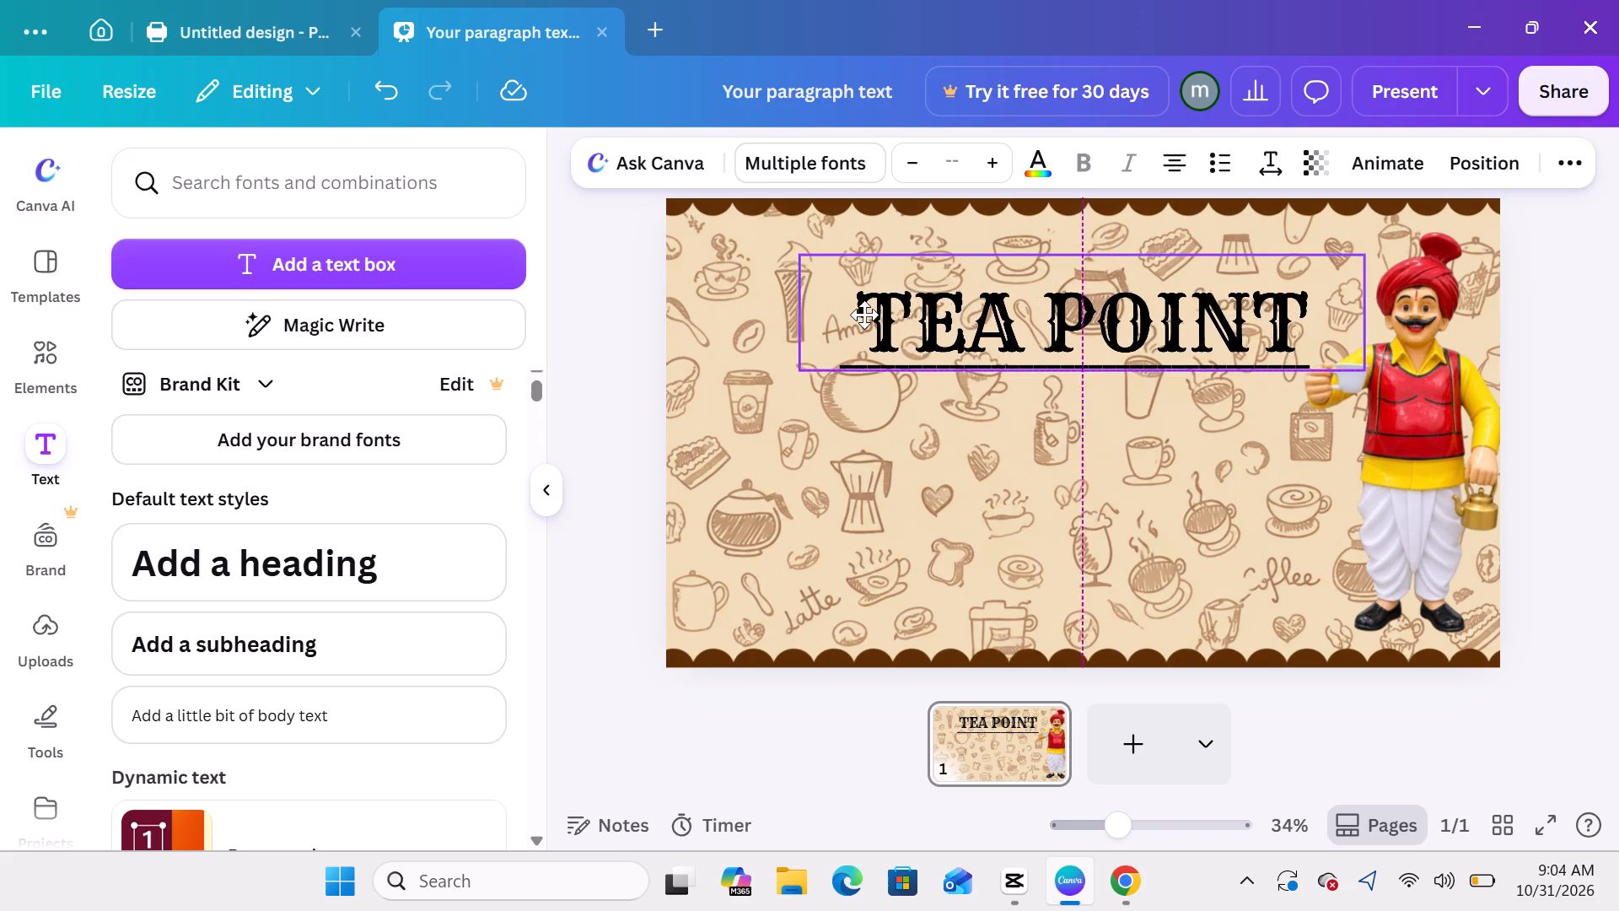
left_click_drag(864, 315, 866, 318)
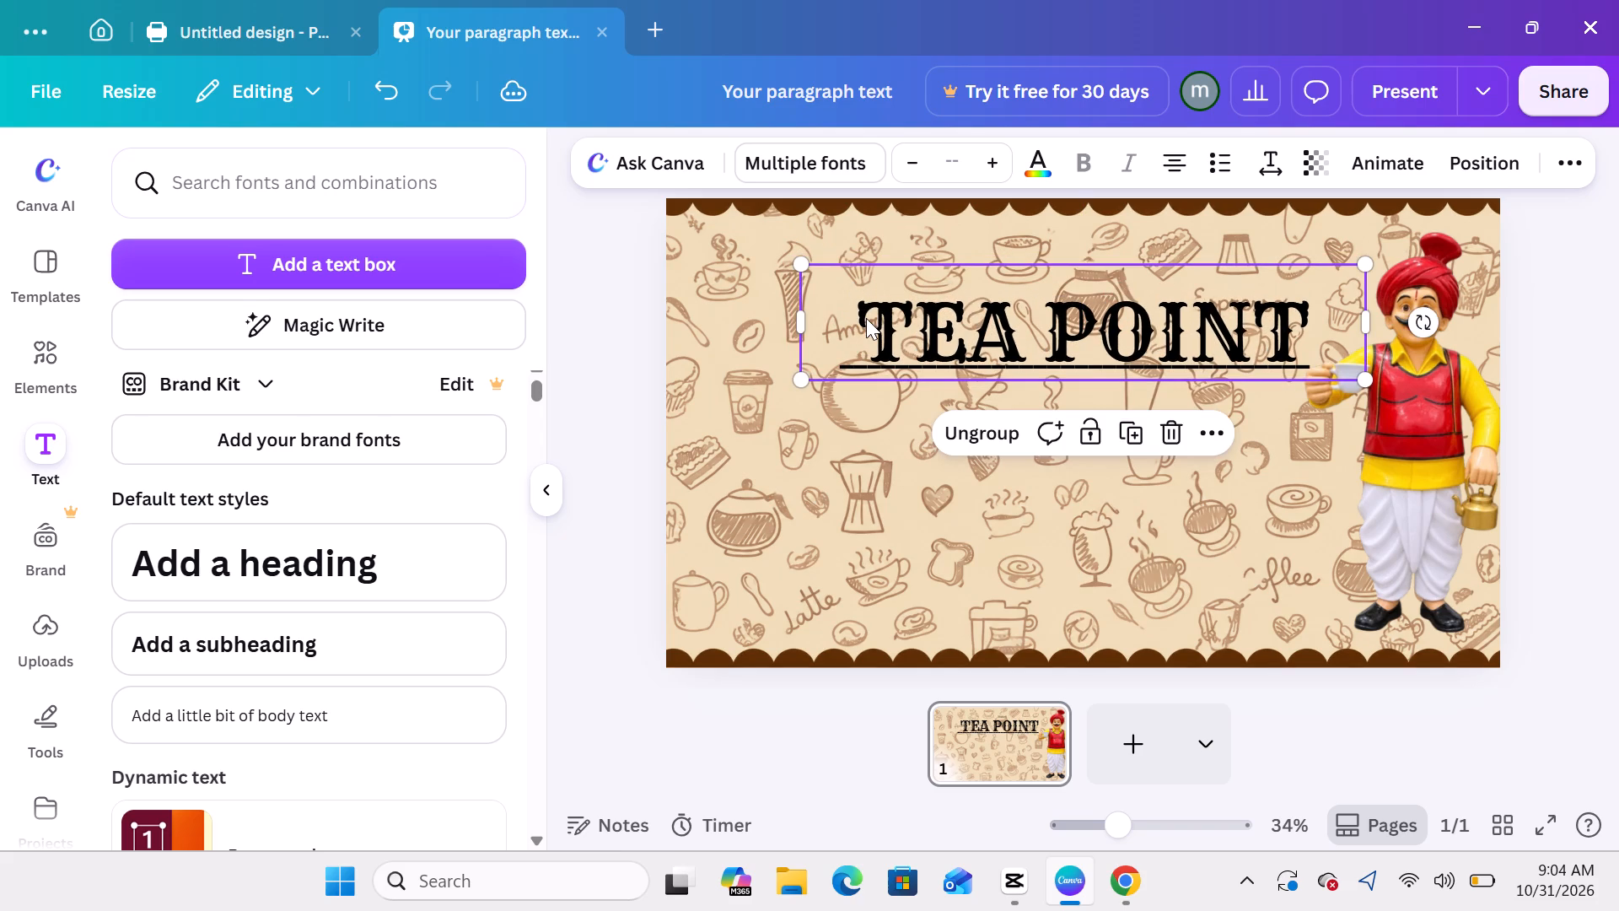
left_click(831, 425)
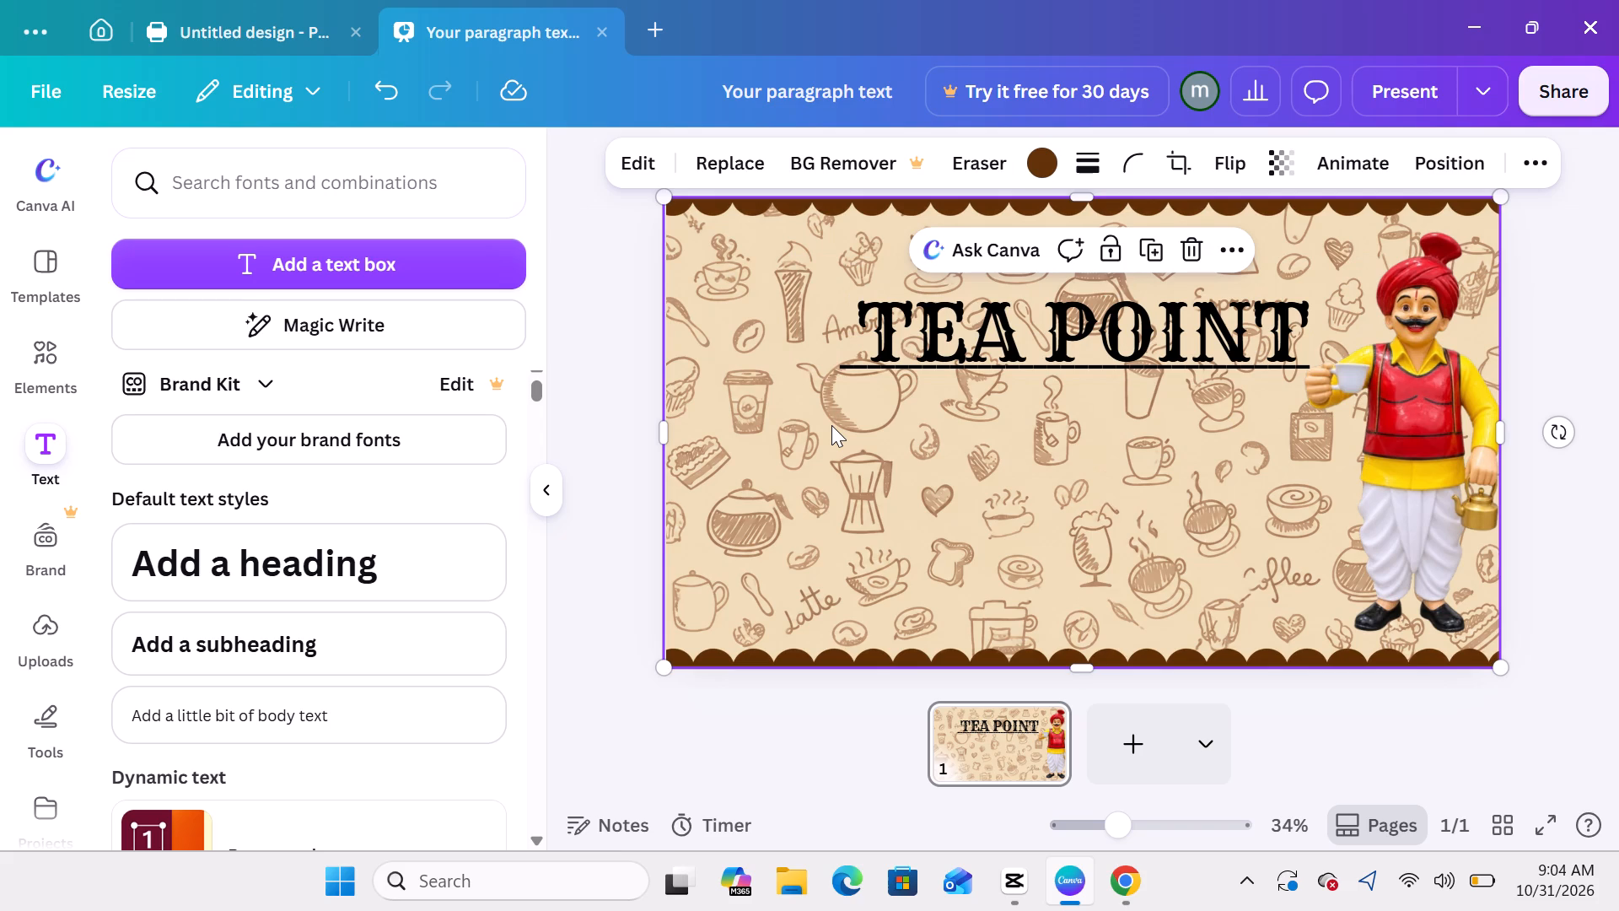
left_click(922, 385)
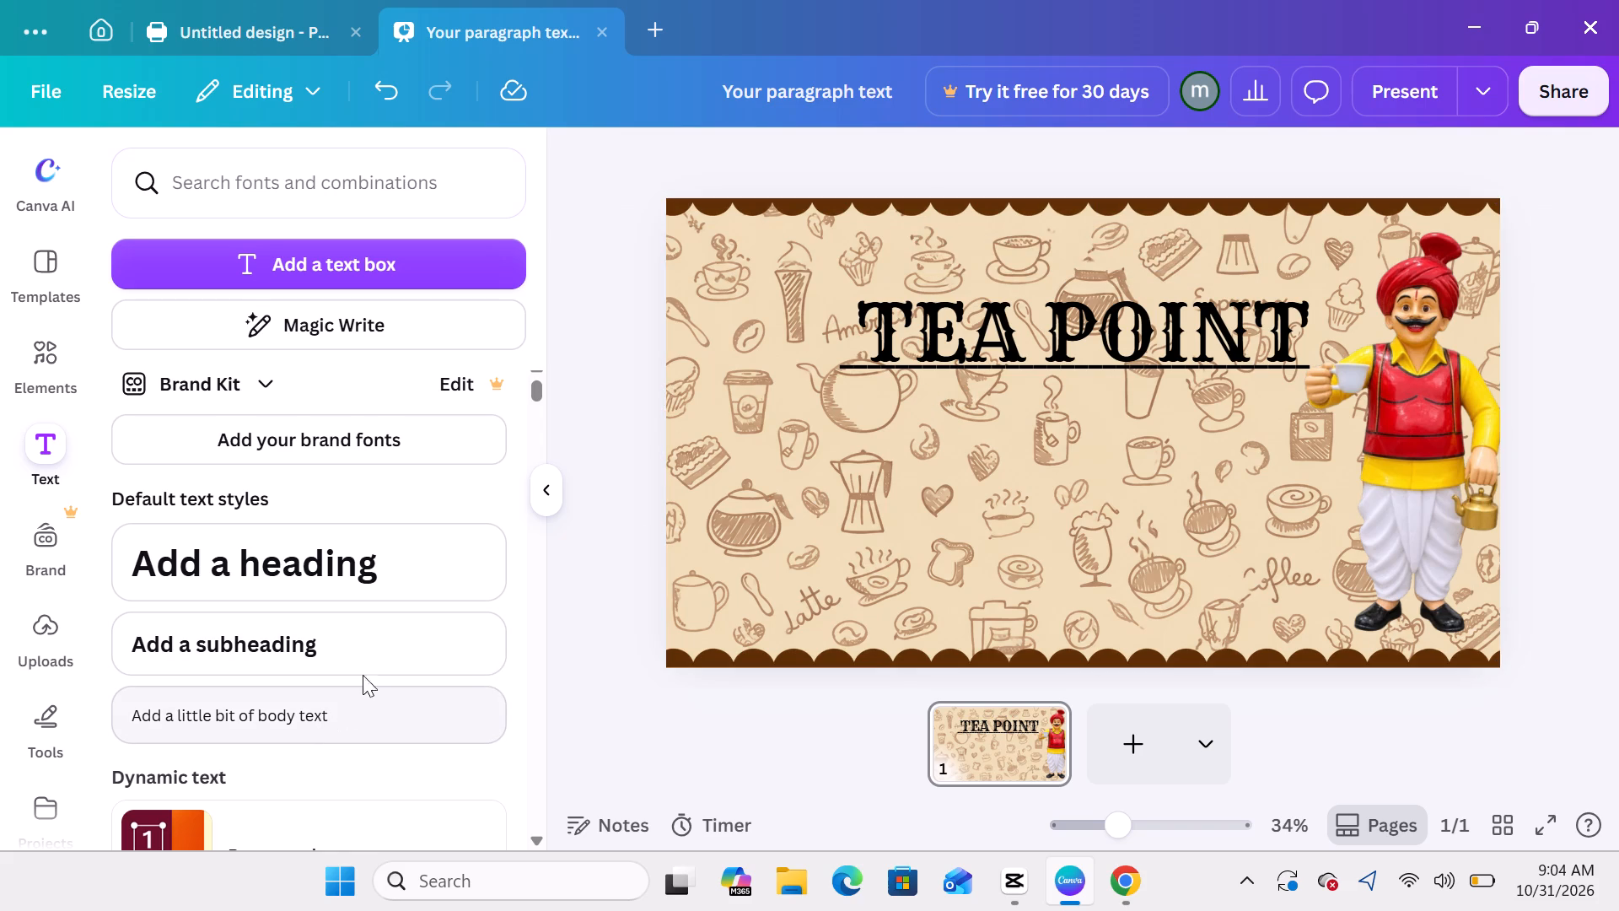
Add the recently used DAPPER font combination with its EST. 2012 and Premium Quality Goods lines to the page.
scroll(398, 648, "down", 2)
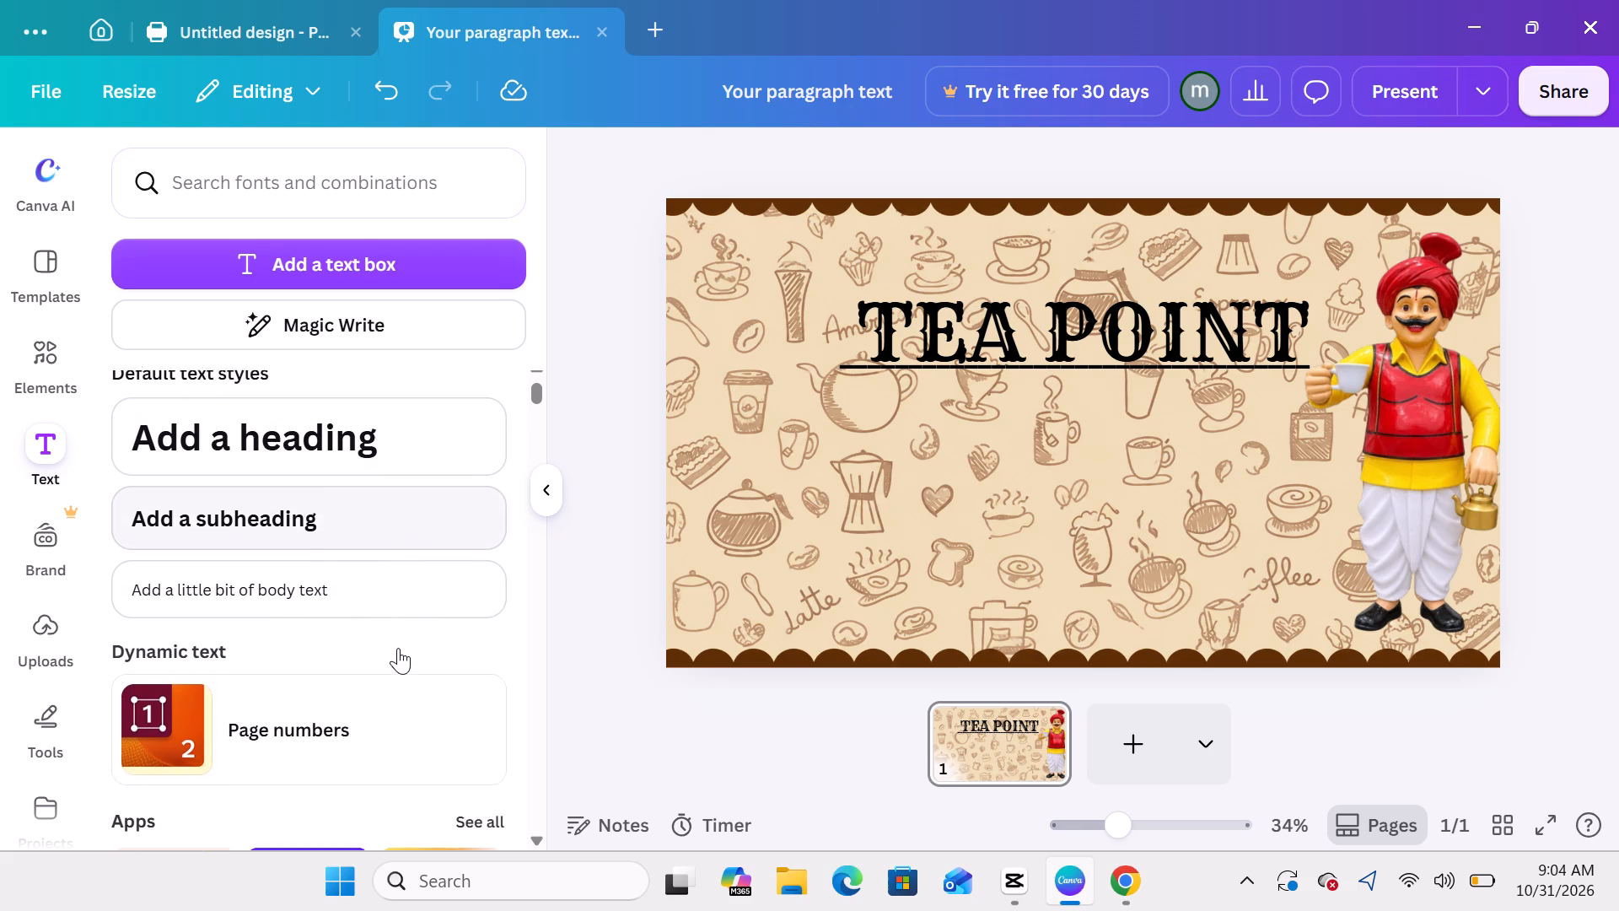
scroll(398, 648, "down", 4)
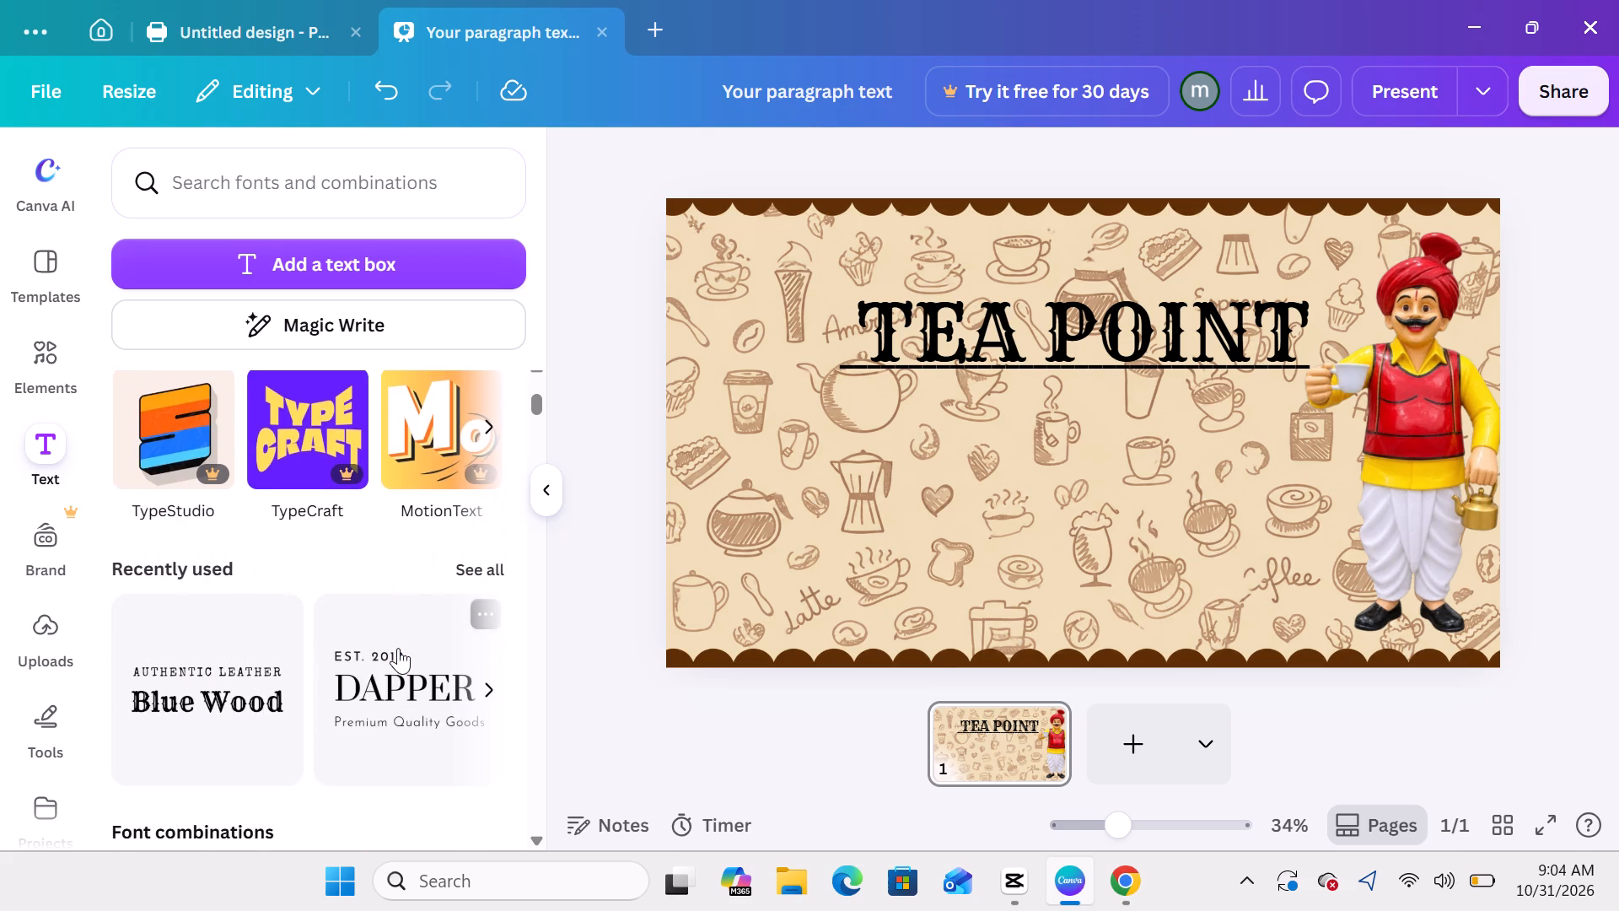
scroll(398, 648, "down", 2)
left_click(398, 648)
Browse the recently used styles and font combinations for another text style that suits the design.
scroll(398, 648, "left", 4)
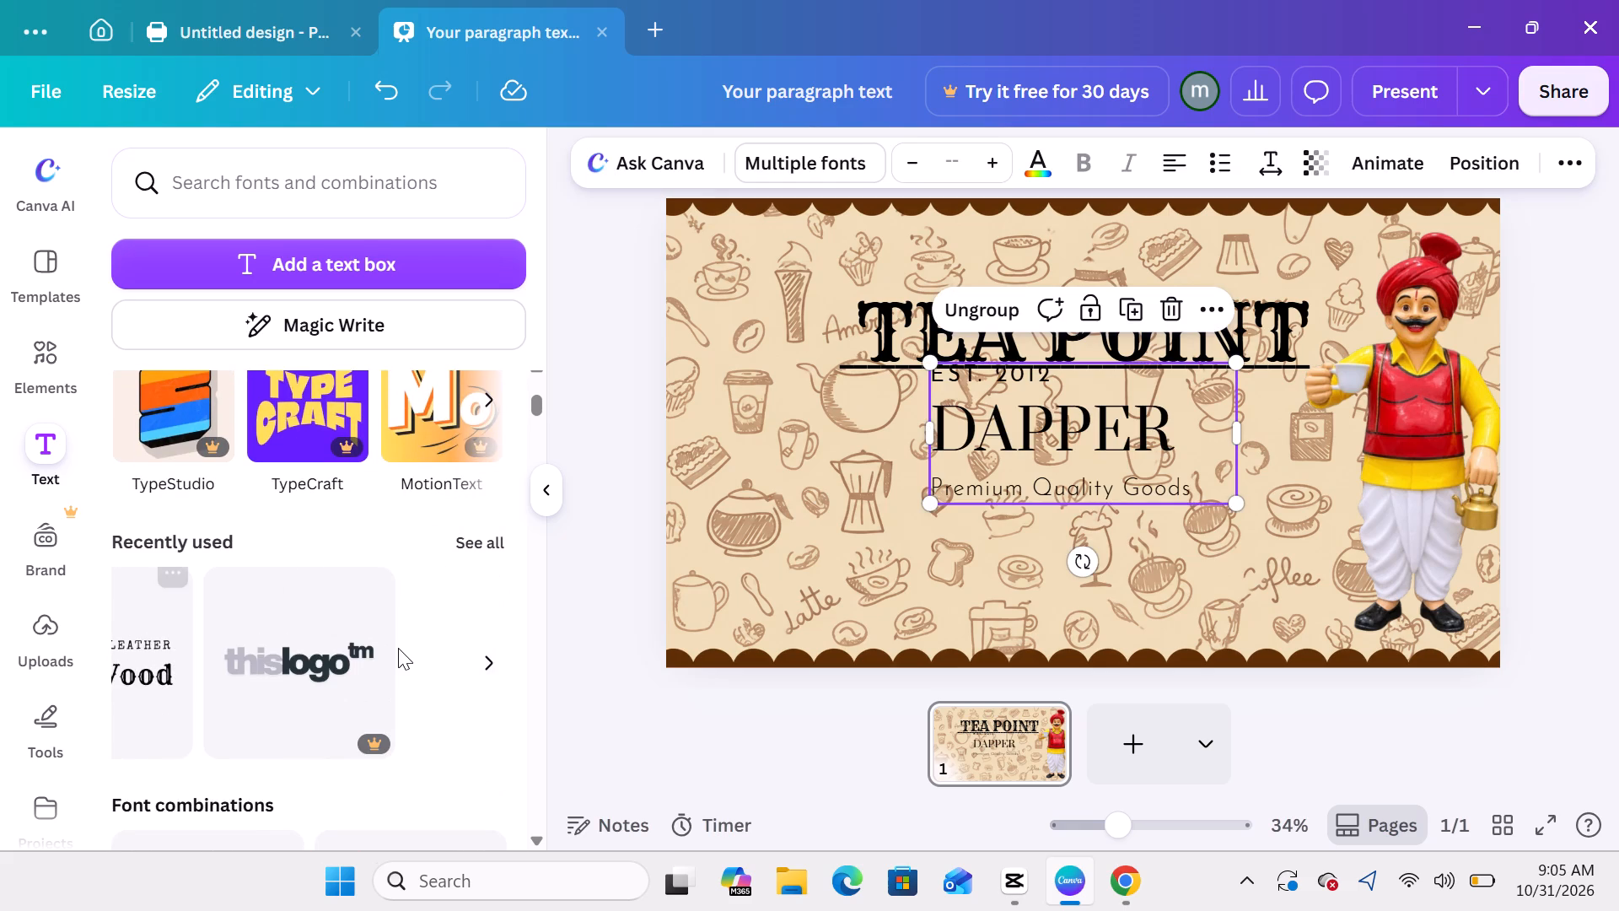
scroll(188, 733, "down", 1)
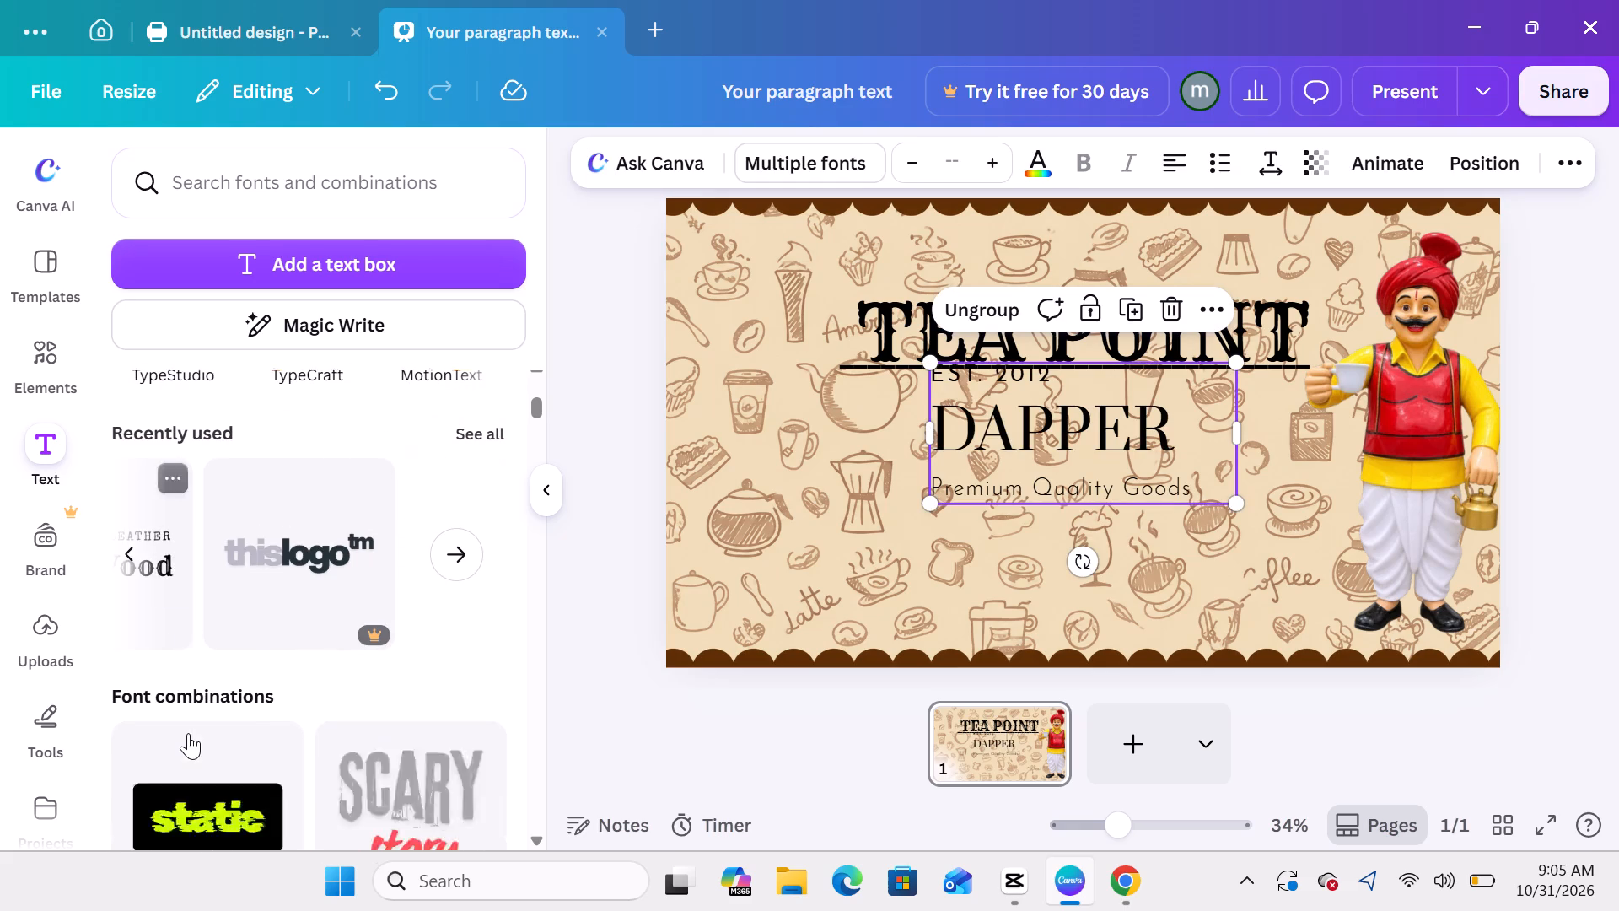
scroll(188, 733, "down", 10)
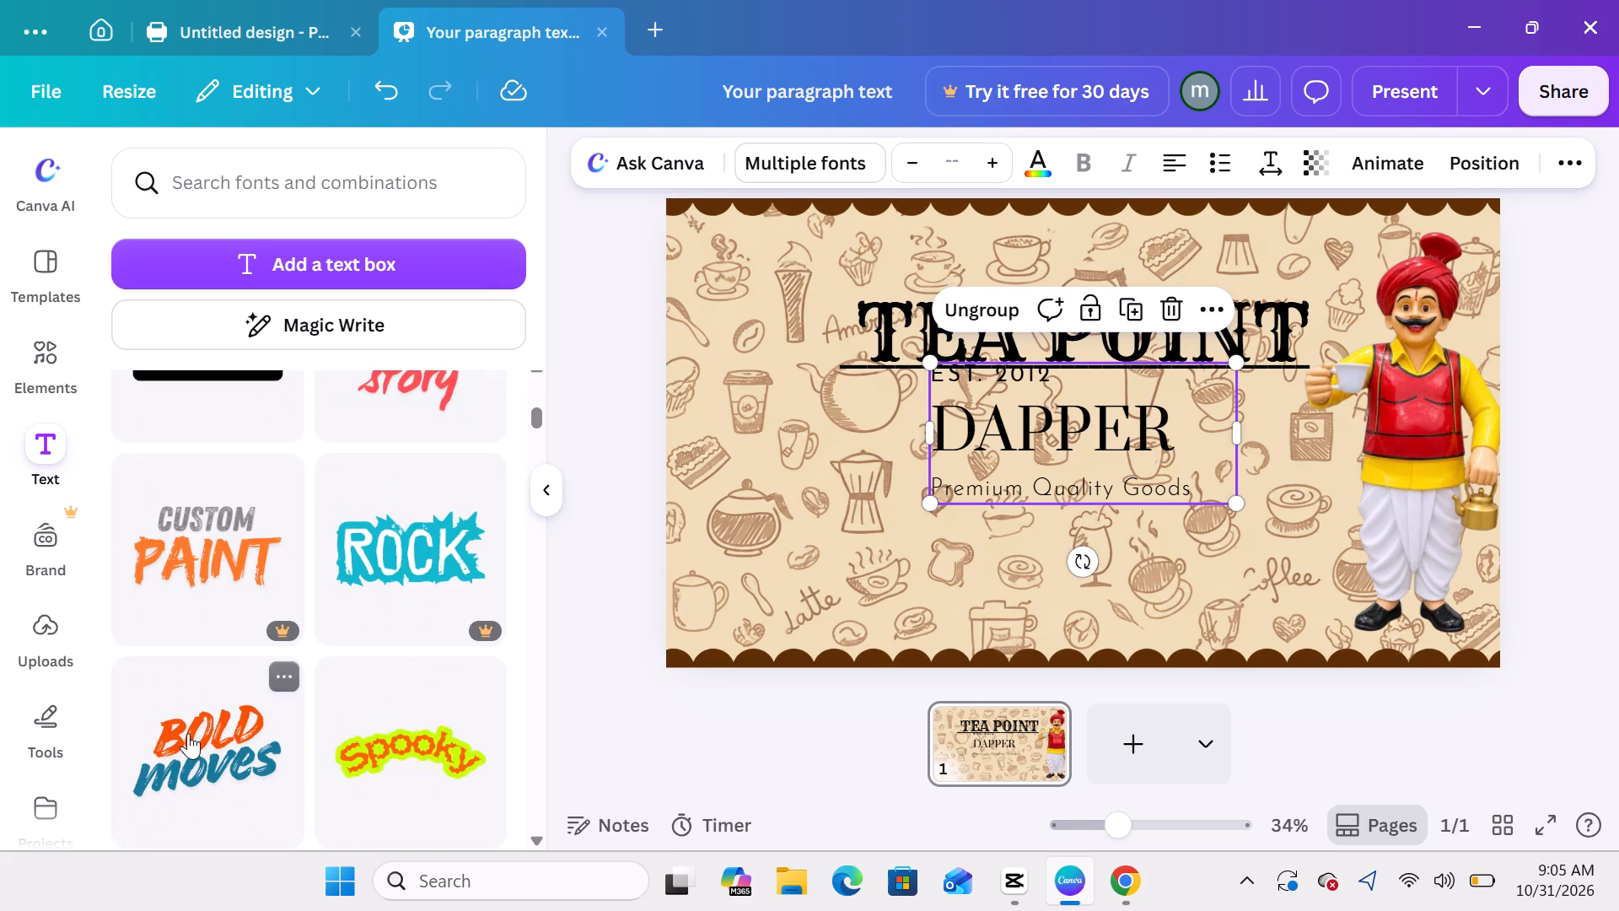
scroll(188, 733, "down", 4)
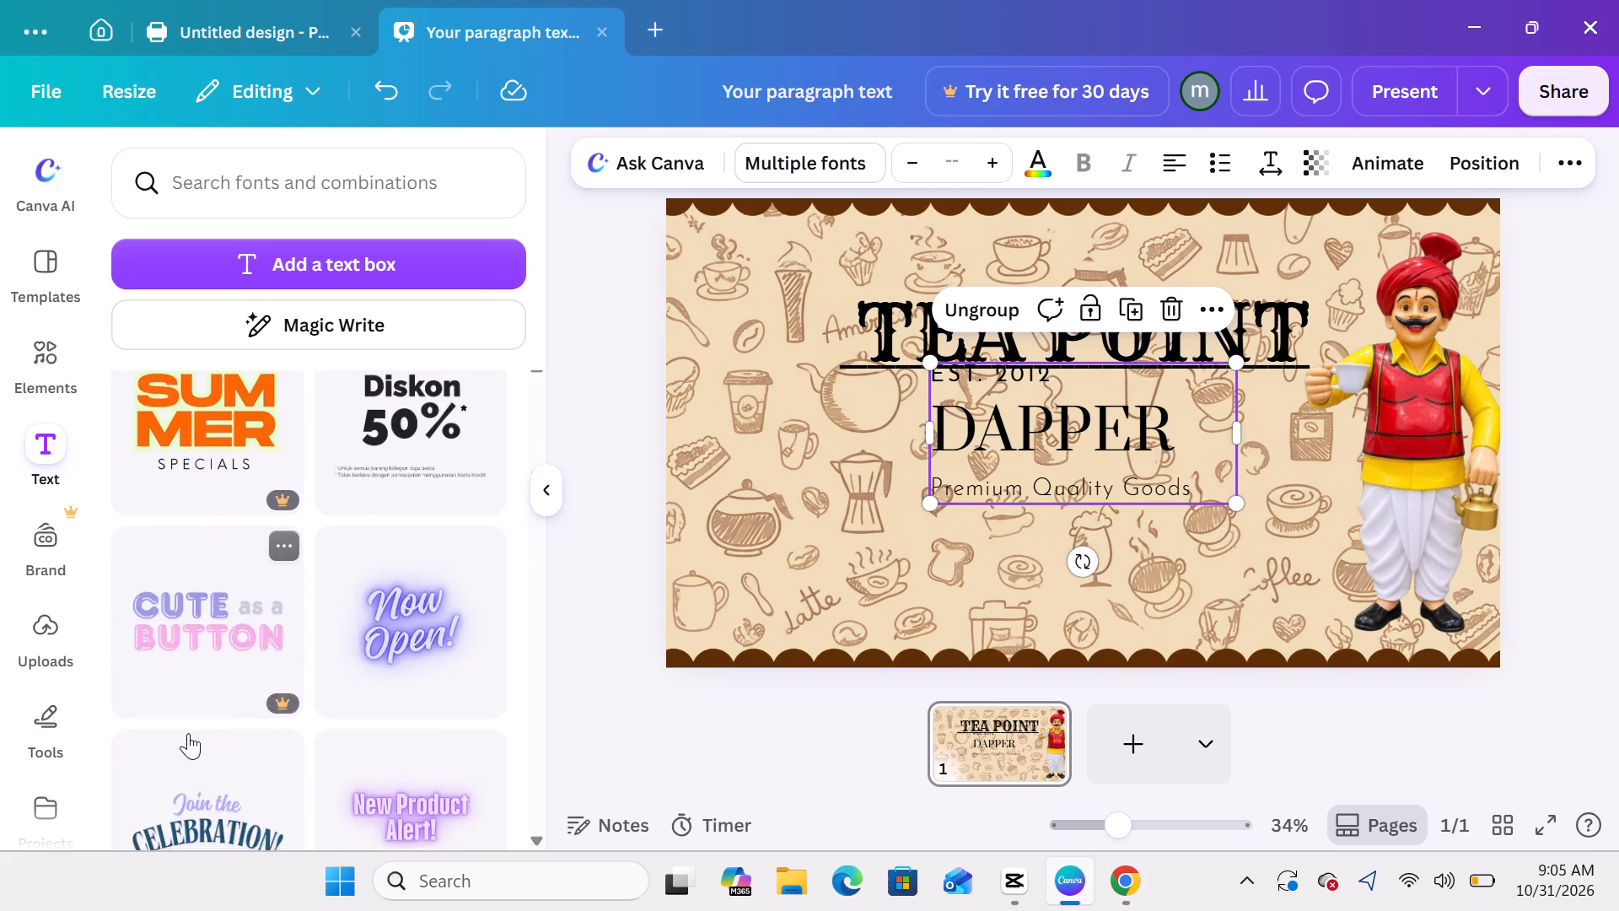
scroll(188, 733, "down", 5)
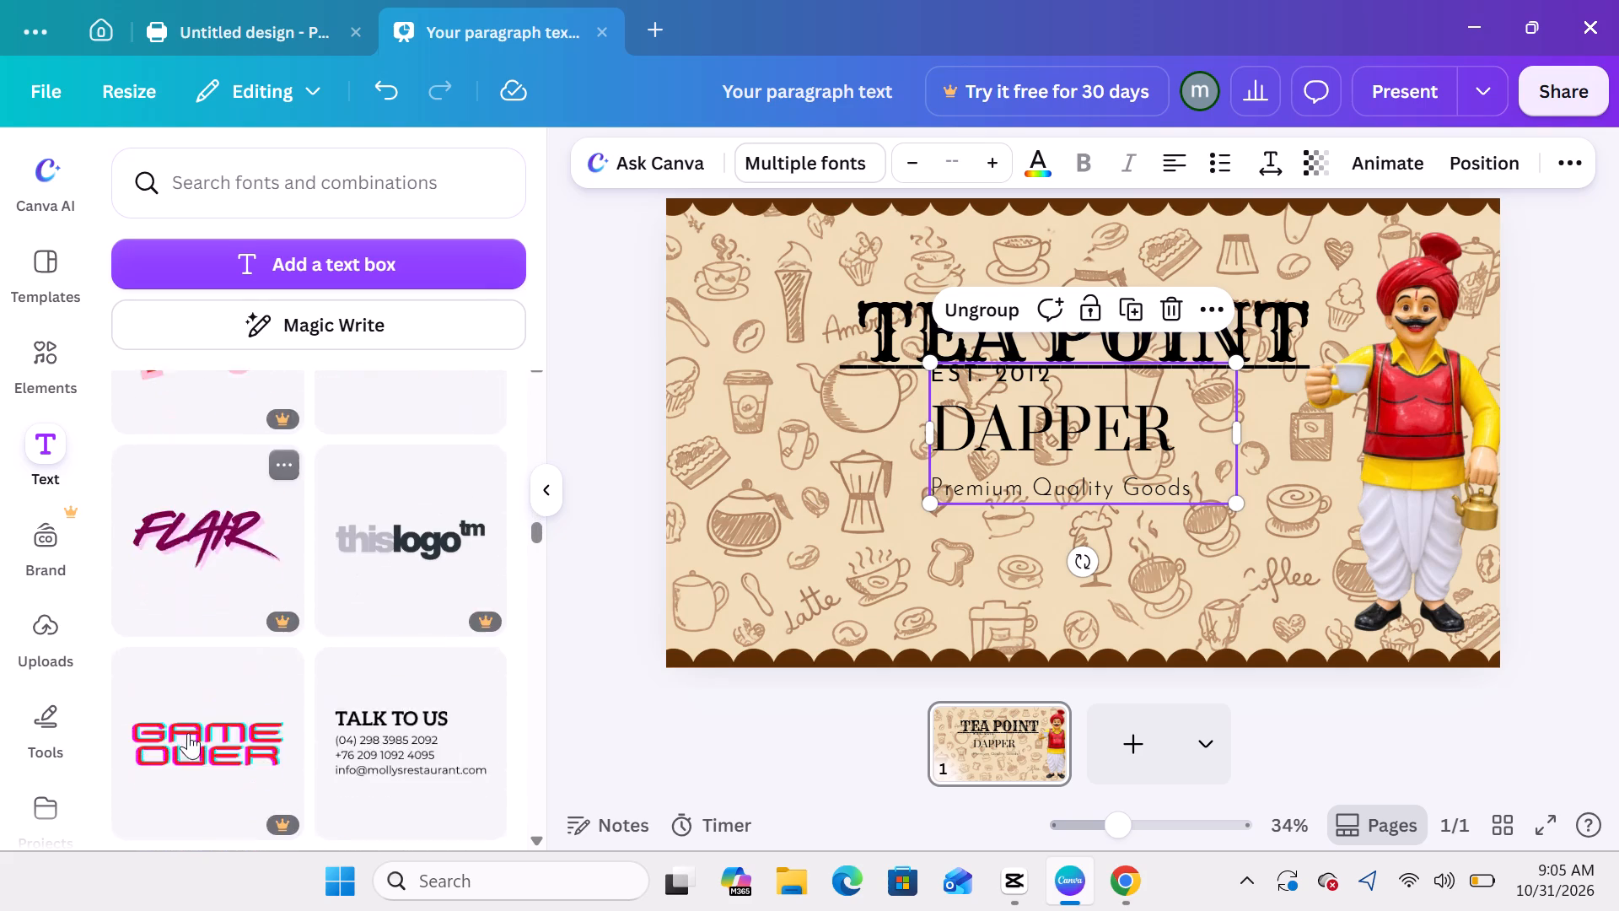
scroll(188, 733, "down", 4)
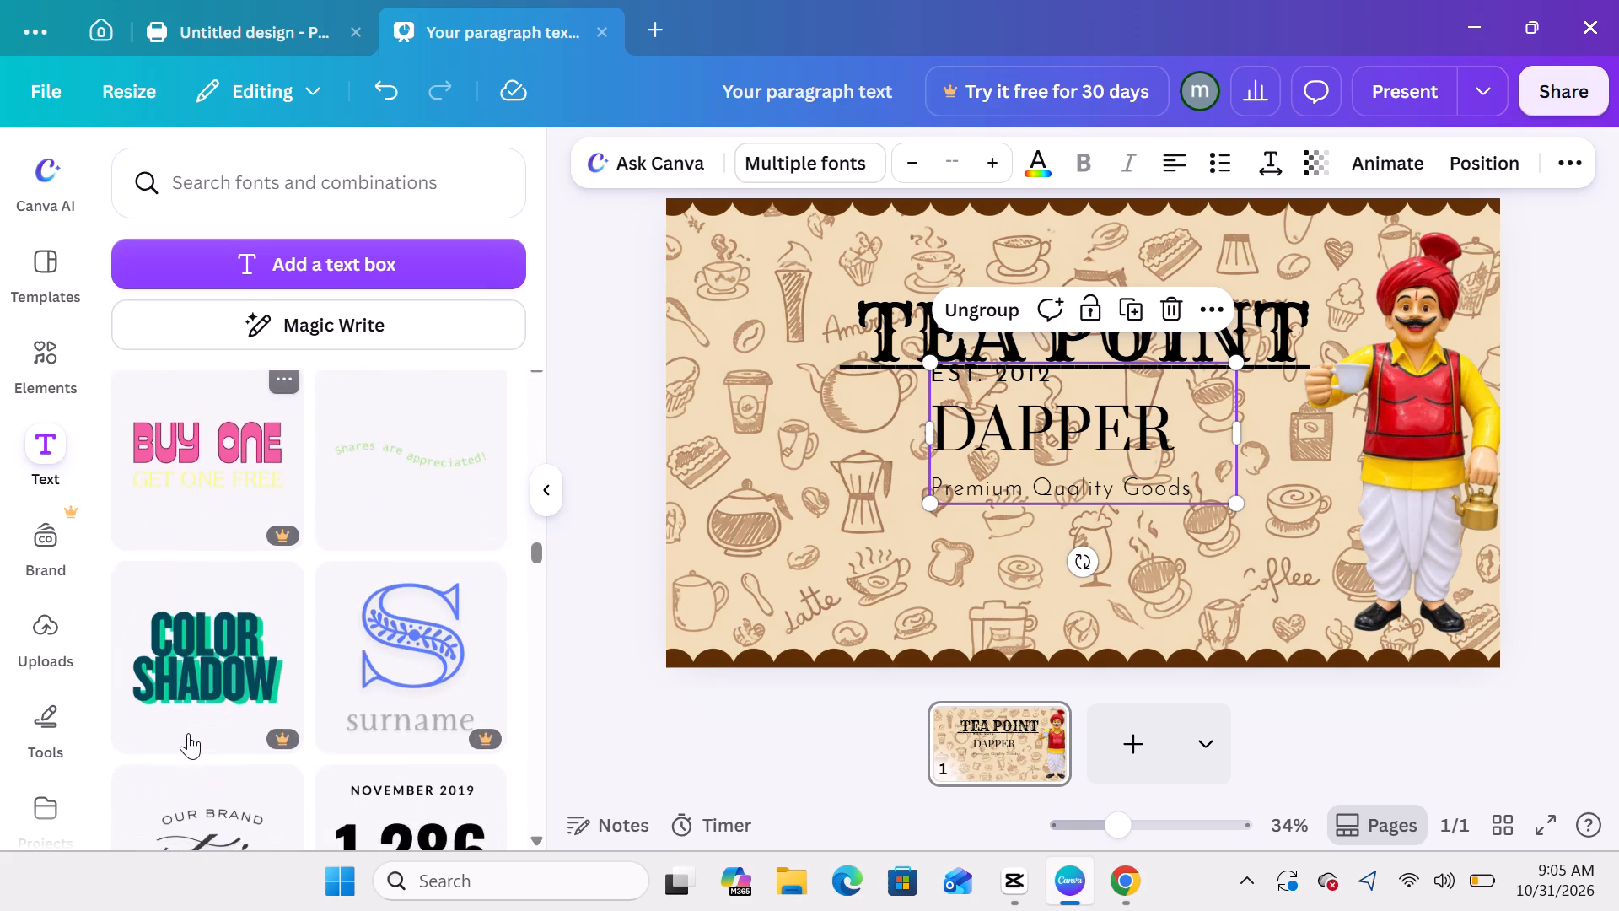
scroll(188, 733, "down", 4)
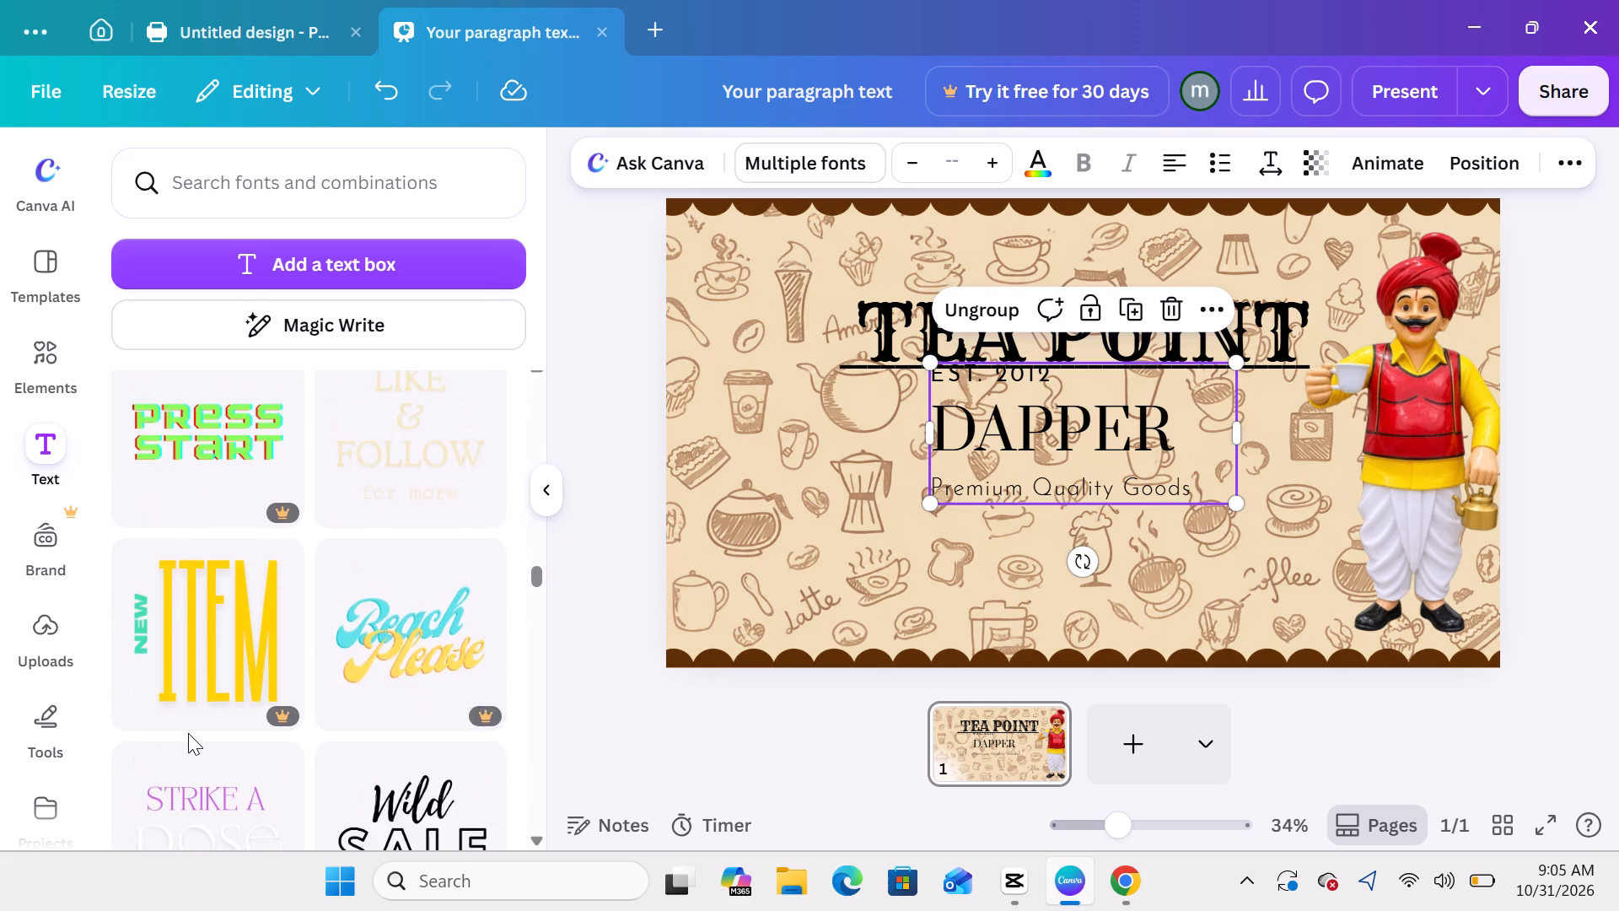
scroll(188, 733, "down", 4)
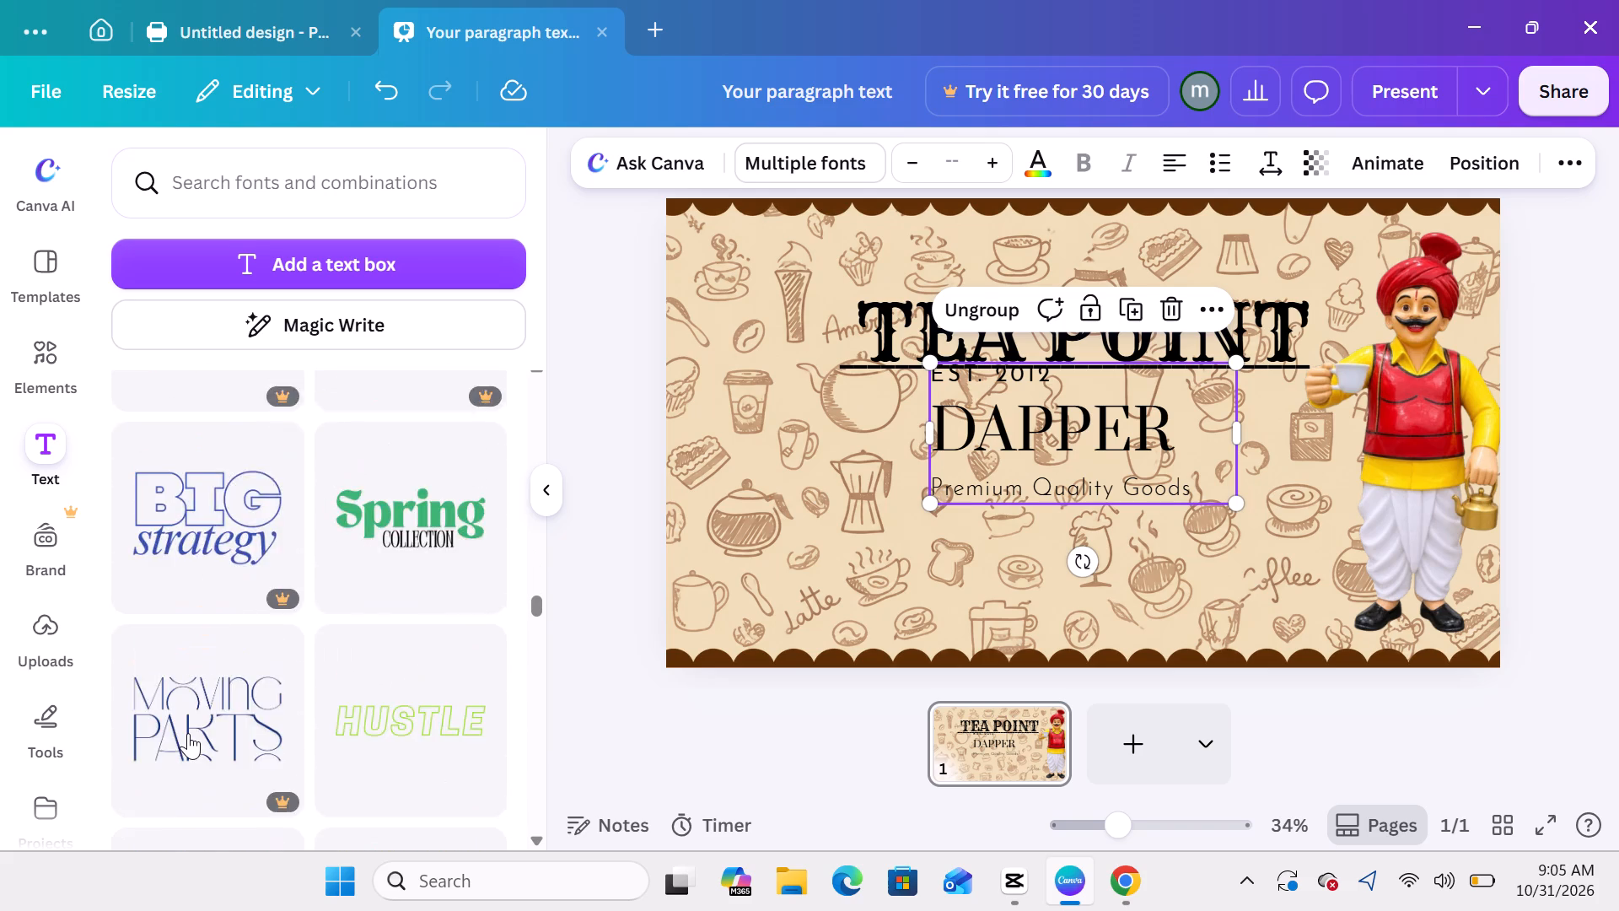
scroll(188, 733, "down", 6)
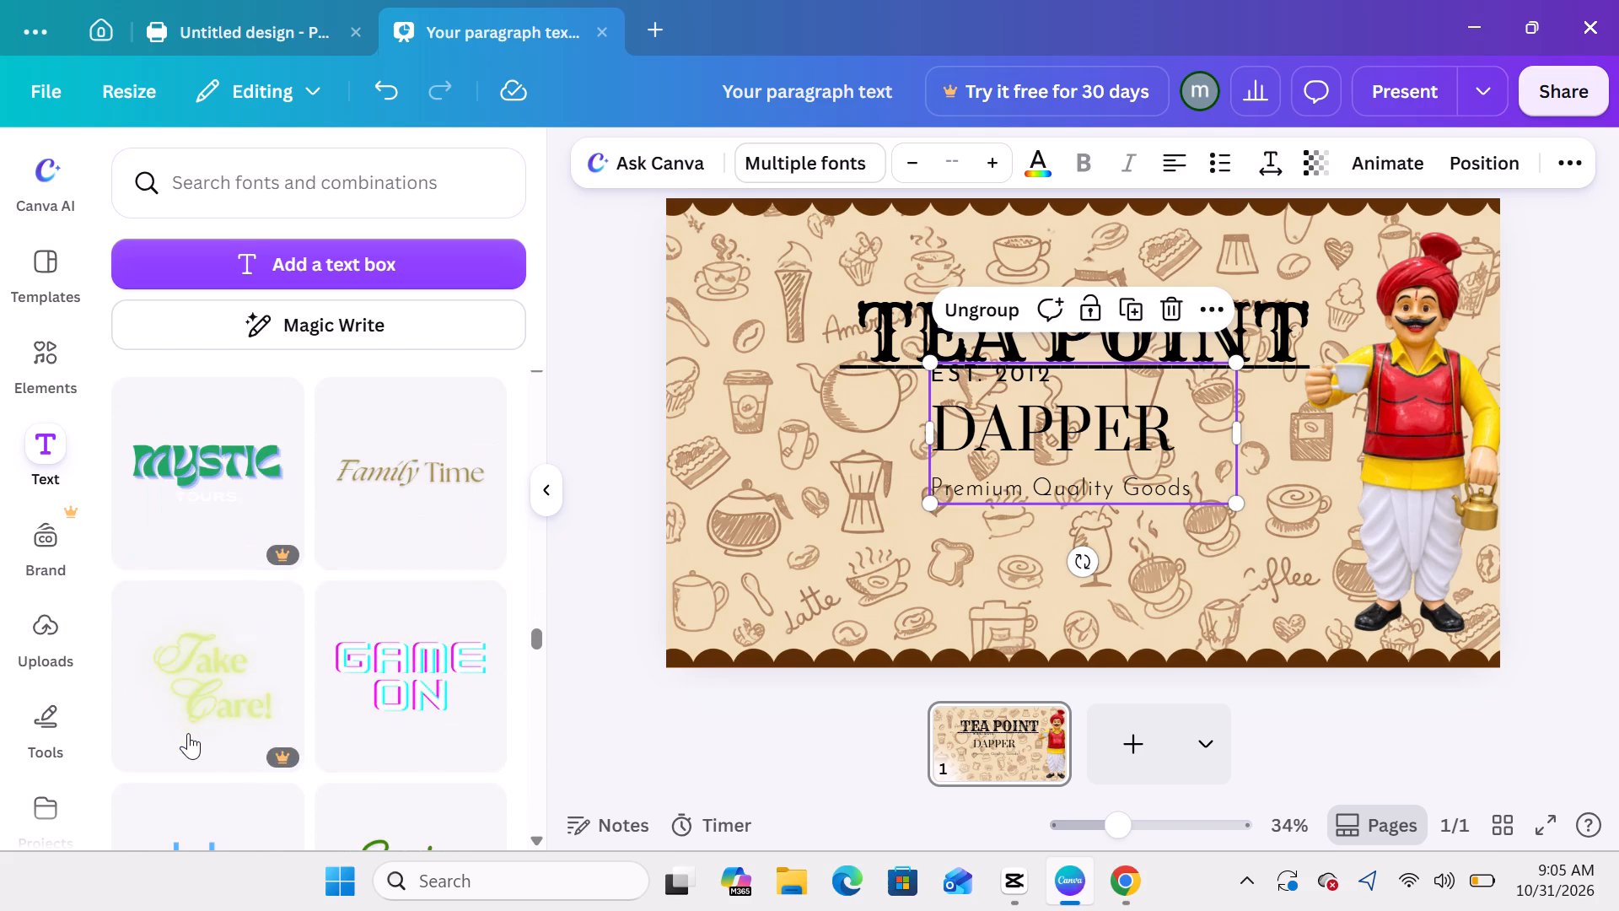
scroll(188, 733, "down", 4)
scroll(188, 733, "right", 1)
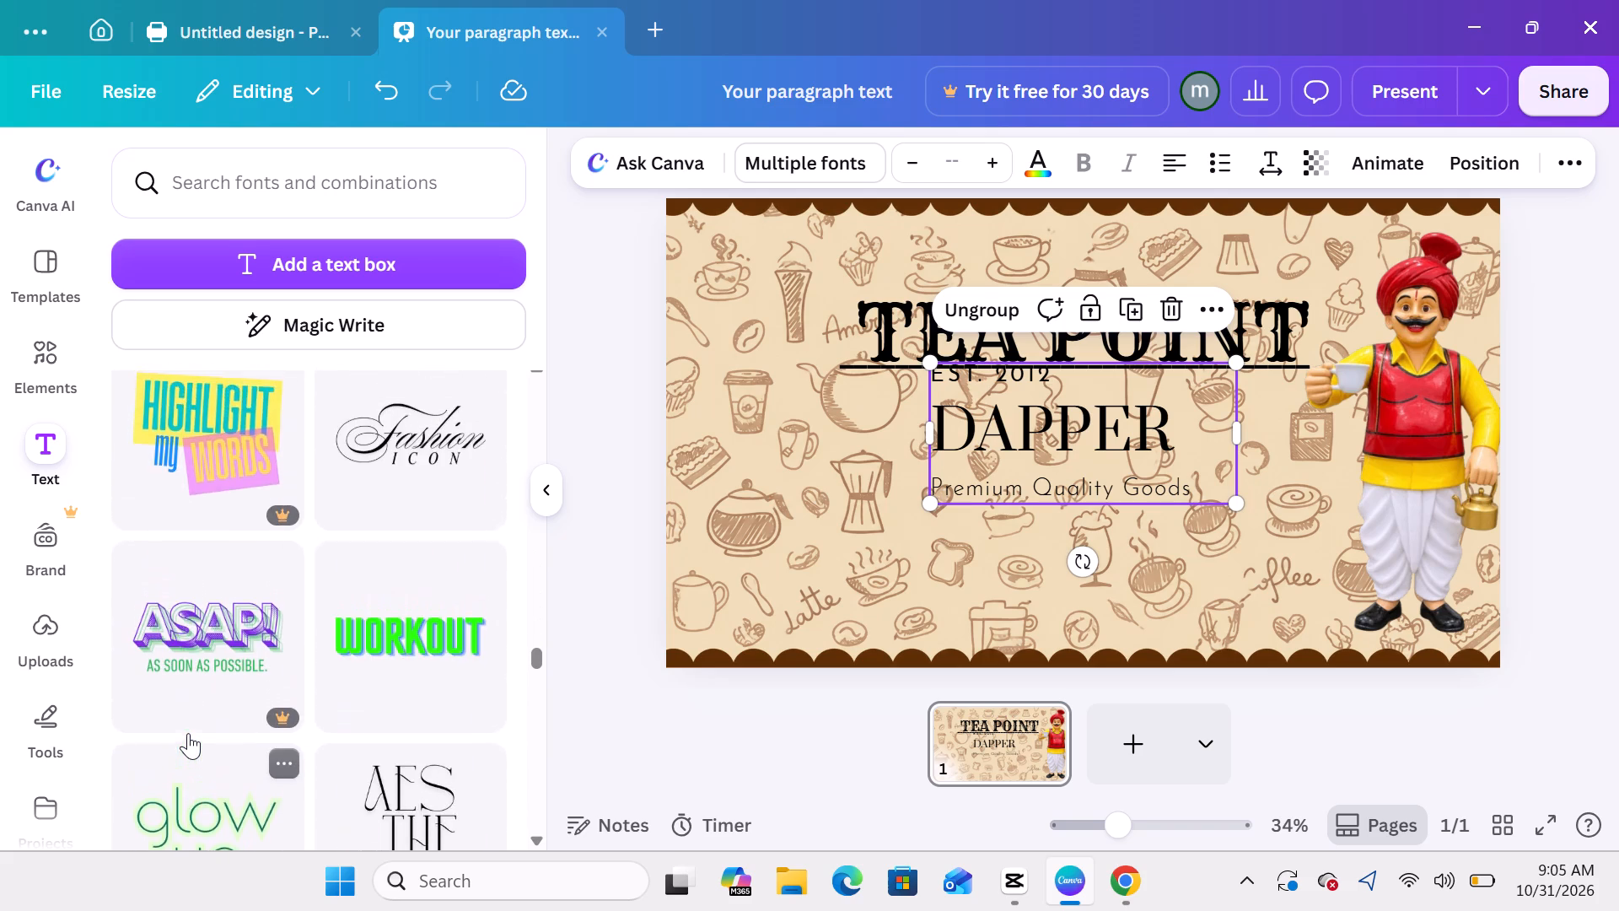
scroll(188, 733, "right", 1)
scroll(188, 733, "down", 2)
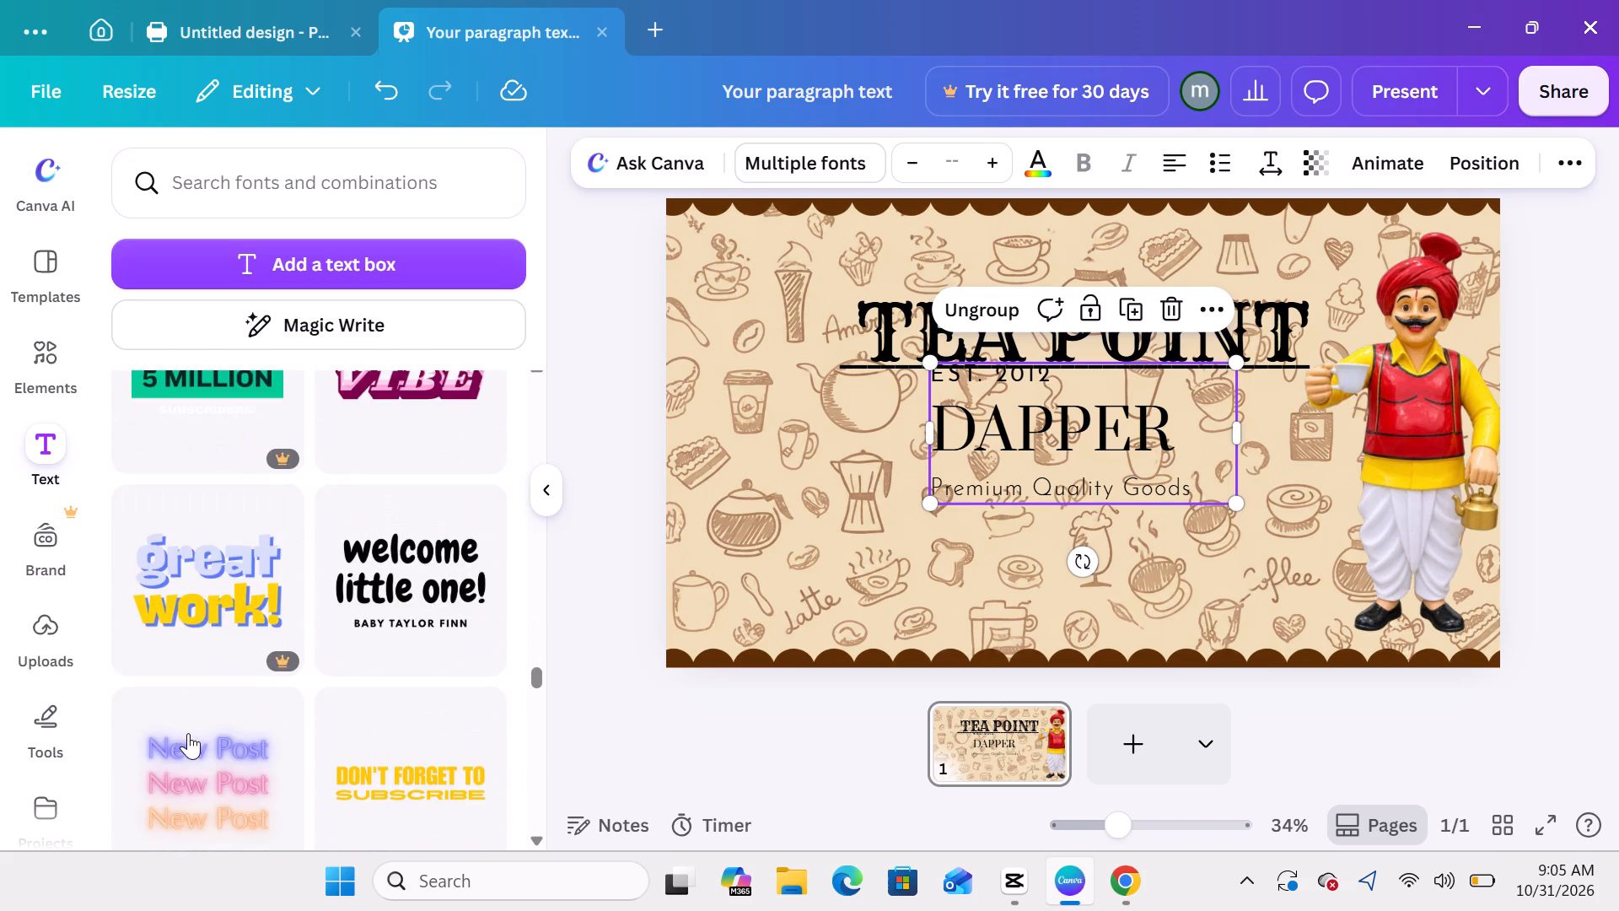
scroll(206, 693, "down", 3)
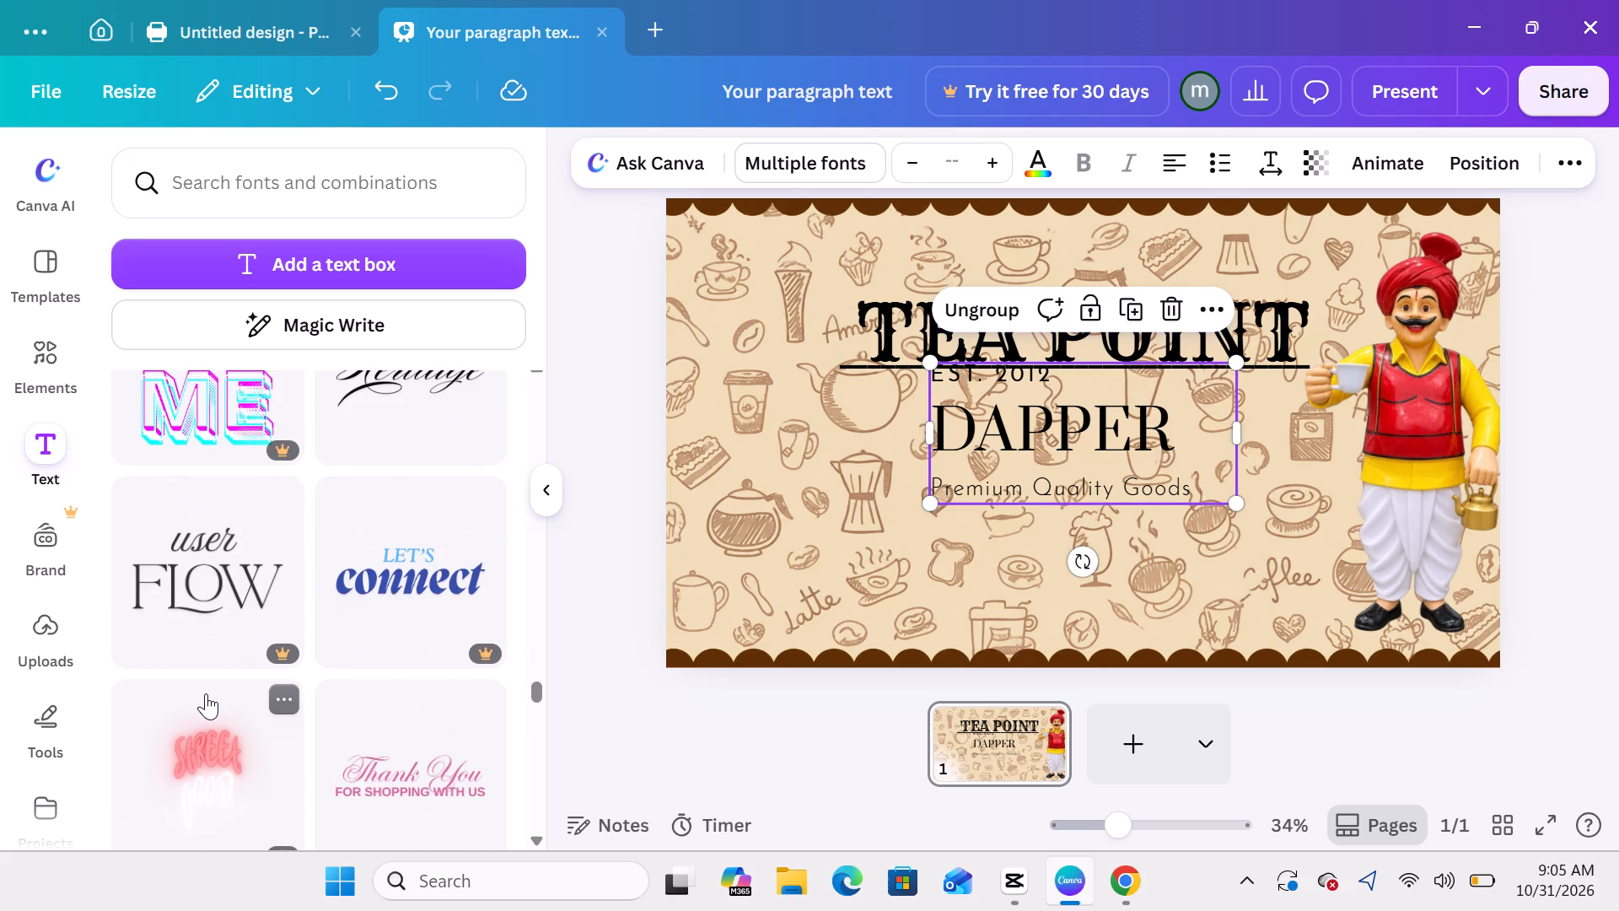
scroll(206, 693, "right", 3)
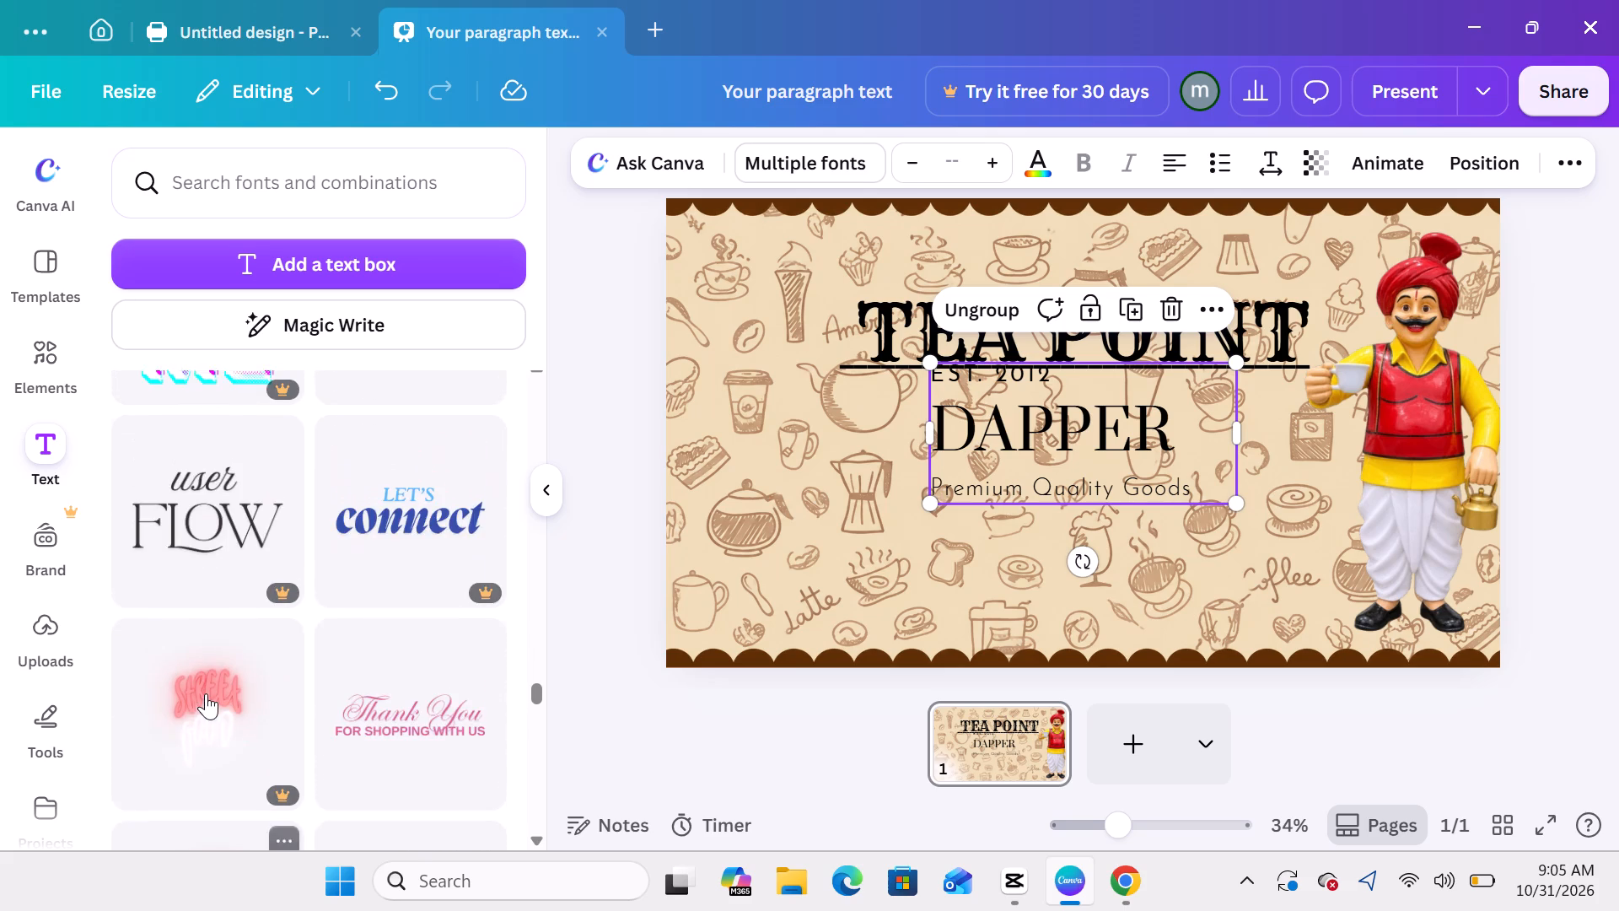
scroll(206, 693, "right", 1)
scroll(206, 693, "down", 2)
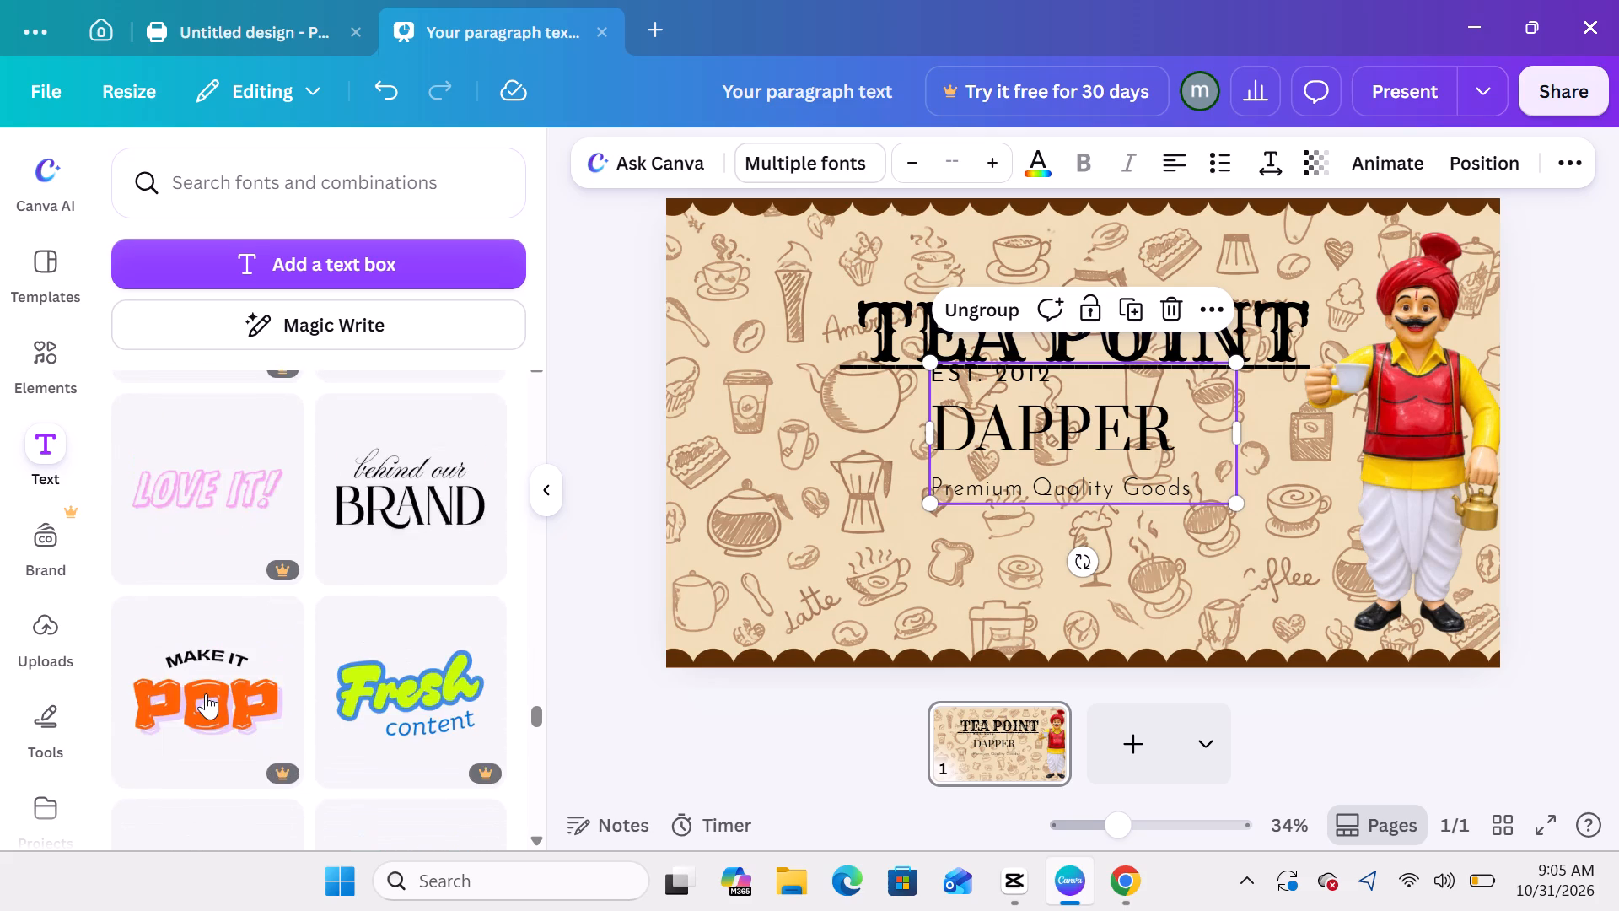
scroll(206, 693, "down", 4)
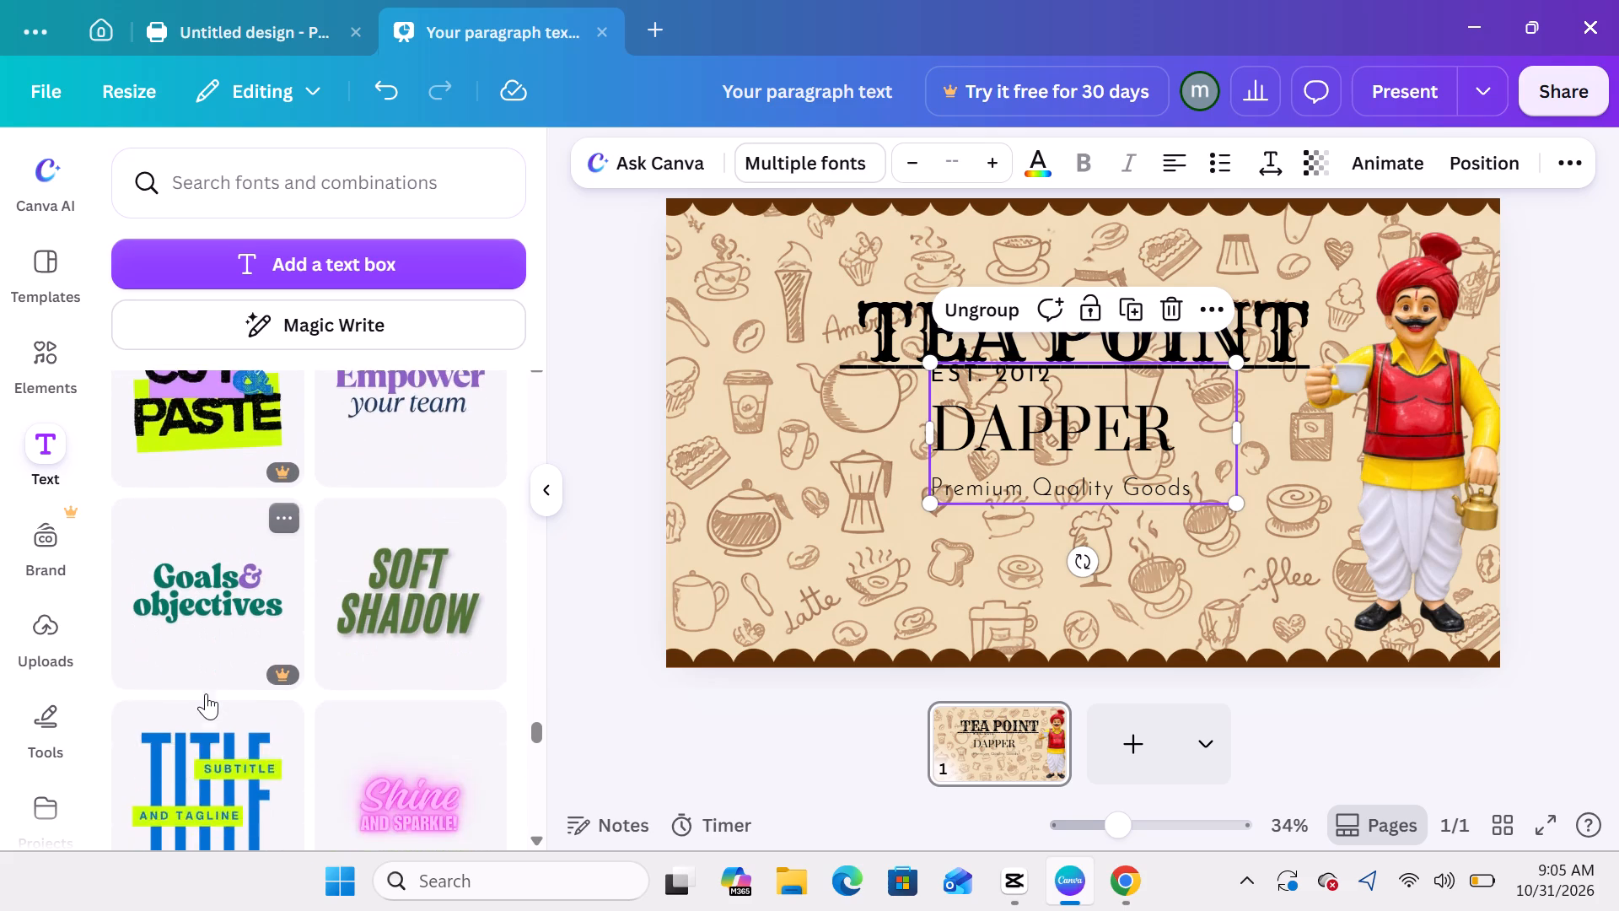
scroll(206, 693, "down", 1)
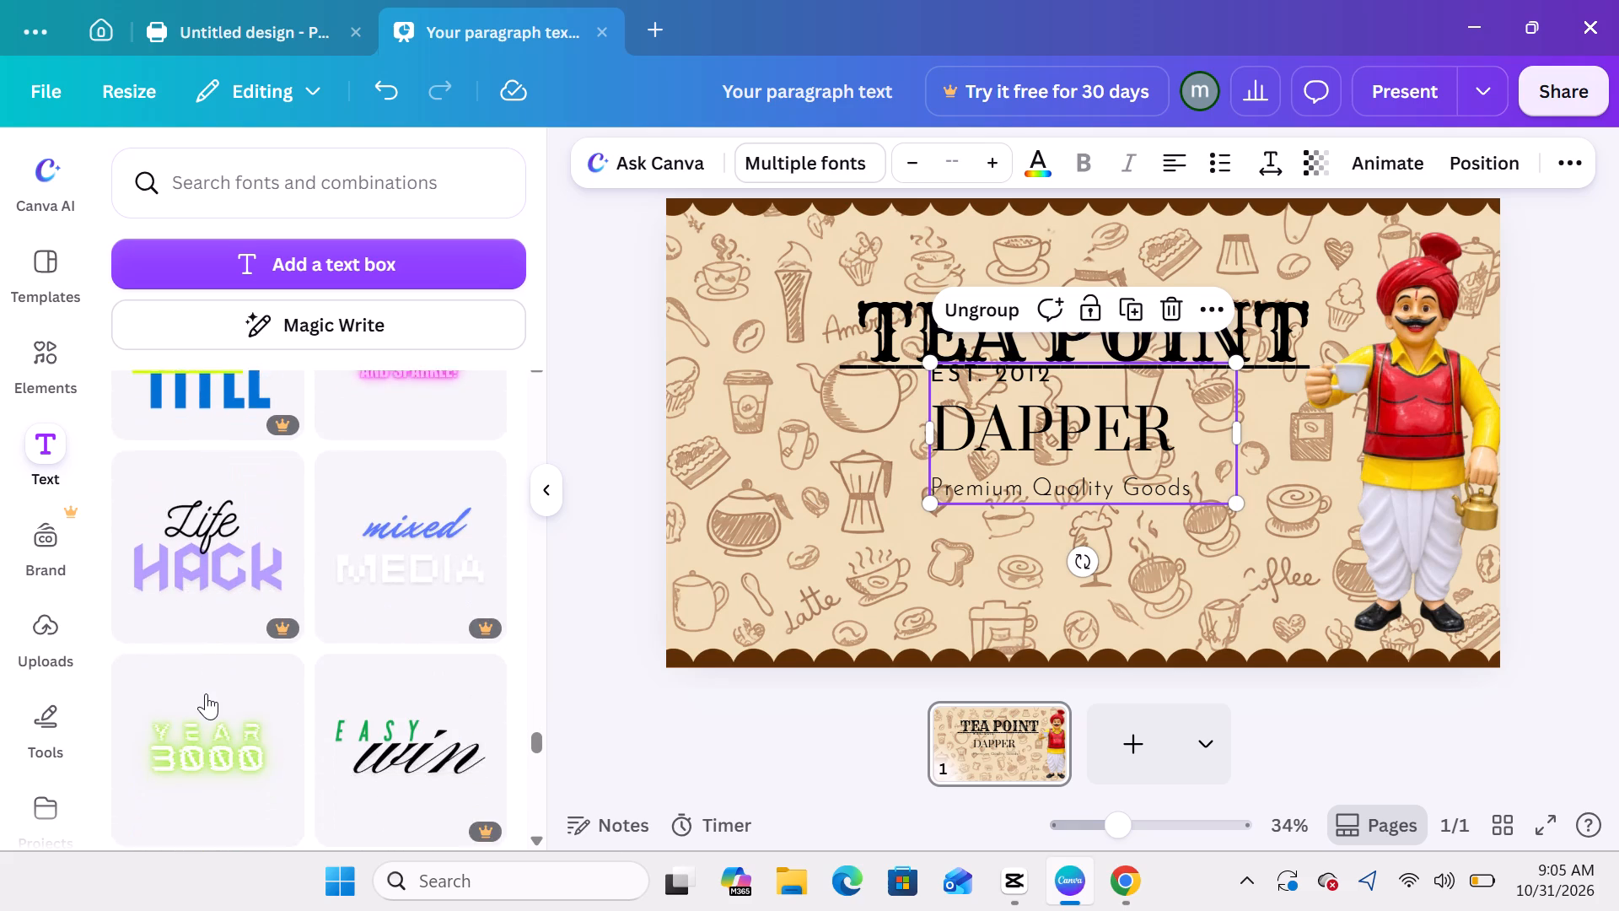
scroll(206, 693, "down", 5)
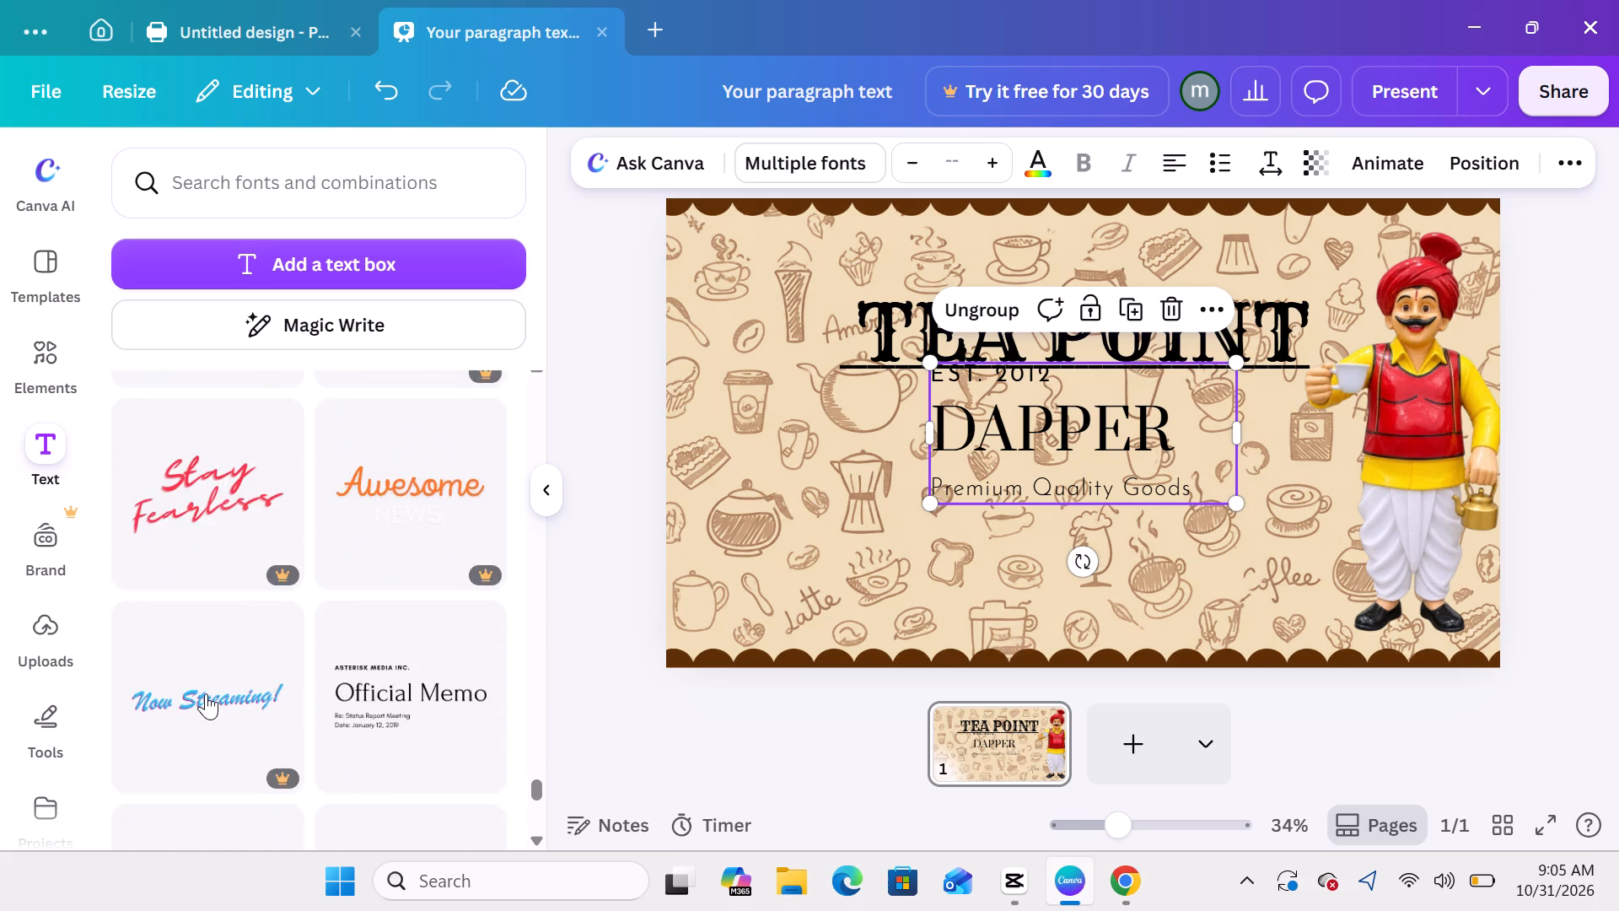
scroll(206, 693, "down", 4)
scroll(206, 693, "right", 1)
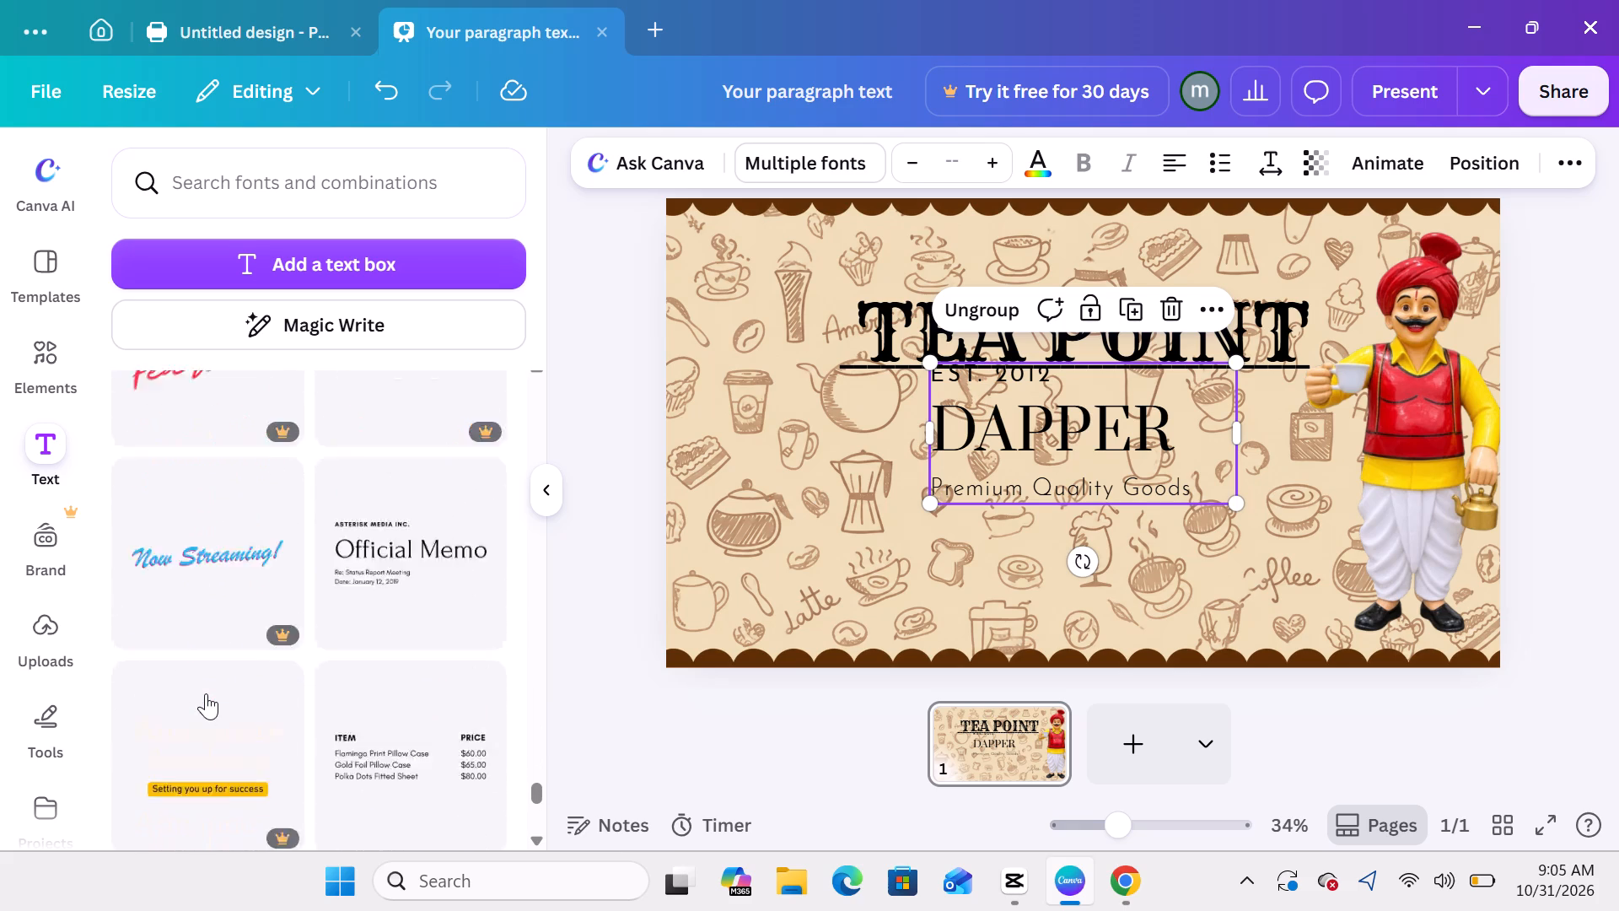
scroll(206, 693, "right", 2)
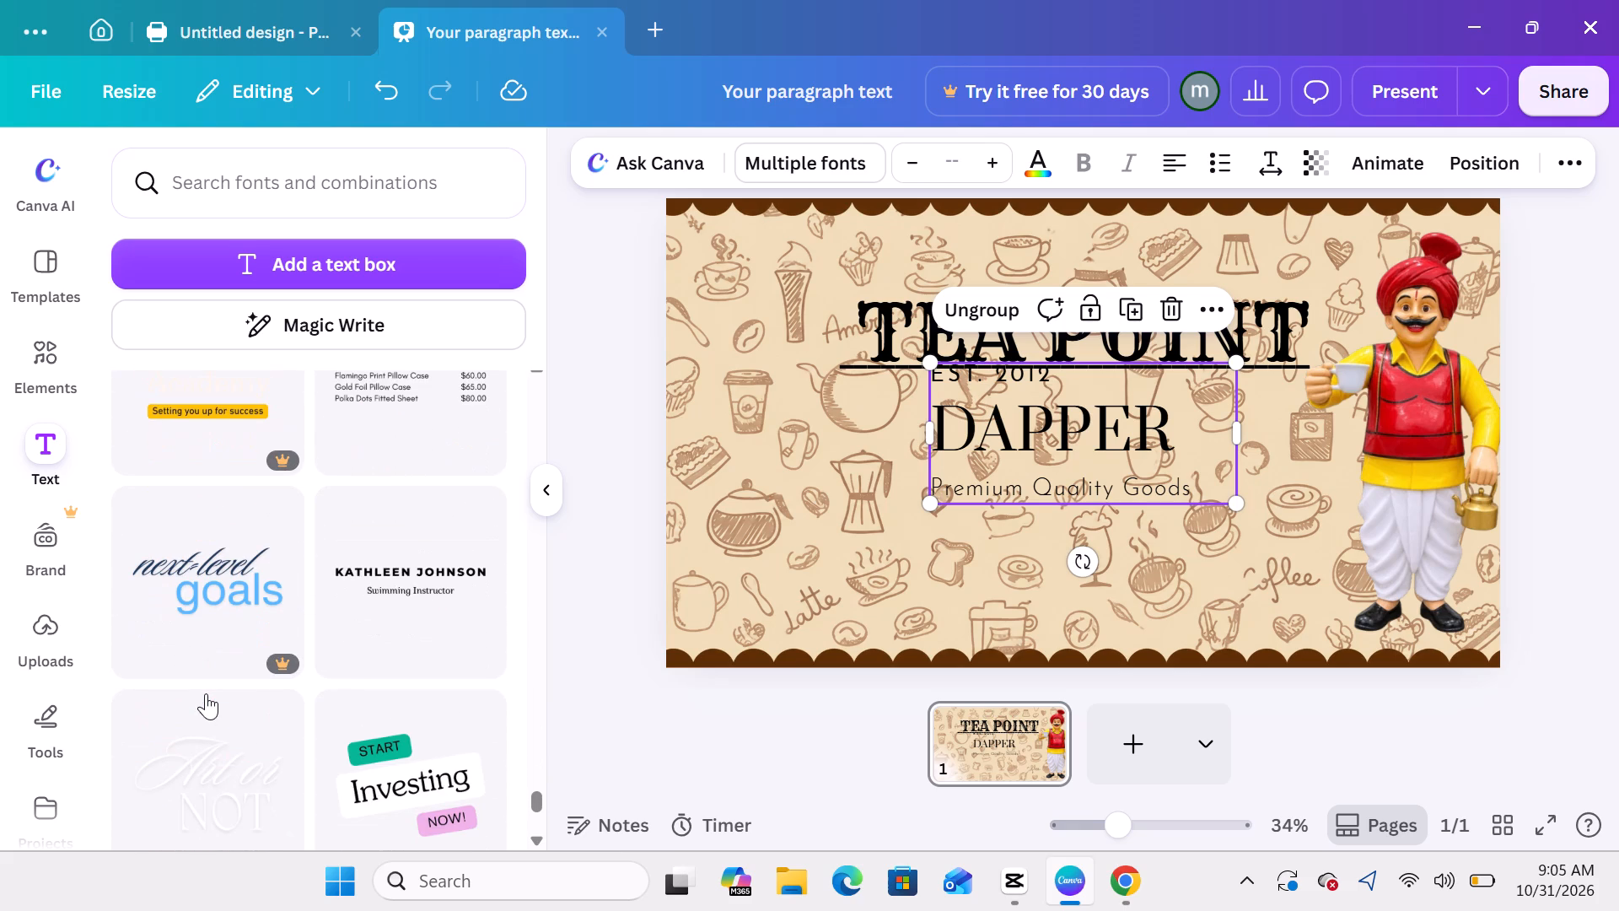
scroll(206, 693, "right", 1)
Add the two-line name font combination captioned Swimming Instructor and move it to the page's lower-left corner.
scroll(206, 693, "up", 2)
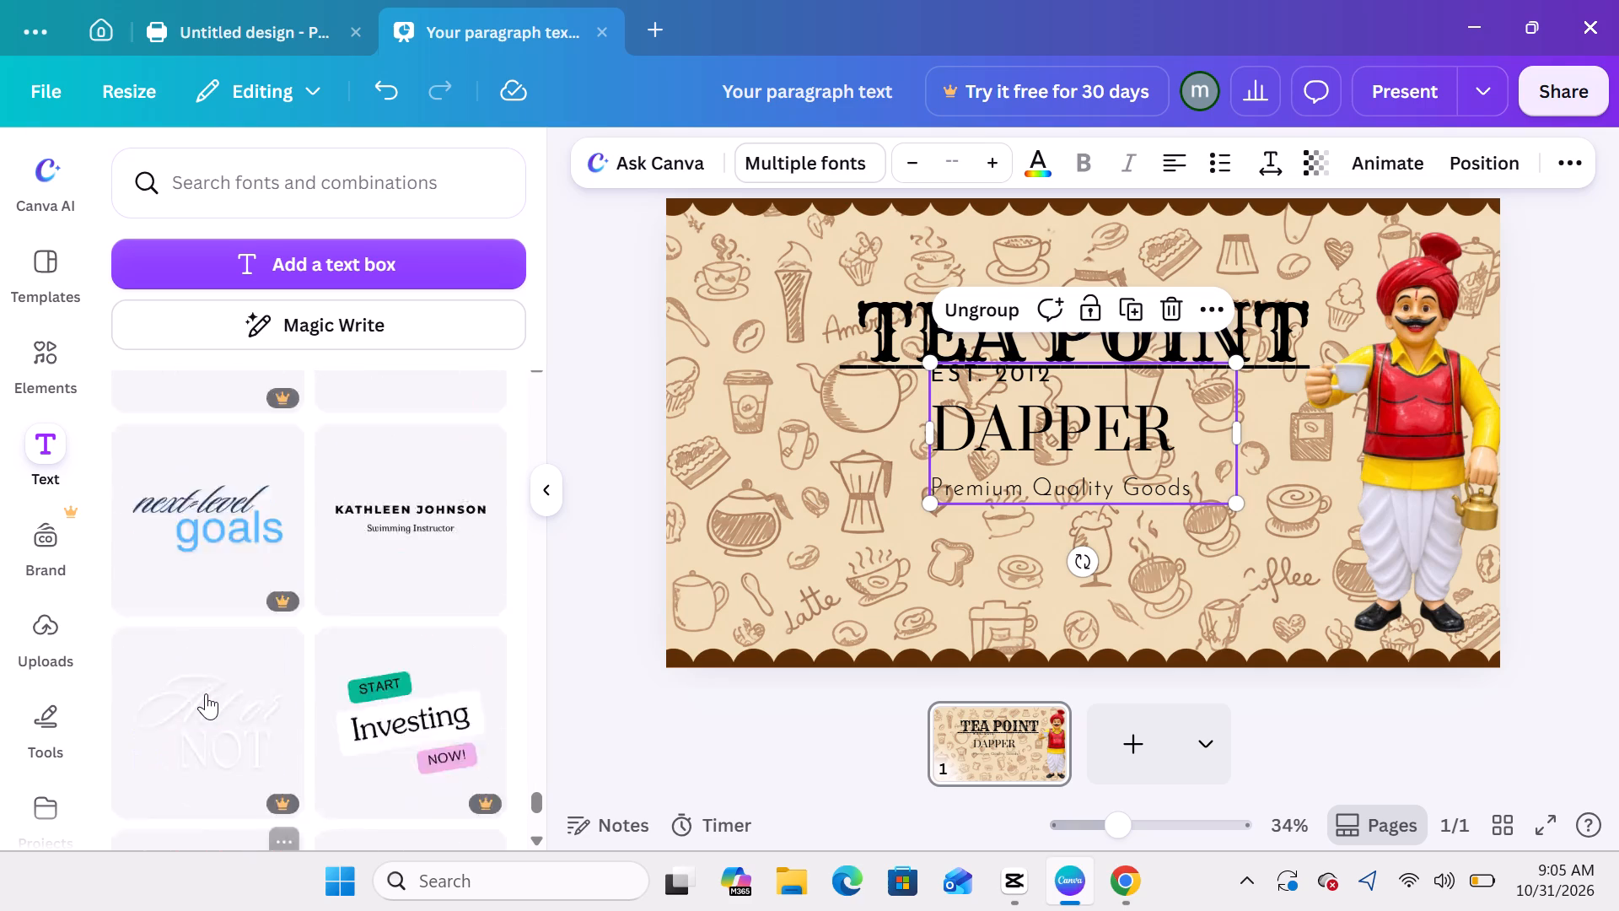
scroll(206, 693, "up", 1)
left_click(377, 660)
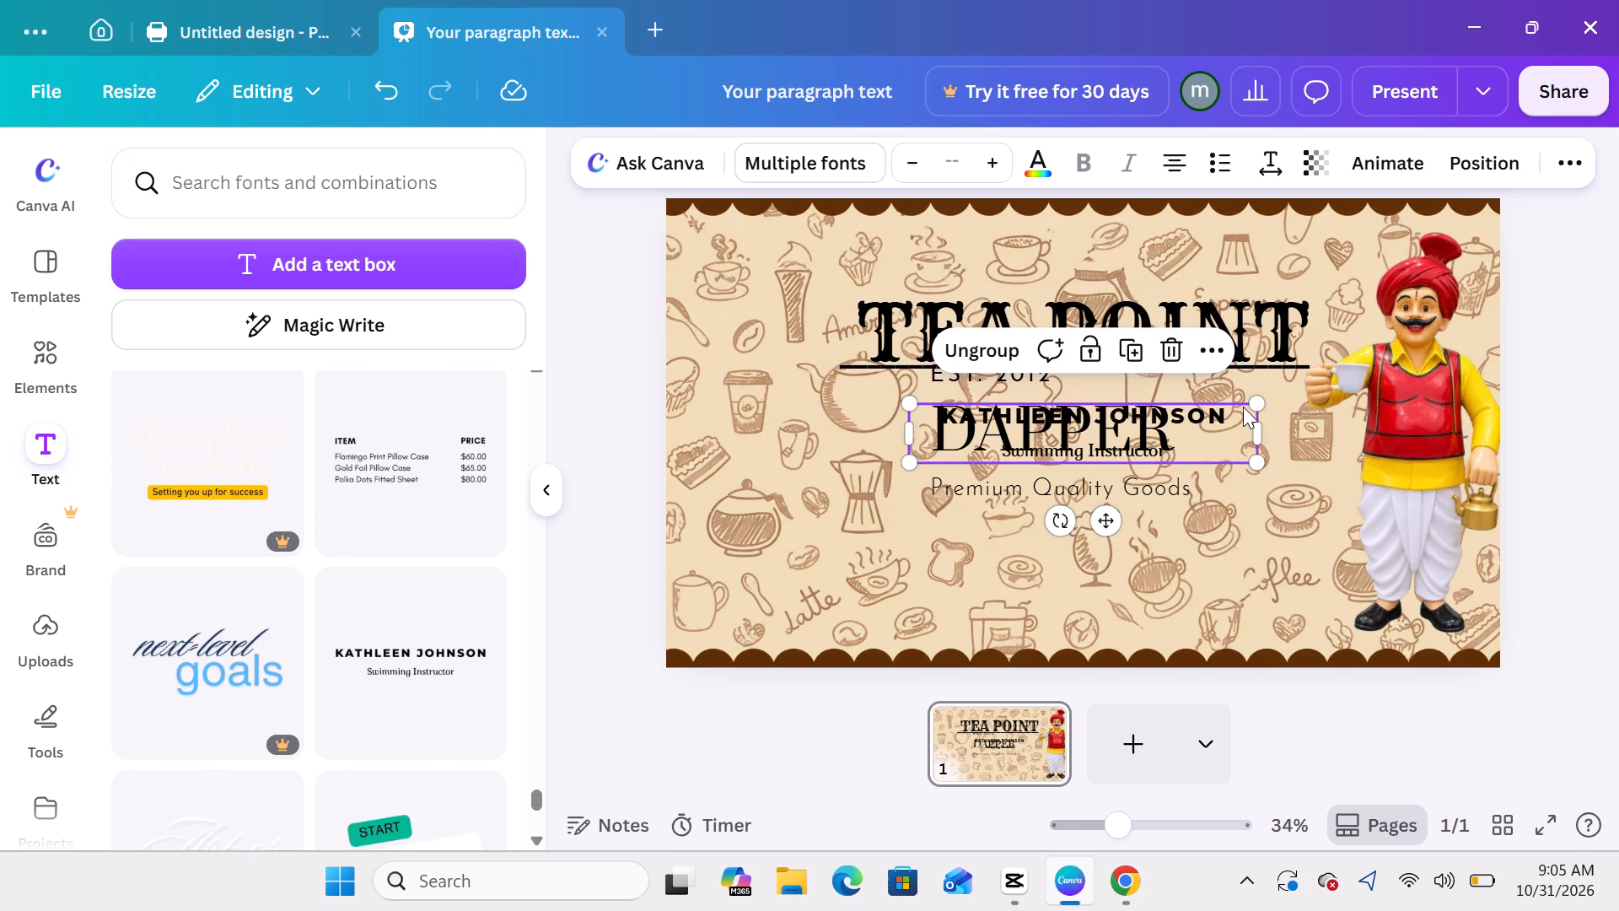
left_click_drag(1243, 407, 1084, 472)
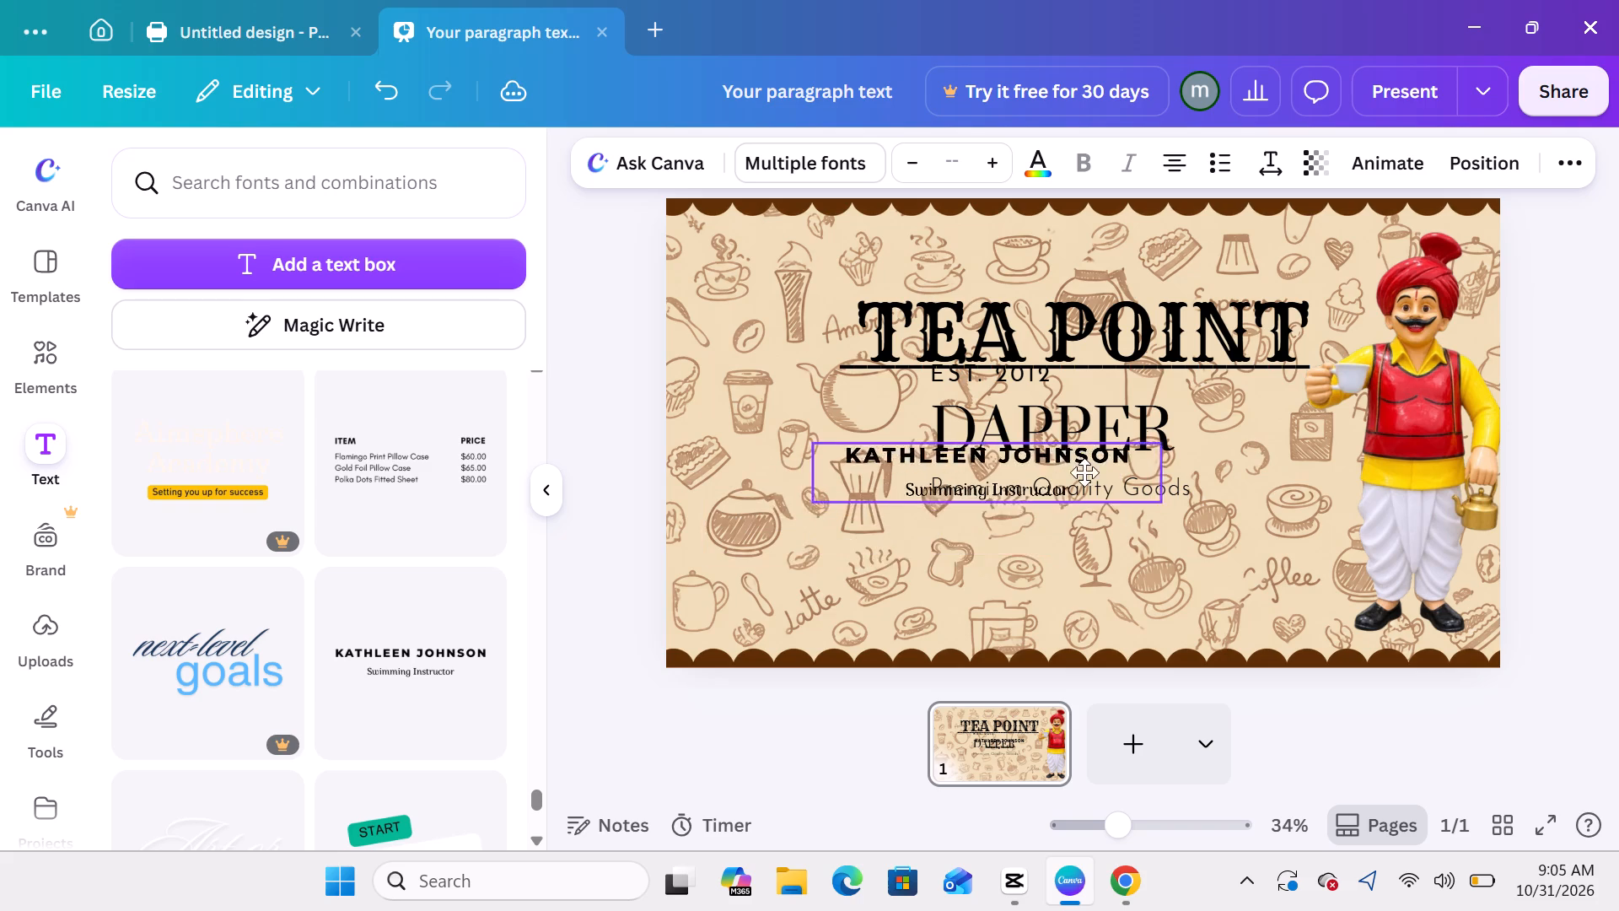
left_click_drag(1084, 472, 965, 584)
Delete the DAPPER font combination from the page.
left_click(1073, 474)
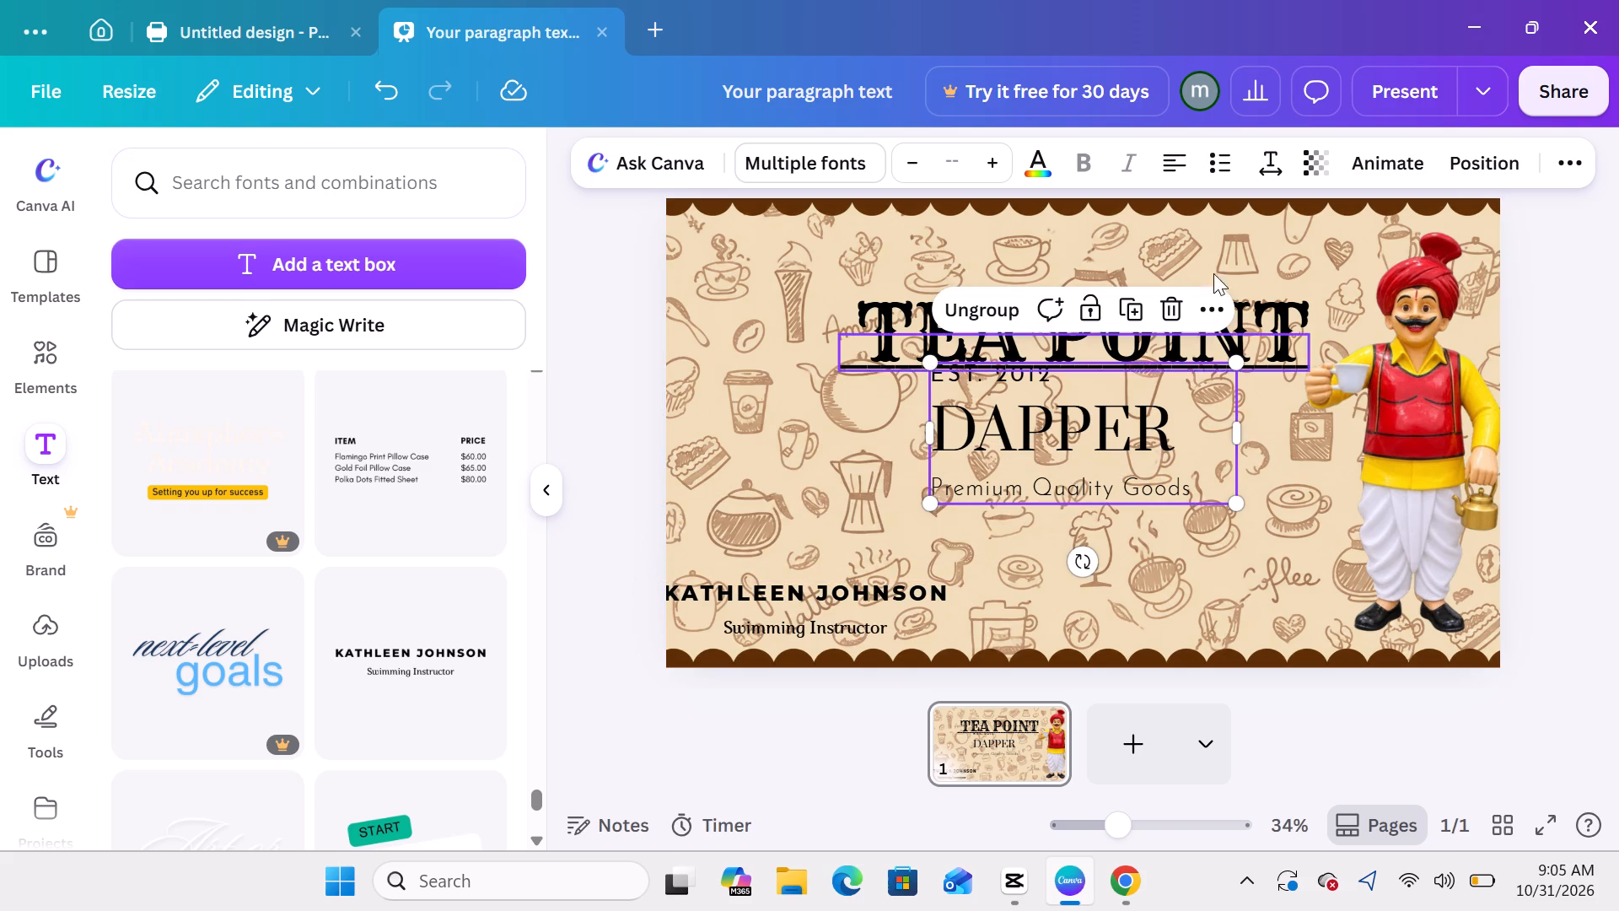
left_click(1171, 294)
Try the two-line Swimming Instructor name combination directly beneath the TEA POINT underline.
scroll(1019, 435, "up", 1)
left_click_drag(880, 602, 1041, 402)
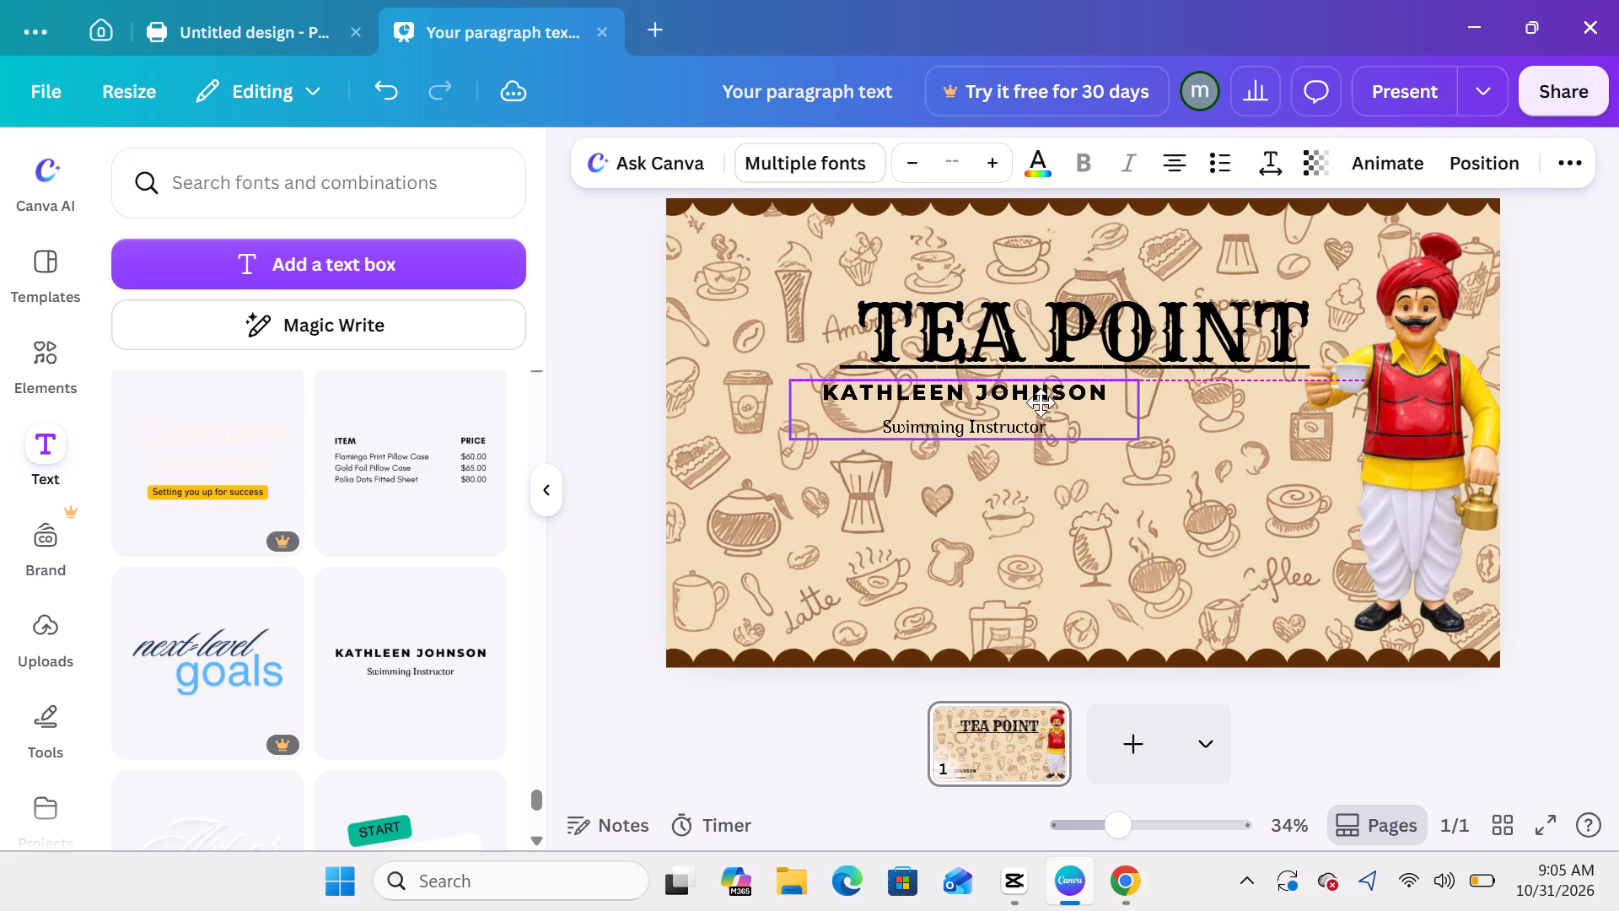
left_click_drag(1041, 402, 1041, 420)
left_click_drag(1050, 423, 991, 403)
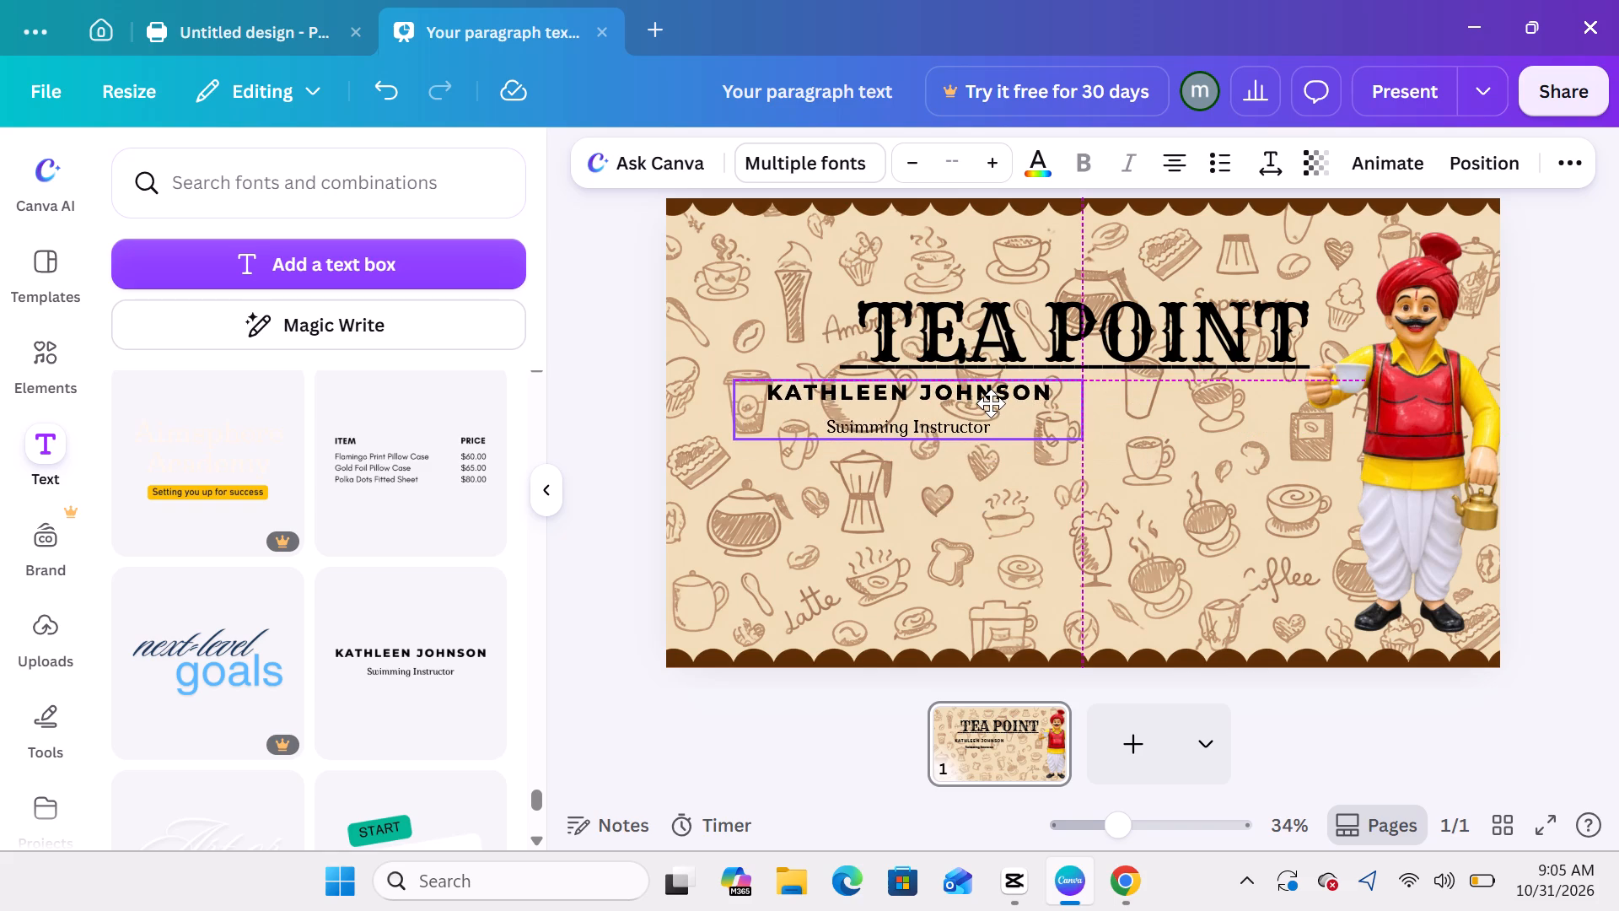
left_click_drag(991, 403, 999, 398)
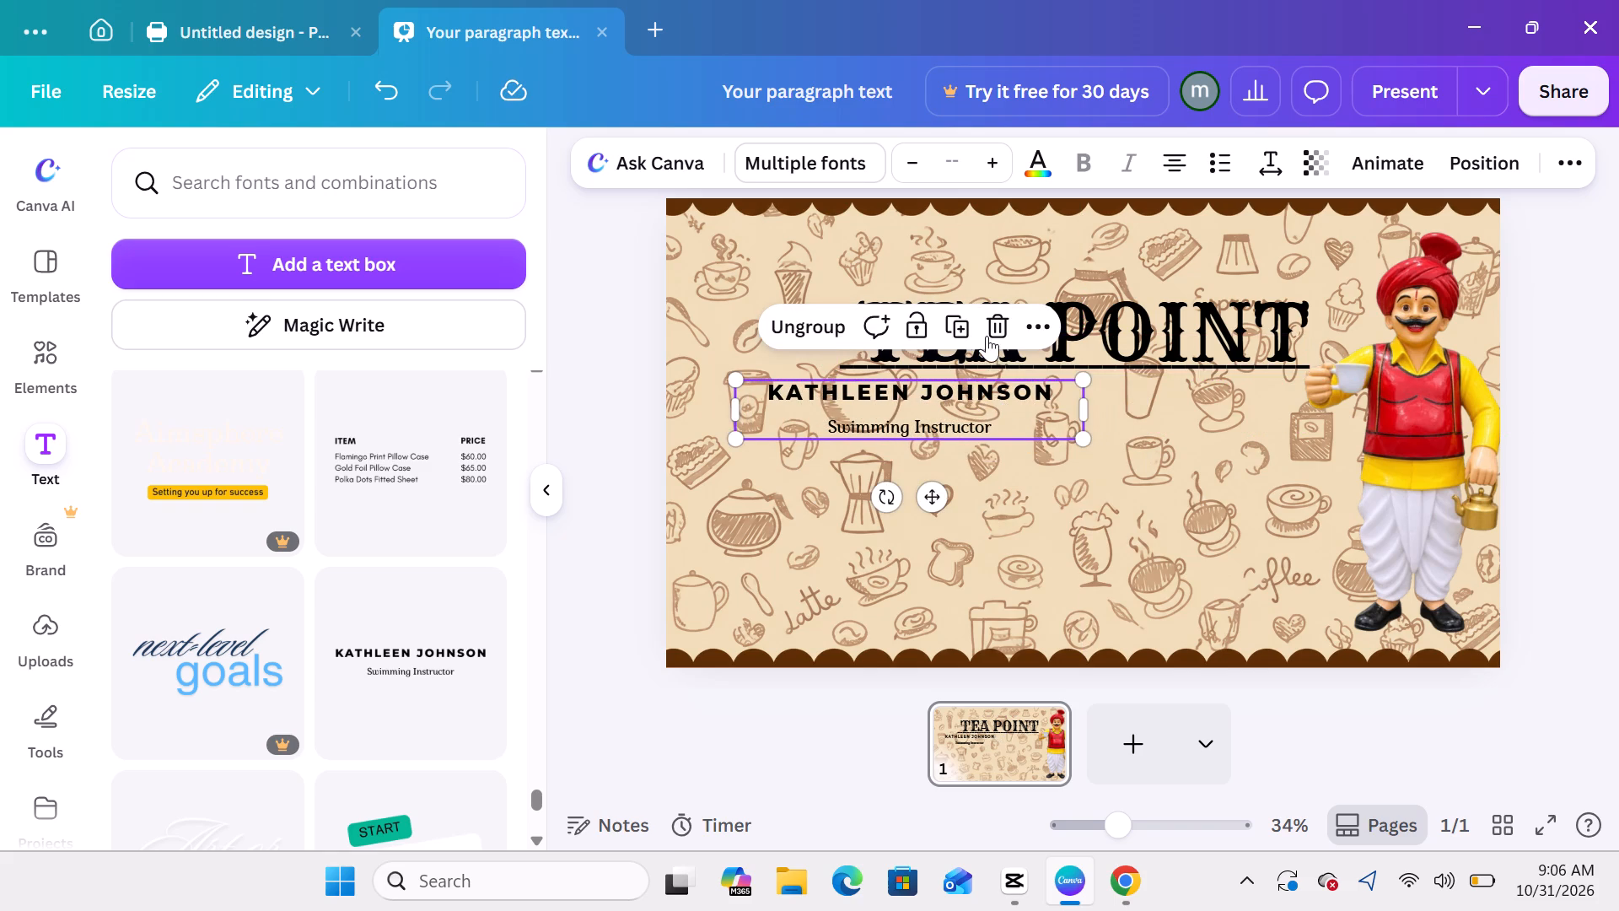
Delete the two-line Swimming Instructor name combination from the page.
left_click(998, 326)
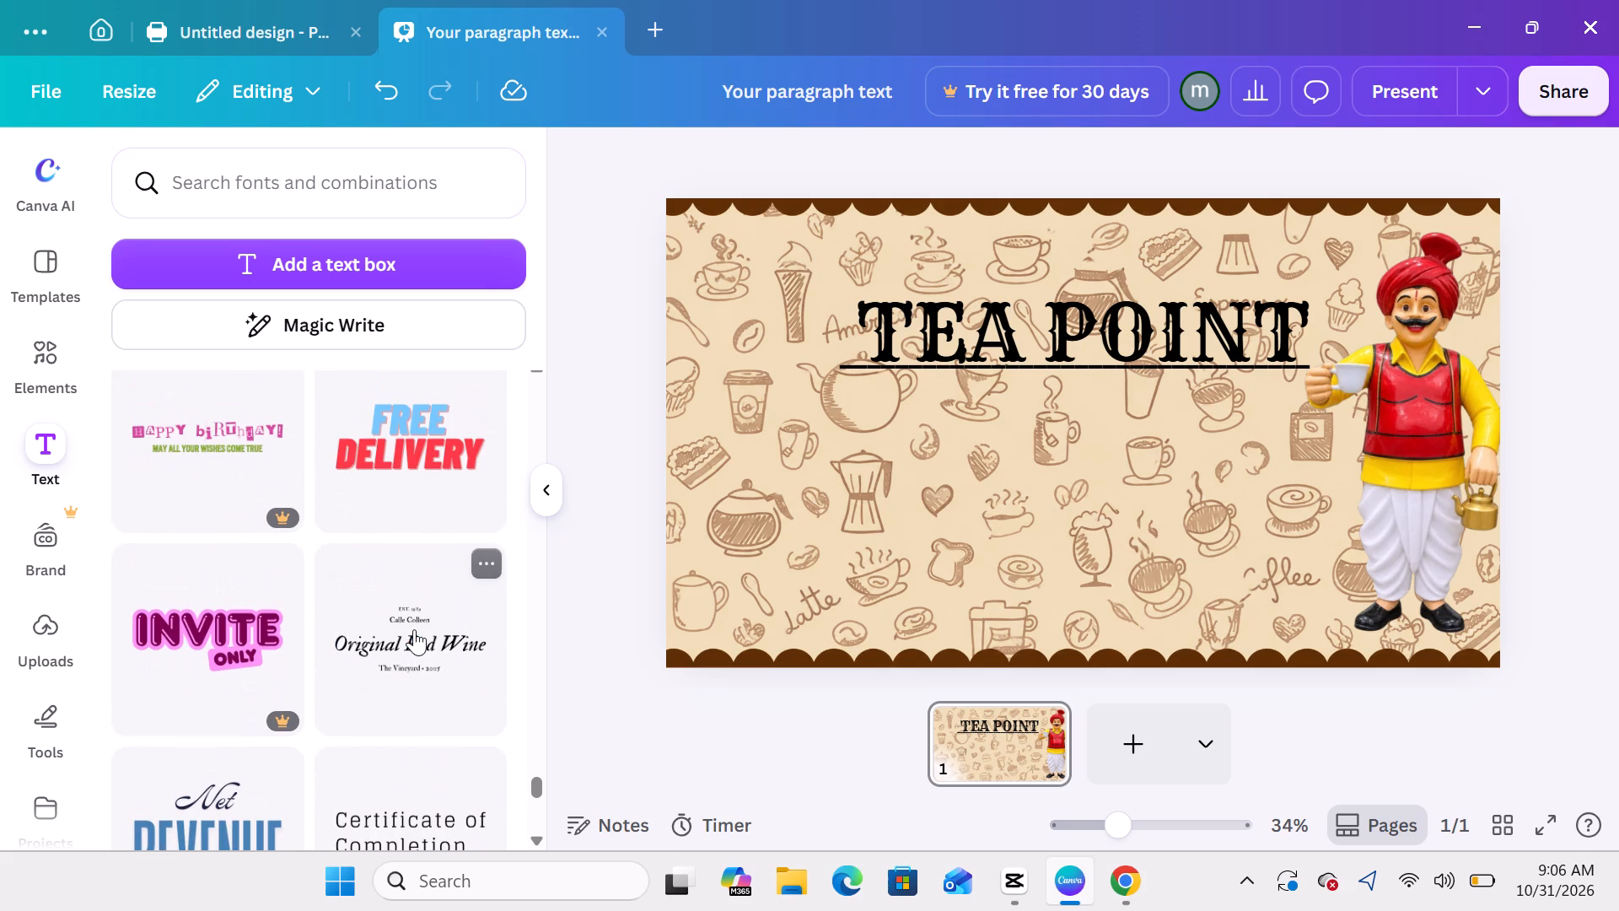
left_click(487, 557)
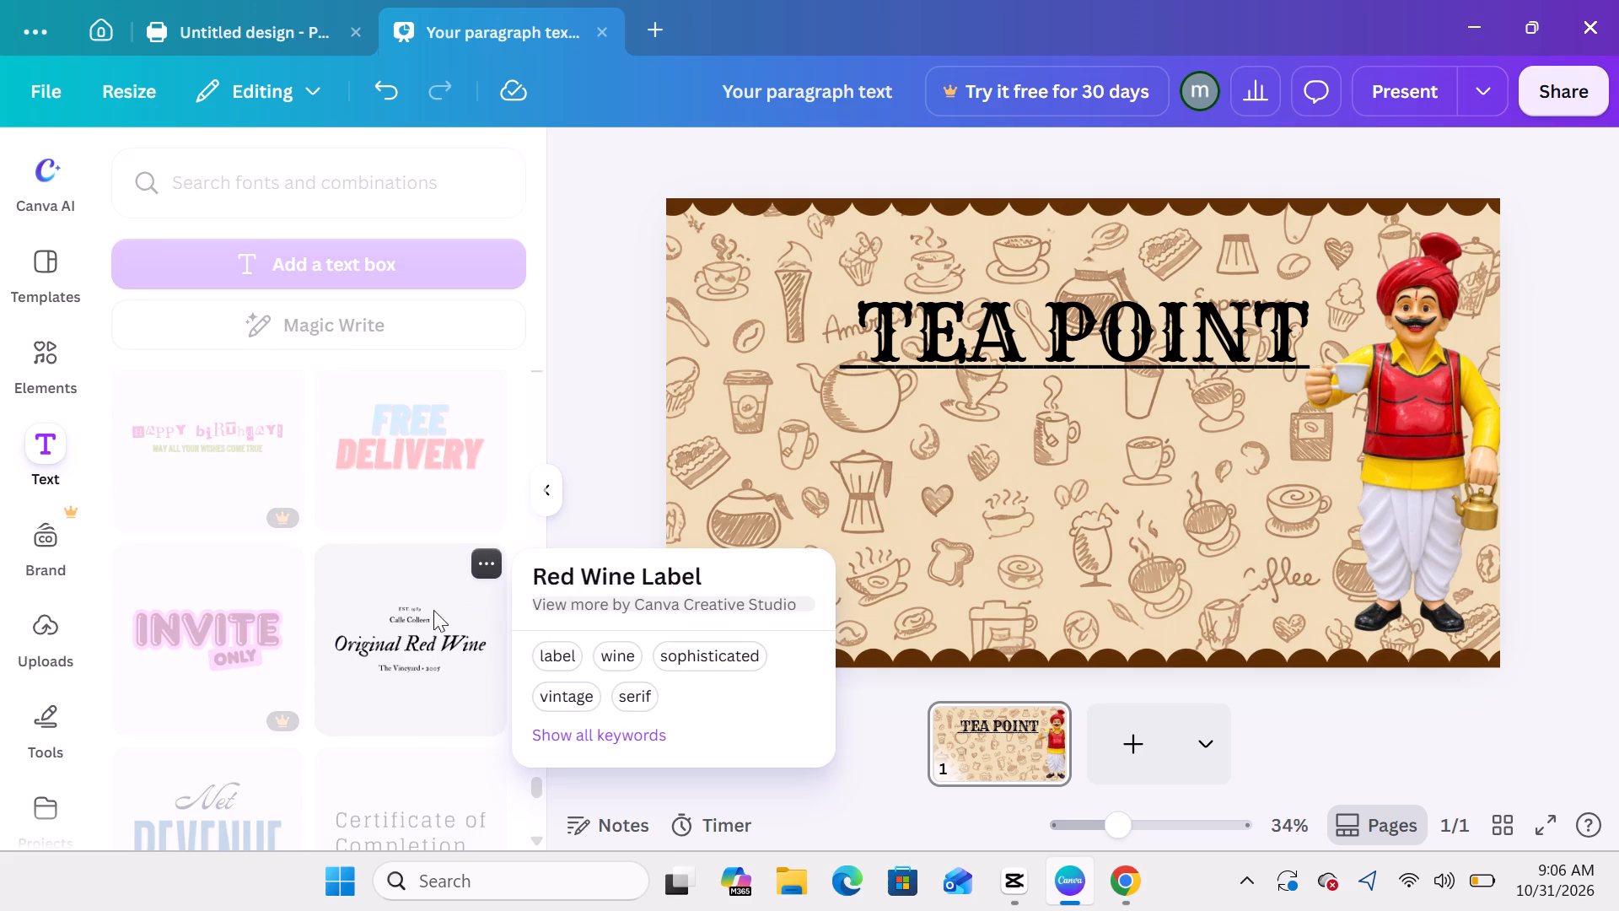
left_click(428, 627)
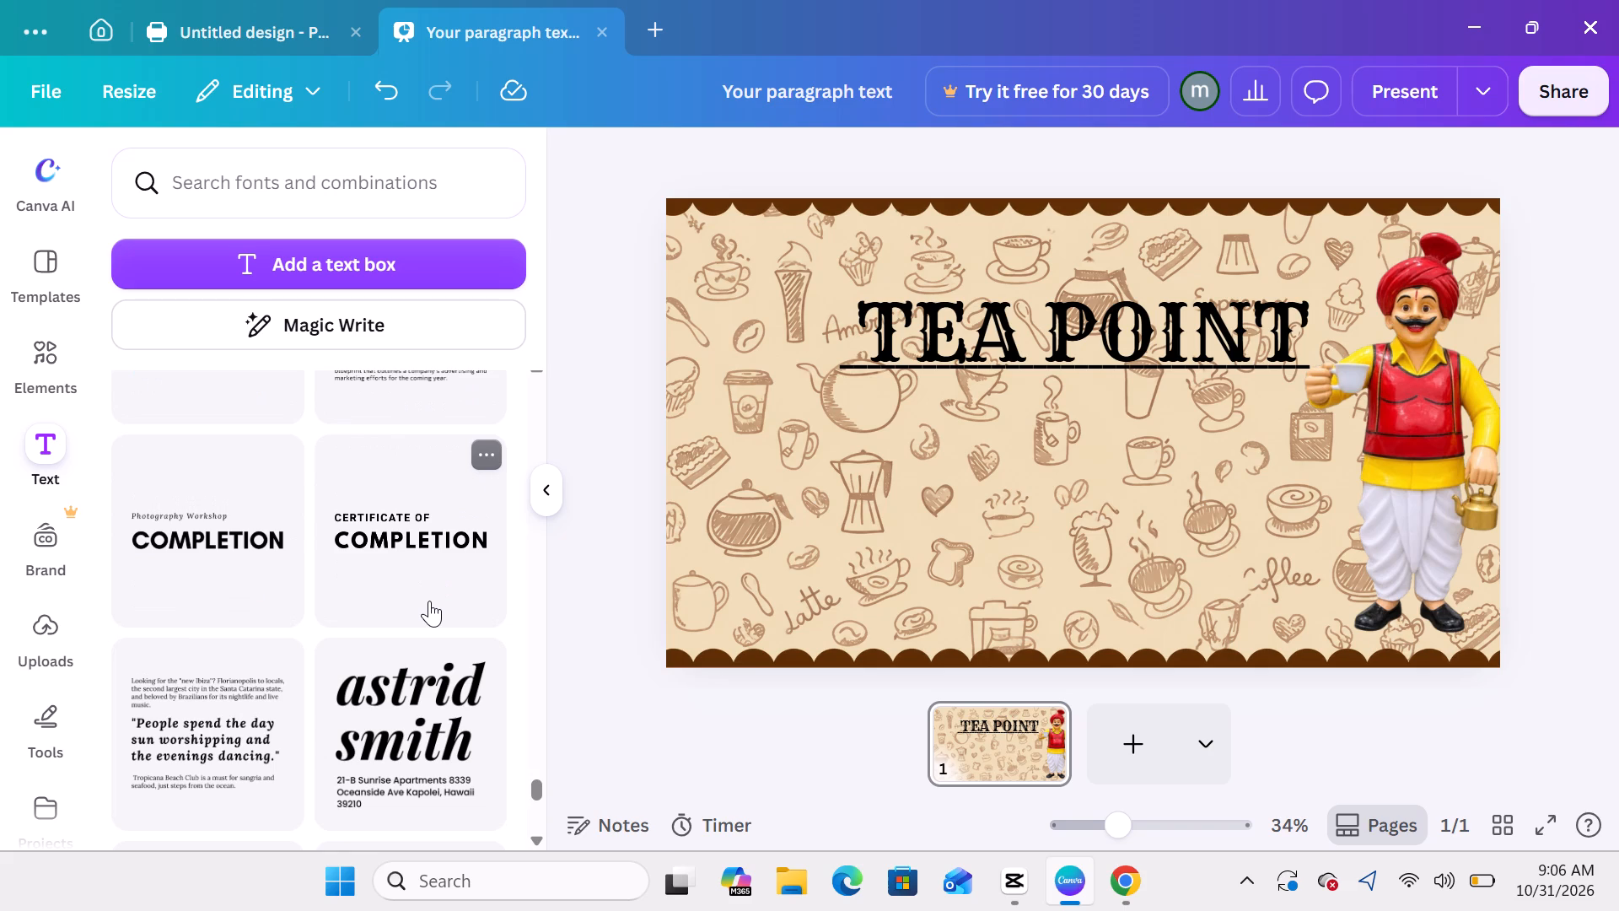
Add the CERTIFICATE OF COMPLETION font combination, with both lines in bold sans-serif capitals, to the page.
left_click(429, 601)
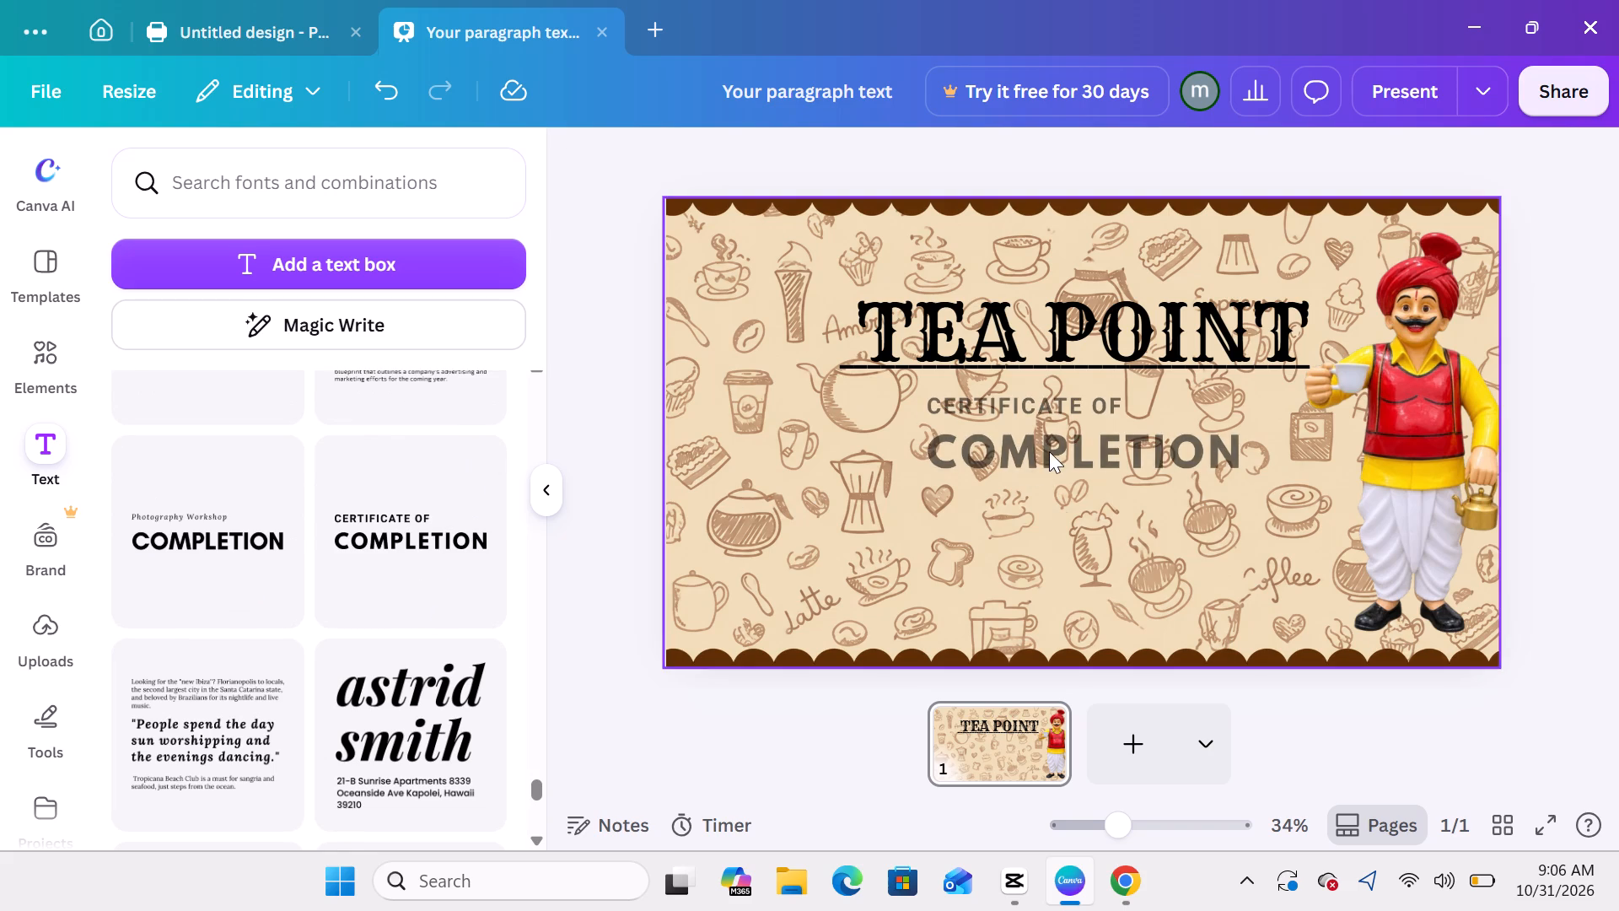
Clear all the text from the COMPLETION line of the added font combination.
left_click(1049, 451)
left_click(1188, 437)
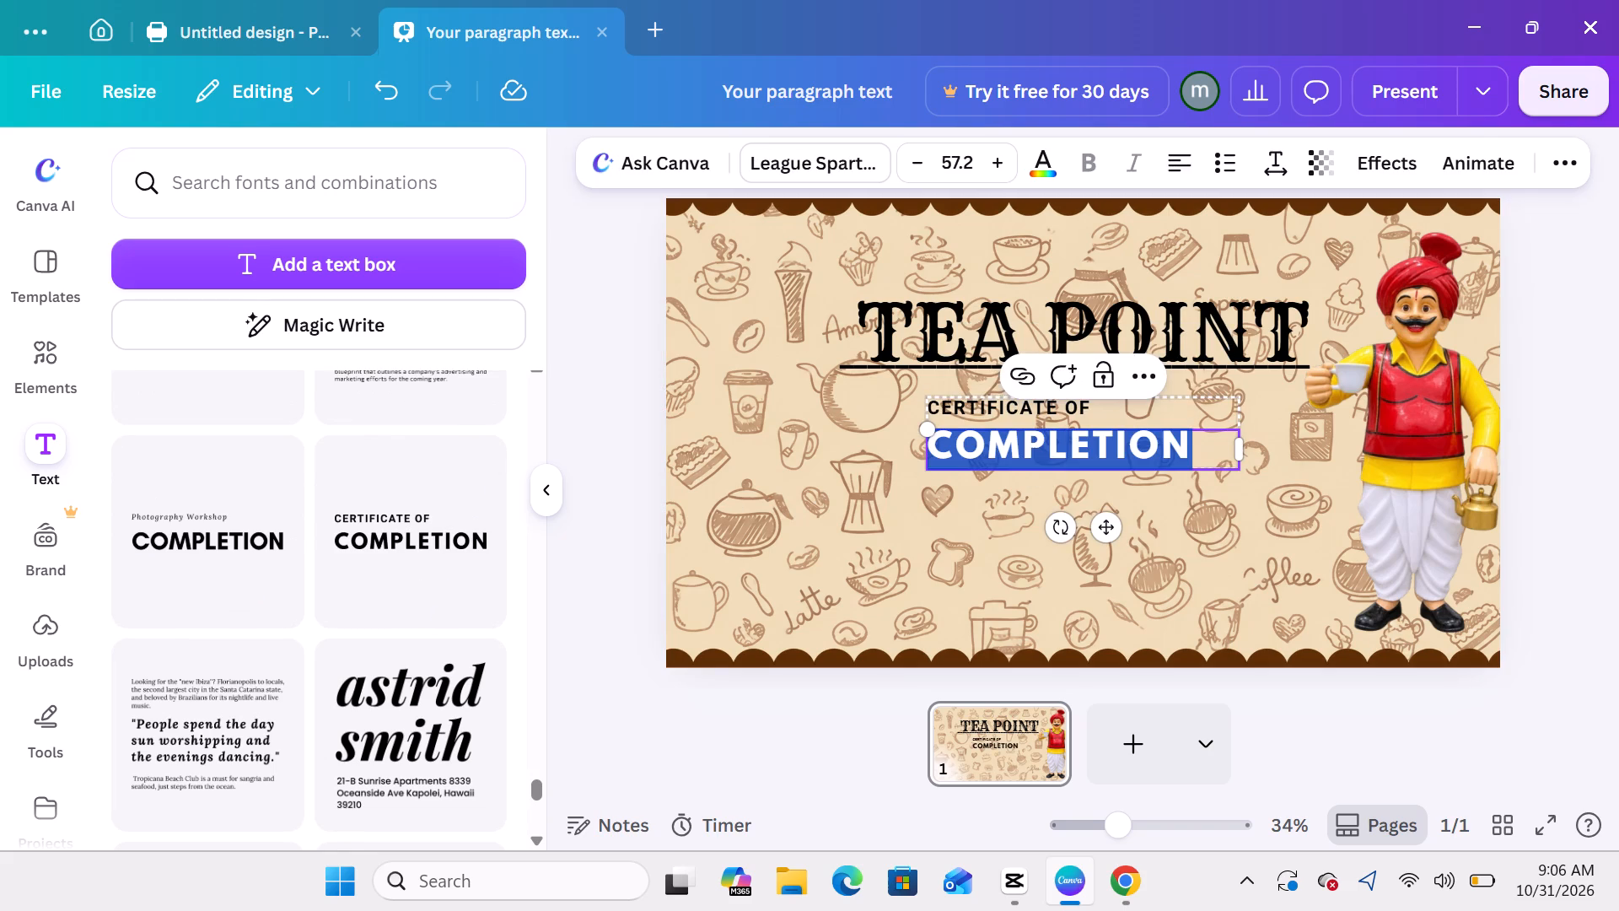
key("BackSpace")
key("BackSpace")
key("BackSpace")
key("BackSpace")
key("BackSpace")
key("BackSpace")
key("BackSpace")
key("BackSpace")
key("BackSpace")
key("BackSpace")
key("BackSpace")
key("BackSpace")
key("BackSpace")
key("BackSpace")
key("BackSpace")
key("BackSpace")
key("BackSpace")
key("BackSpace")
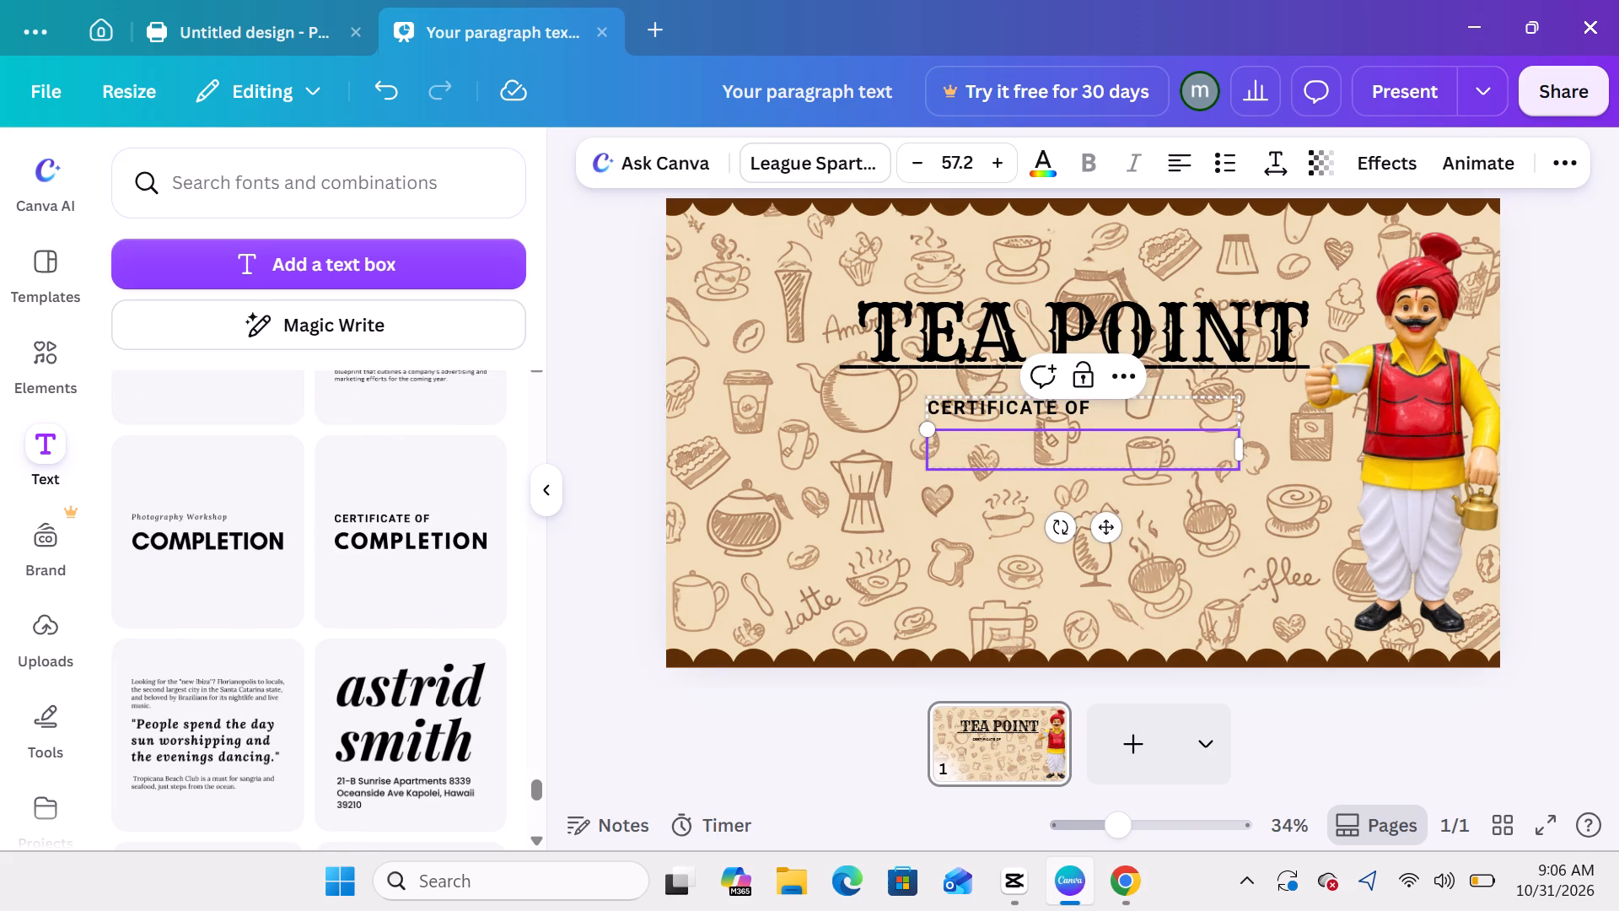
Clear all the text from the smaller CERTIFICATE OF line in the same font combination.
left_click(1139, 398)
left_click_drag(1139, 398, 1094, 418)
double_click(1062, 412)
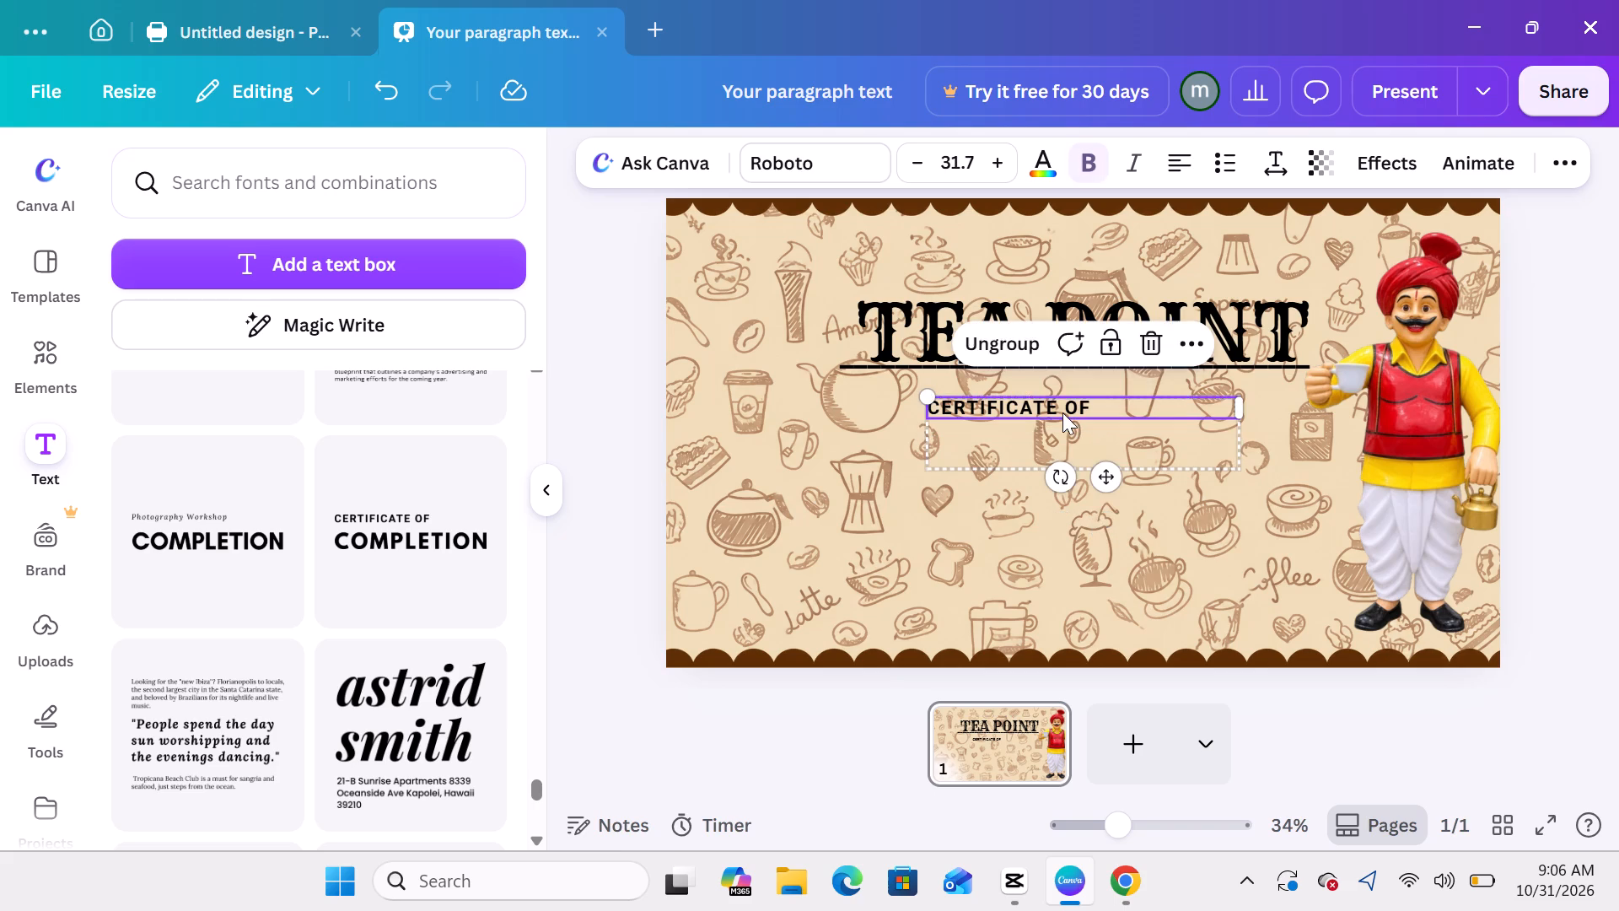
left_click(1095, 412)
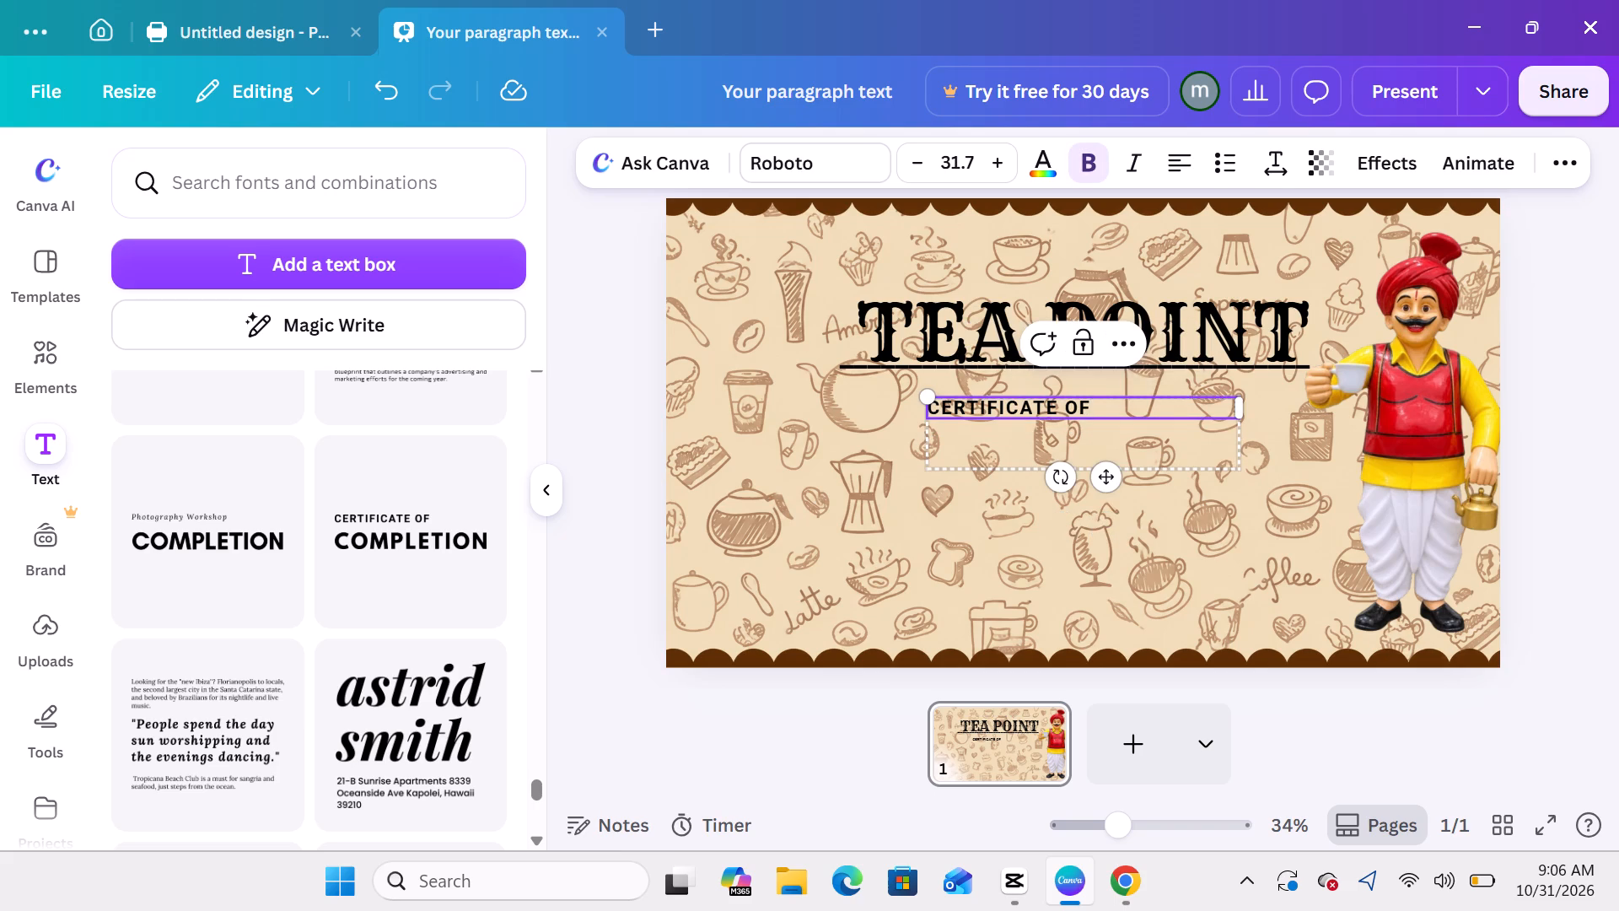
key("BackSpace")
key("BackSpace")
key("BackSpace")
key("BackSpace")
key("BackSpace")
key("BackSpace")
key("BackSpace")
key("BackSpace")
key("BackSpace")
key("BackSpace")
key("BackSpace")
key("BackSpace")
key("BackSpace")
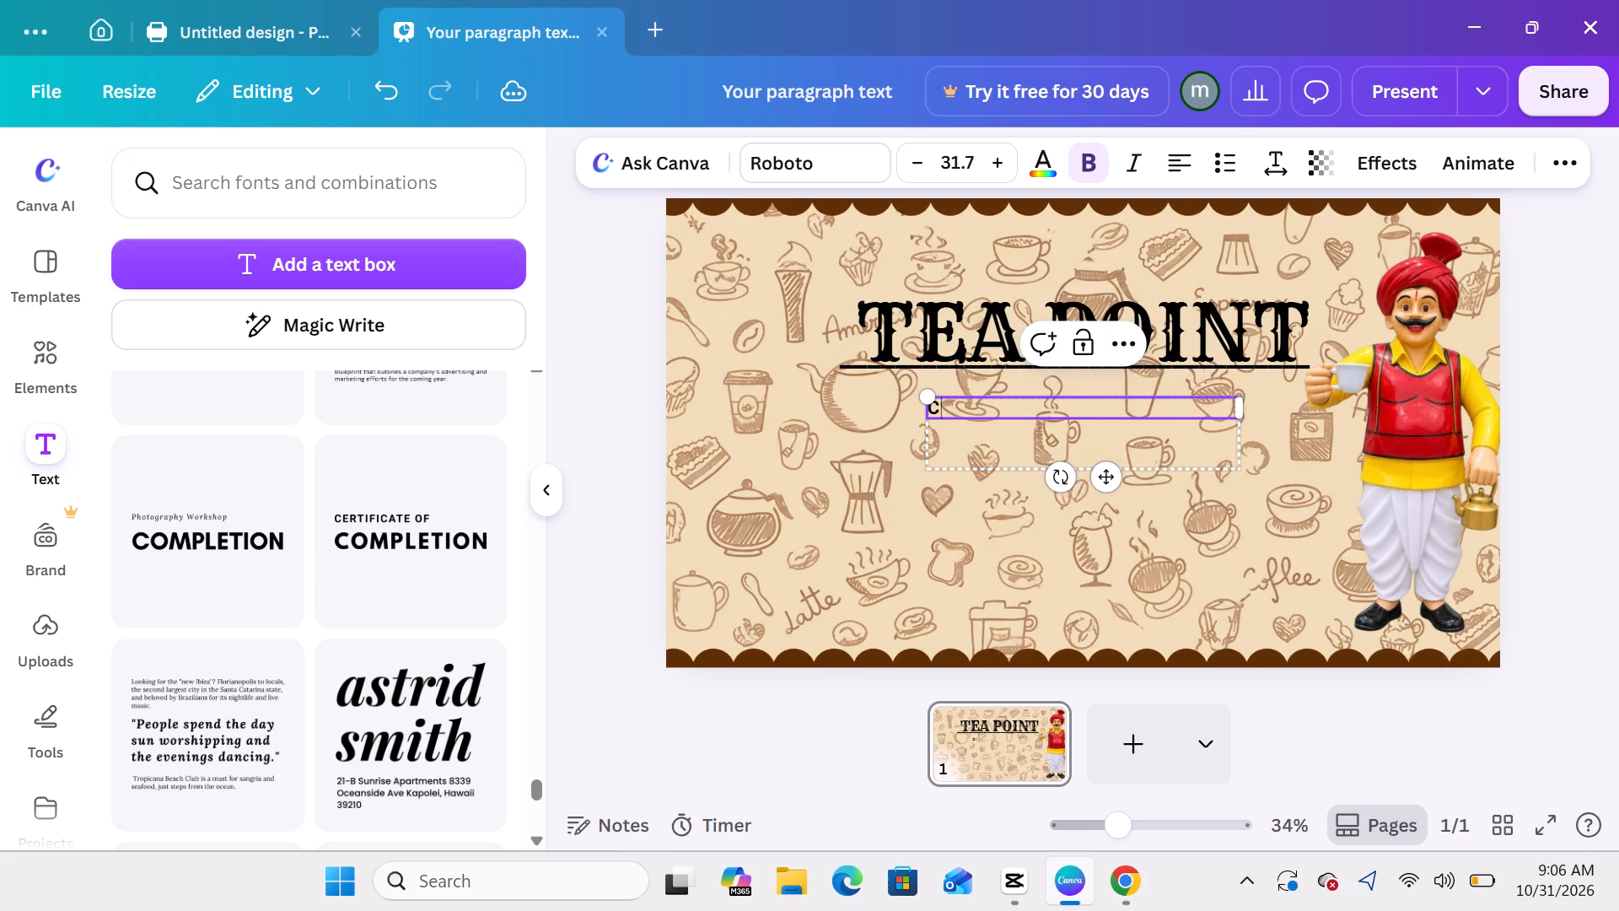
key("BackSpace")
Fill the emptied upper line with the drinks list "TEA, COFFEE, BOOST, HORLICKS,GREEN TEA, LWMON TEA".
type("TE")
key("shift+a")
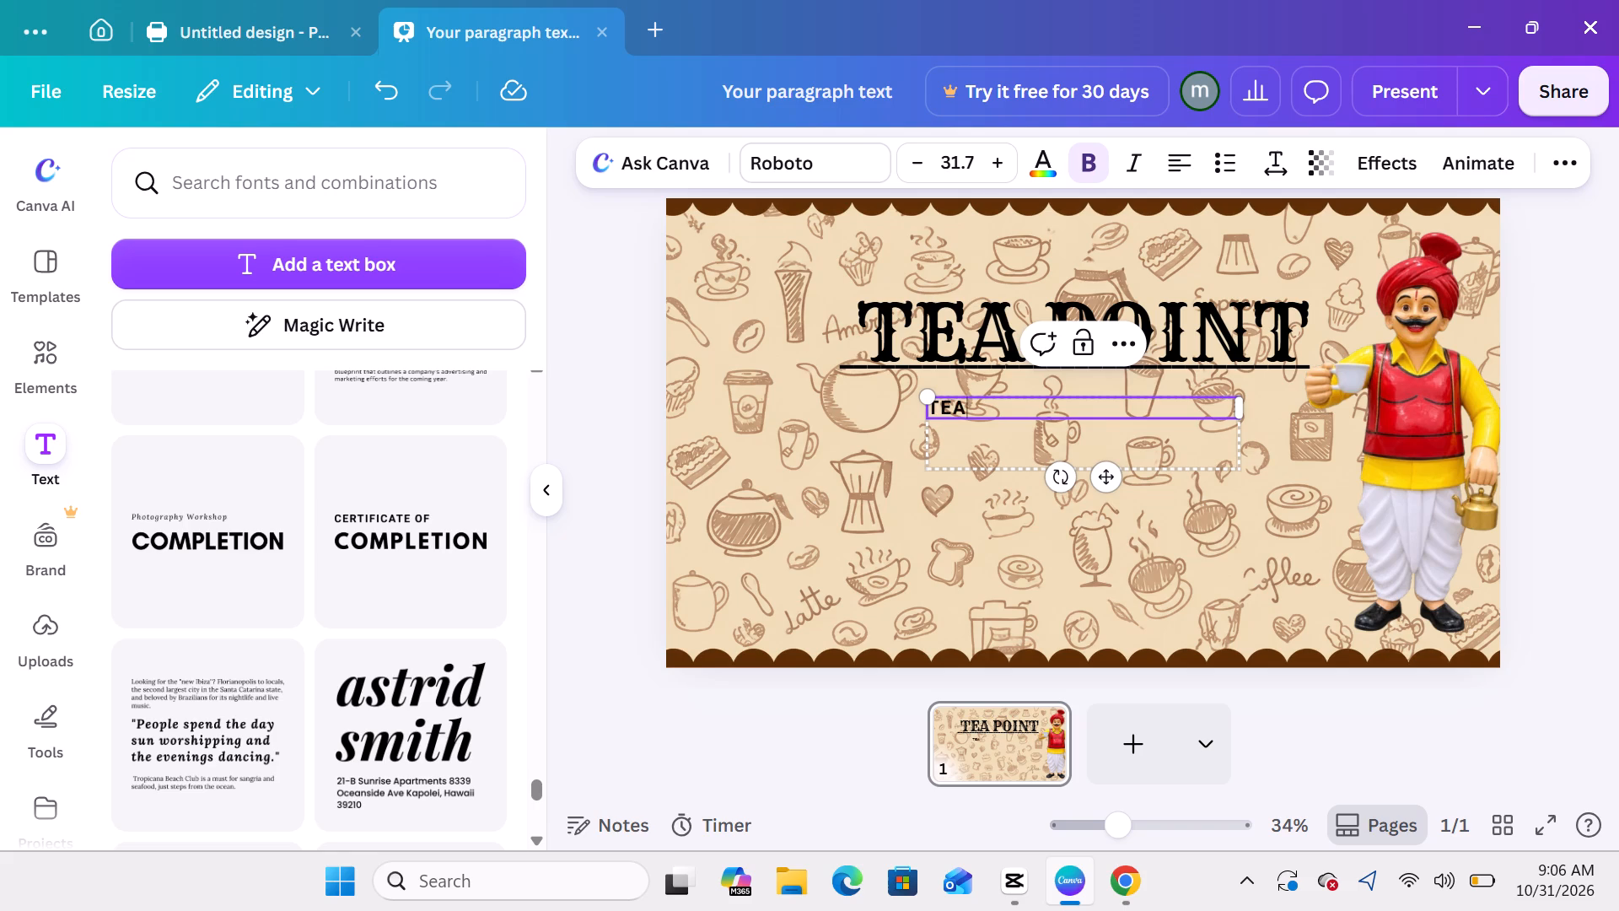
key("shift+space")
key("shift+BackSpace")
type(",")
key("space")
type("COFFEE")
type("<")
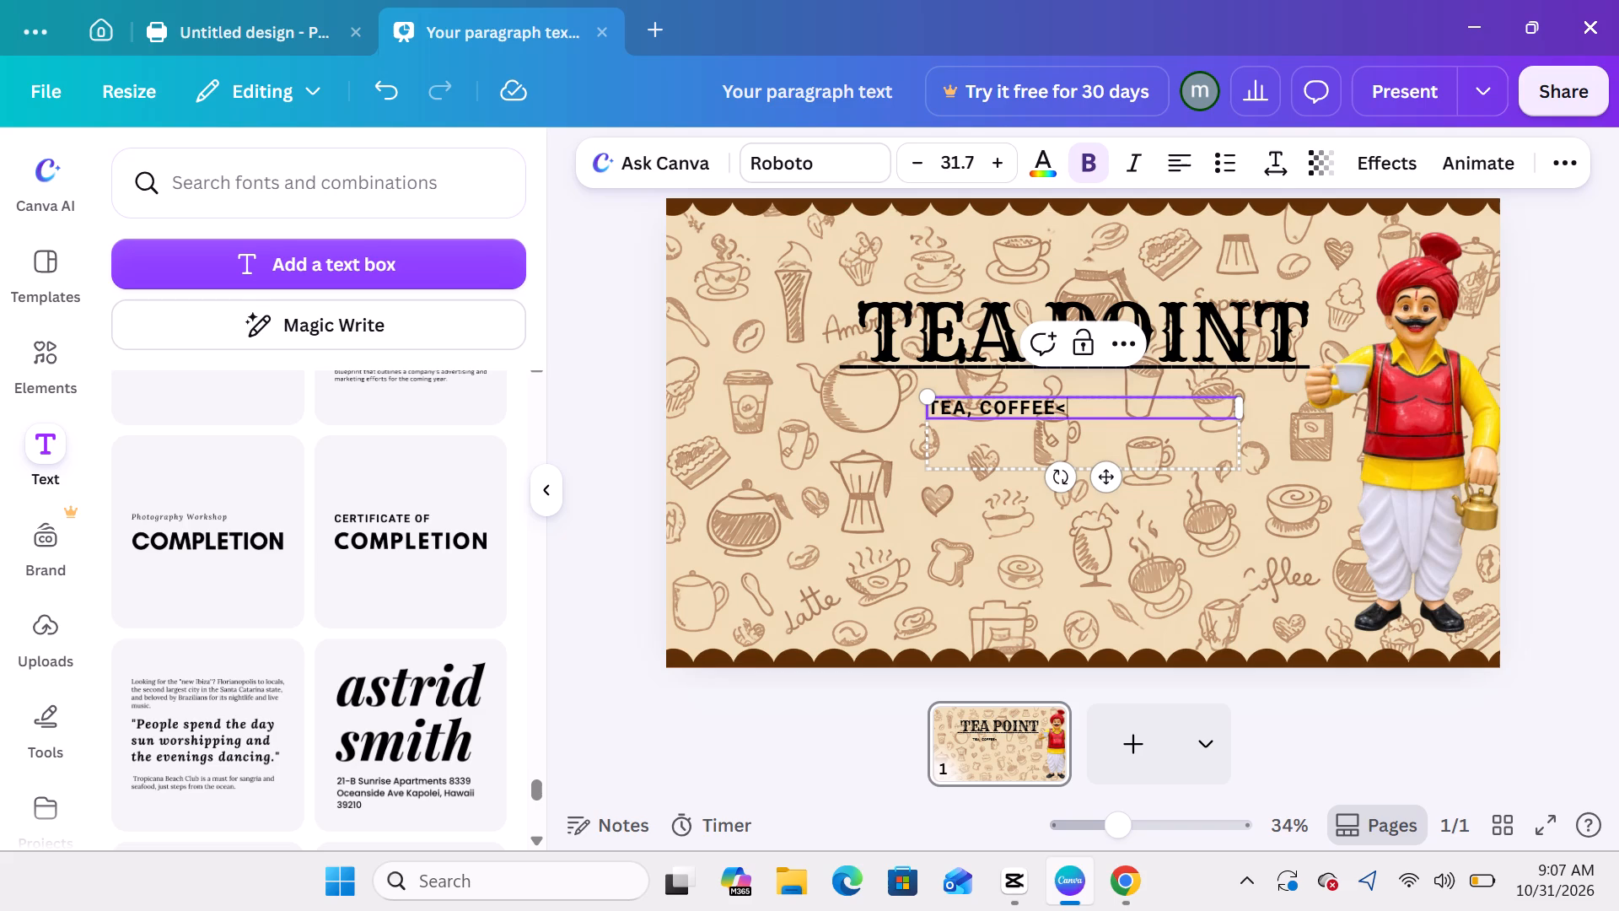
key("space")
key("shift+BackSpace")
key("shift+BackSpace")
type(",")
key("space")
type("BOOST")
type(",")
key("space")
type("HORLi")
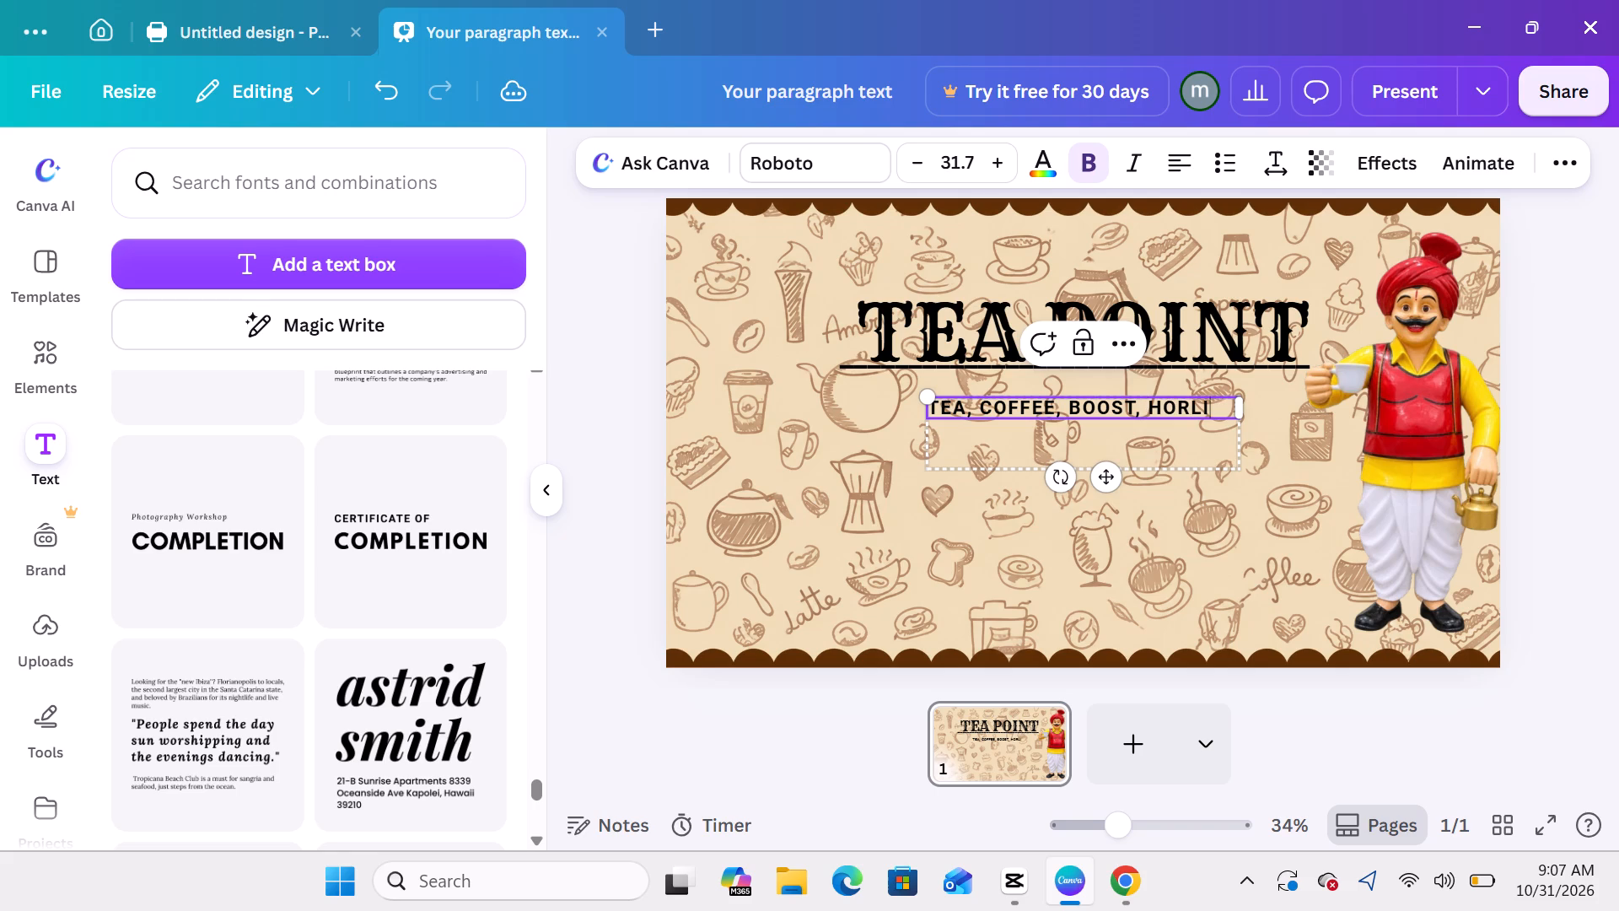
key("shift+c")
type("KS")
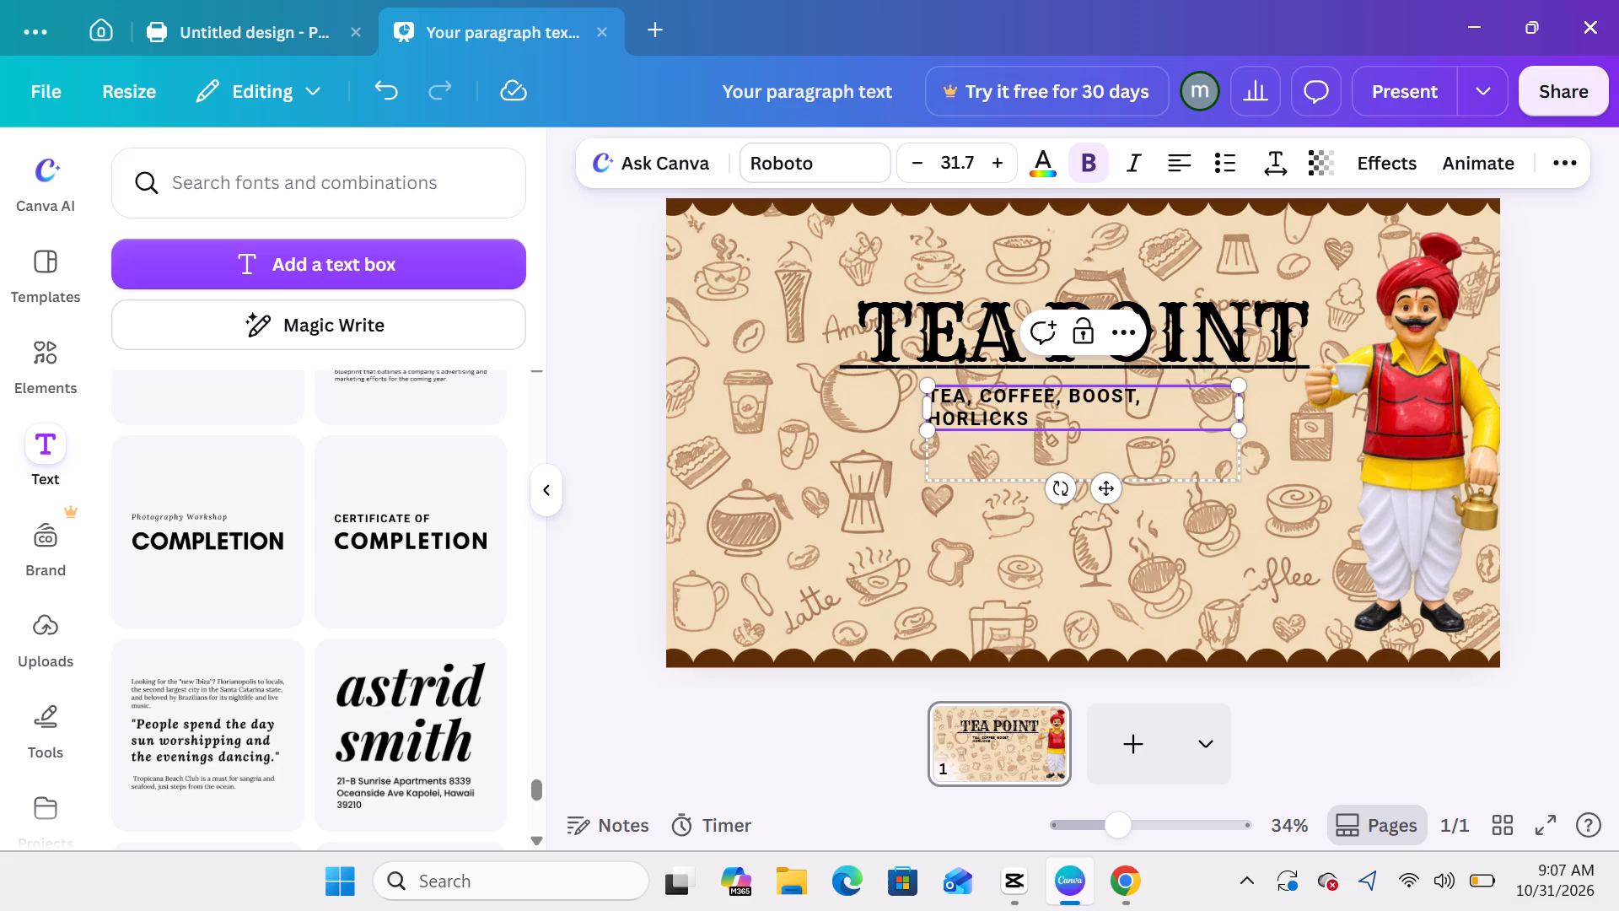
key("comma")
type("GREE")
type("N TEA,")
key("space")
type("LWMON te")
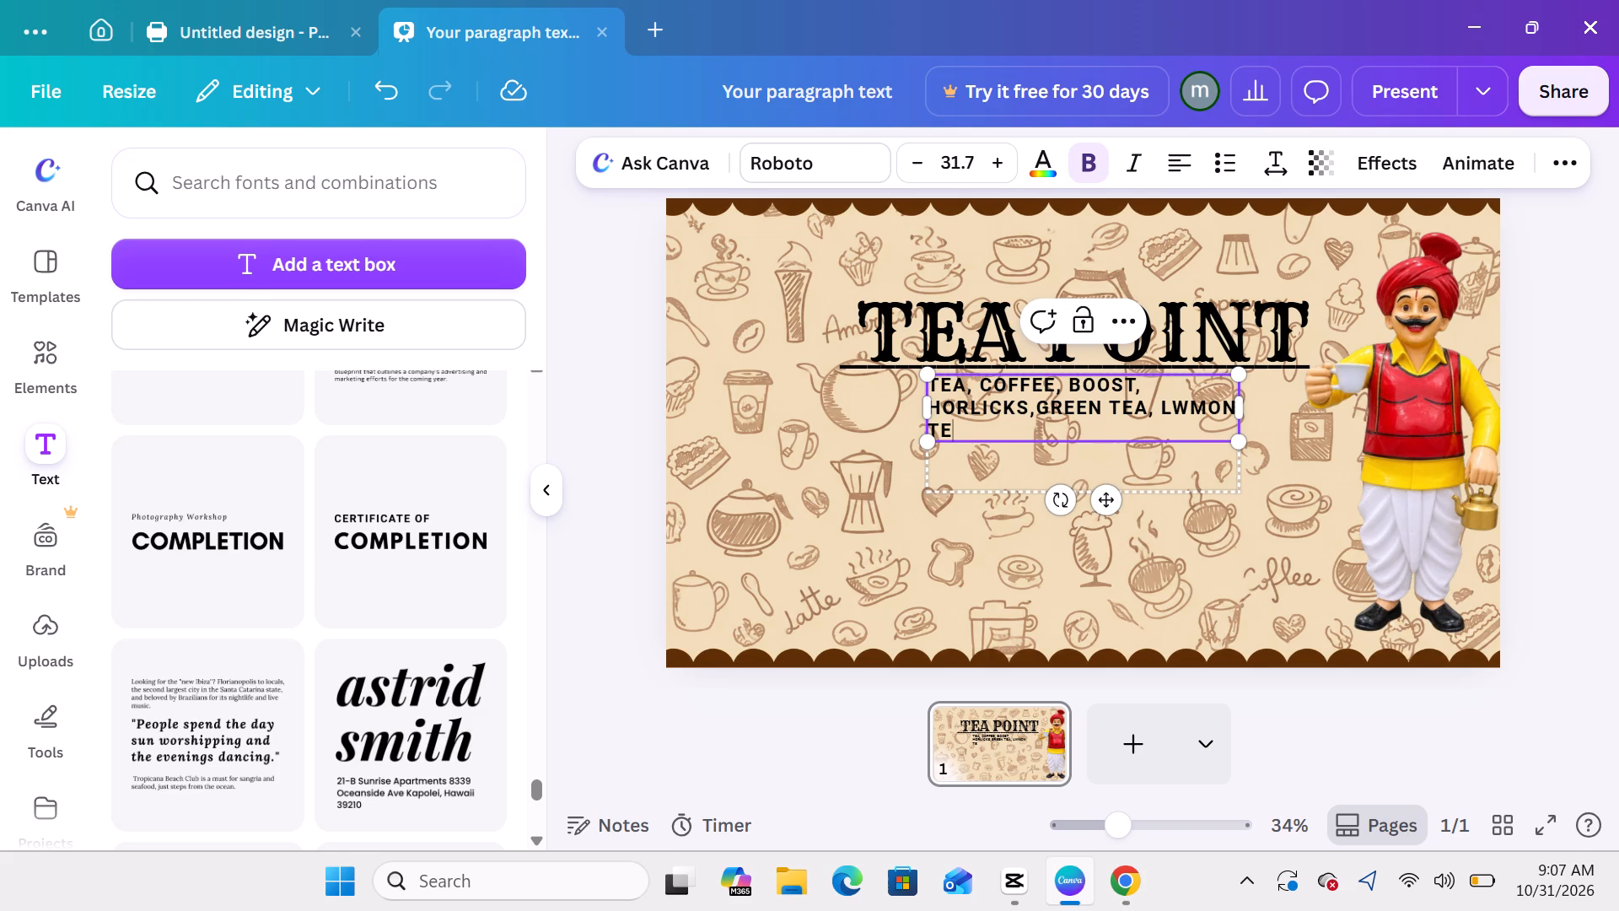
key("shift+a")
Correct the misspelled word LWMON to LEMON in the drinks list.
left_click(1326, 417)
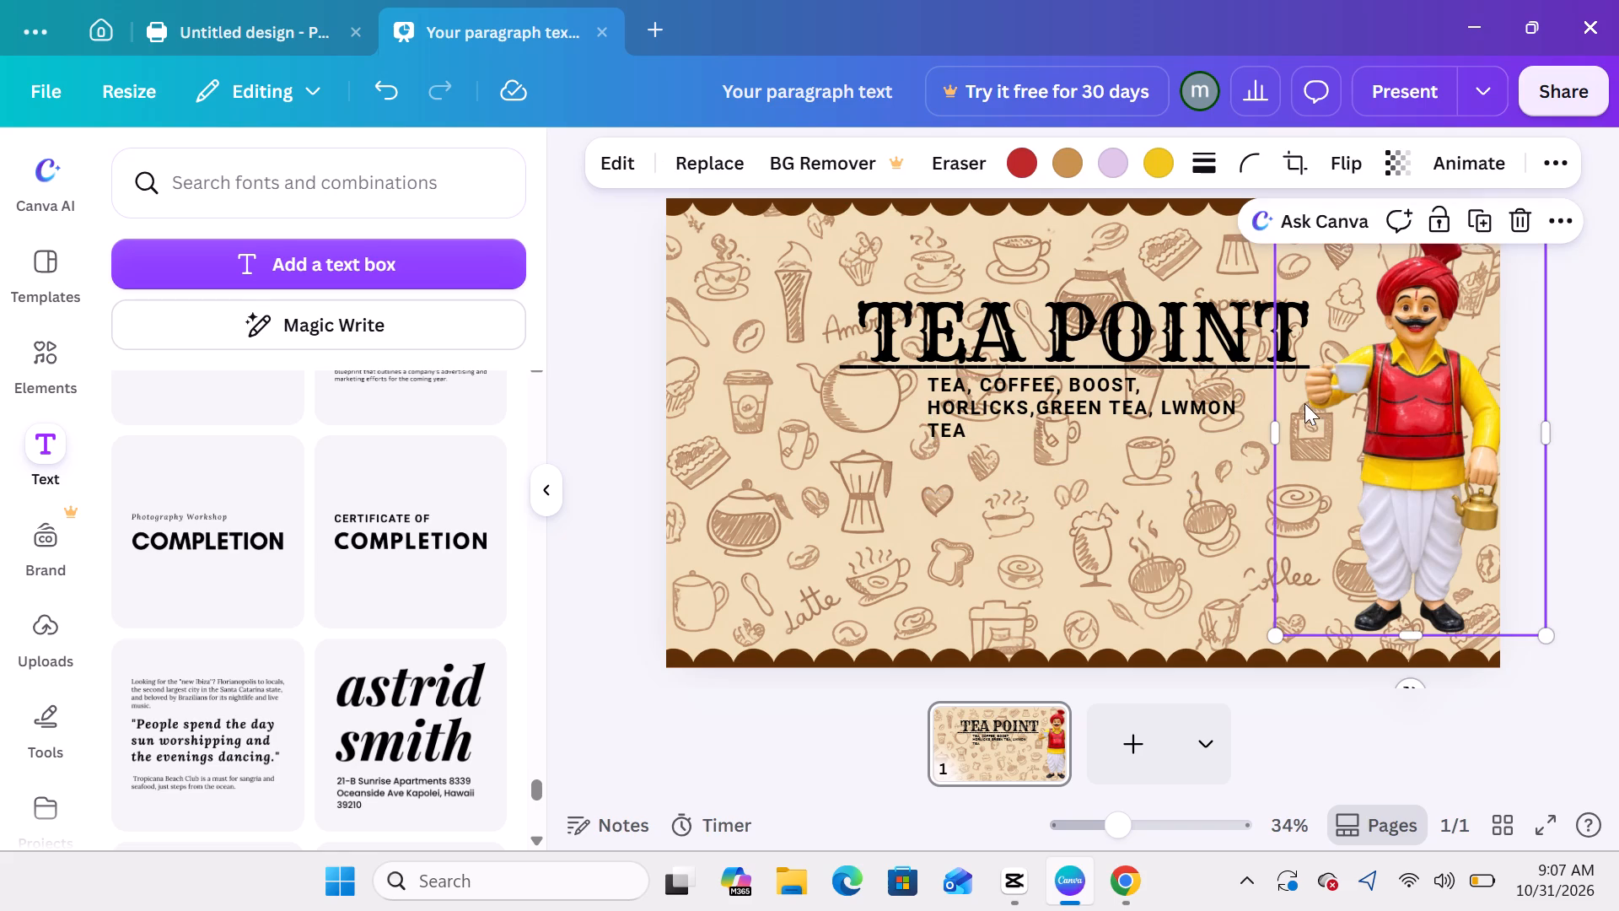
left_click(1148, 422)
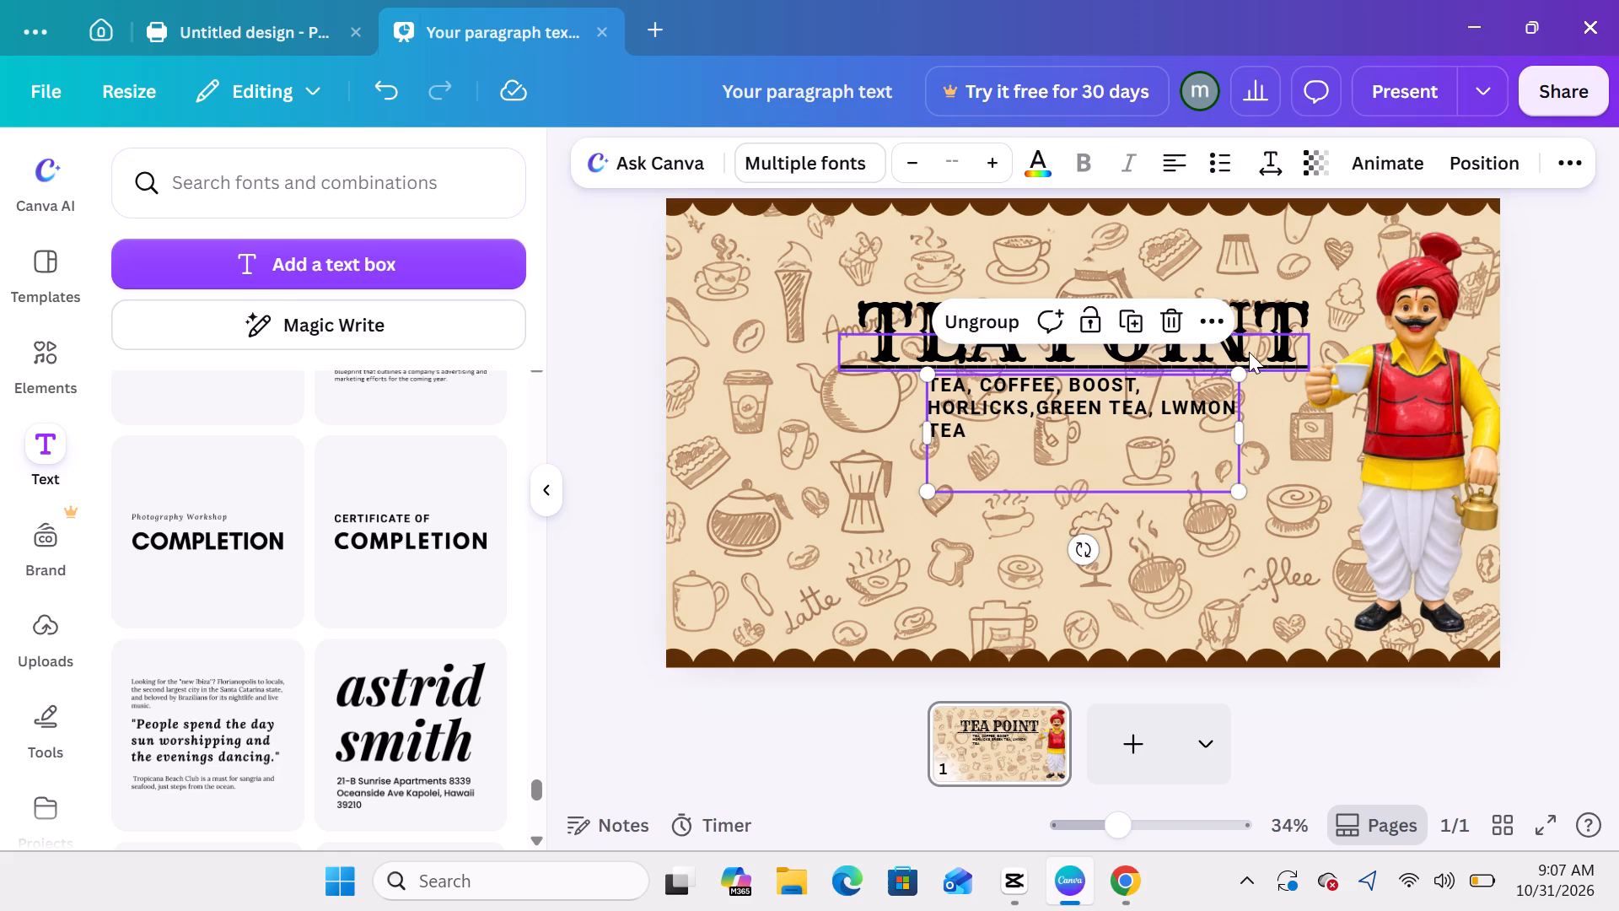
left_click(1228, 376)
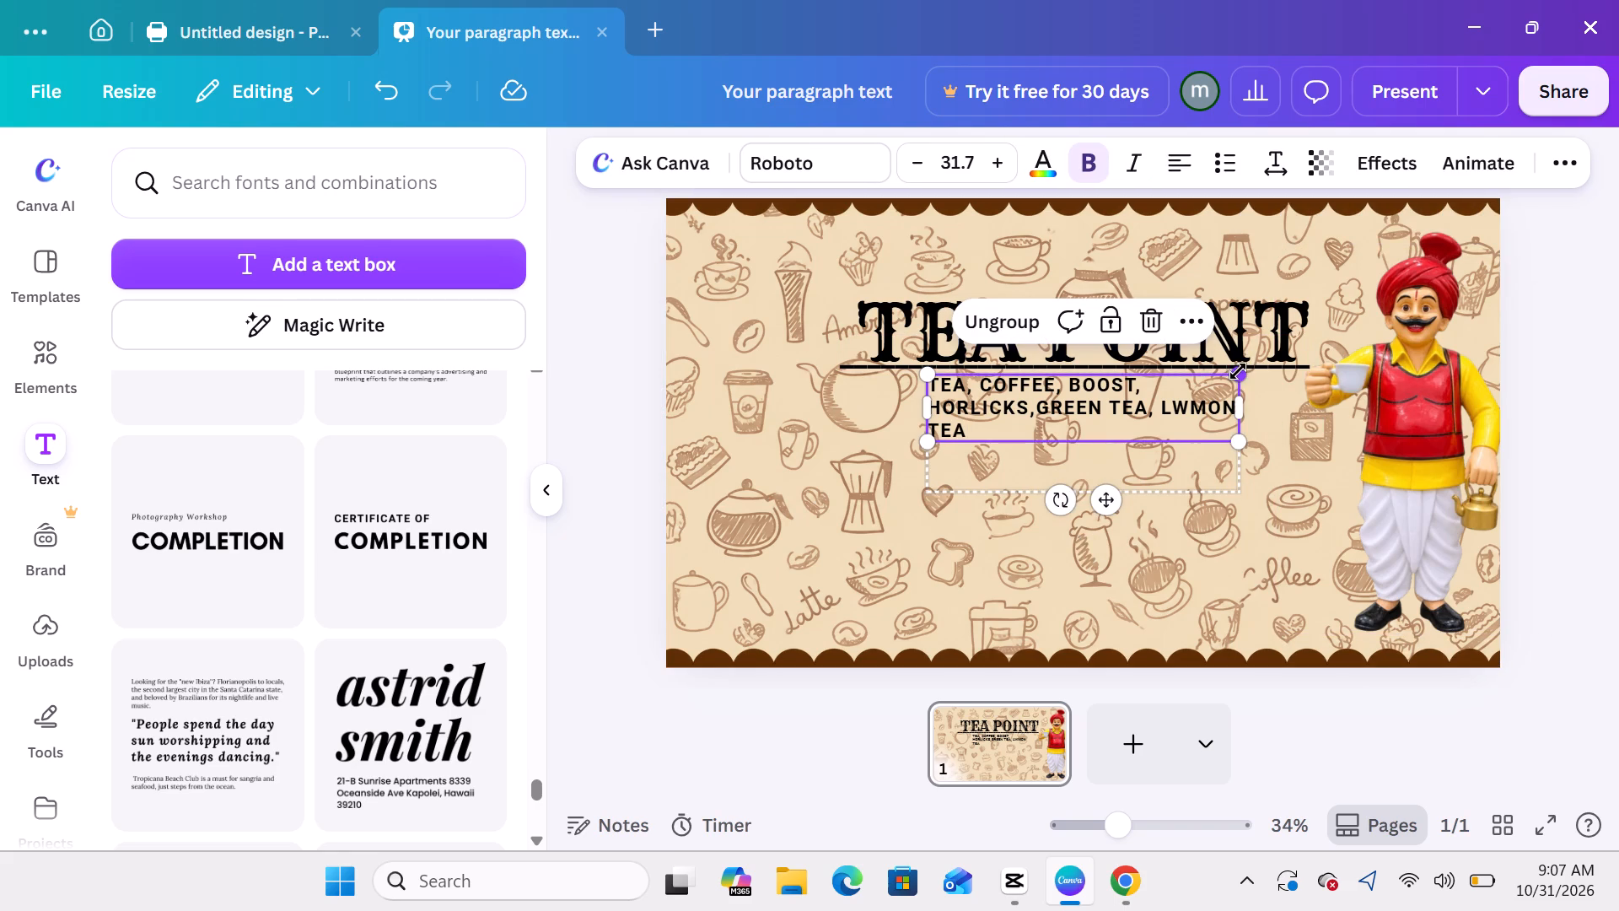
left_click(1186, 409)
key("BackSpace")
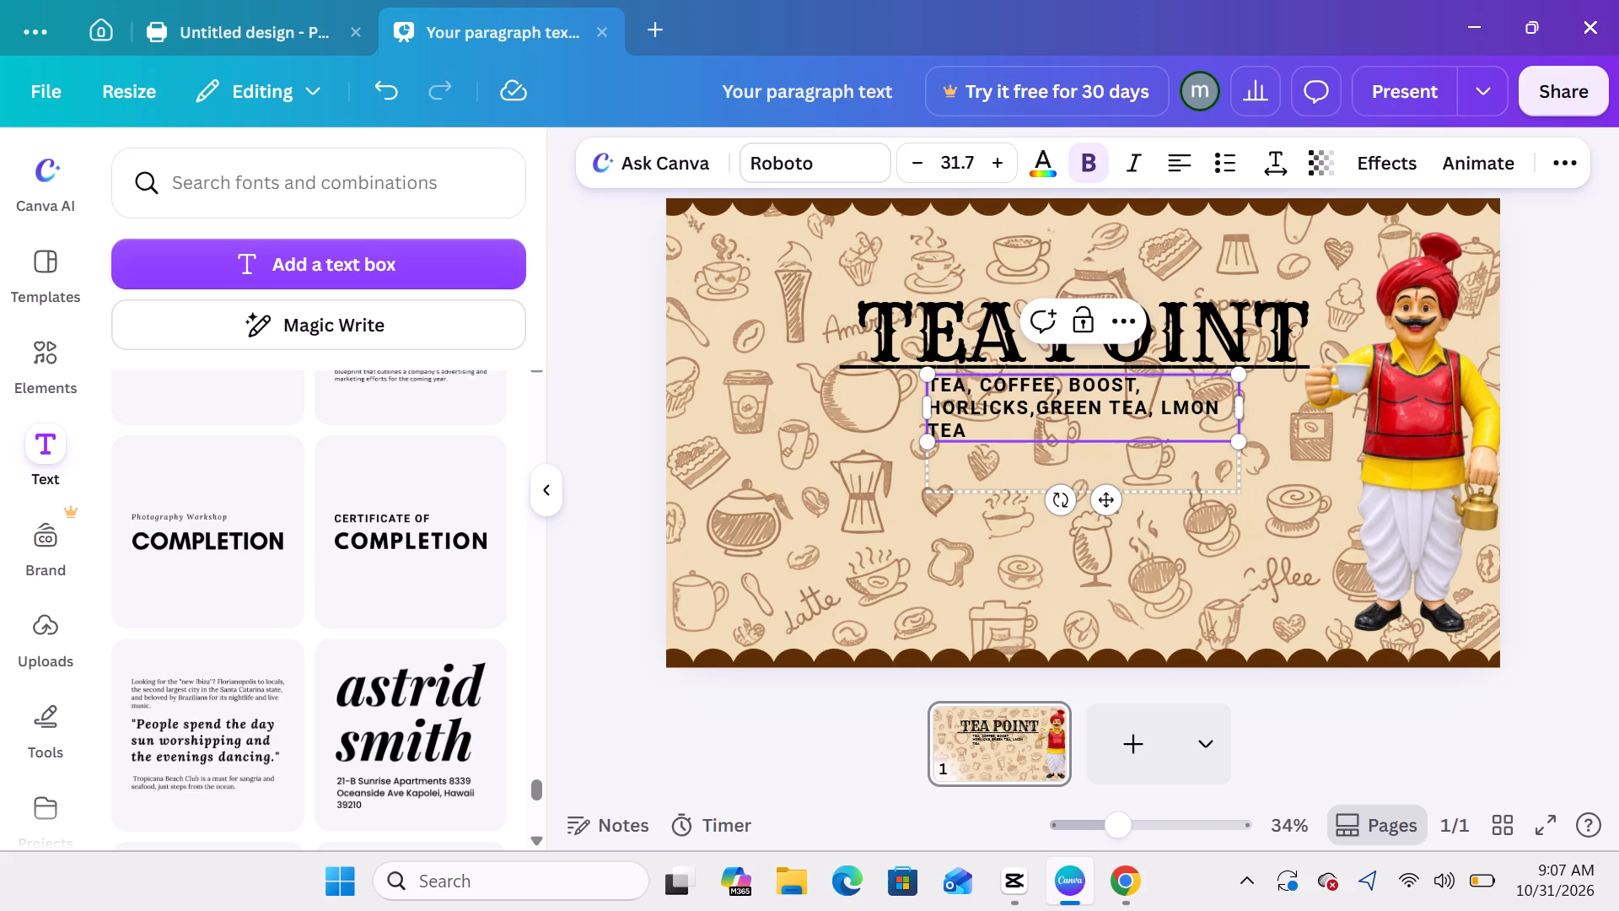
key("shift+e")
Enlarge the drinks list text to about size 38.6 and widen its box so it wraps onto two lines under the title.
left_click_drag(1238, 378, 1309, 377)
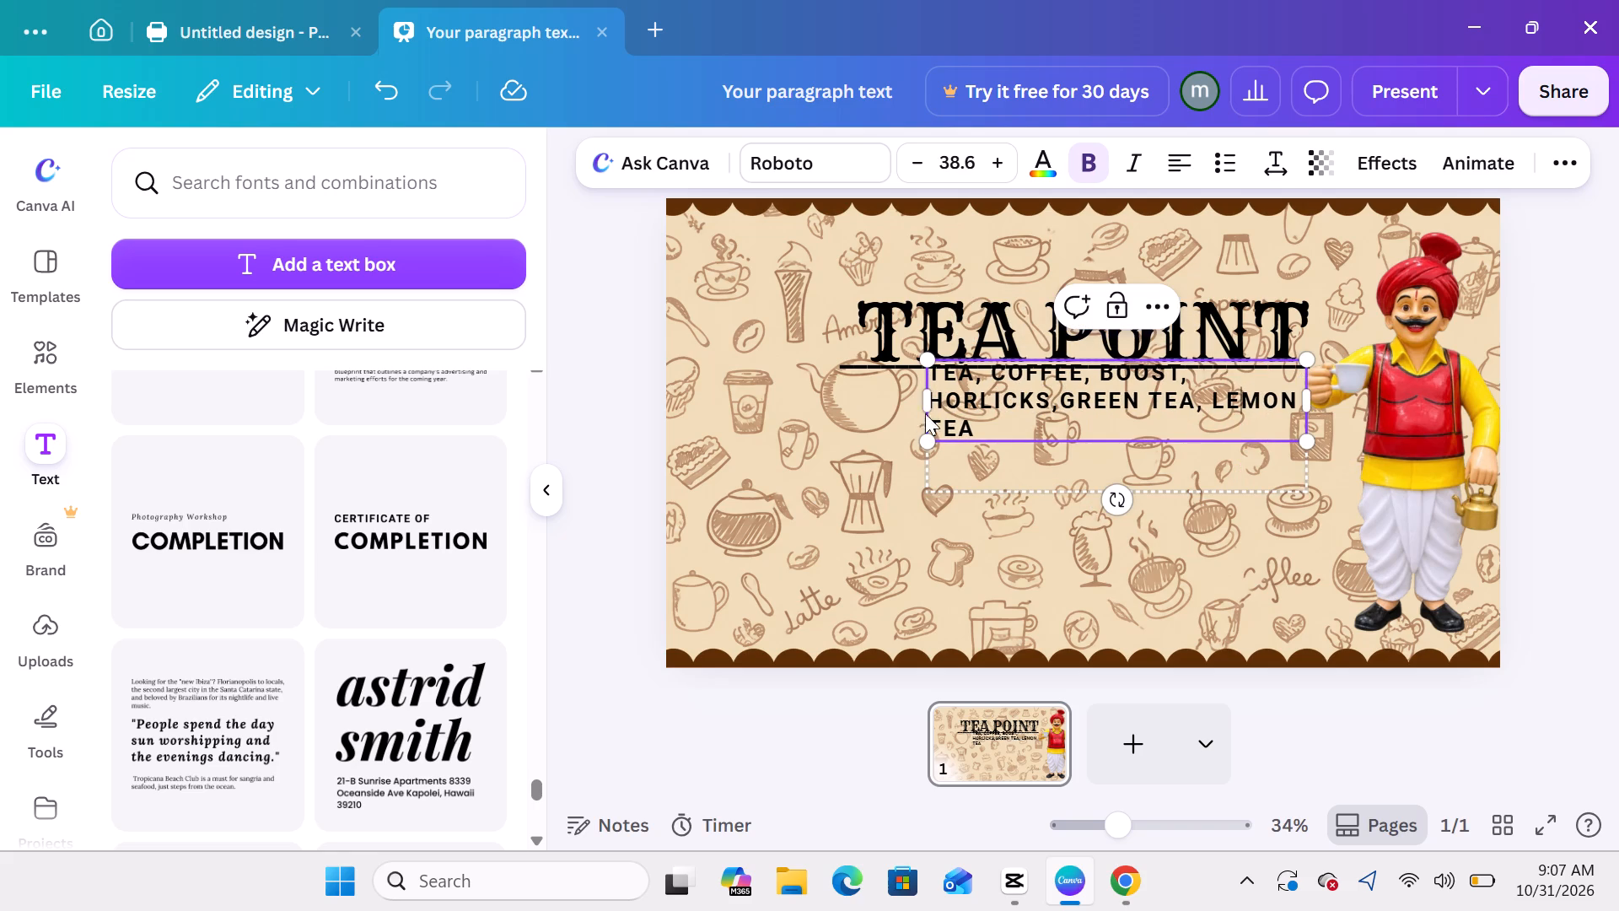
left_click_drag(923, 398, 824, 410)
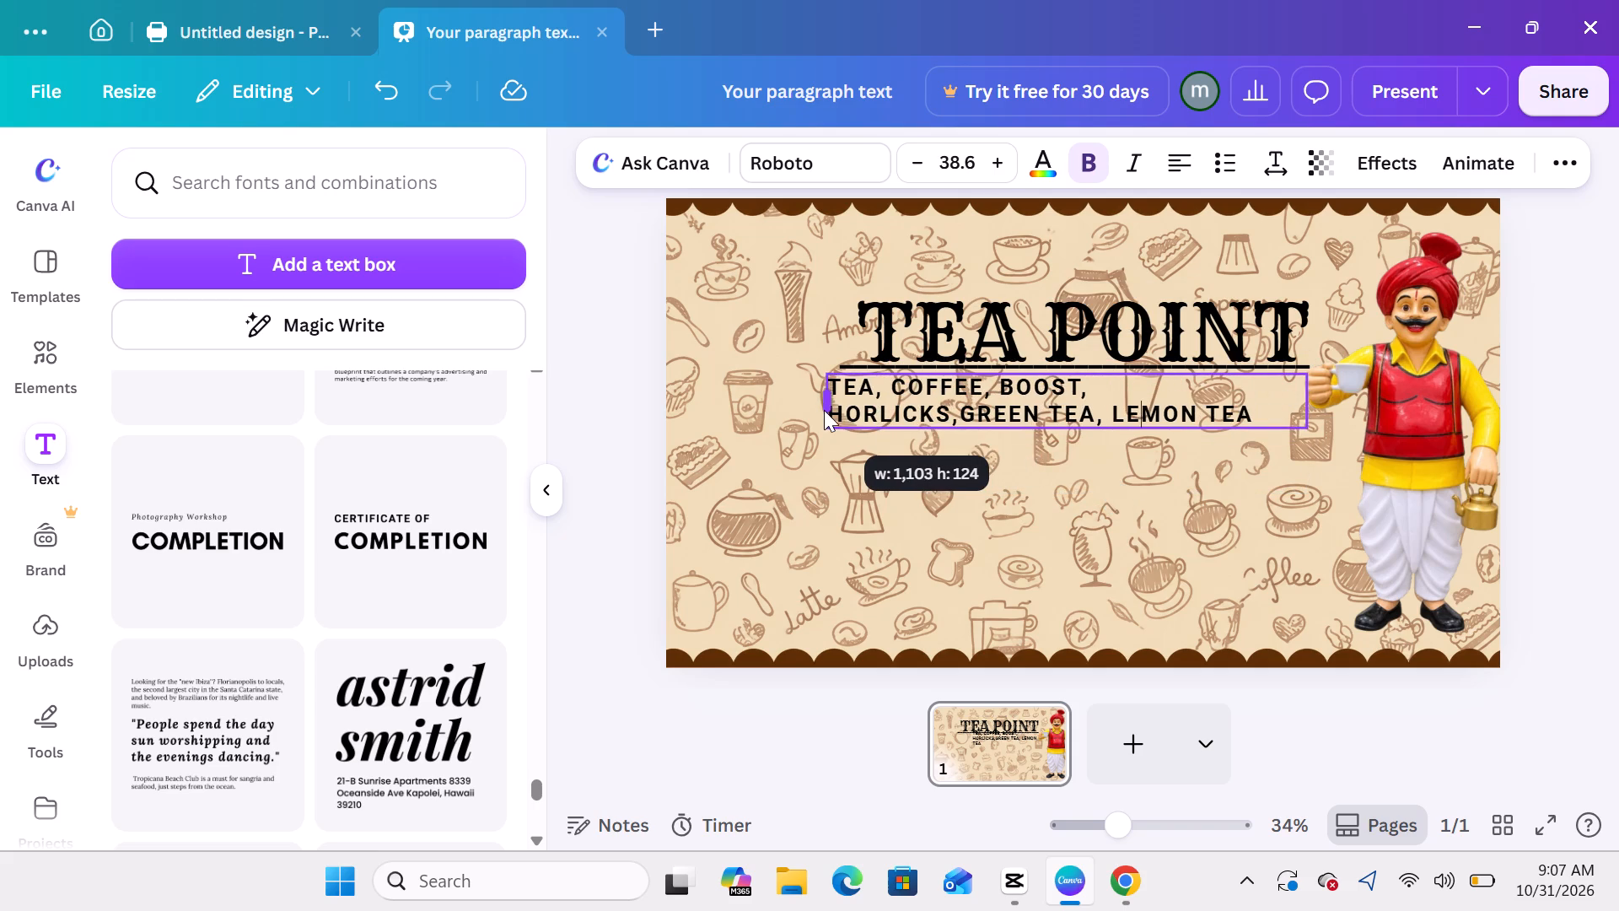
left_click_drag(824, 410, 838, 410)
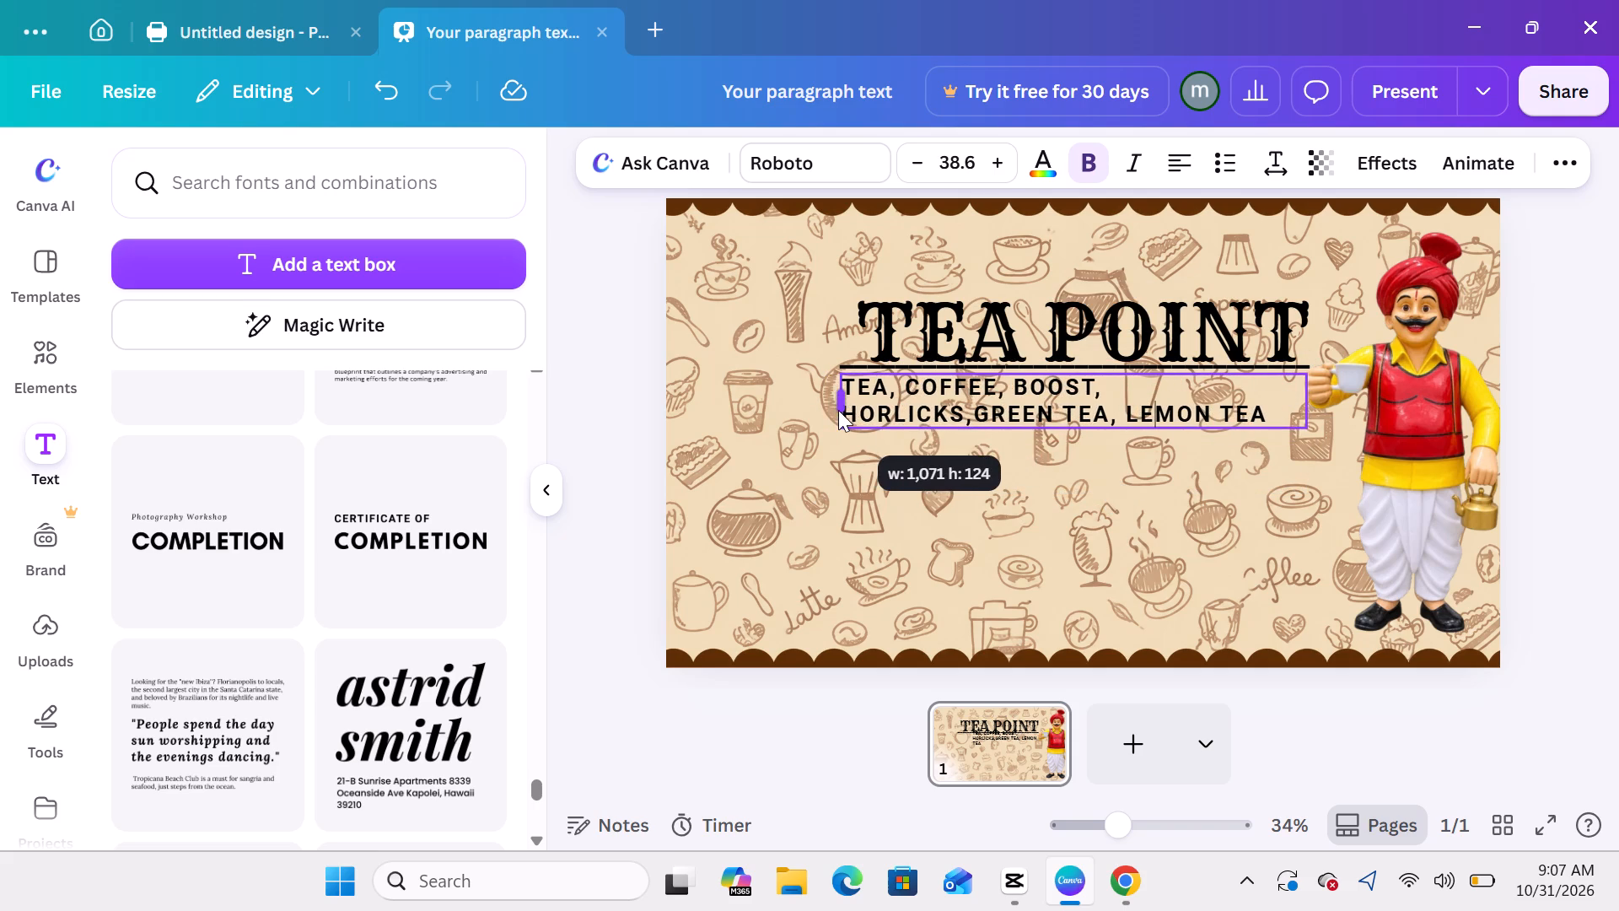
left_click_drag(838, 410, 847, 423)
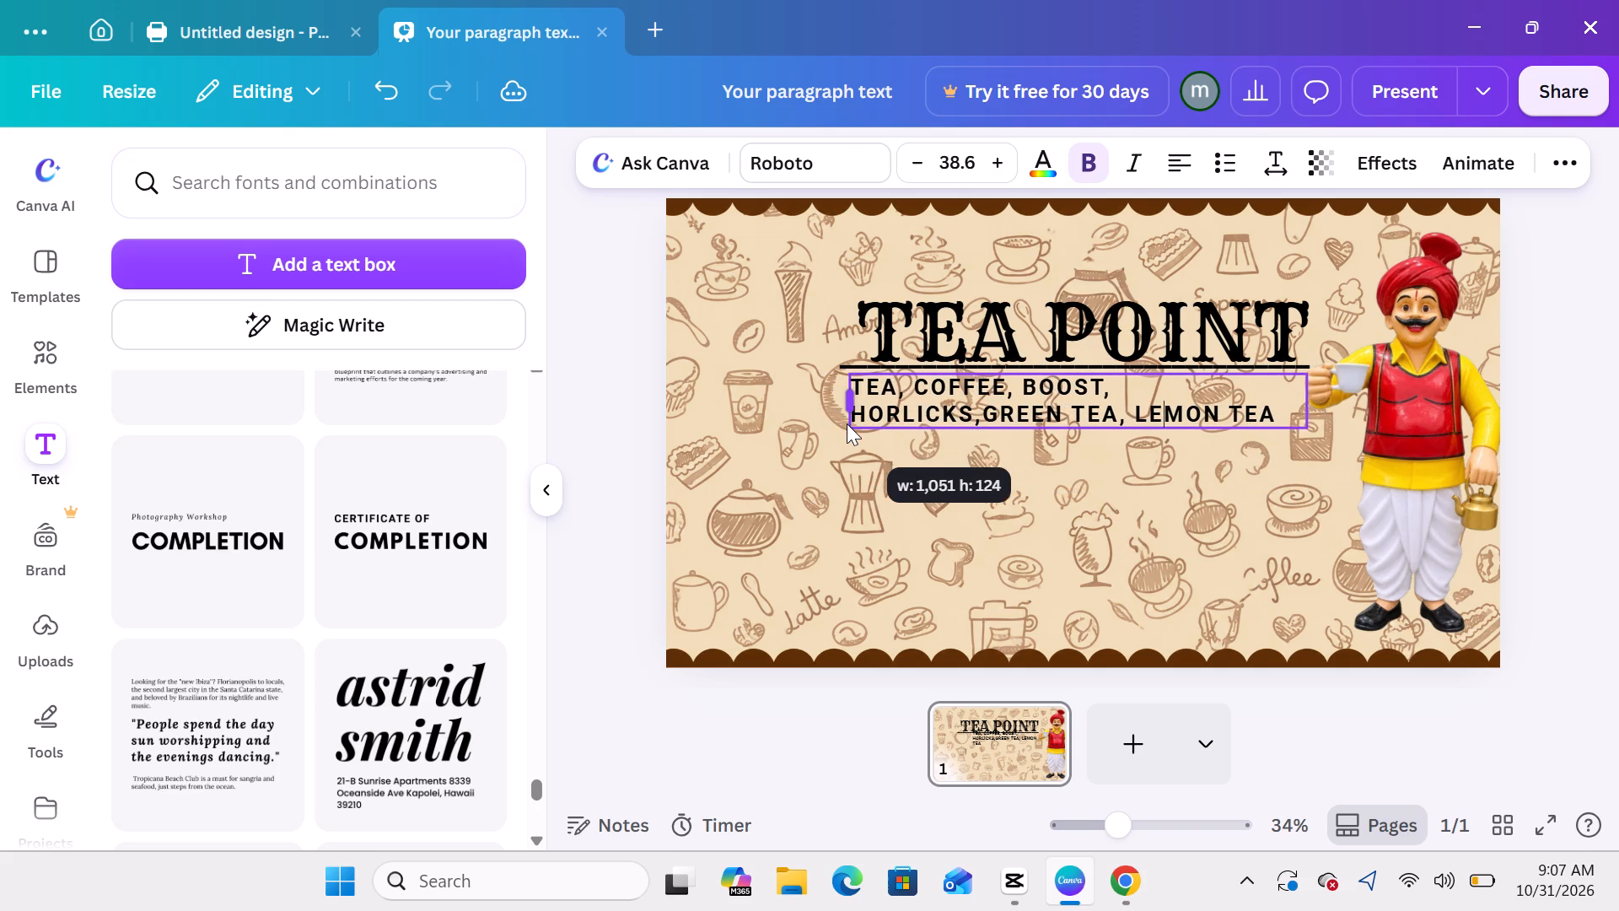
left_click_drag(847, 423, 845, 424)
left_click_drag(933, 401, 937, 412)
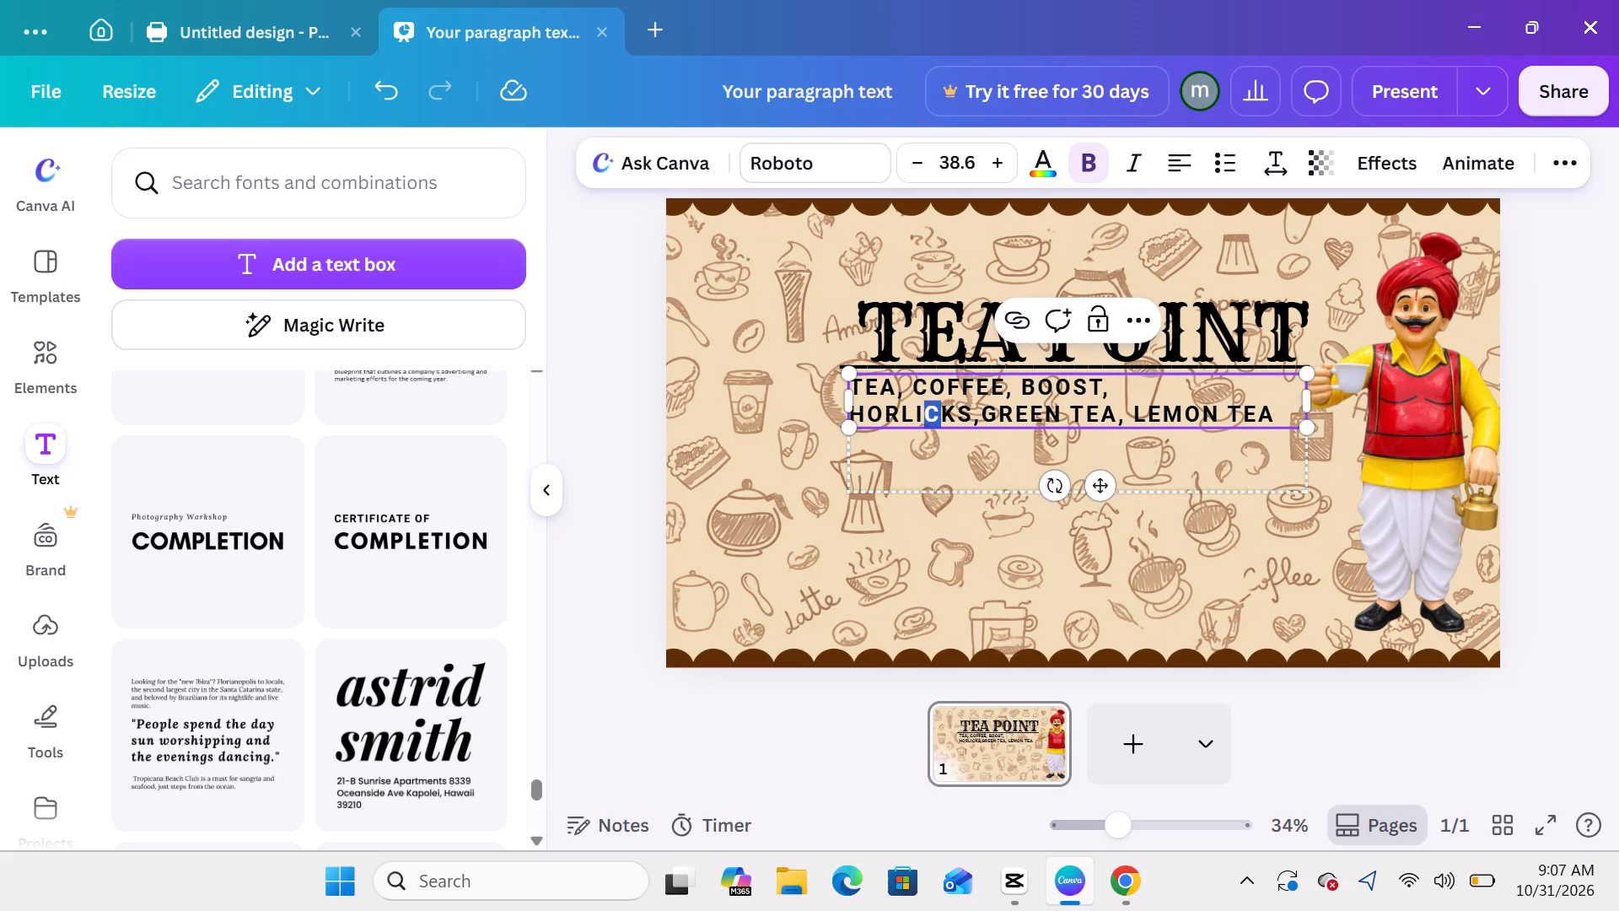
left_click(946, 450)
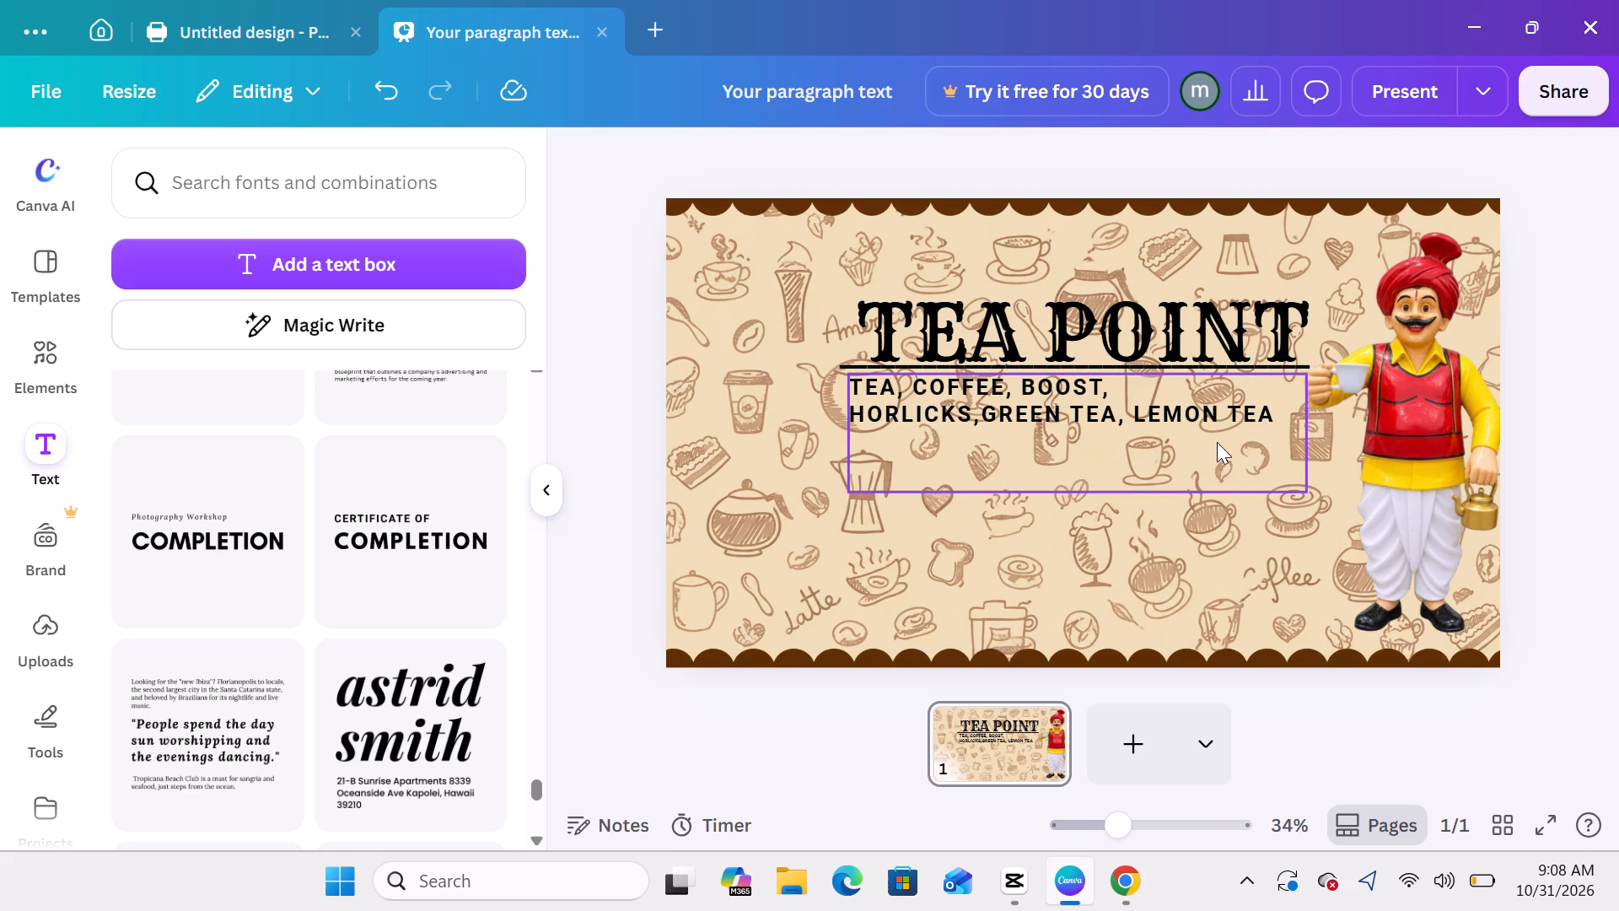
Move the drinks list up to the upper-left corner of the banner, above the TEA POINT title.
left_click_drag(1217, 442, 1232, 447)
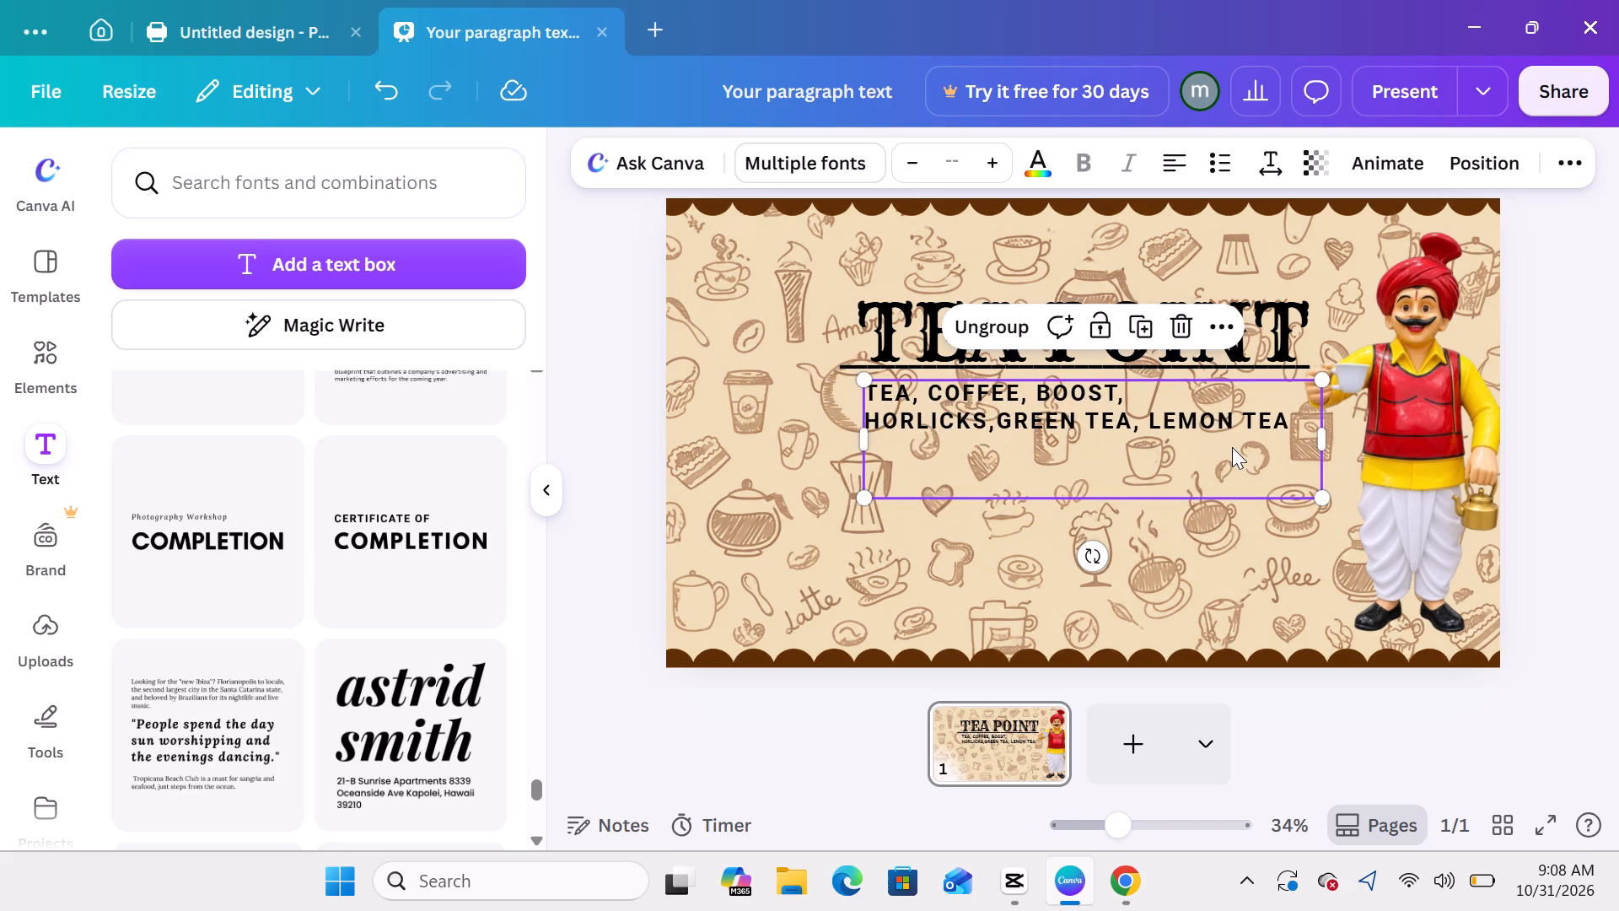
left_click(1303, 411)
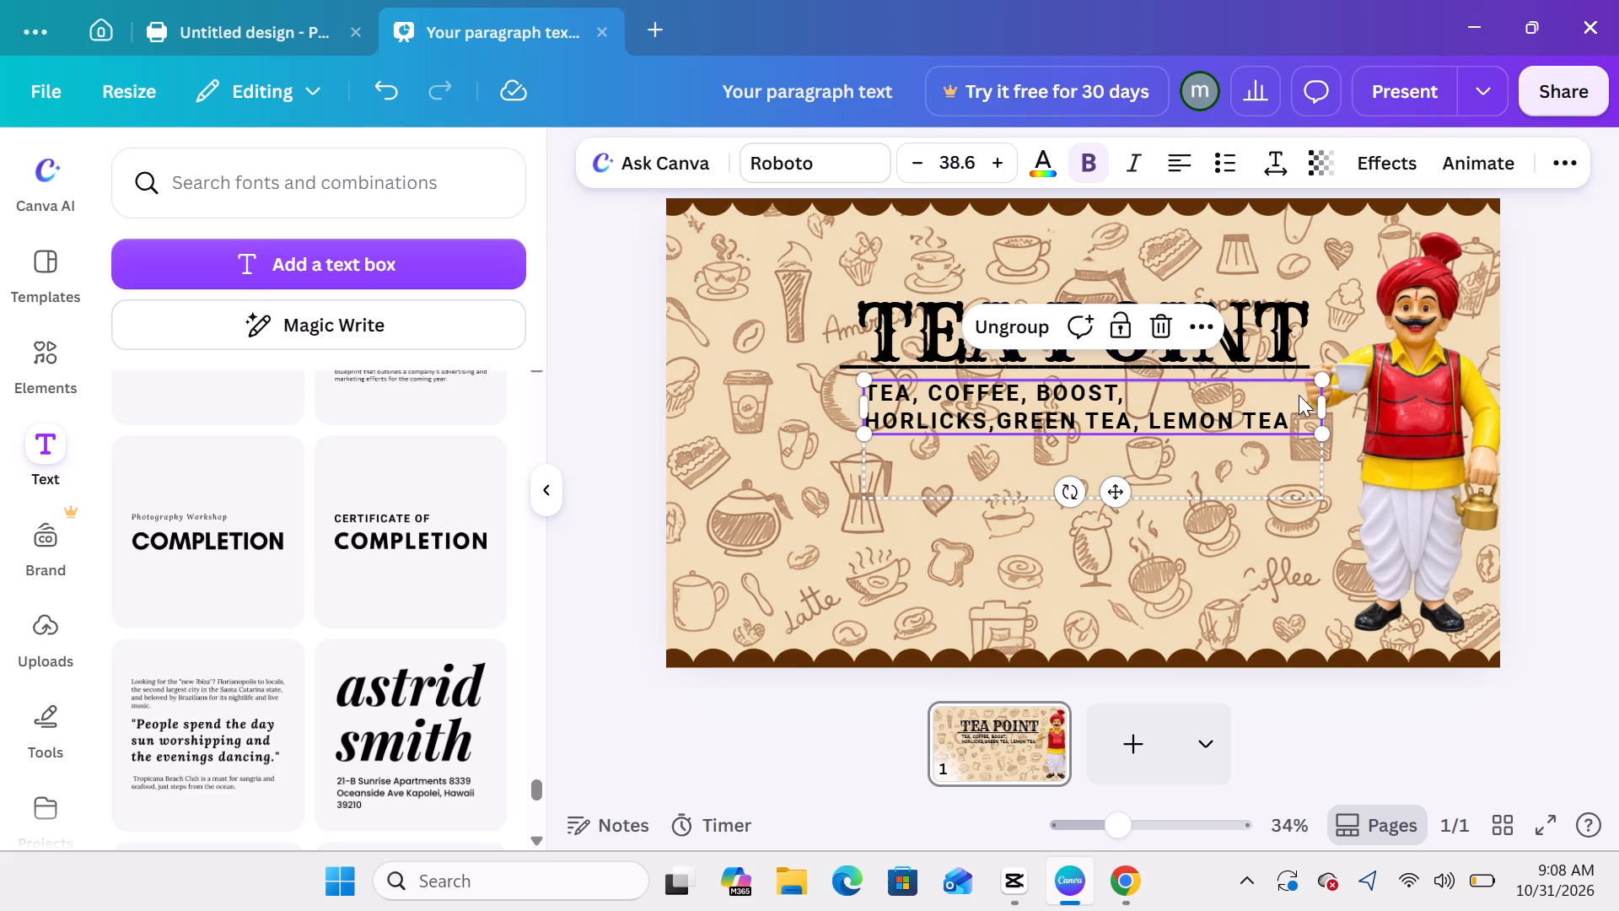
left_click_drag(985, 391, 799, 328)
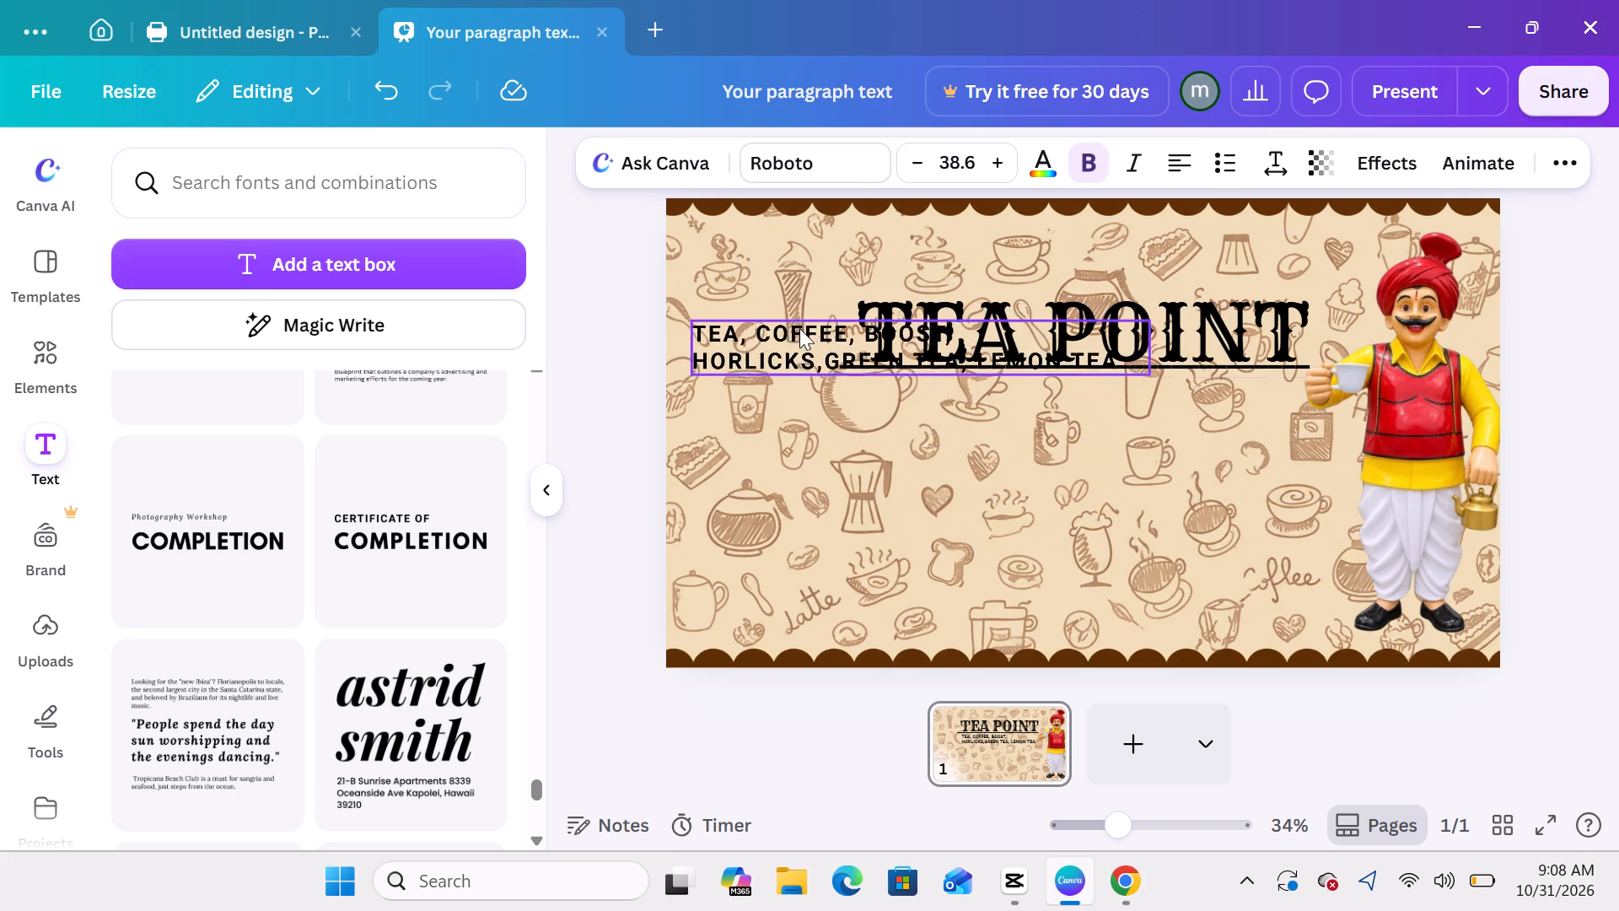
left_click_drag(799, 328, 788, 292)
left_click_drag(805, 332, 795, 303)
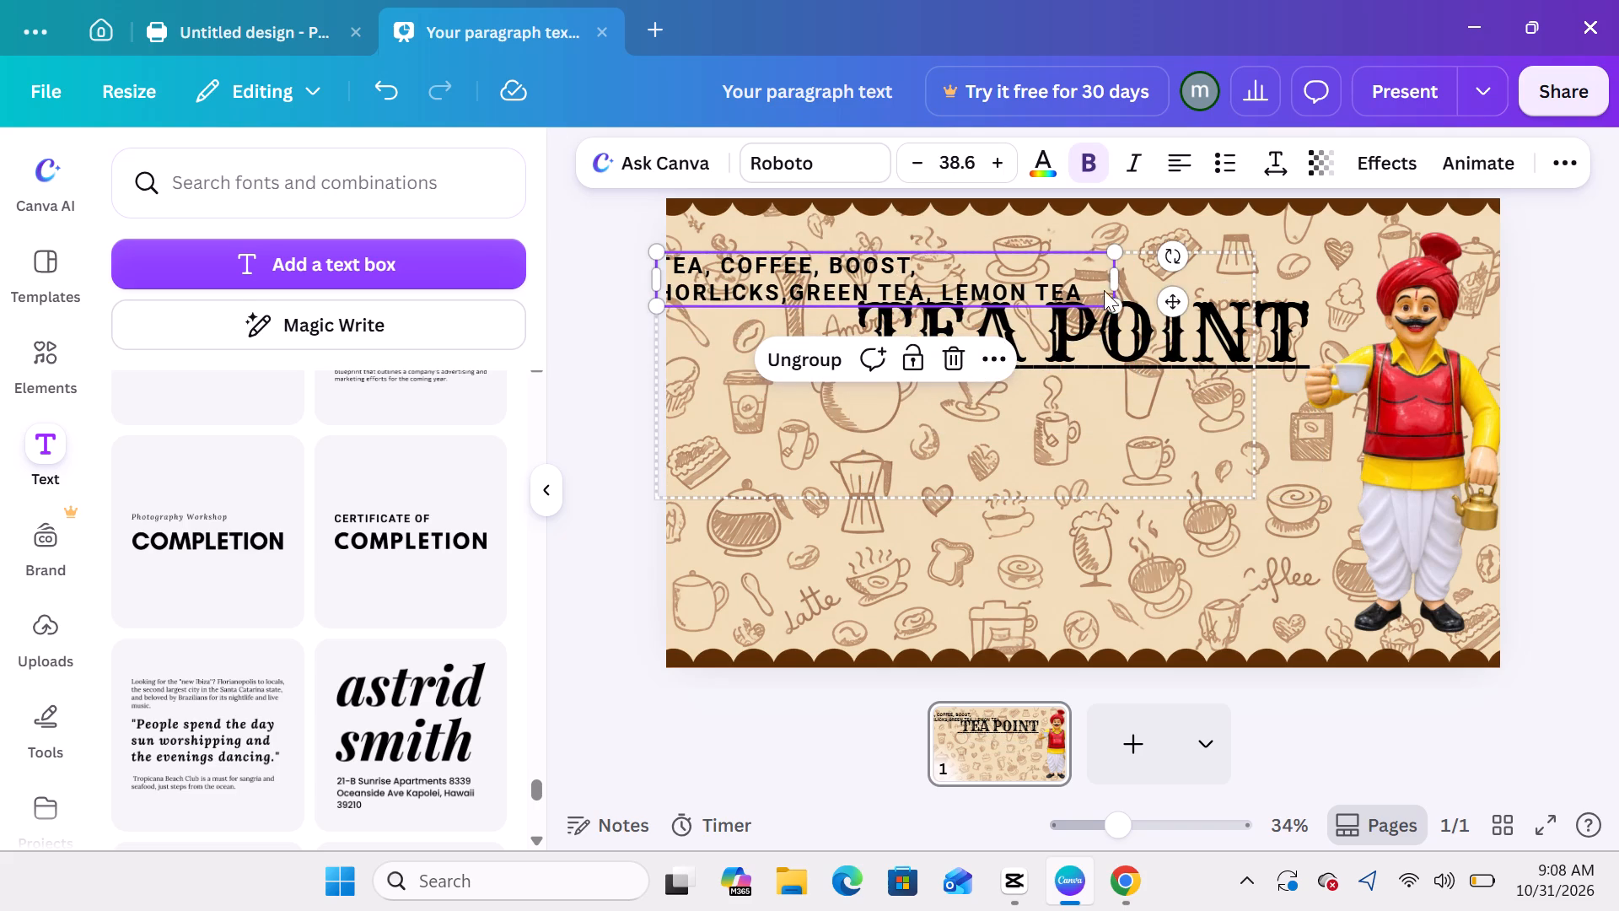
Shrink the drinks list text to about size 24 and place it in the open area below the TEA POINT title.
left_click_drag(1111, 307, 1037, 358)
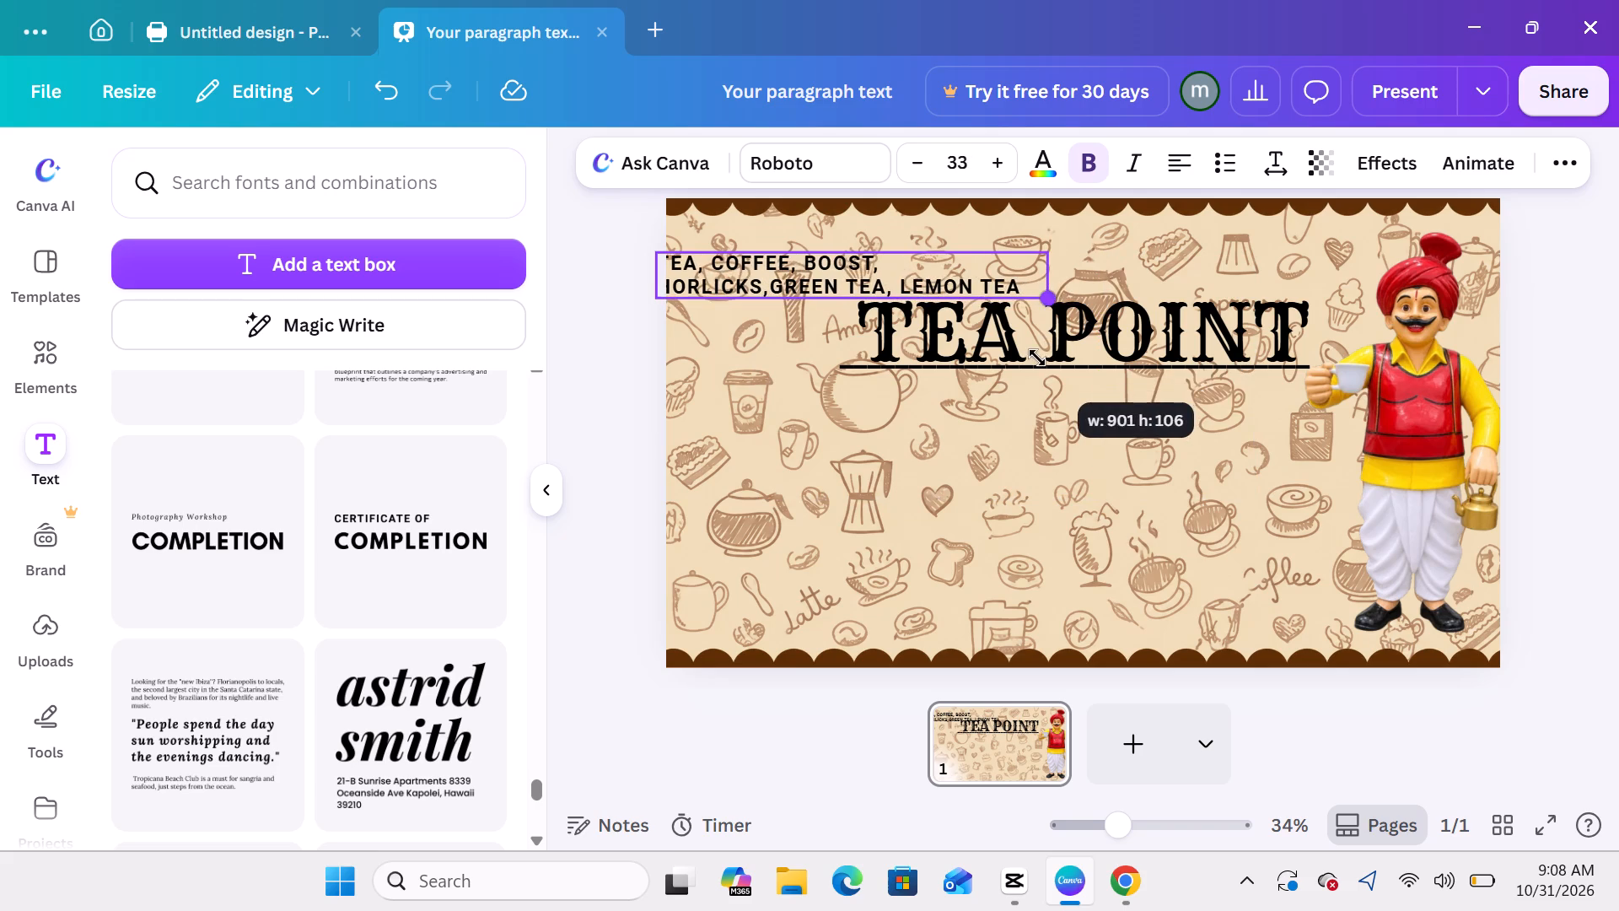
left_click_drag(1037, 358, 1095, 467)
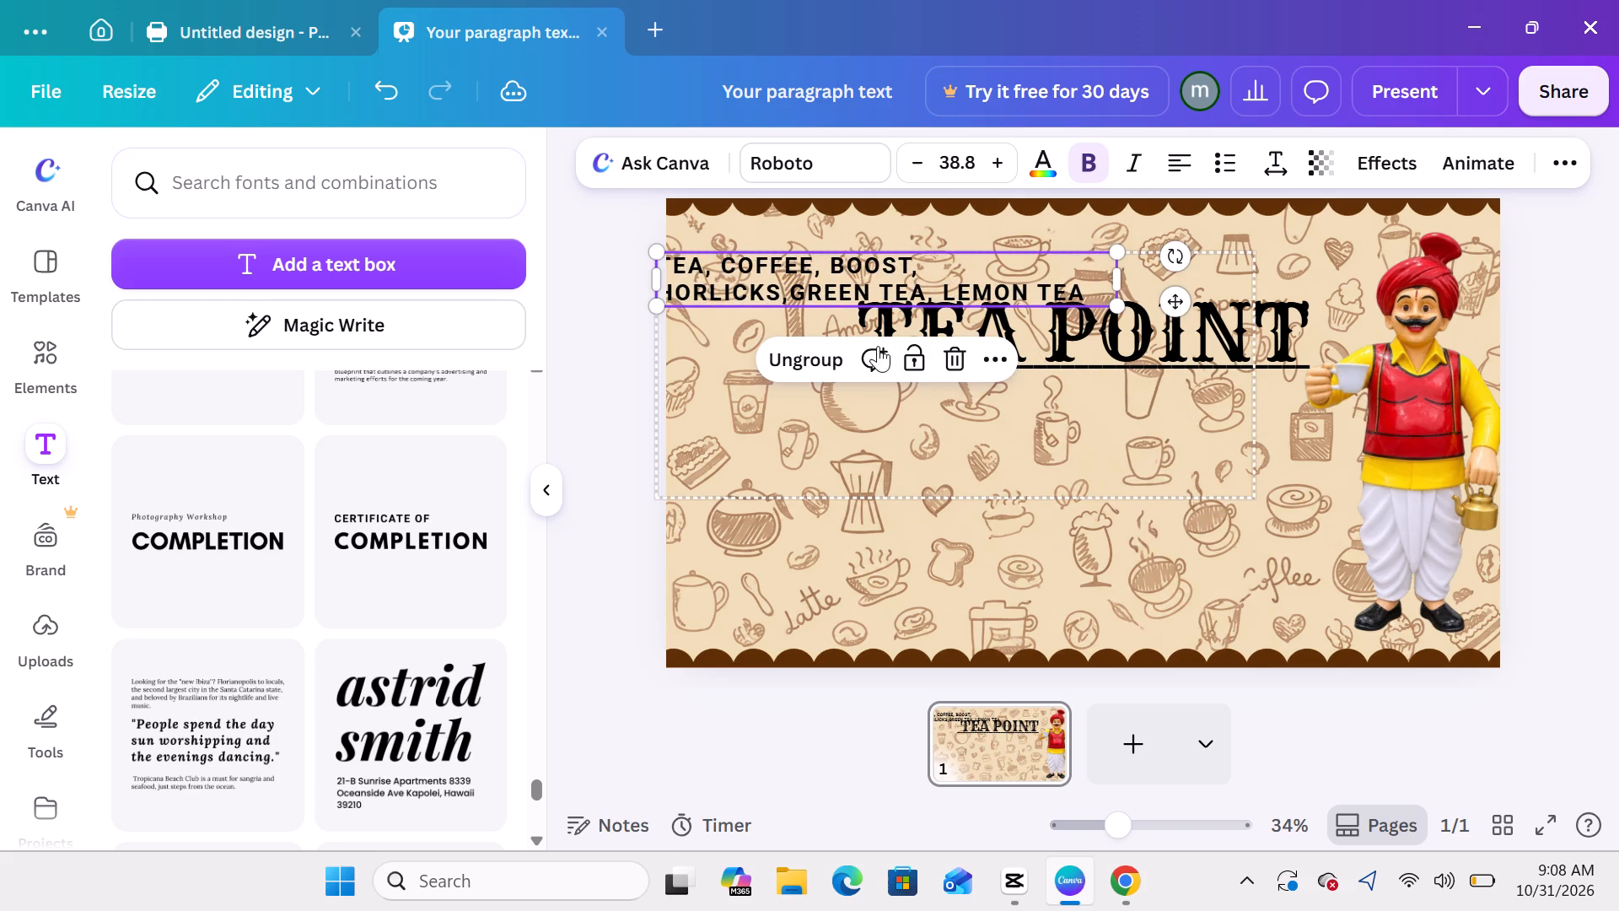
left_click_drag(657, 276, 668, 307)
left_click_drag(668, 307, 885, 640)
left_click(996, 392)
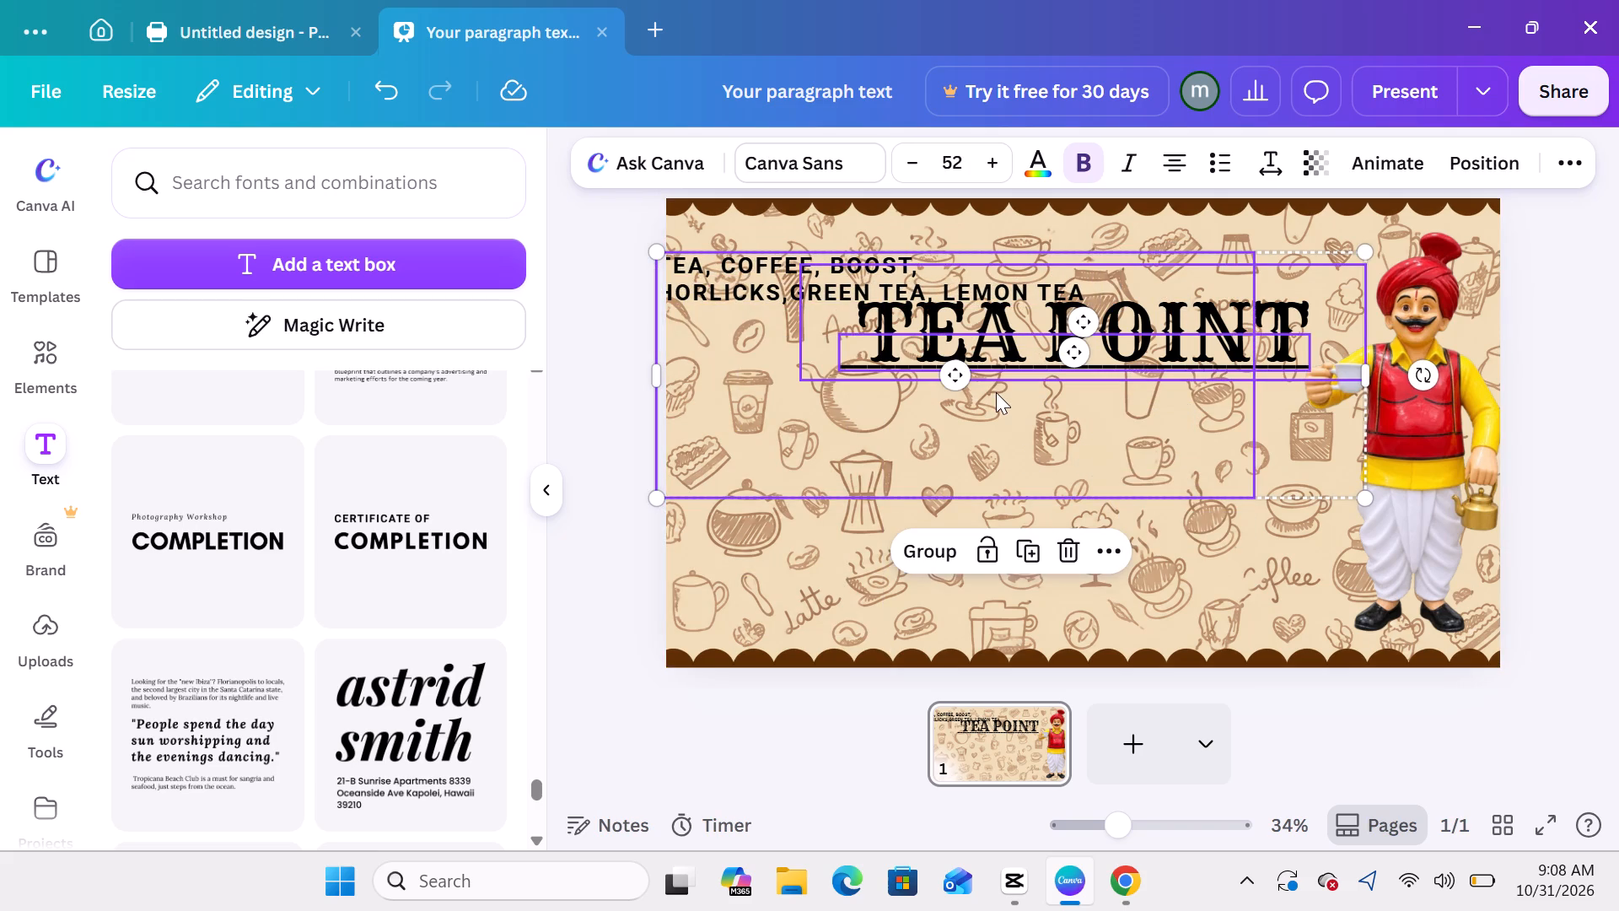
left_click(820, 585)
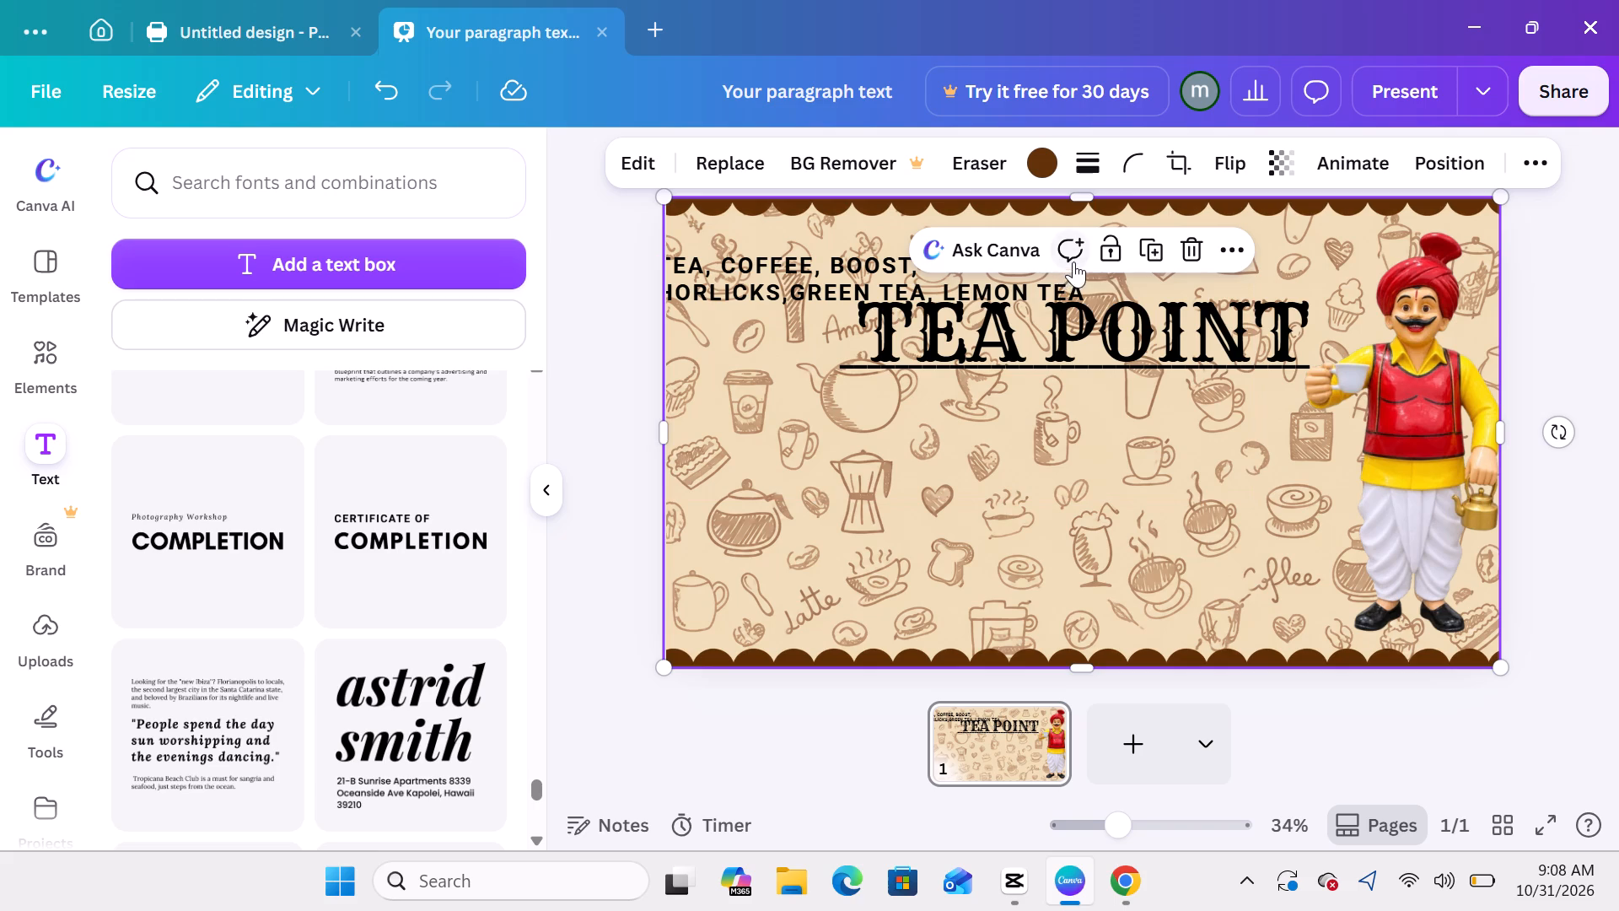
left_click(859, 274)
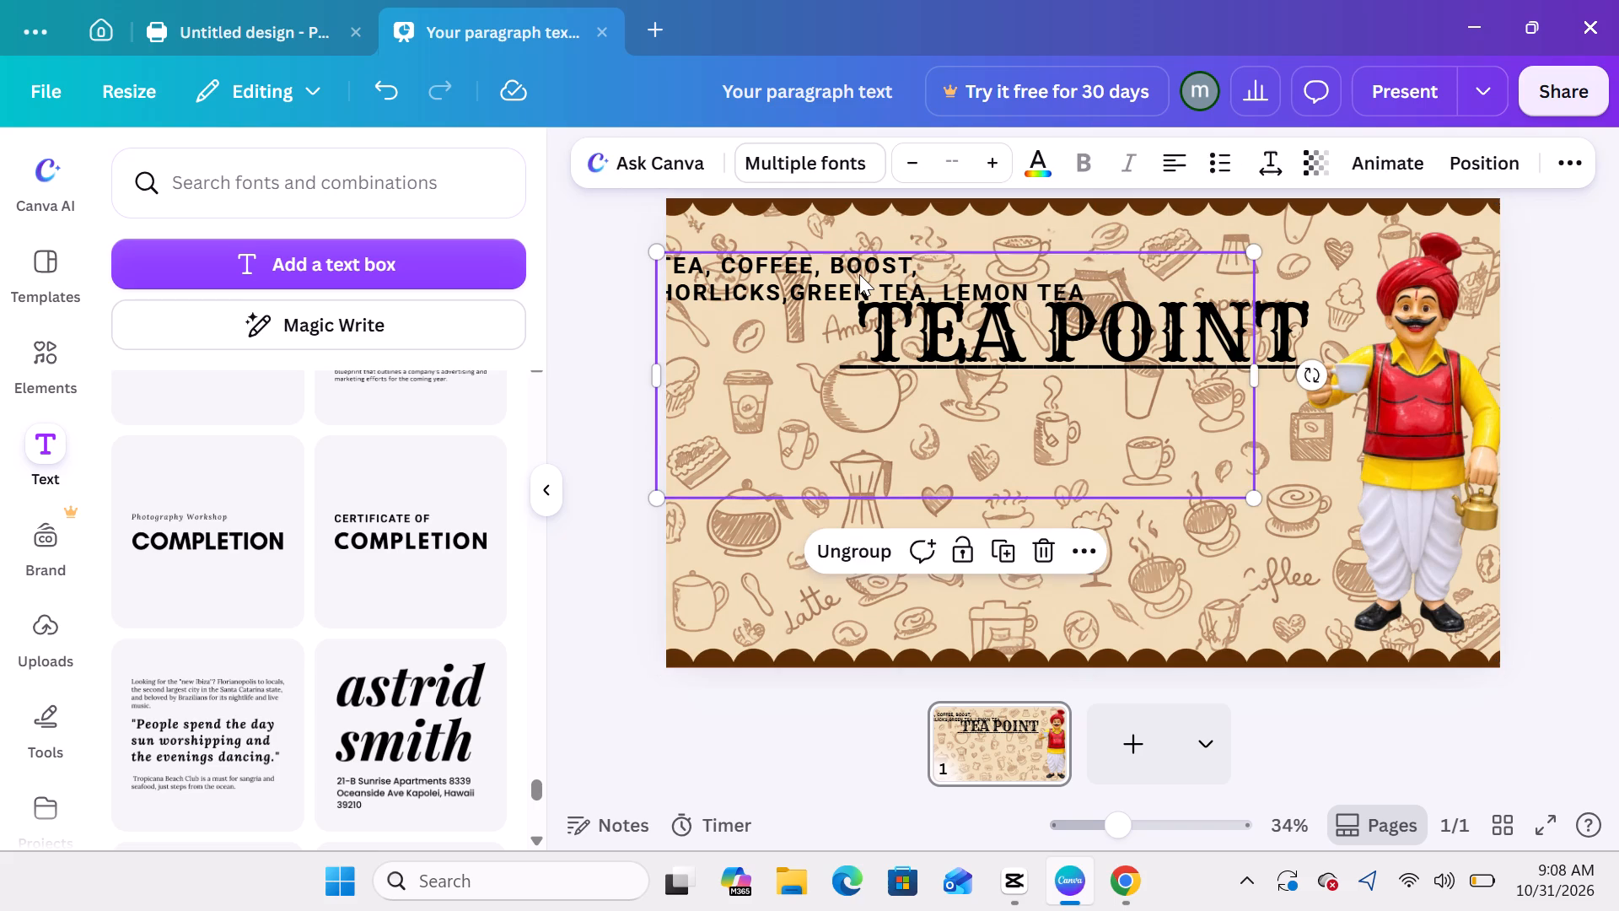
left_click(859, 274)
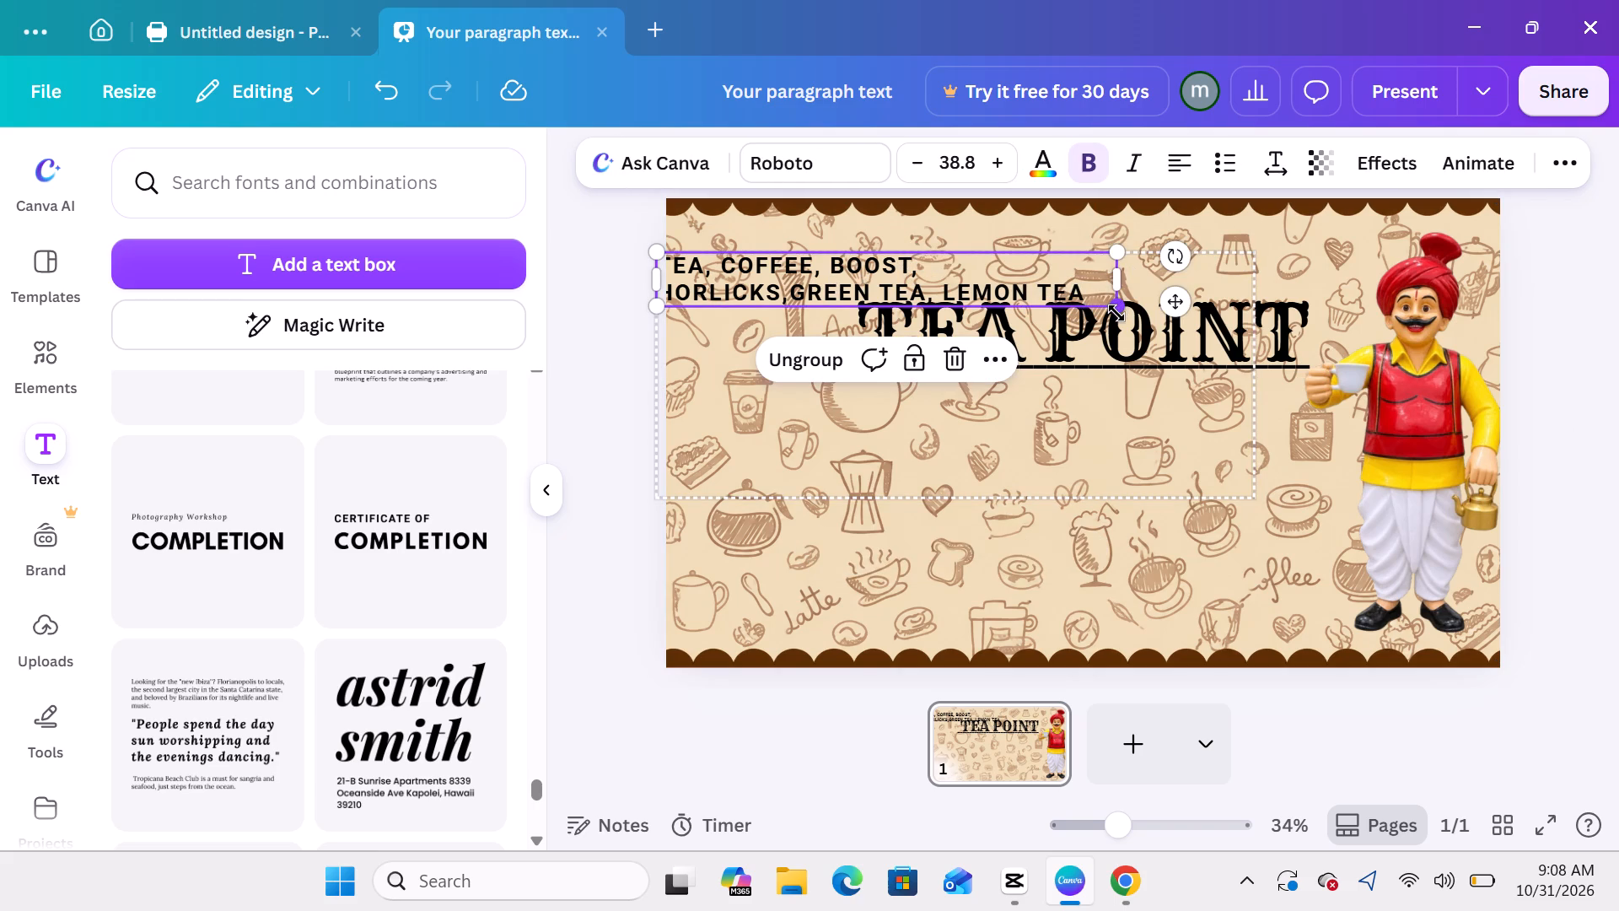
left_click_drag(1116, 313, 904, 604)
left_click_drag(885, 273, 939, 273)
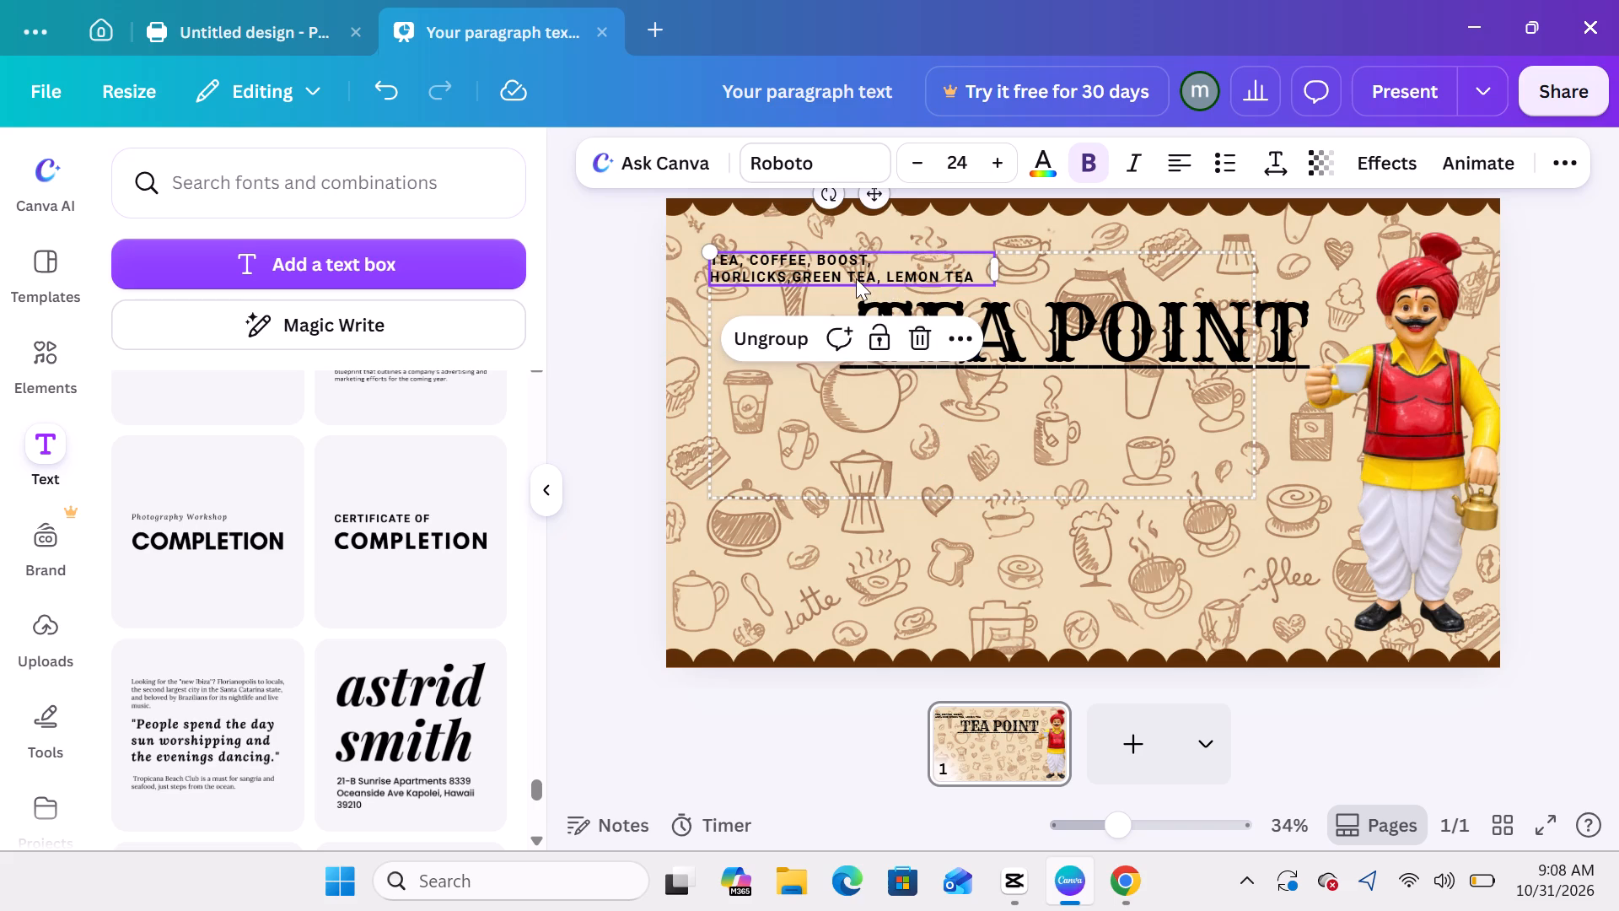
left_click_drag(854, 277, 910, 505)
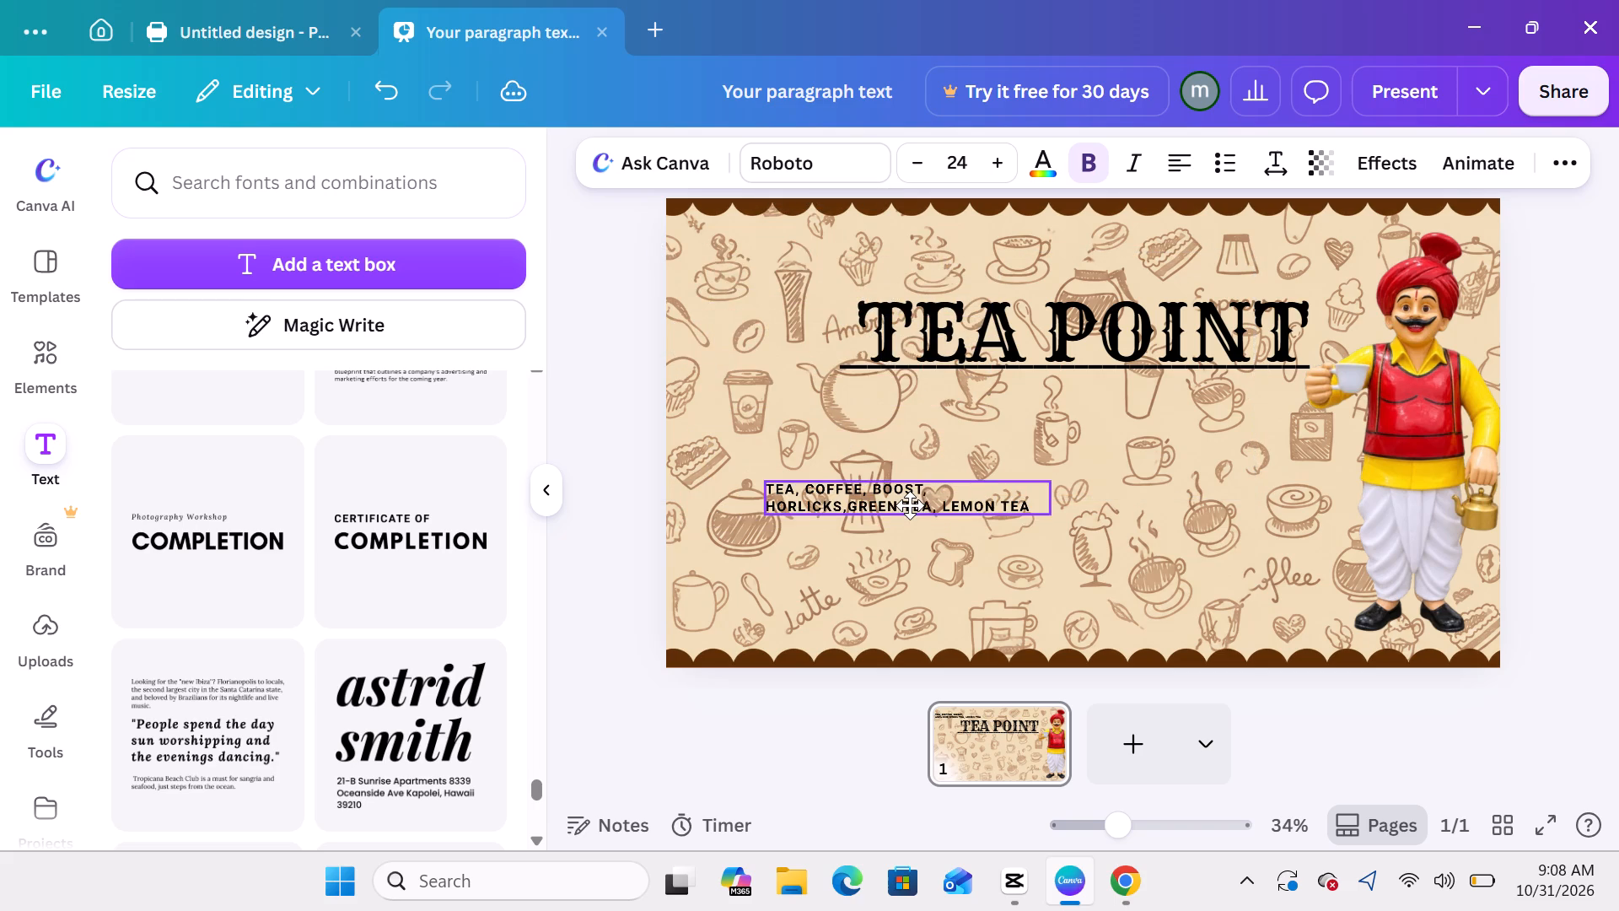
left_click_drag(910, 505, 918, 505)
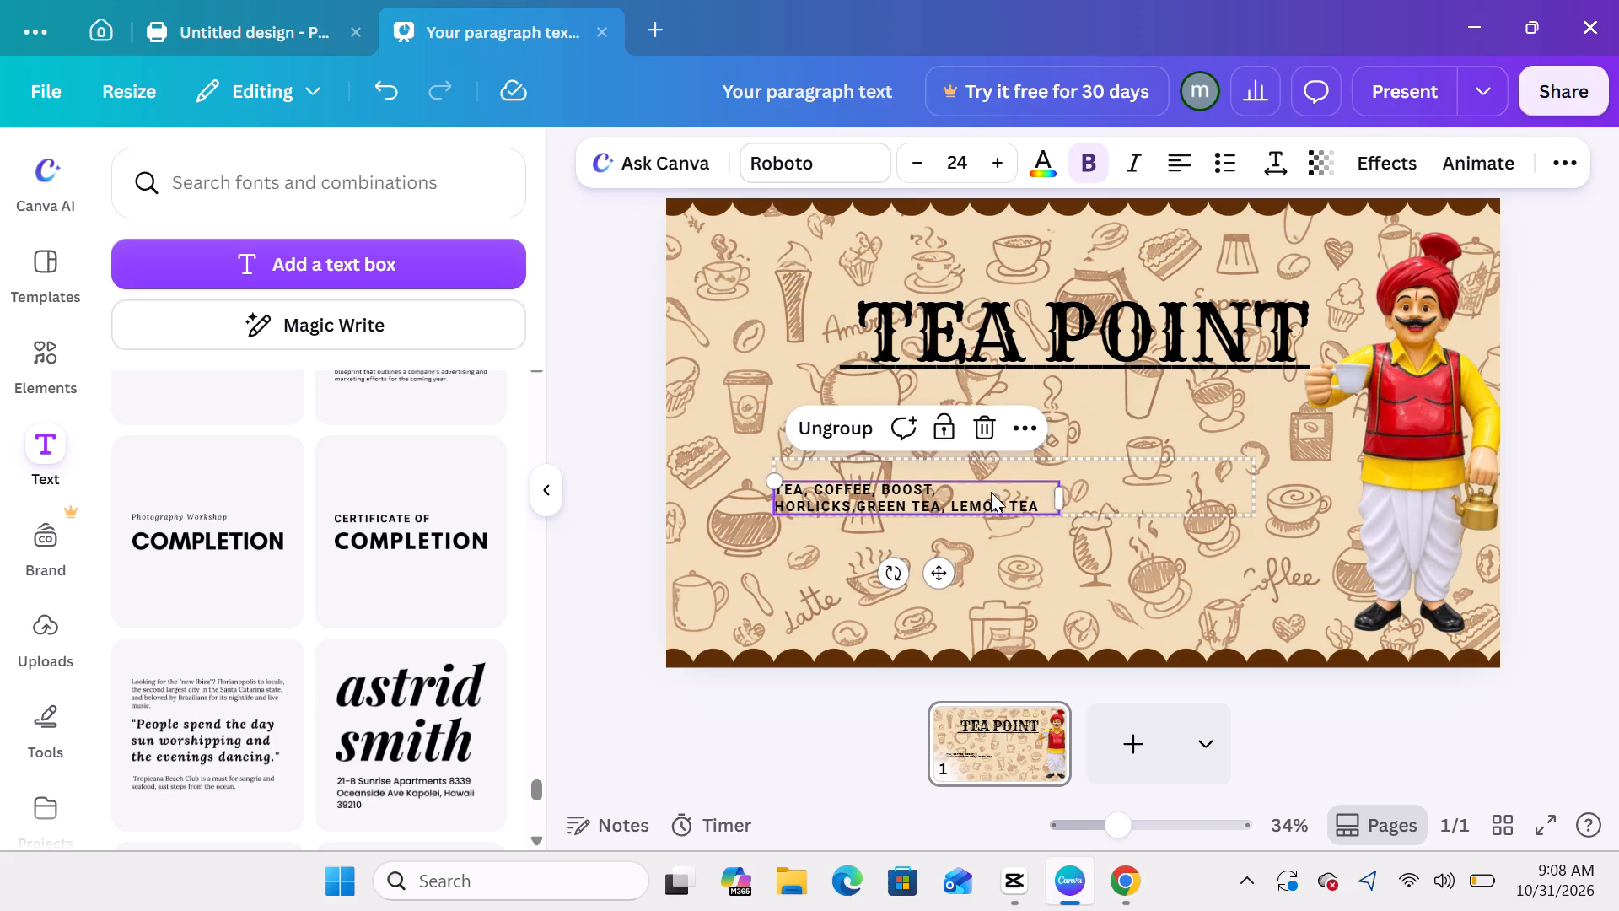
Delete the entire drinks list text from its line below the title.
left_click(1040, 495)
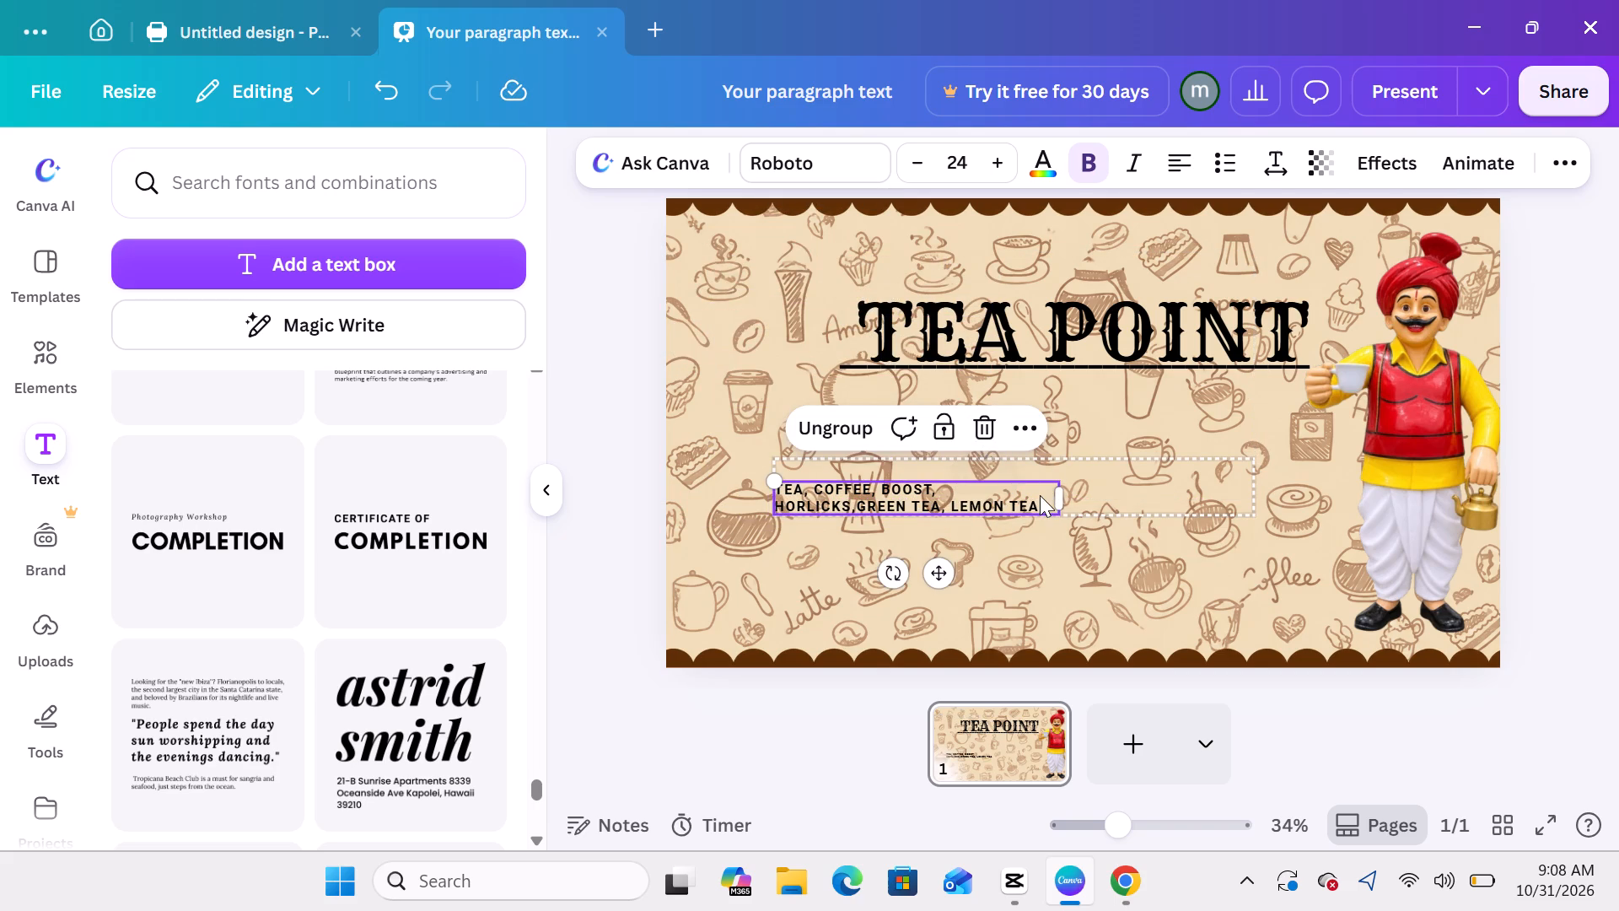
left_click(1039, 507)
key("BackSpace")
key("BackSpace")
key("BackSpace")
key("BackSpace")
key("BackSpace")
key("BackSpace")
key("BackSpace")
key("BackSpace")
key("BackSpace")
key("BackSpace")
key("BackSpace")
key("BackSpace")
key("BackSpace")
key("BackSpace")
key("BackSpace")
key("BackSpace")
key("BackSpace")
key("BackSpace")
key("BackSpace")
key("BackSpace")
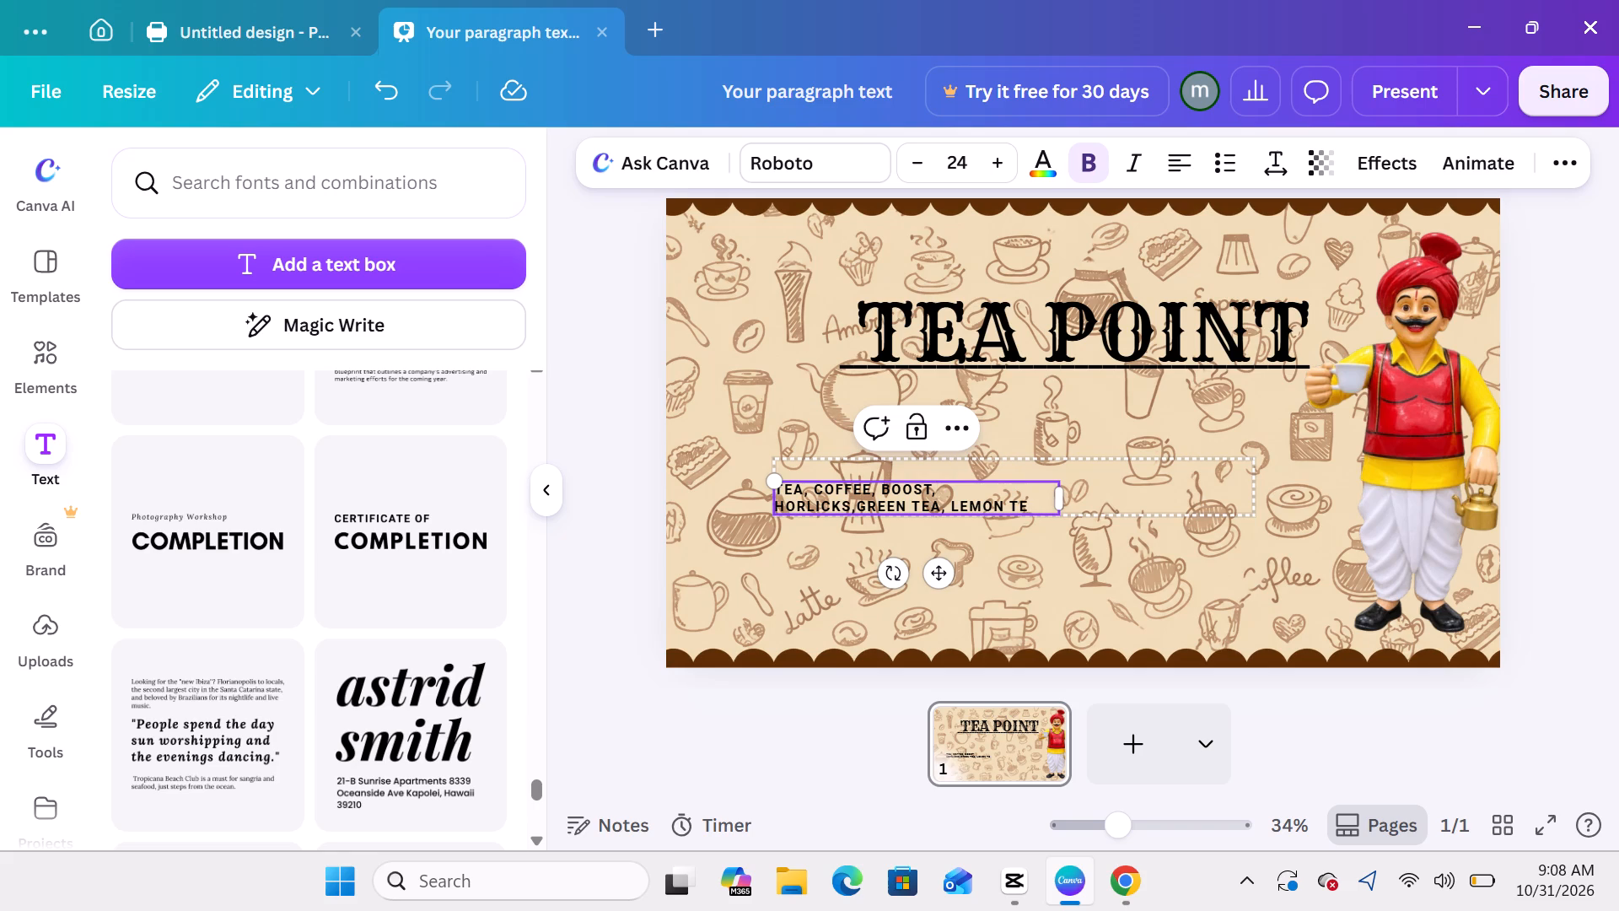
key("BackSpace")
key("BackSpace")
key("BackSpace")
key("BackSpace")
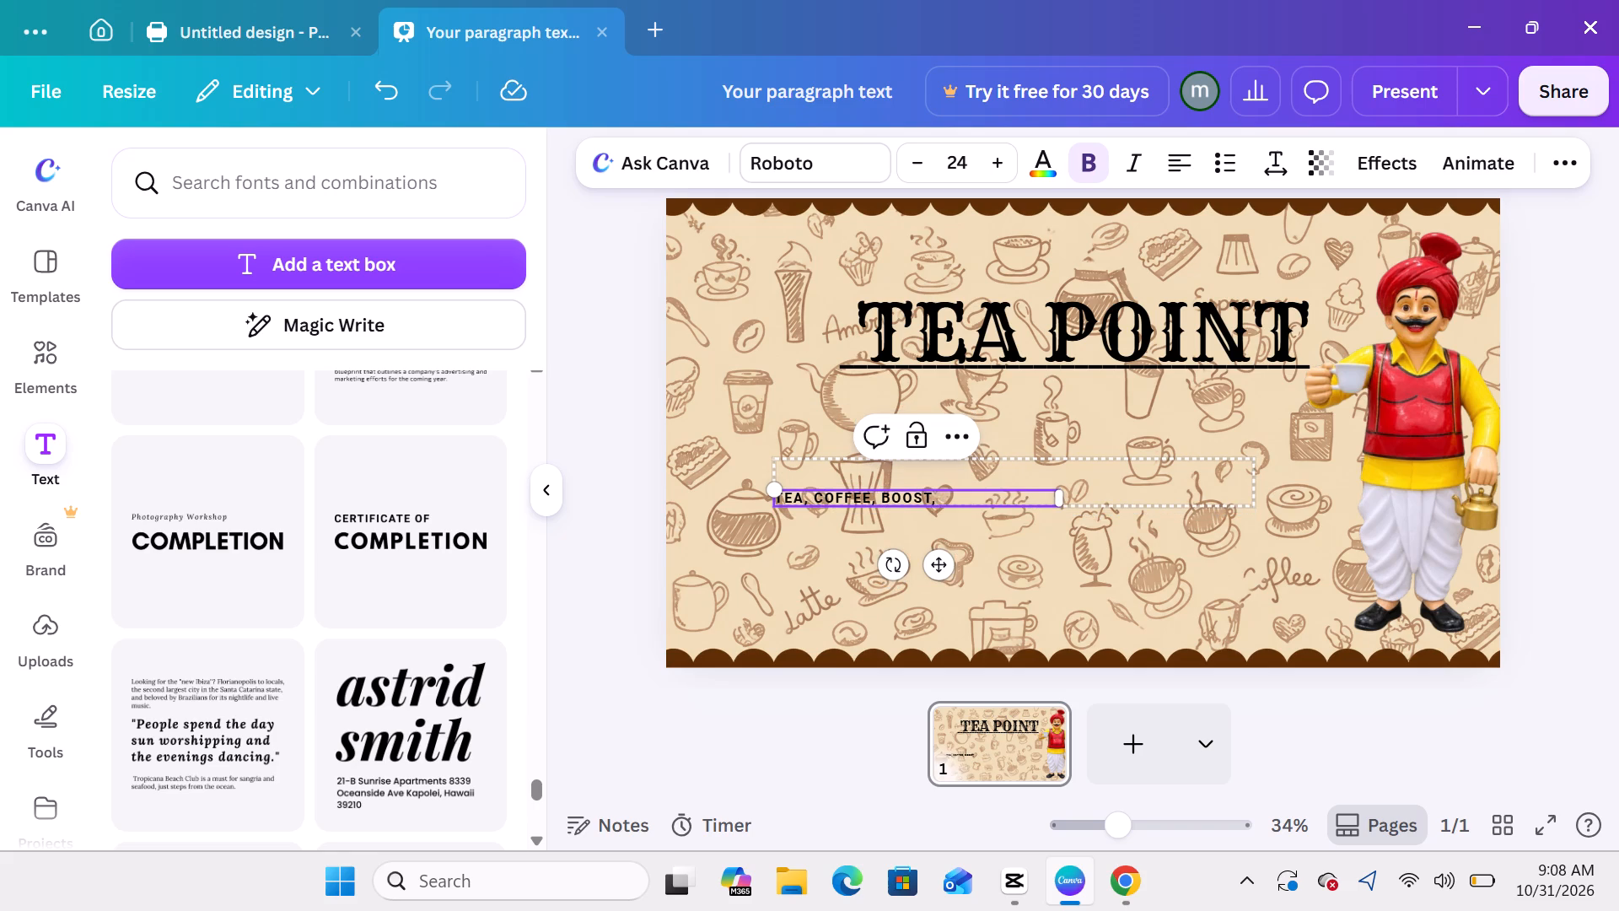
key("BackSpace")
key("BackSpace")
key("BackSpace")
key("BackSpace")
key("BackSpace")
key("BackSpace")
key("BackSpace")
key("BackSpace")
key("BackSpace")
key("BackSpace")
key("BackSpace")
key("BackSpace")
key("BackSpace")
key("BackSpace")
key("BackSpace")
key("BackSpace")
key("BackSpace")
key("BackSpace")
key("BackSpace")
key("BackSpace")
key("BackSpace")
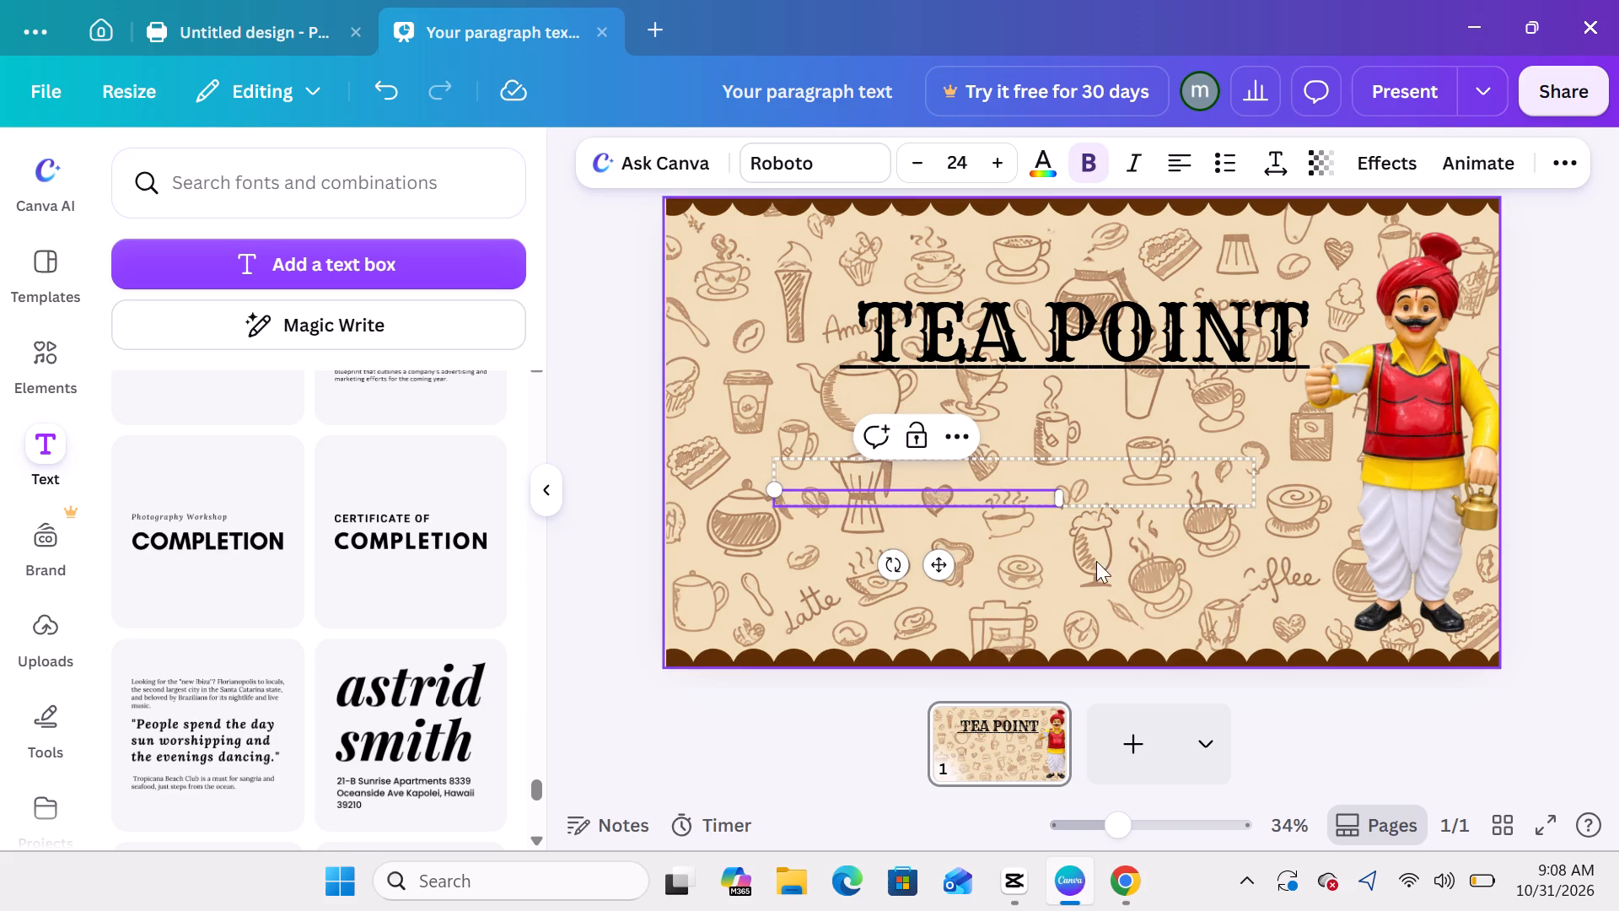
left_click(1021, 504)
left_click(1056, 537)
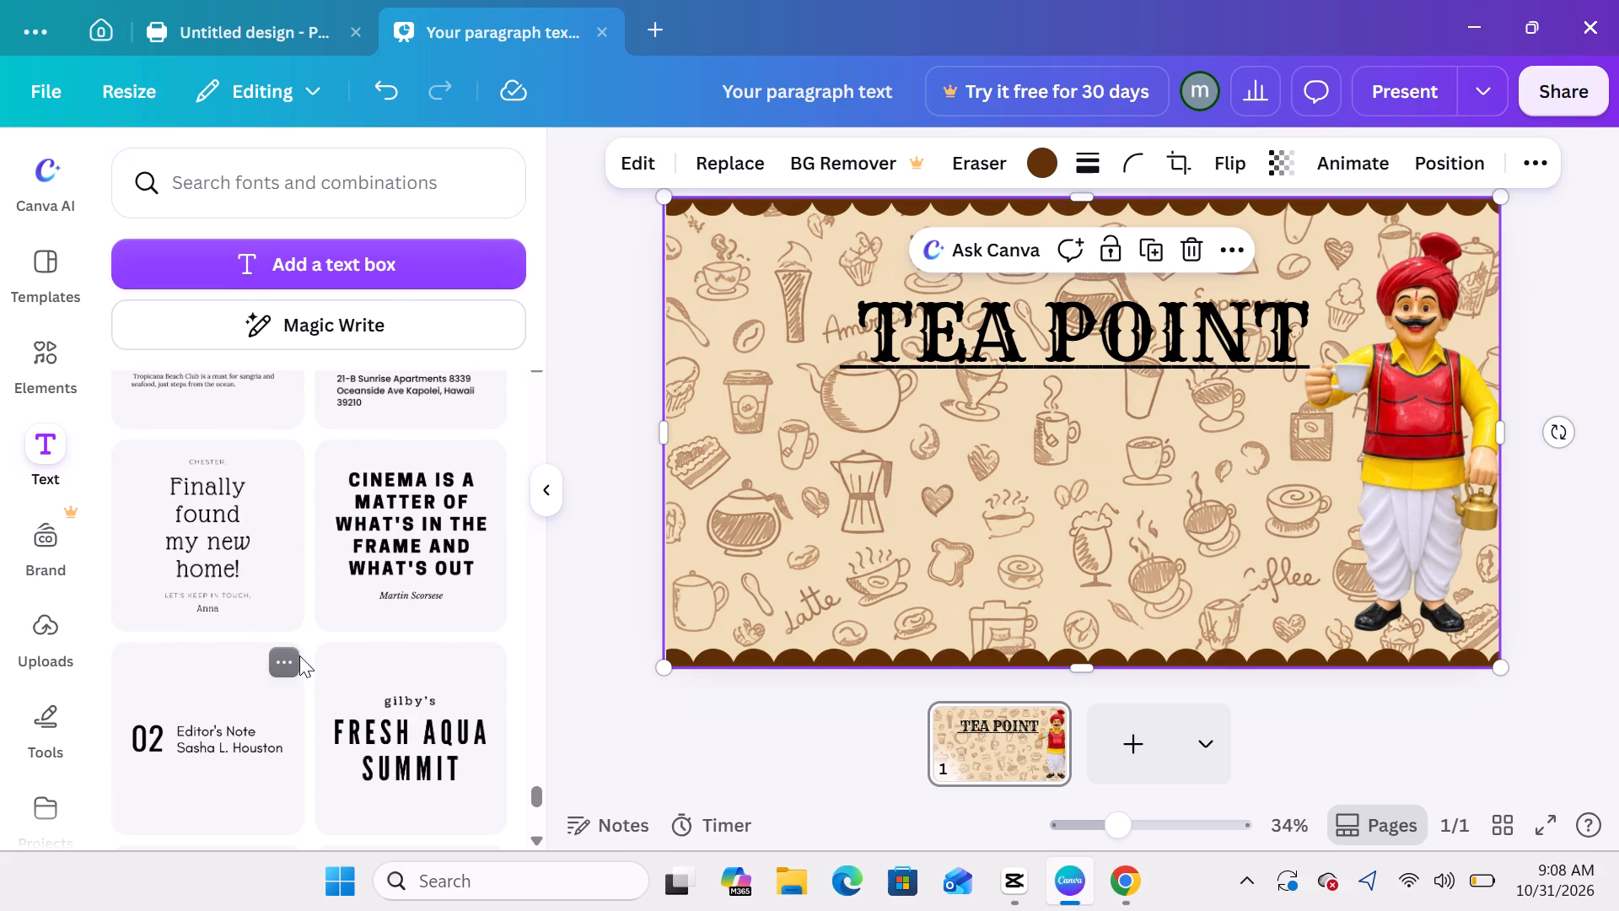
Add the CINEMA IS A MATTER font combination twice and place one copy, about 439 by 304, beside the start of the TEA POINT title.
double_click(446, 496)
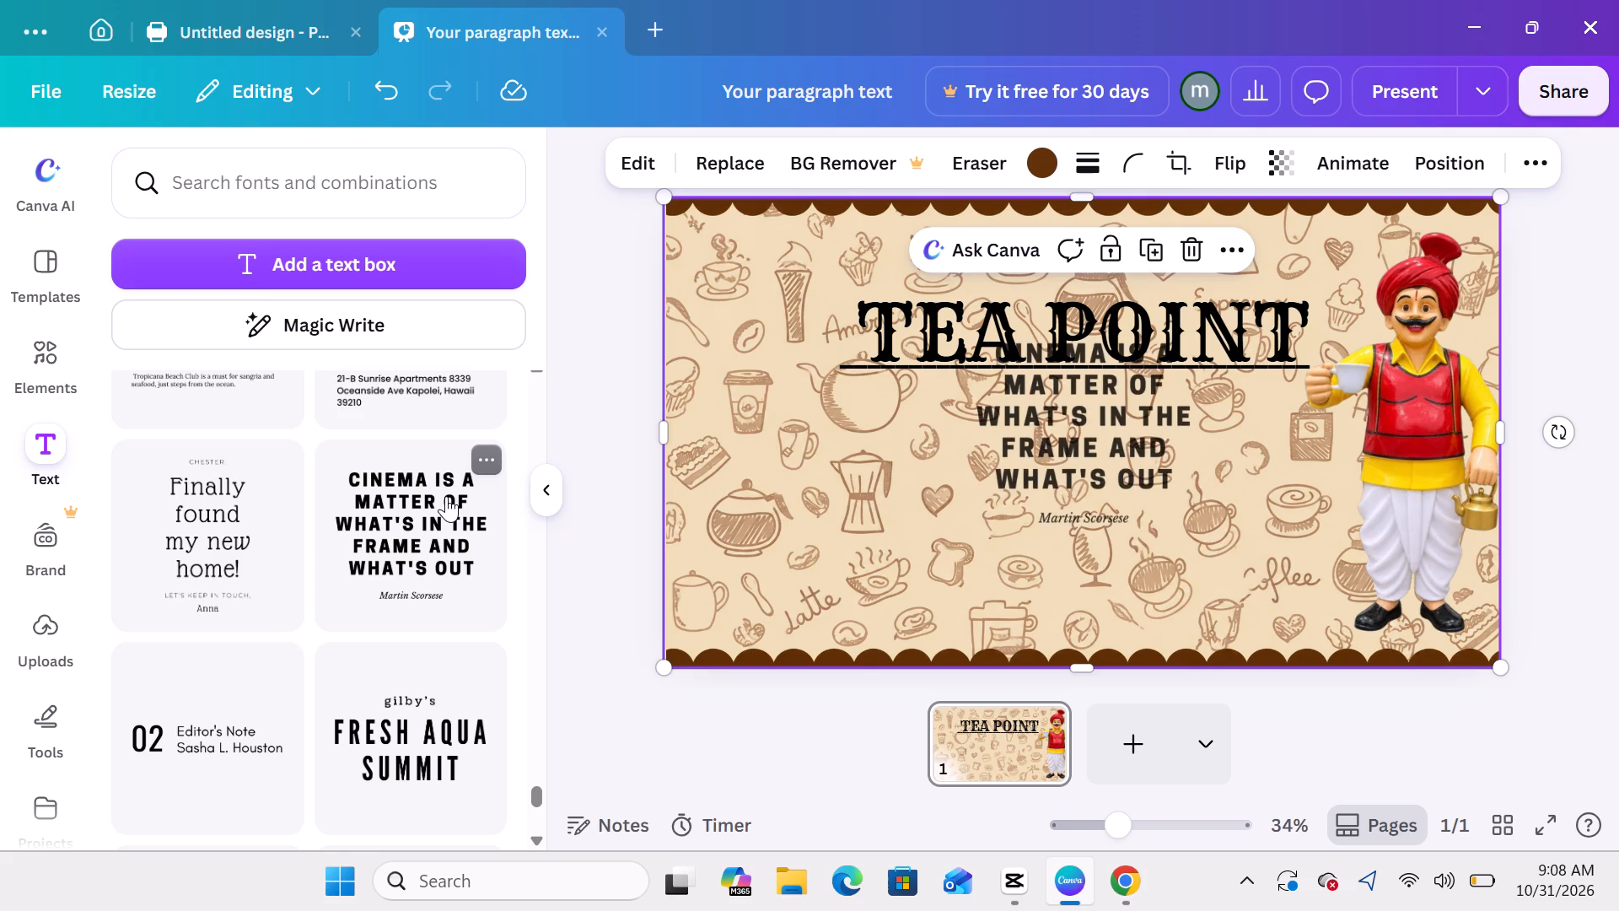
left_click_drag(1057, 402, 876, 400)
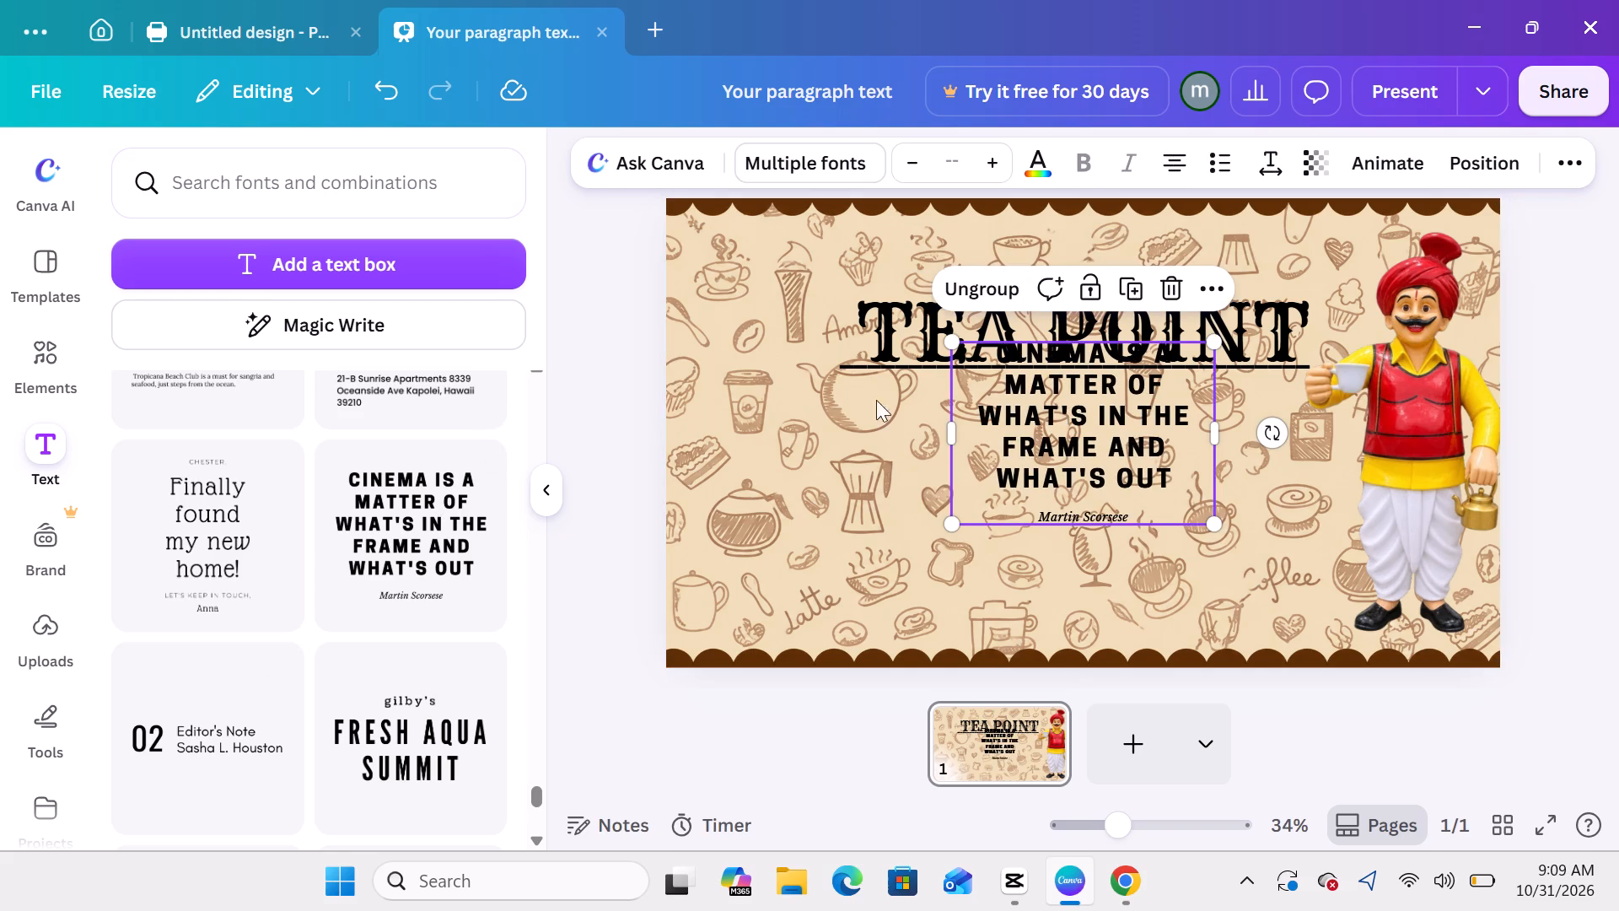
left_click_drag(876, 400, 735, 301)
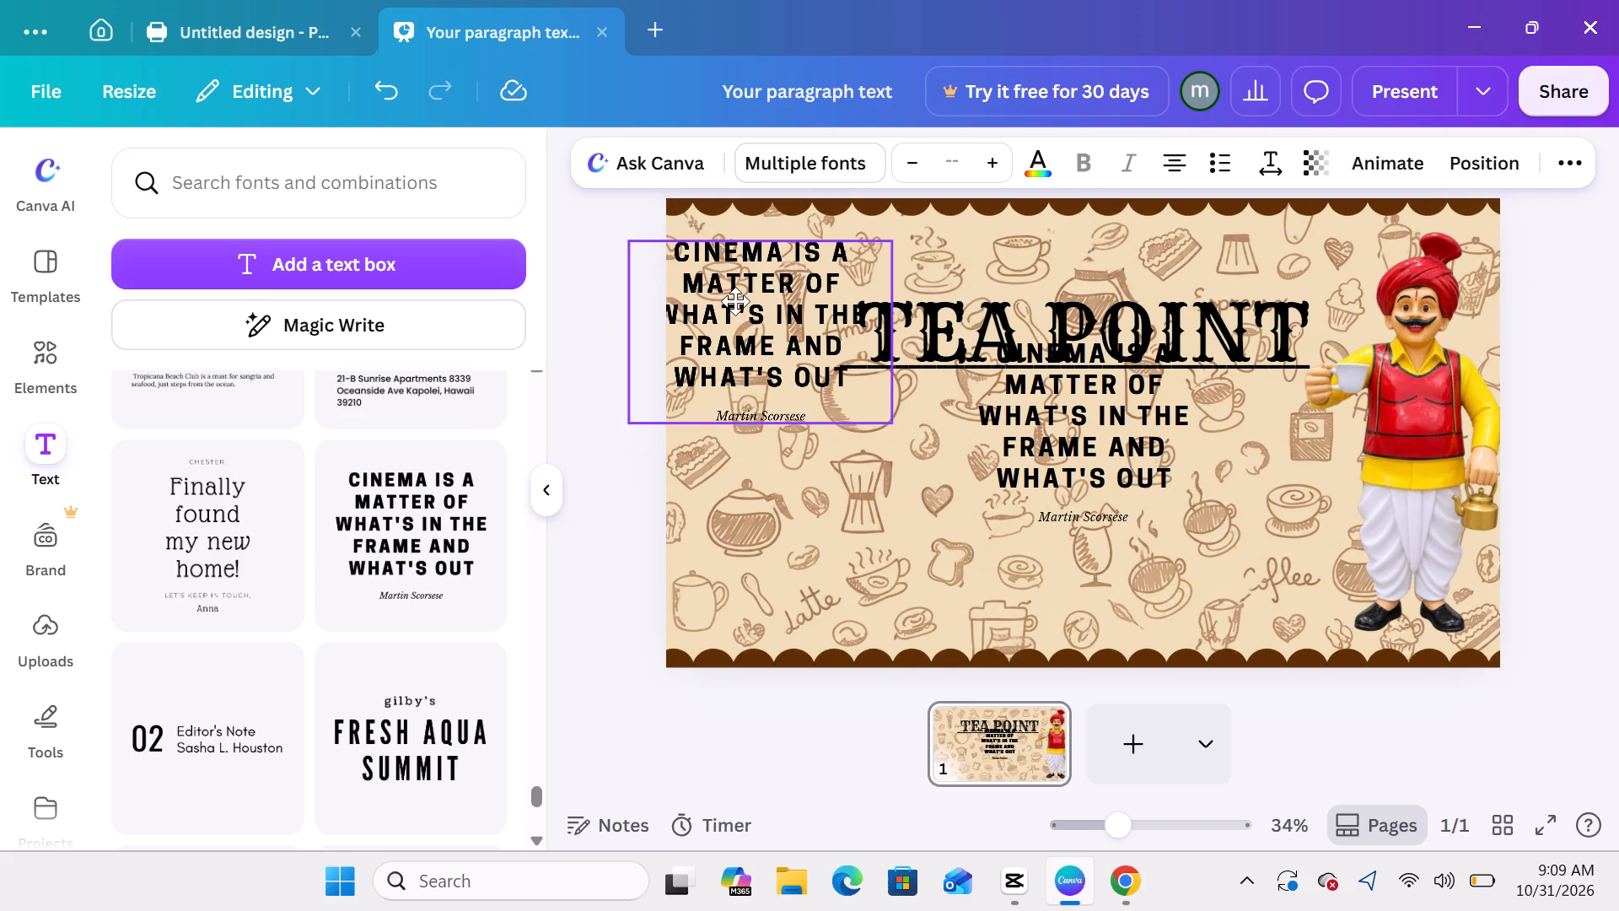
left_click_drag(735, 301, 762, 357)
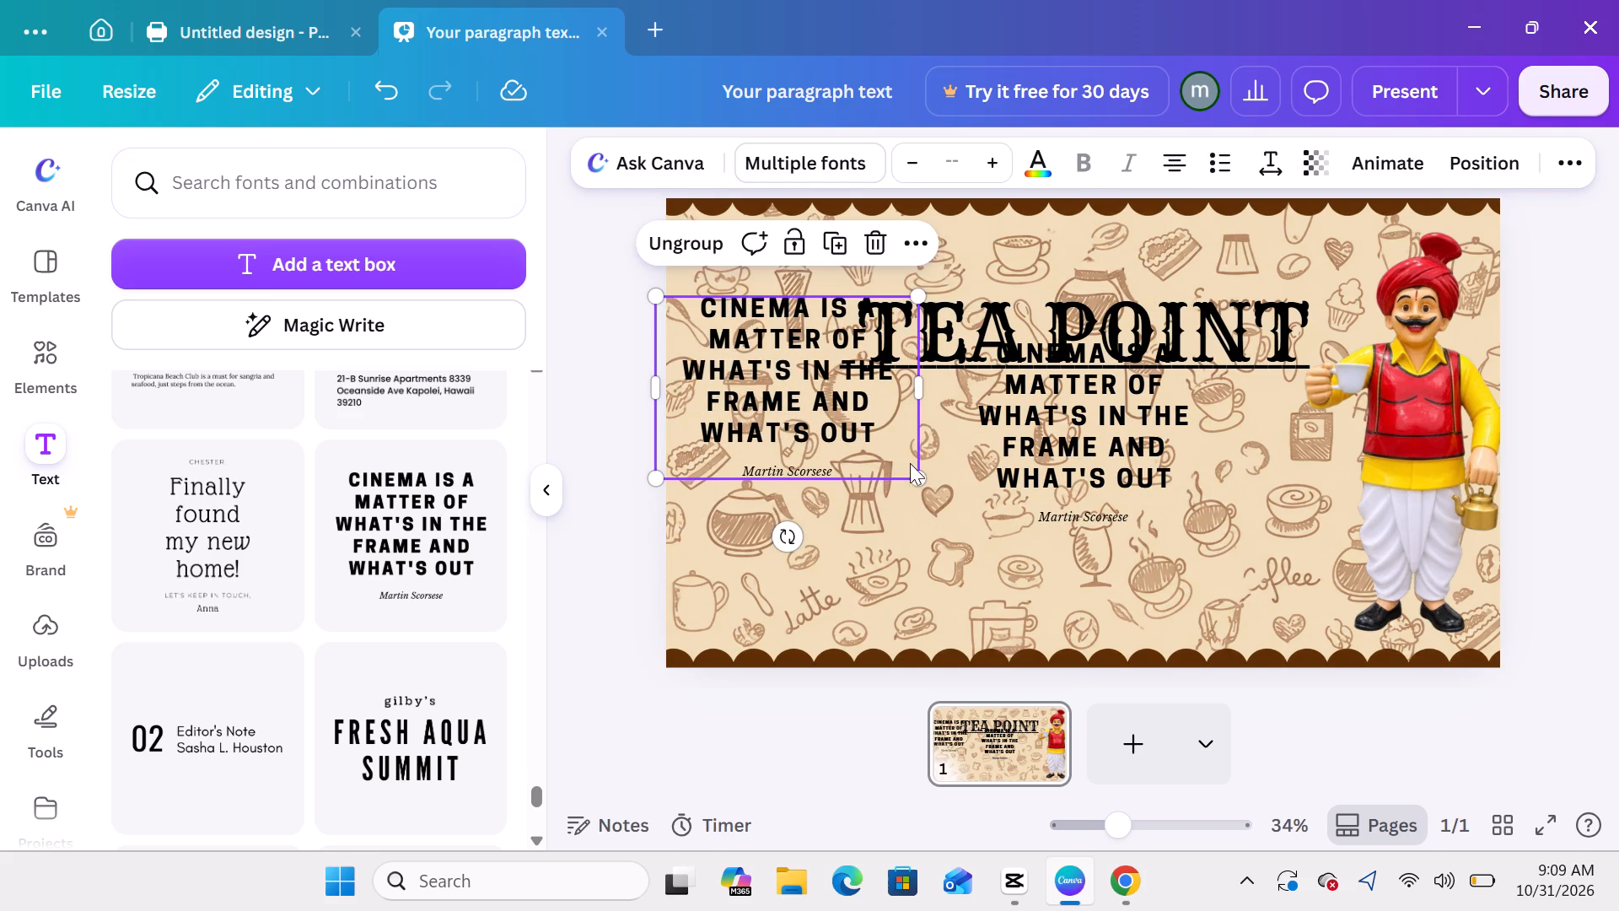
left_click_drag(919, 482, 801, 757)
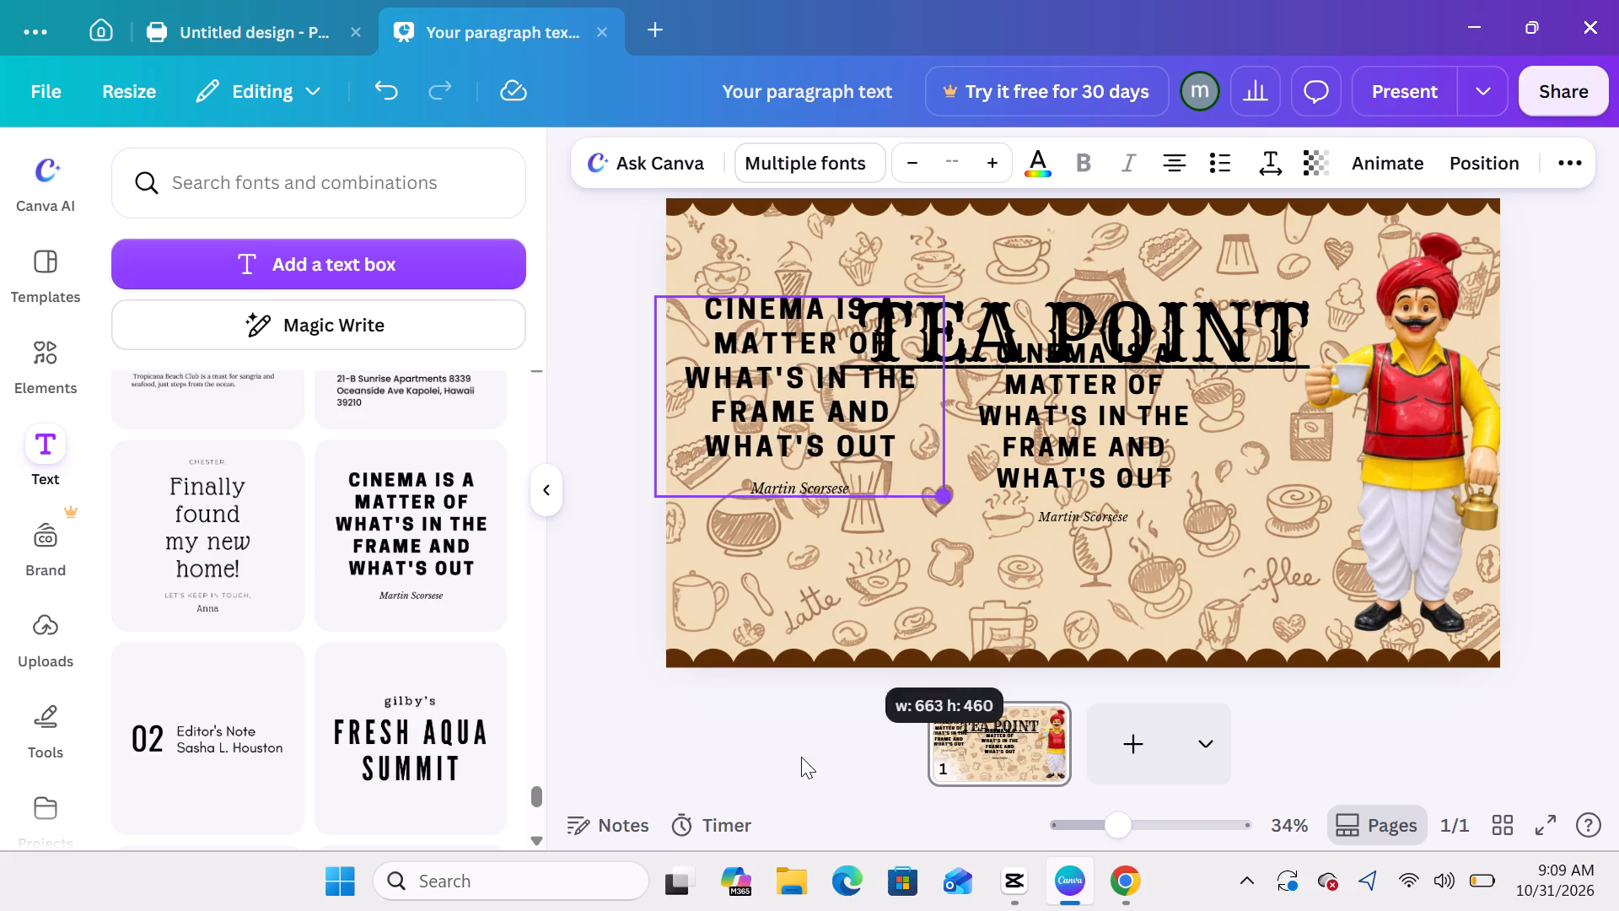
left_click_drag(801, 757, 711, 625)
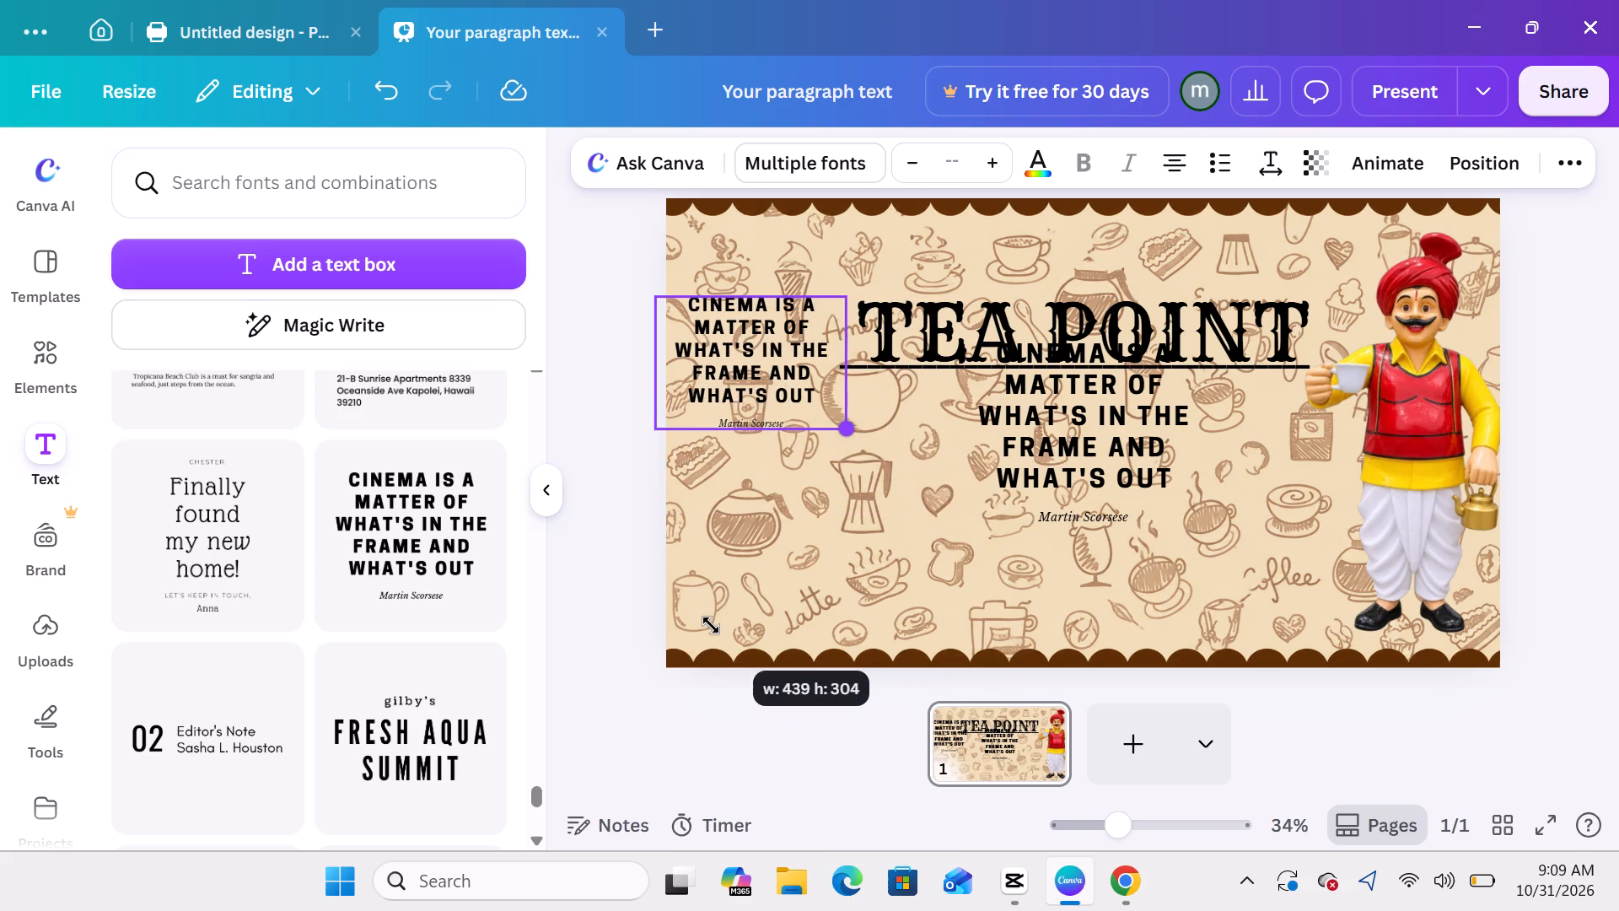
Replace the main CINEMA IS A MATTER text in the smaller copy beside the title with TEA.
left_click(813, 385)
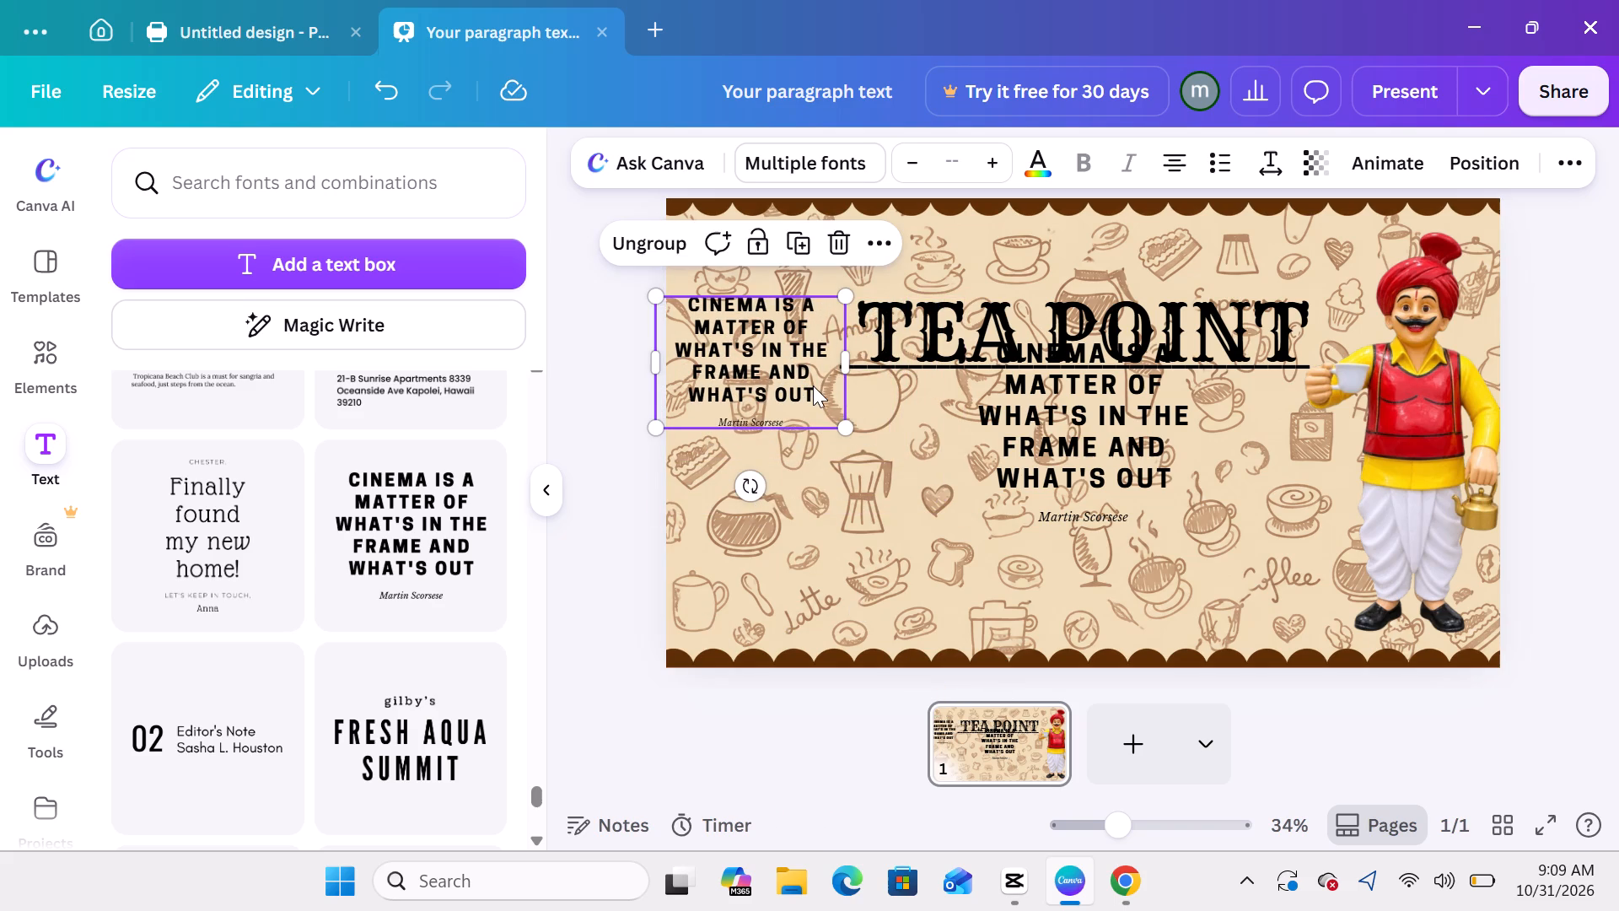
left_click(813, 385)
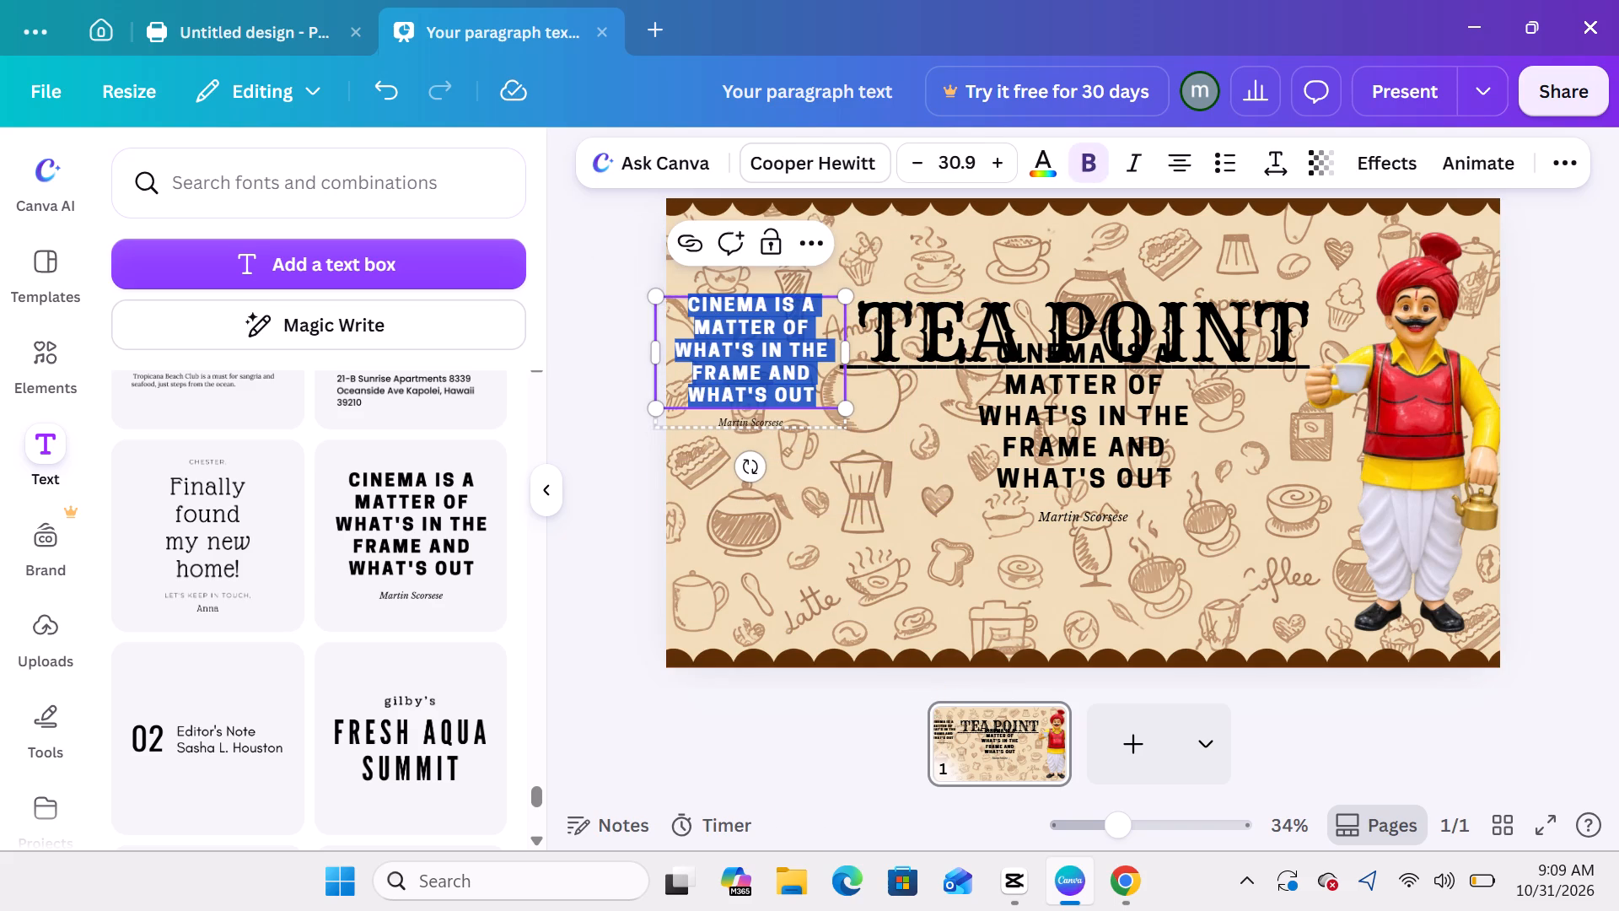
key("BackSpace")
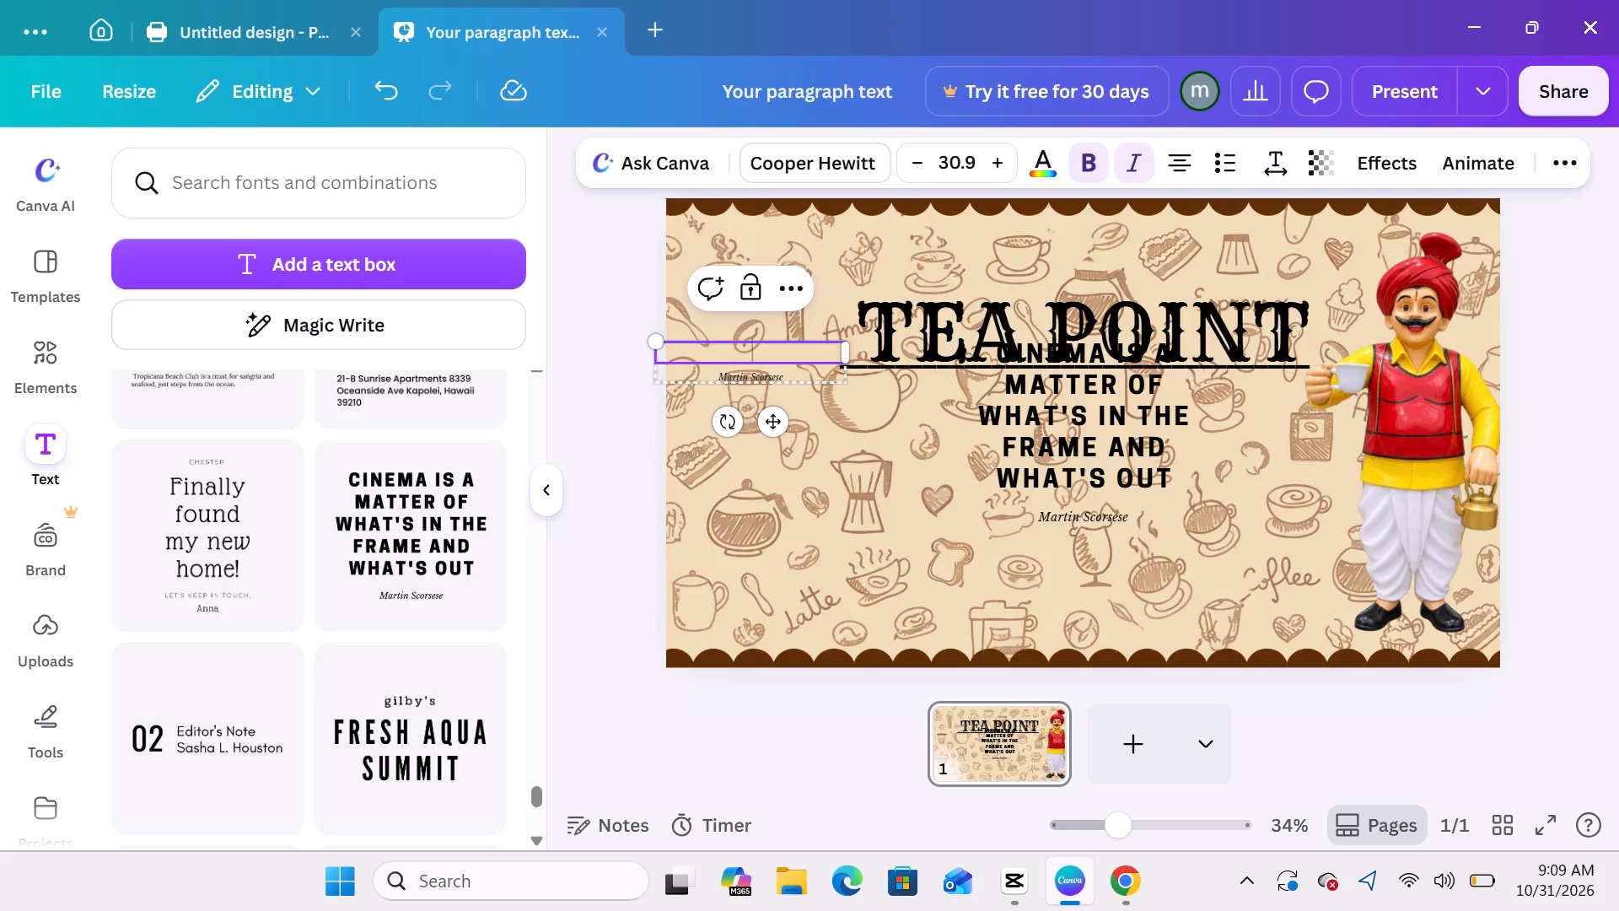
type("TE")
key("shift+a")
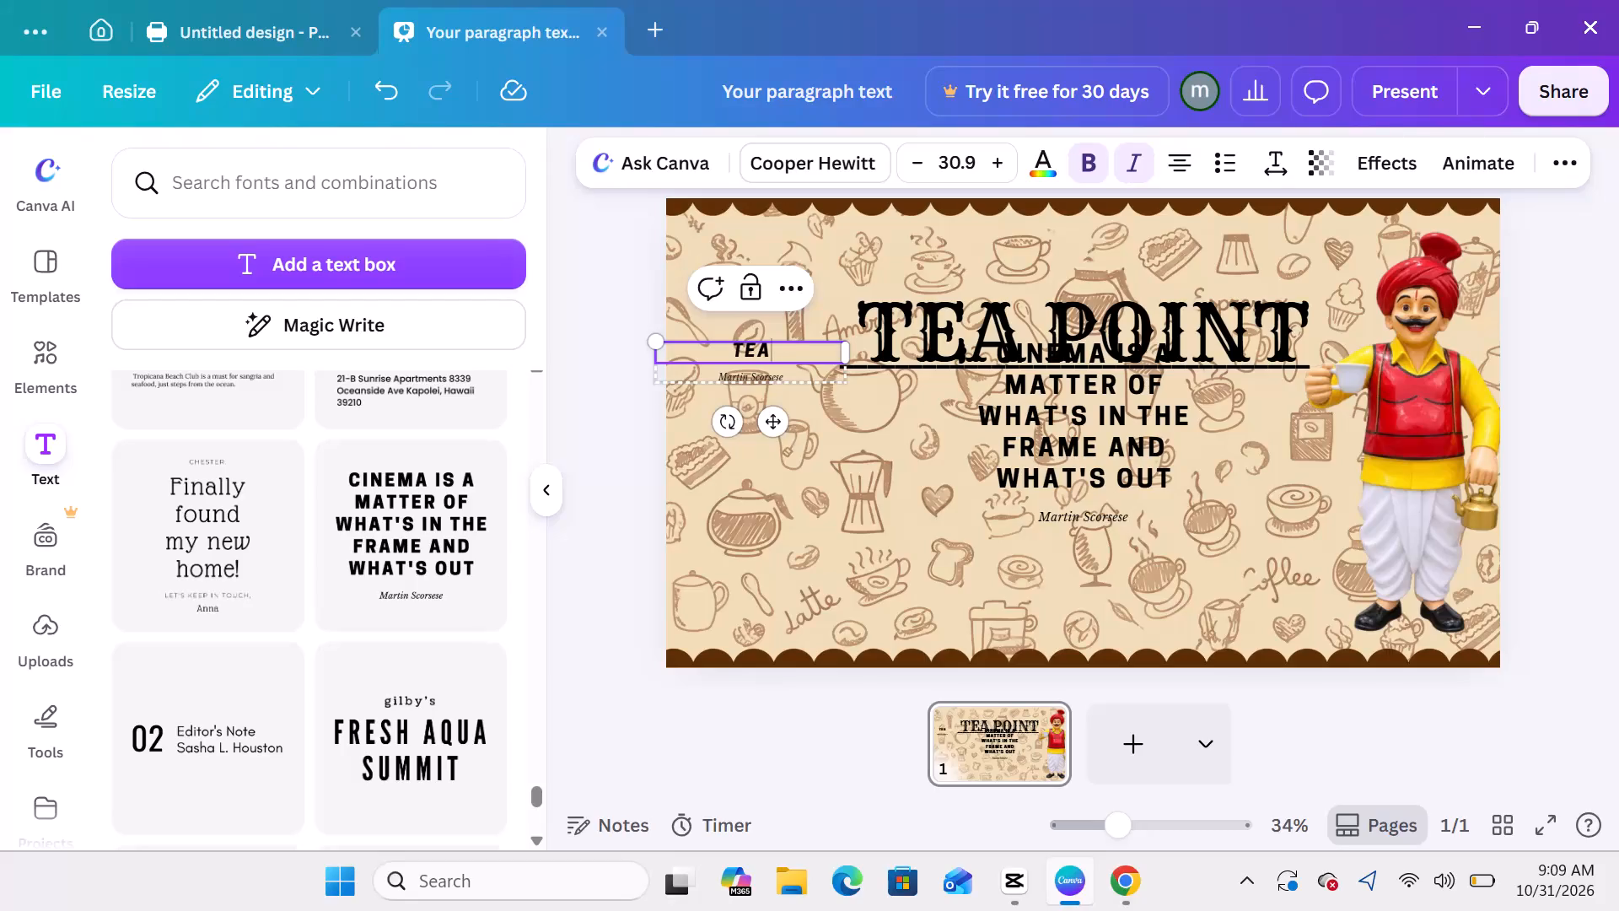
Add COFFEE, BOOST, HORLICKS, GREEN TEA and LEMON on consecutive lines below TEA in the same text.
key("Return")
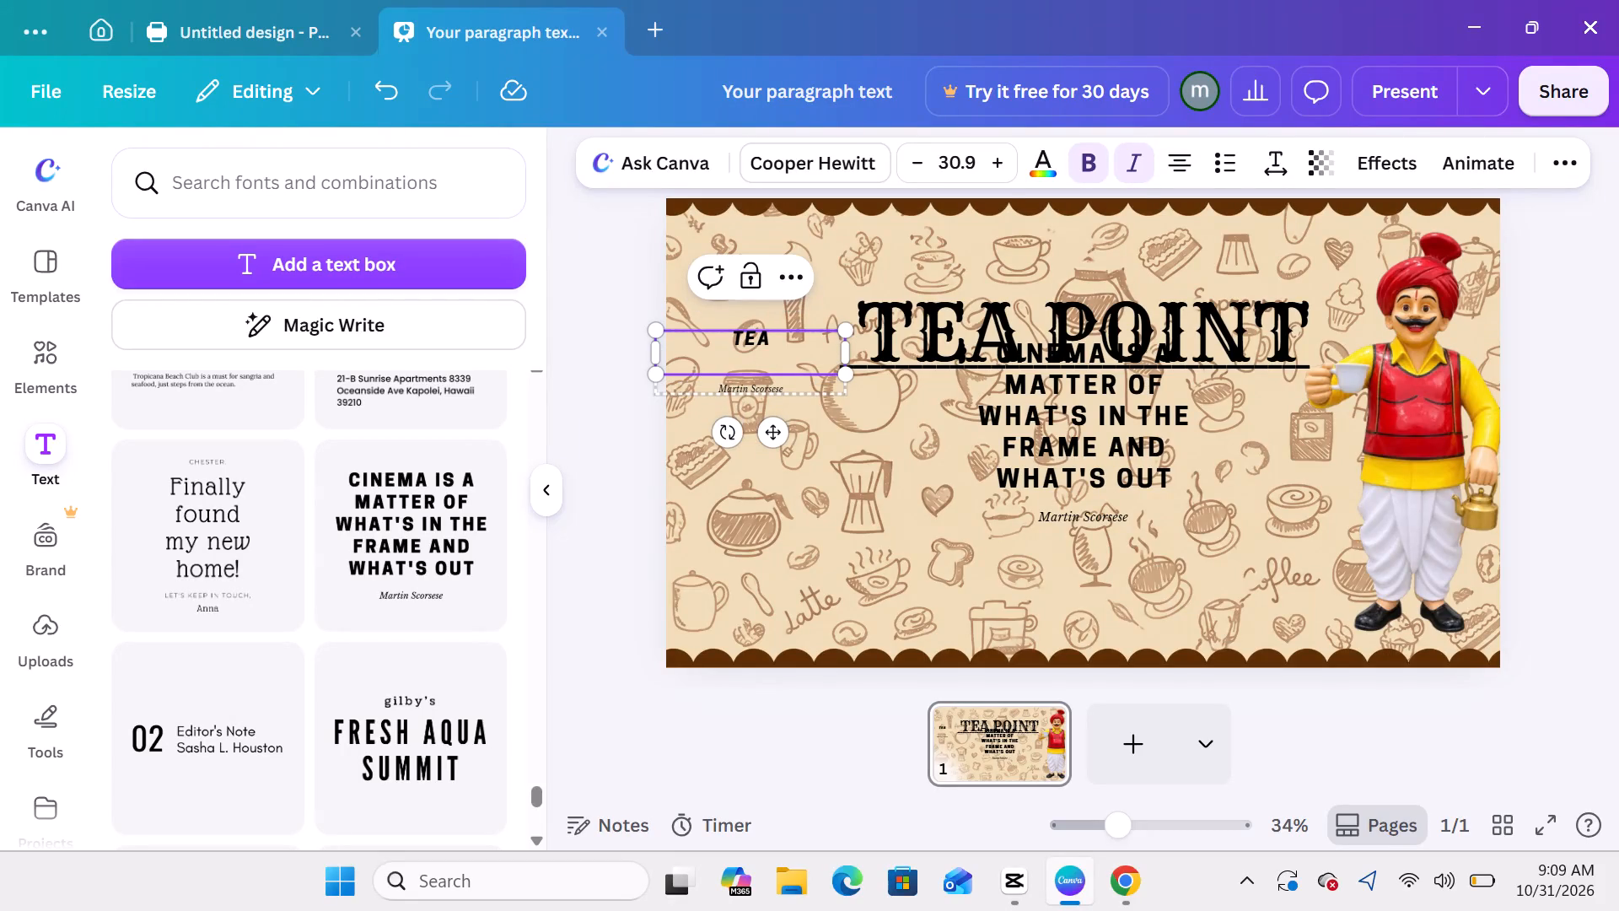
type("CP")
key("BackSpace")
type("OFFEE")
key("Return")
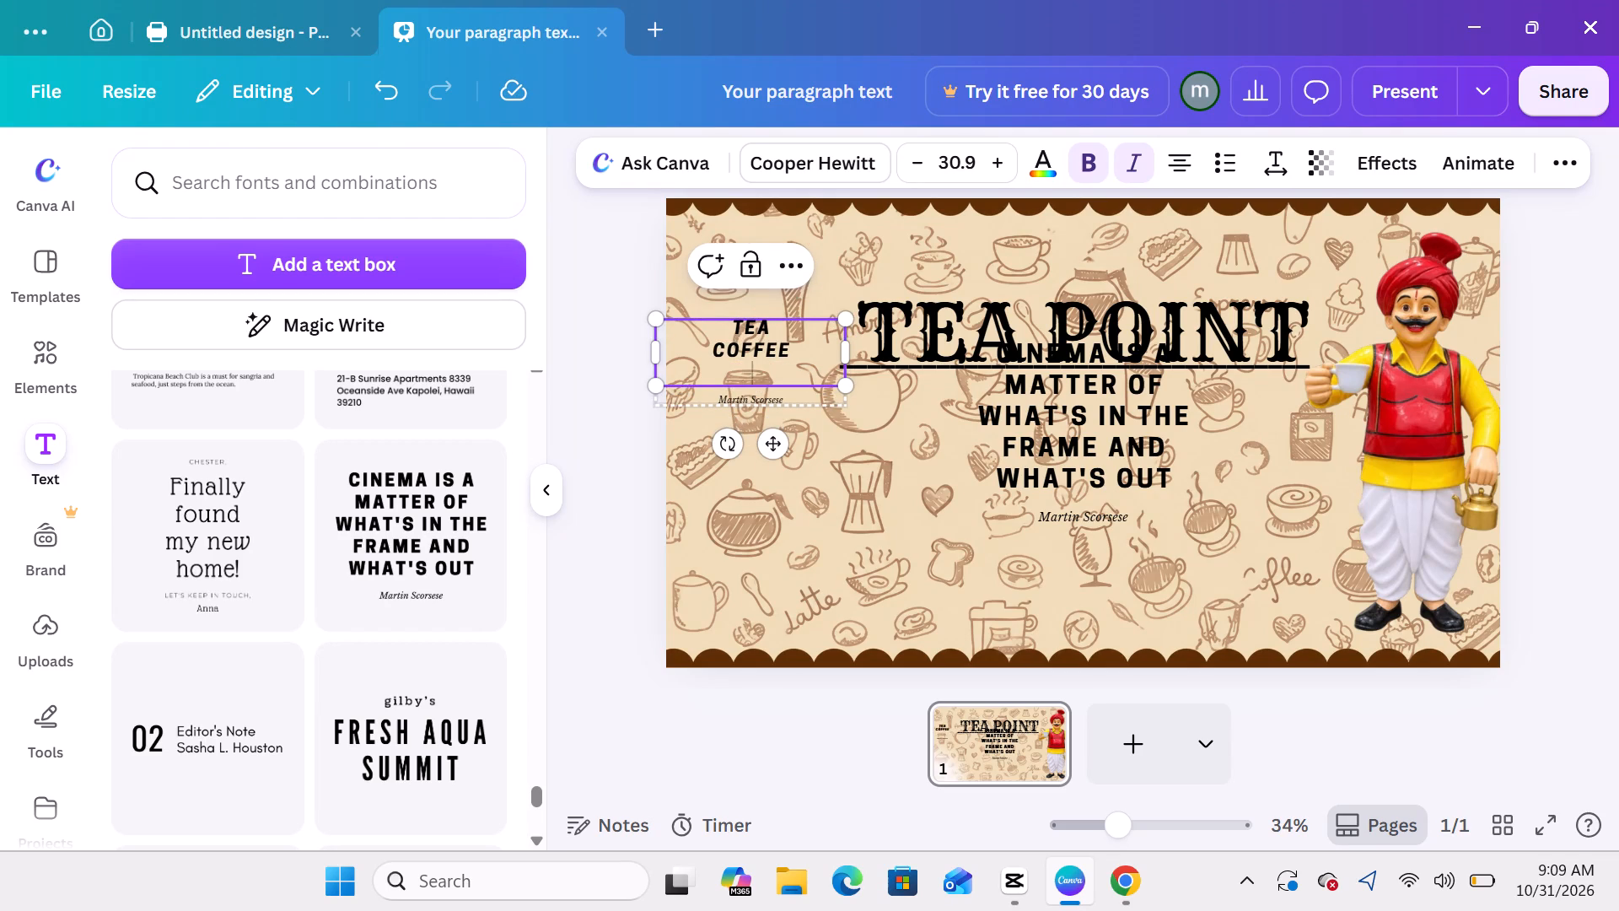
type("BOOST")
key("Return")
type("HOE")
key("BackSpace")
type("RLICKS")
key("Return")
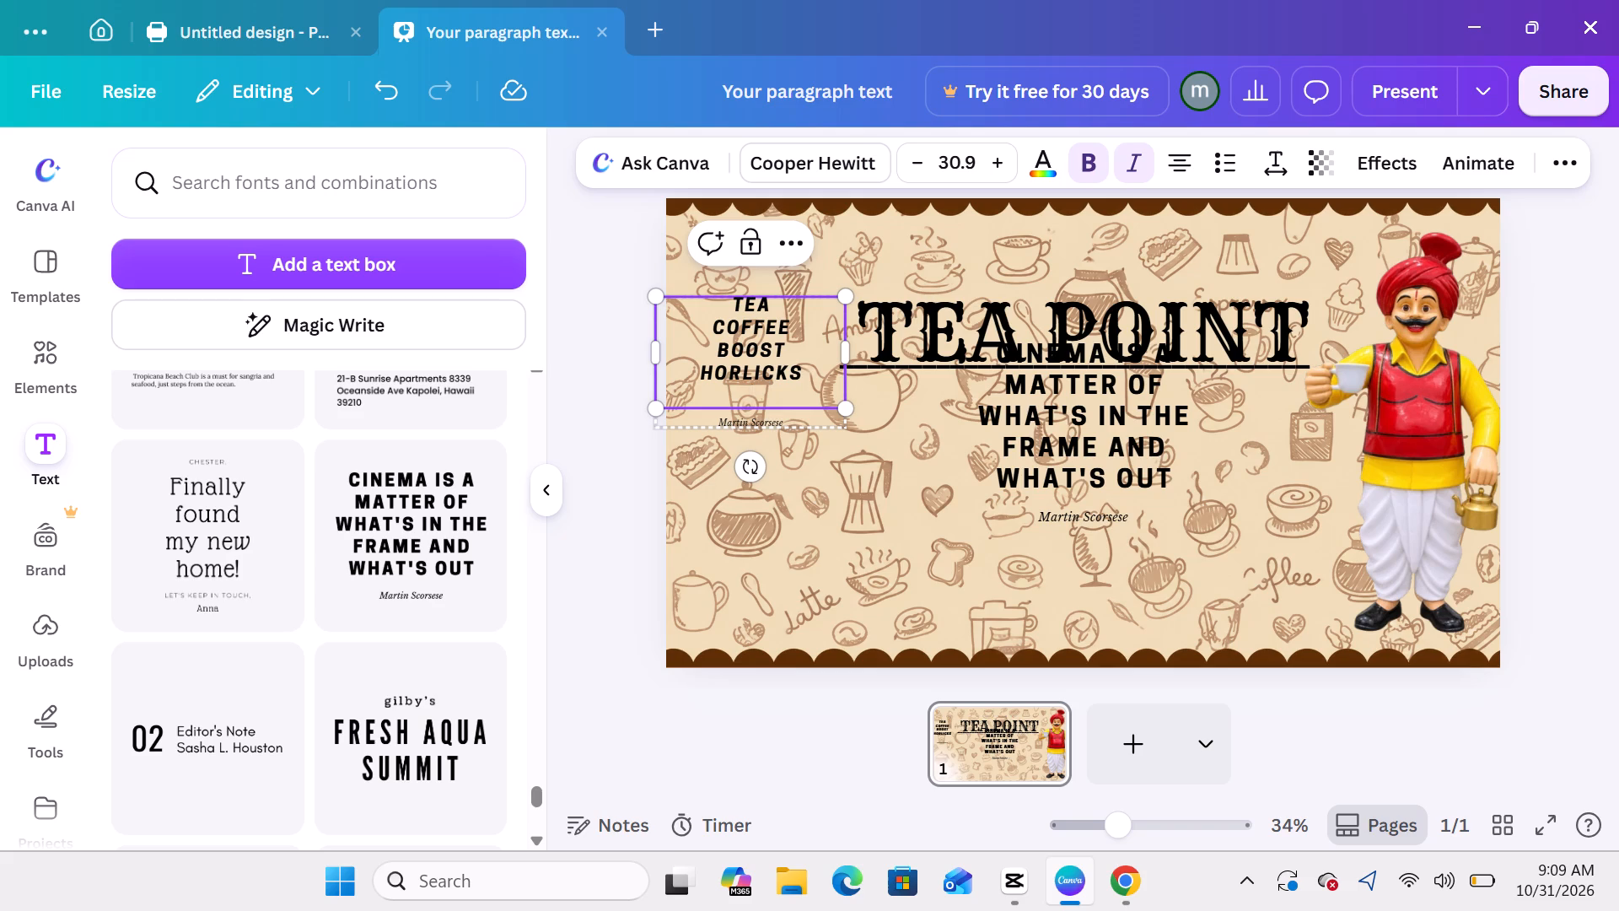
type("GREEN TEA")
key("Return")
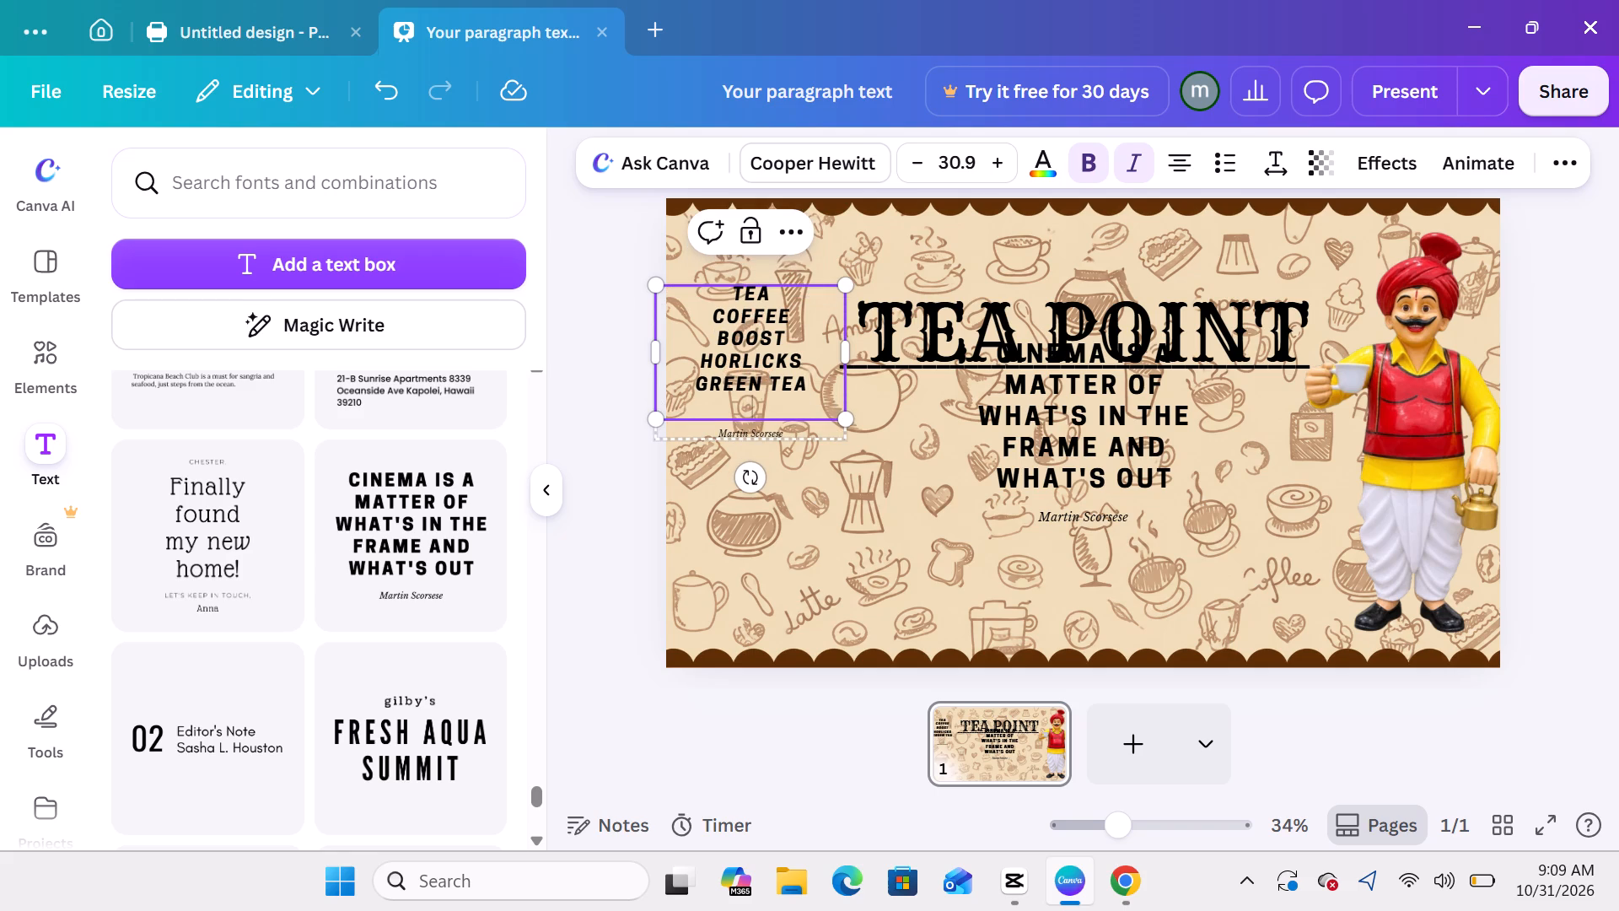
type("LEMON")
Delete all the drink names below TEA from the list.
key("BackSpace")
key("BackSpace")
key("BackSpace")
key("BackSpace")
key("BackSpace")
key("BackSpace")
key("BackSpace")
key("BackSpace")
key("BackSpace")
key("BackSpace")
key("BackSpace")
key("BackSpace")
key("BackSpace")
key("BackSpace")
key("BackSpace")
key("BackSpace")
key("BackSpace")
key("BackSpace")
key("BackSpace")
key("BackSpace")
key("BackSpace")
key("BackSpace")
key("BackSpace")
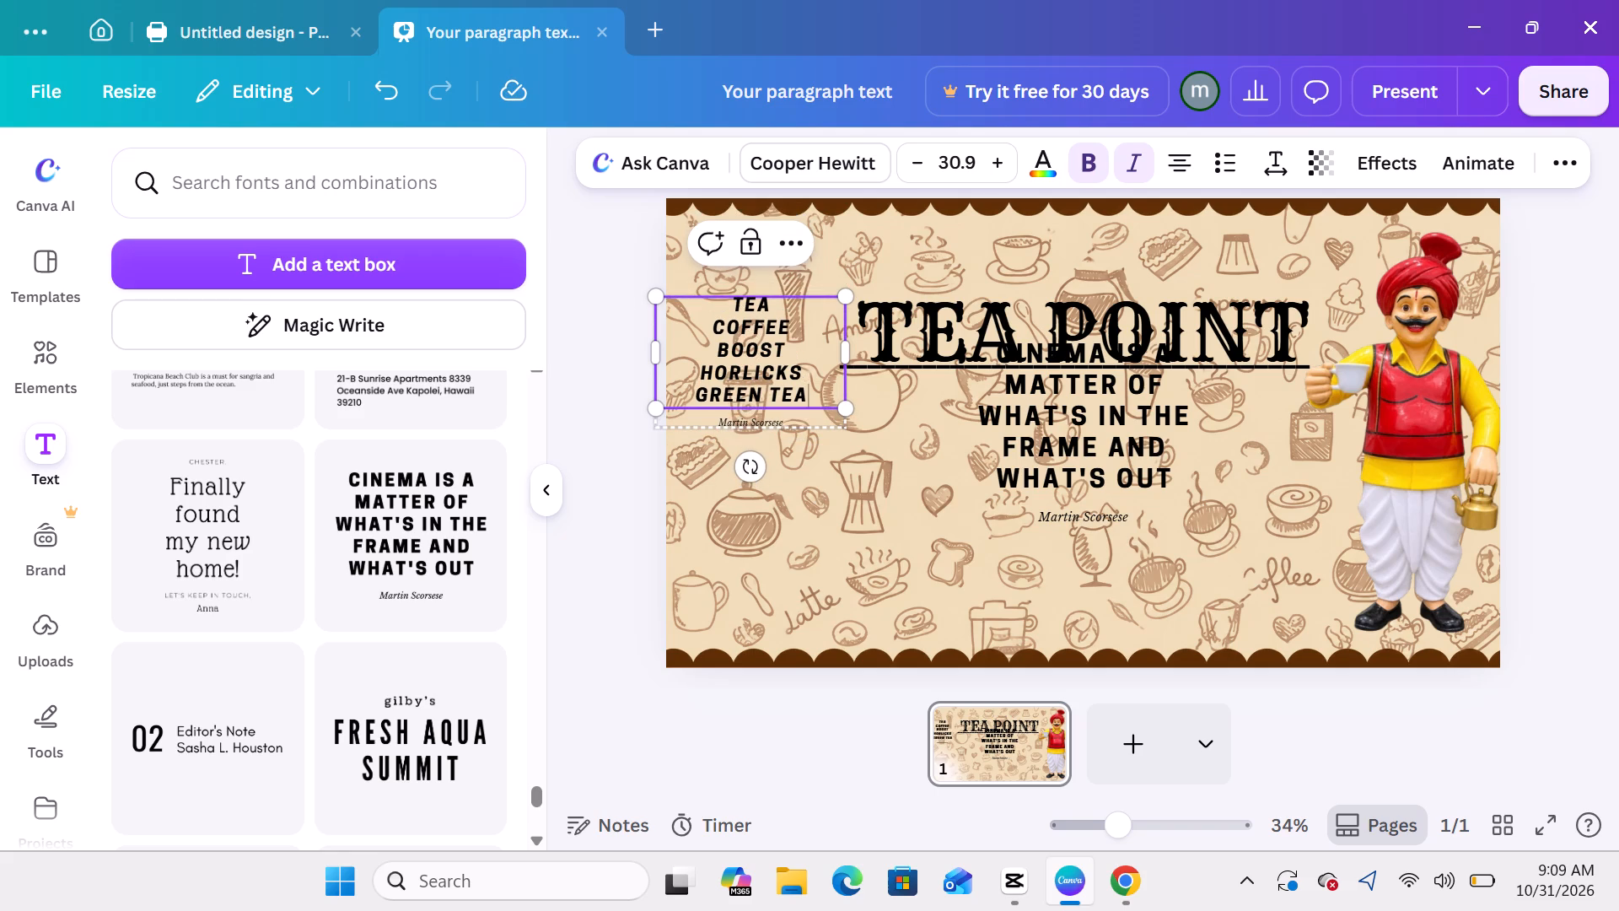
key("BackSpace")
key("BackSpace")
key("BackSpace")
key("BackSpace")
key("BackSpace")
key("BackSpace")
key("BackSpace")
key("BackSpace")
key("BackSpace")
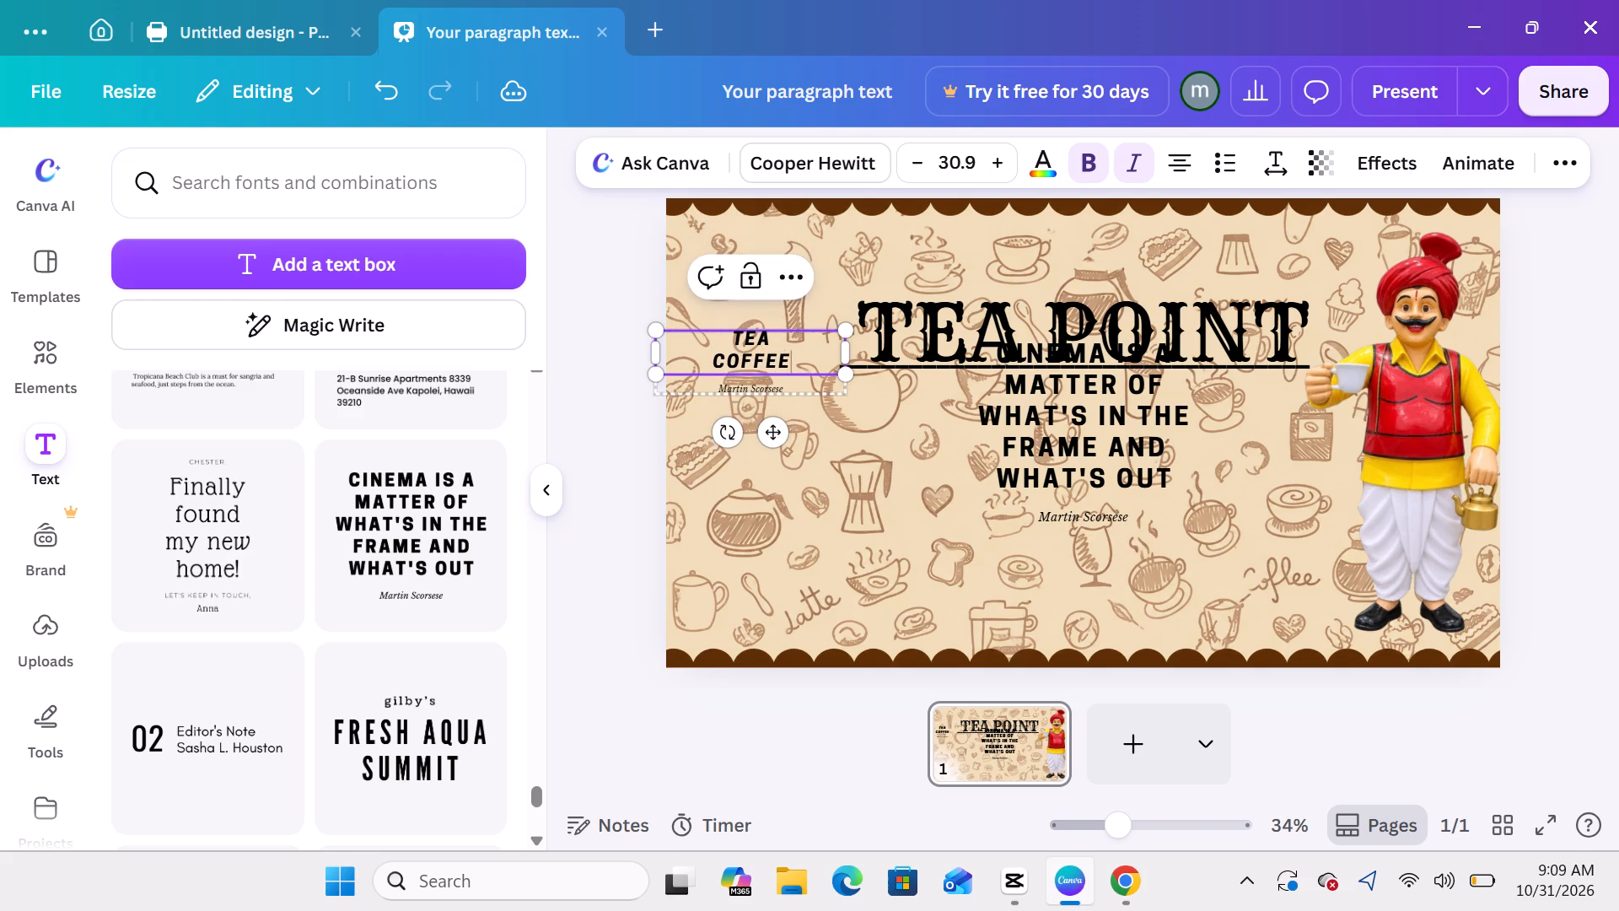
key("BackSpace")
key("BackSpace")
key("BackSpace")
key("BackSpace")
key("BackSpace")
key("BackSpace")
Add COFEE and BOOST below TEA, with an empty line between the entries.
key("Return")
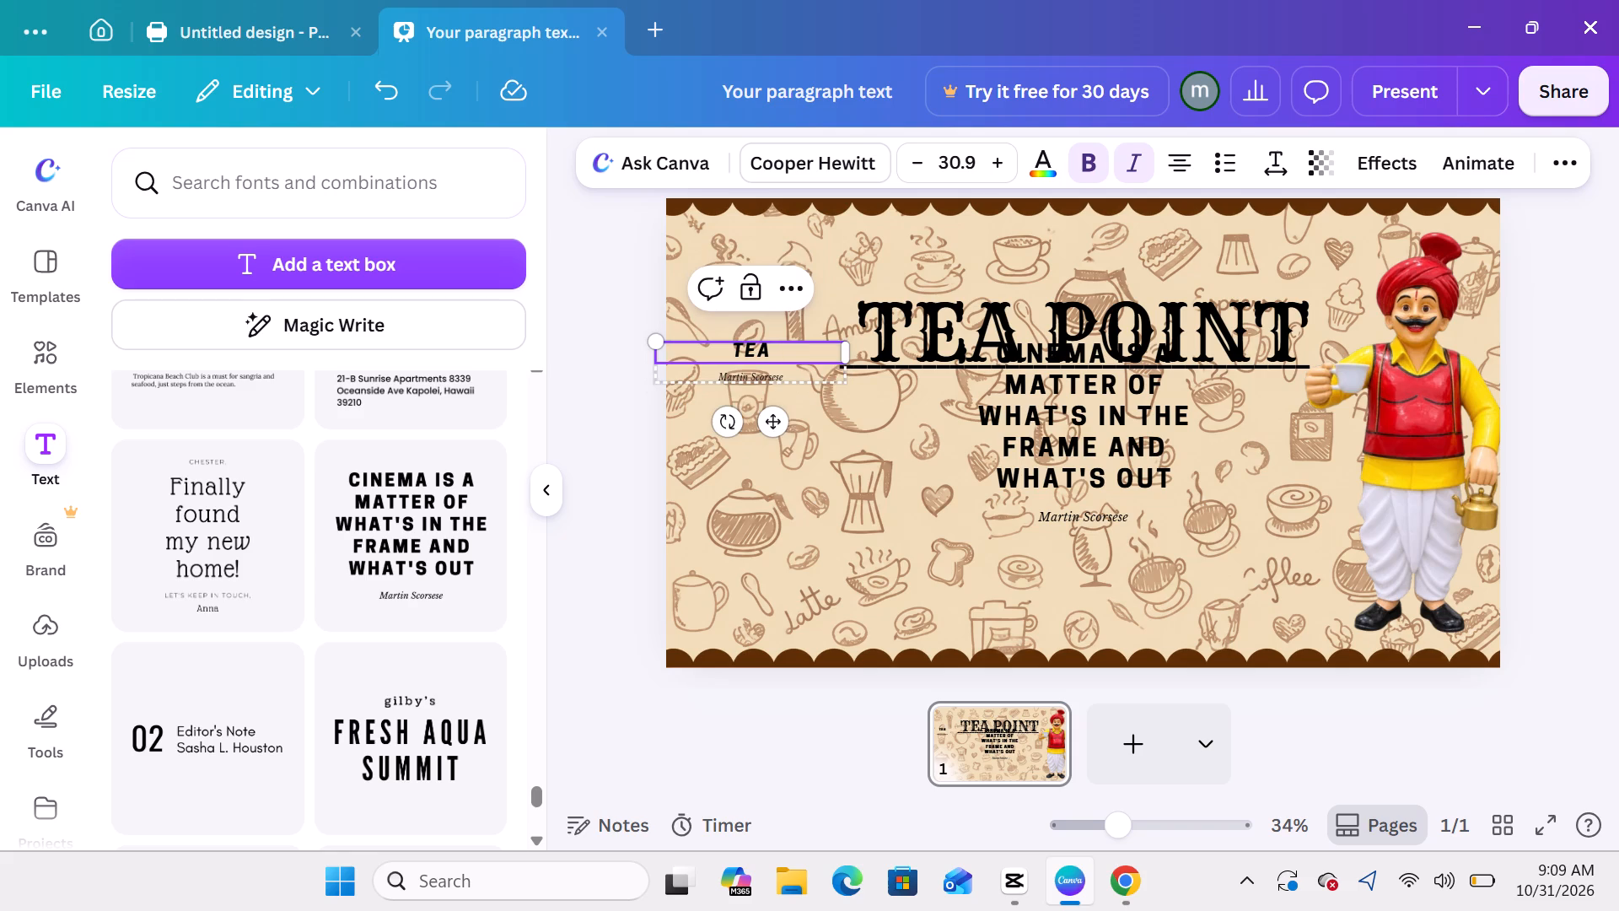
key("Return")
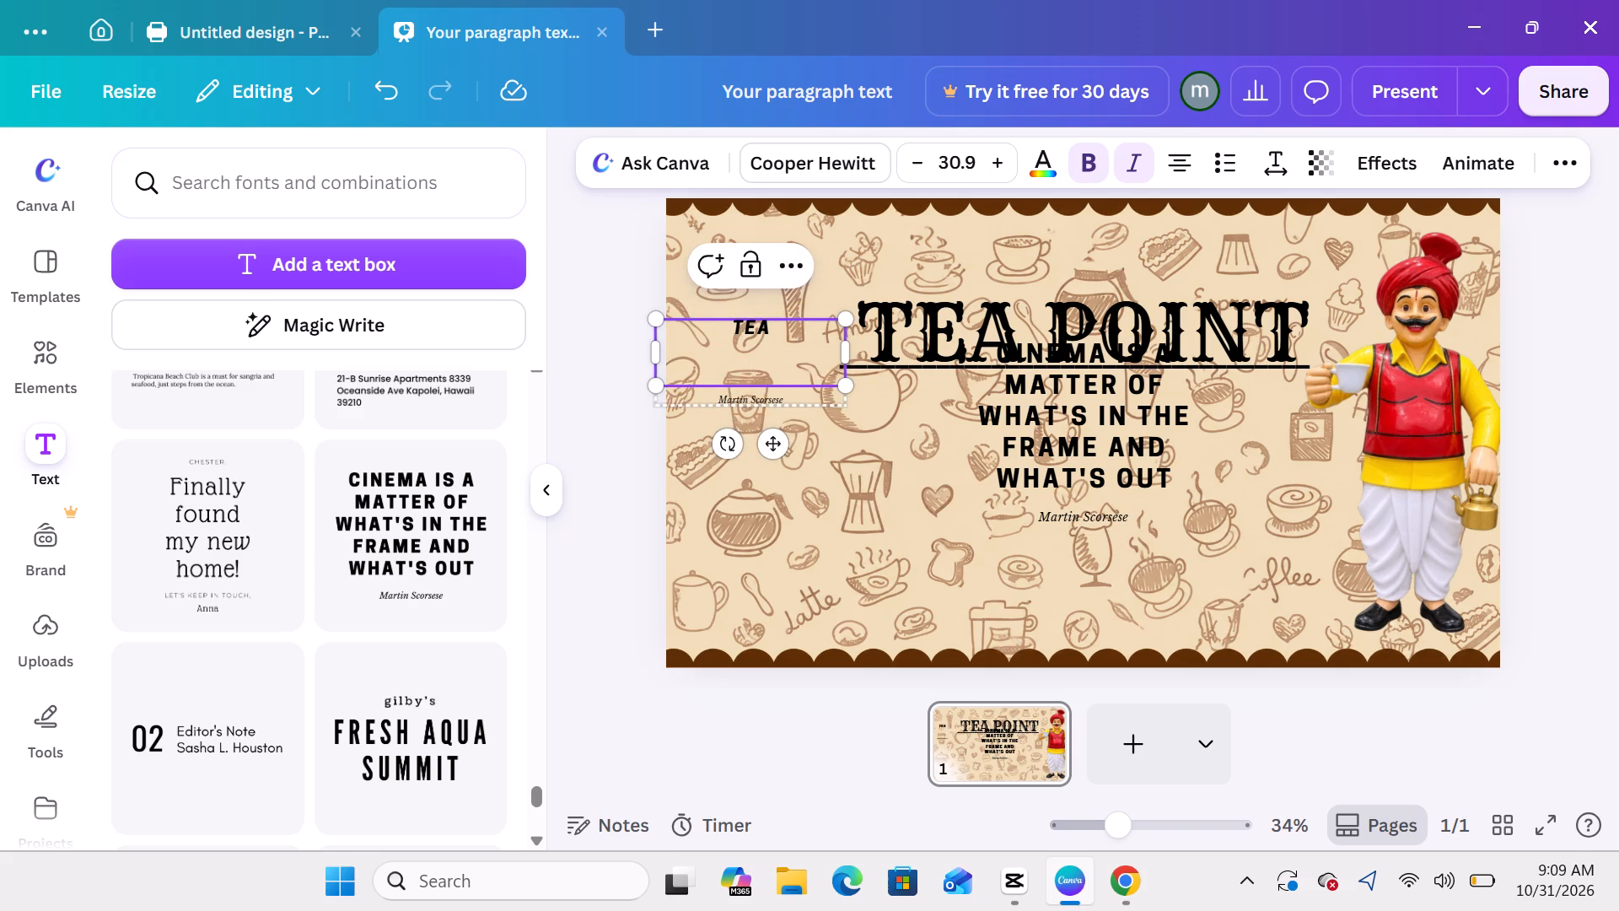
key("BackSpace")
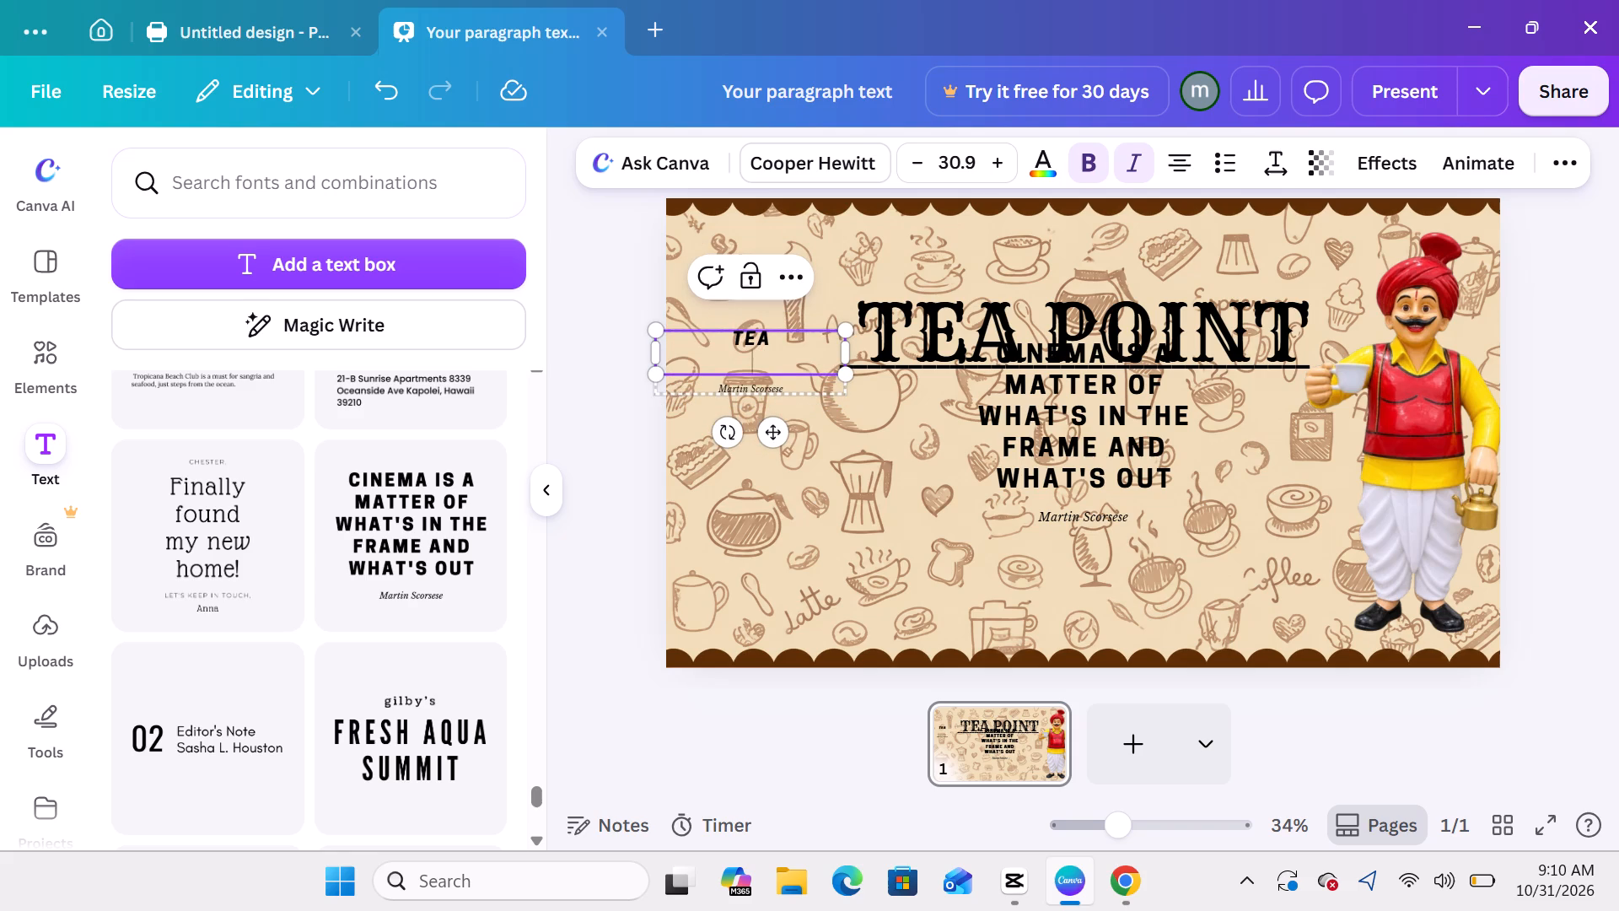
key("Return")
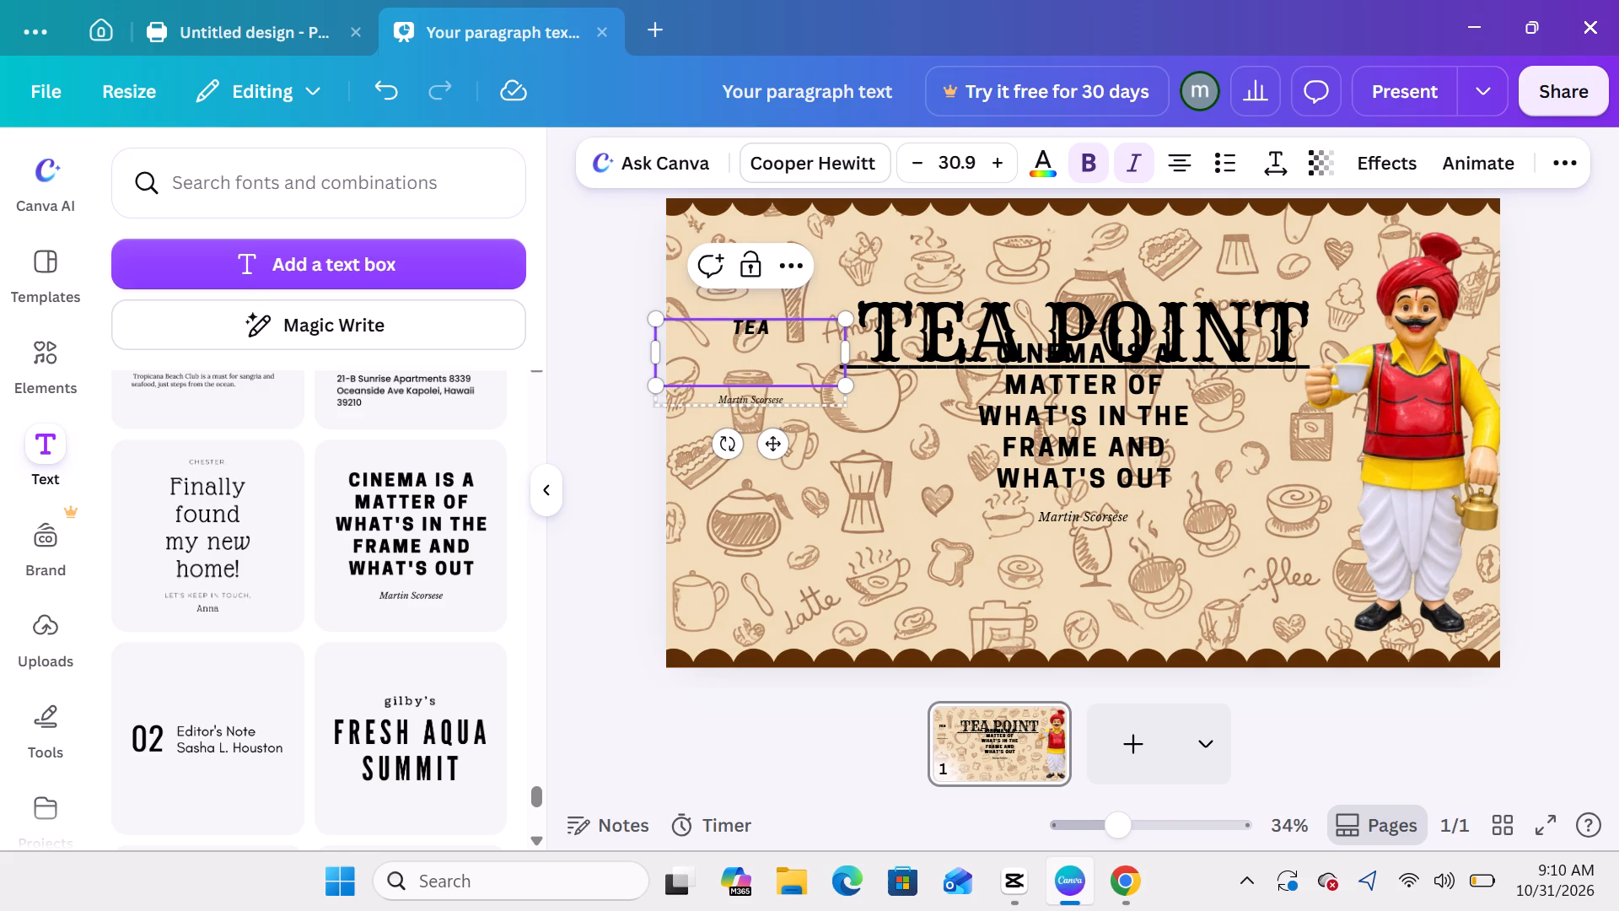
key("BackSpace")
key("Return")
type("CP")
key("BackSpace")
type("OFEE")
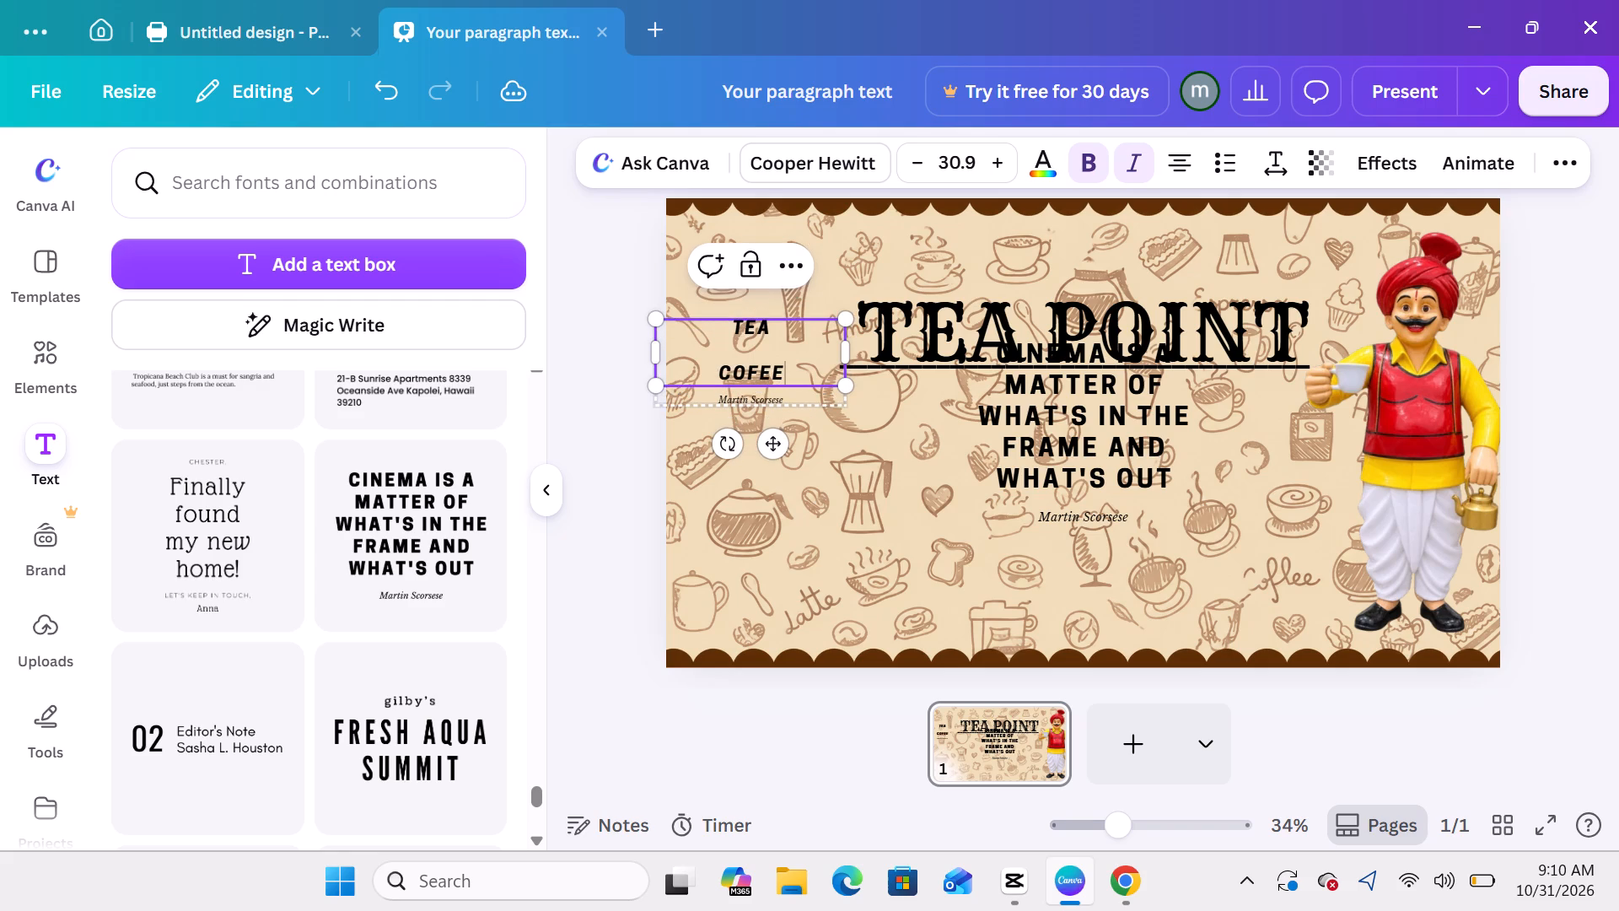
key("space")
key("BackSpace")
key("Return")
key("Return")
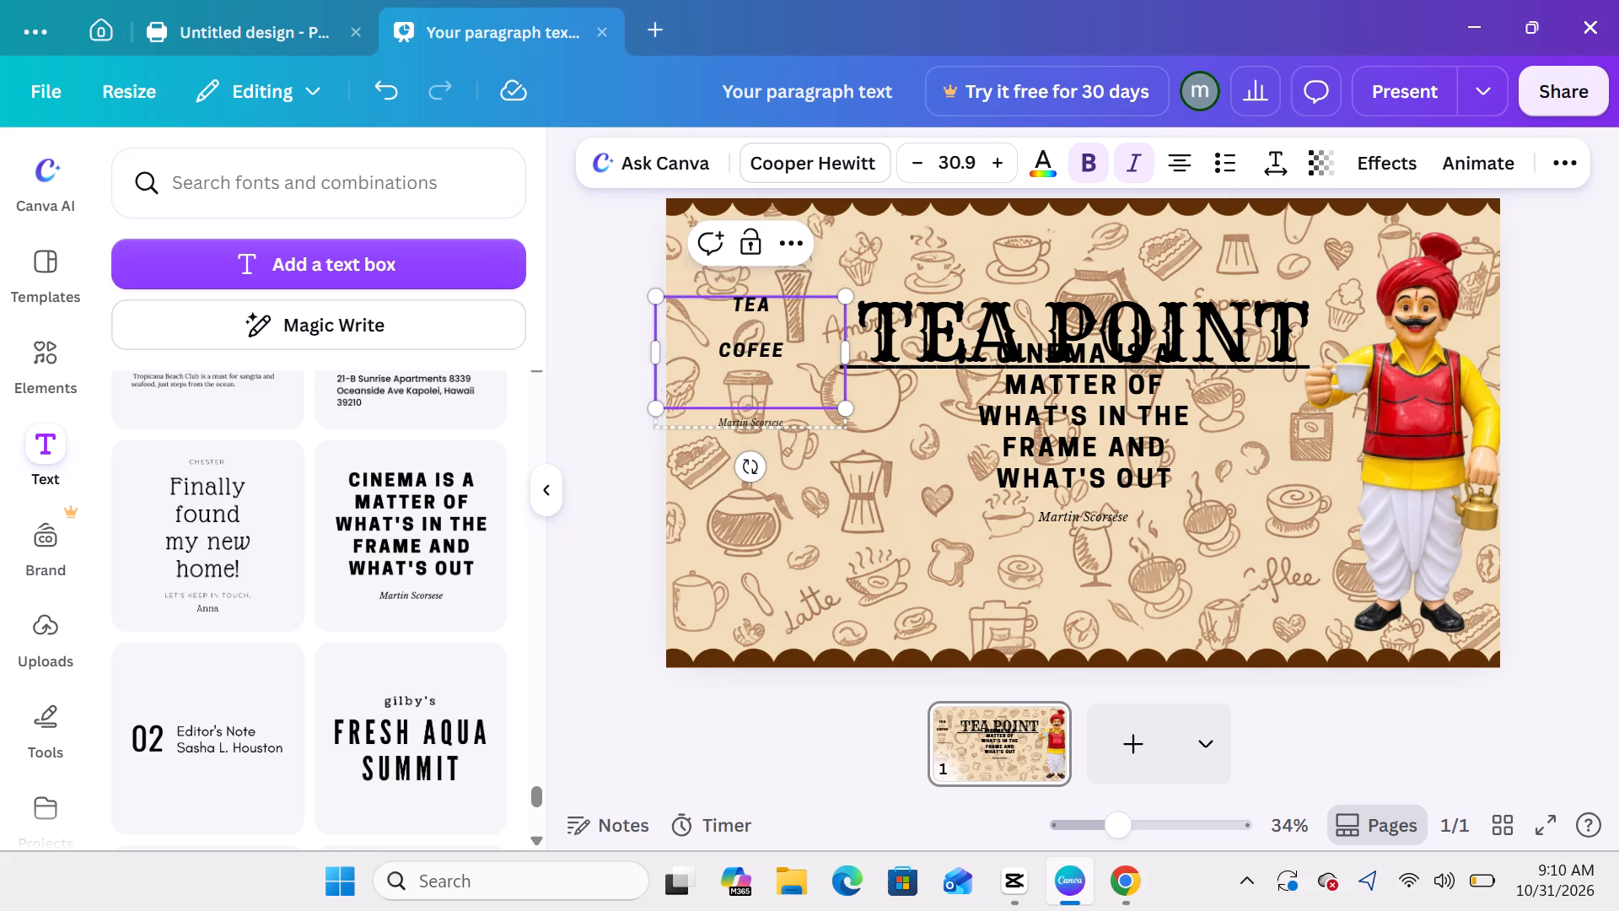
type("BOOST")
key("Return")
key("Return")
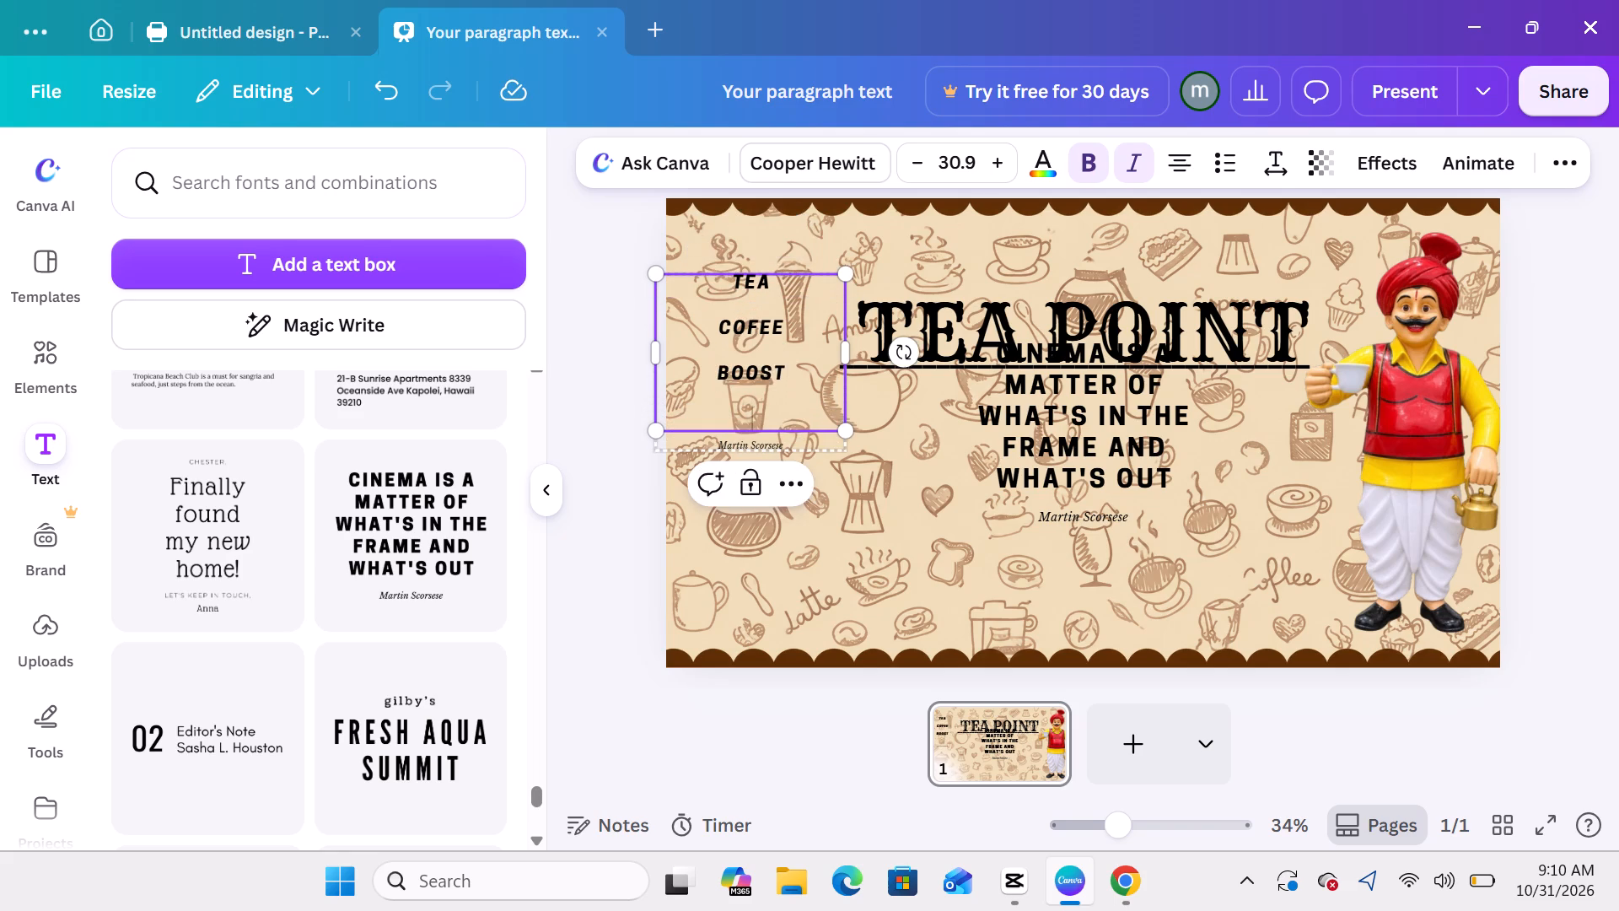
Continue the list with HORLICKS, GREEN TEA and LEMON TEA, with an empty line between the entries.
type("HO")
type("RLI")
type("CKS")
key("Return")
key("Return")
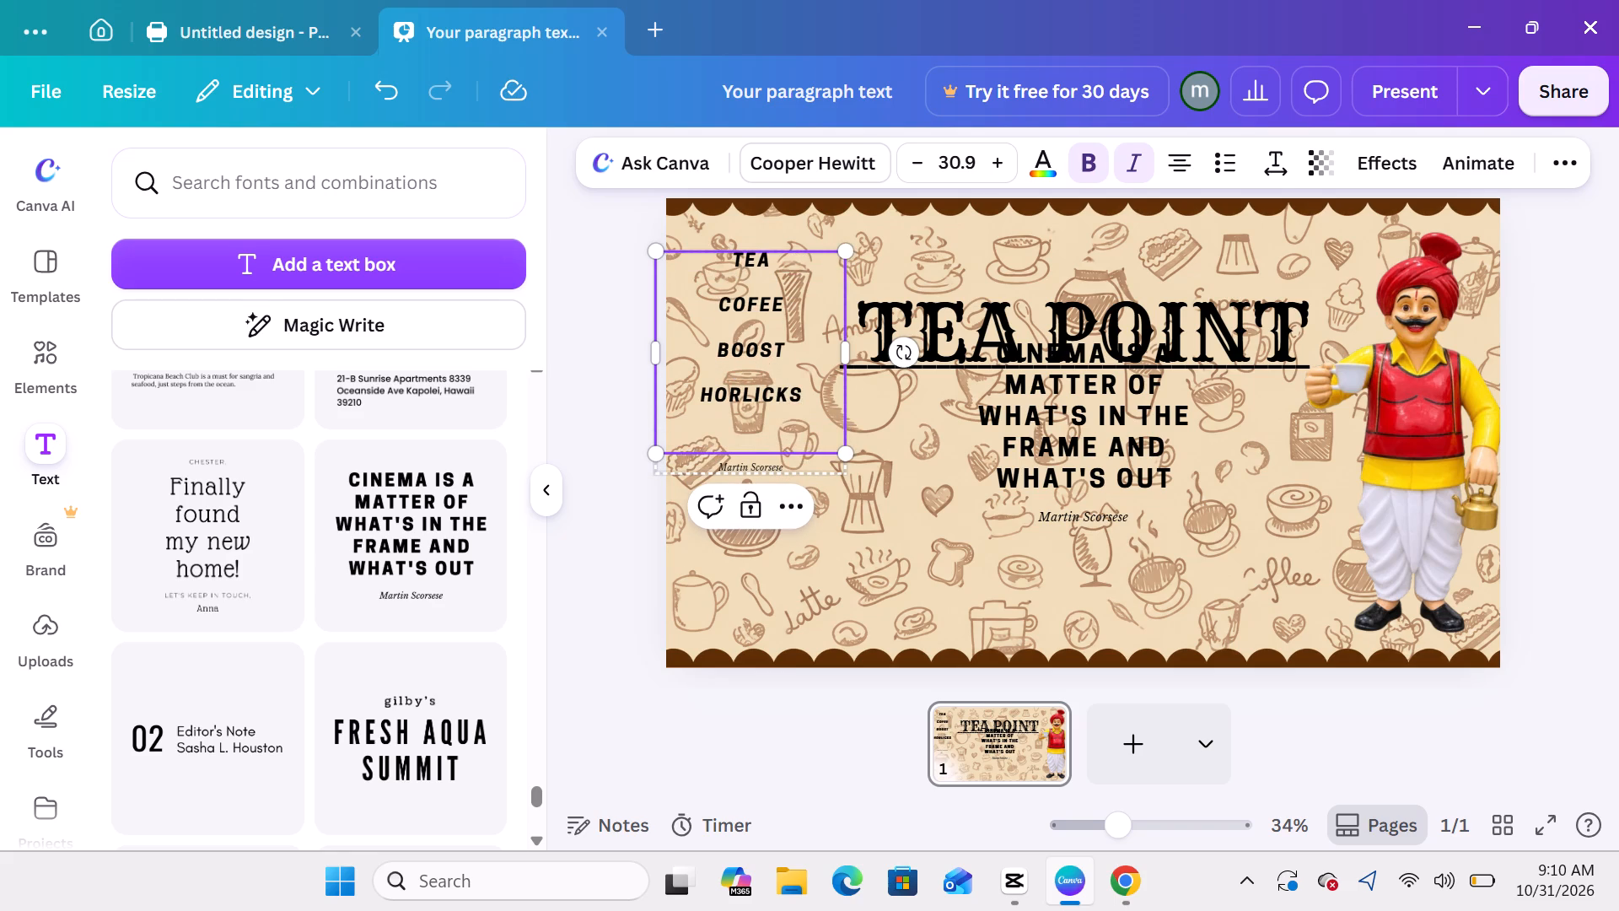
type("GREEN TEA")
key("Return")
key("Return")
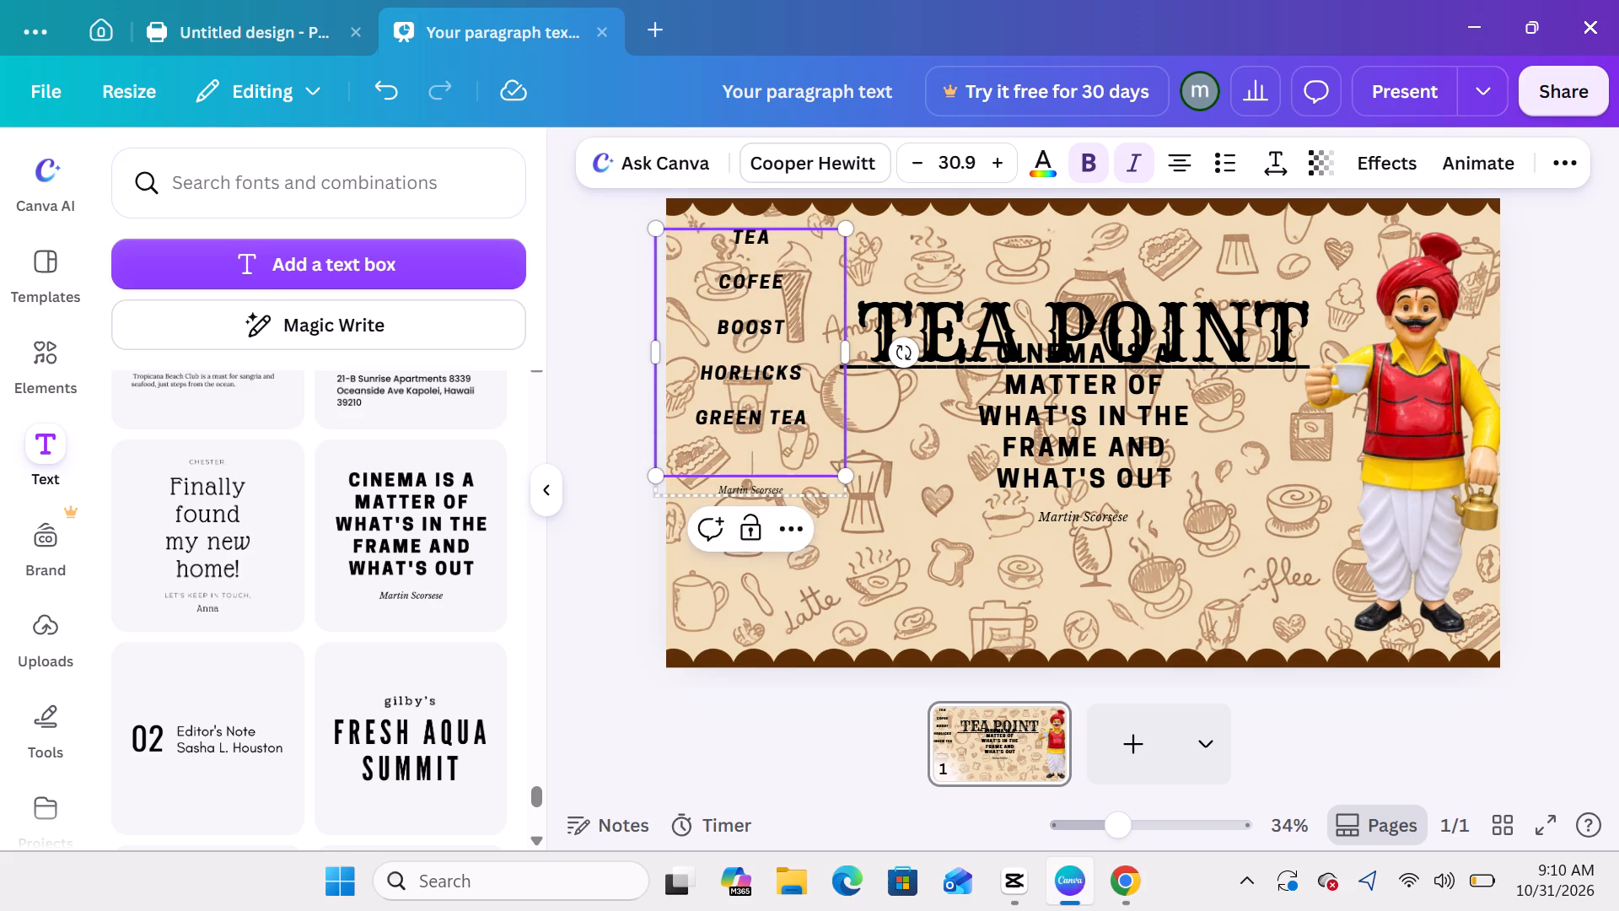
key("l")
type("EMON")
key("space")
type("TEA")
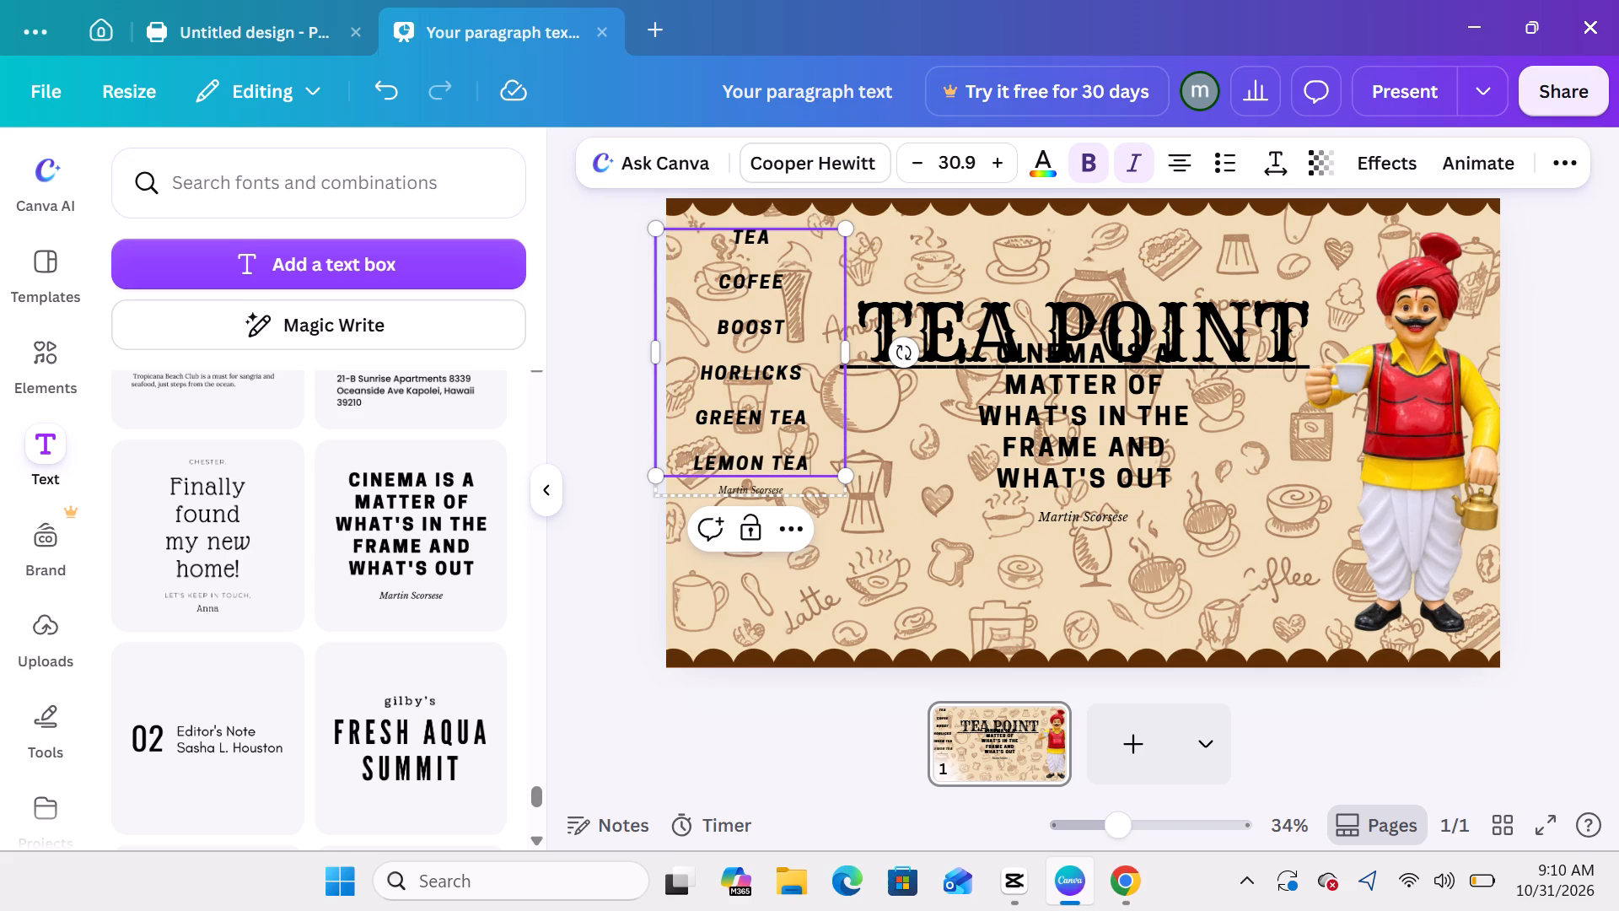
key("space")
key("Return")
key("Return")
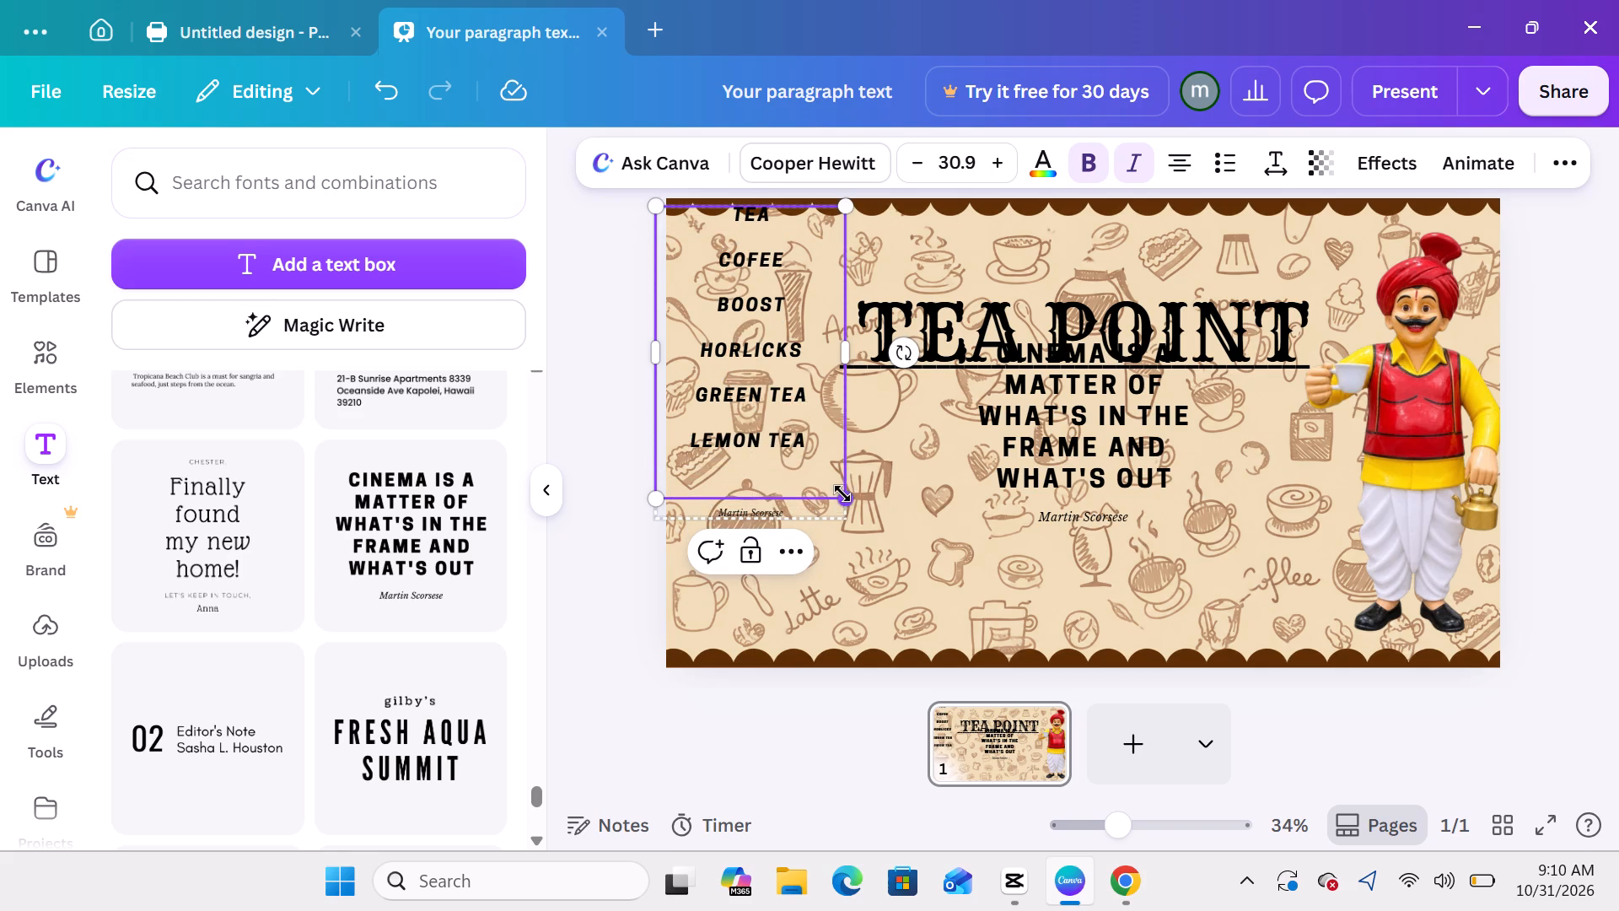
Enlarge the drinks list to about 580 by 894, with text at about size 41.
left_click_drag(846, 494, 838, 636)
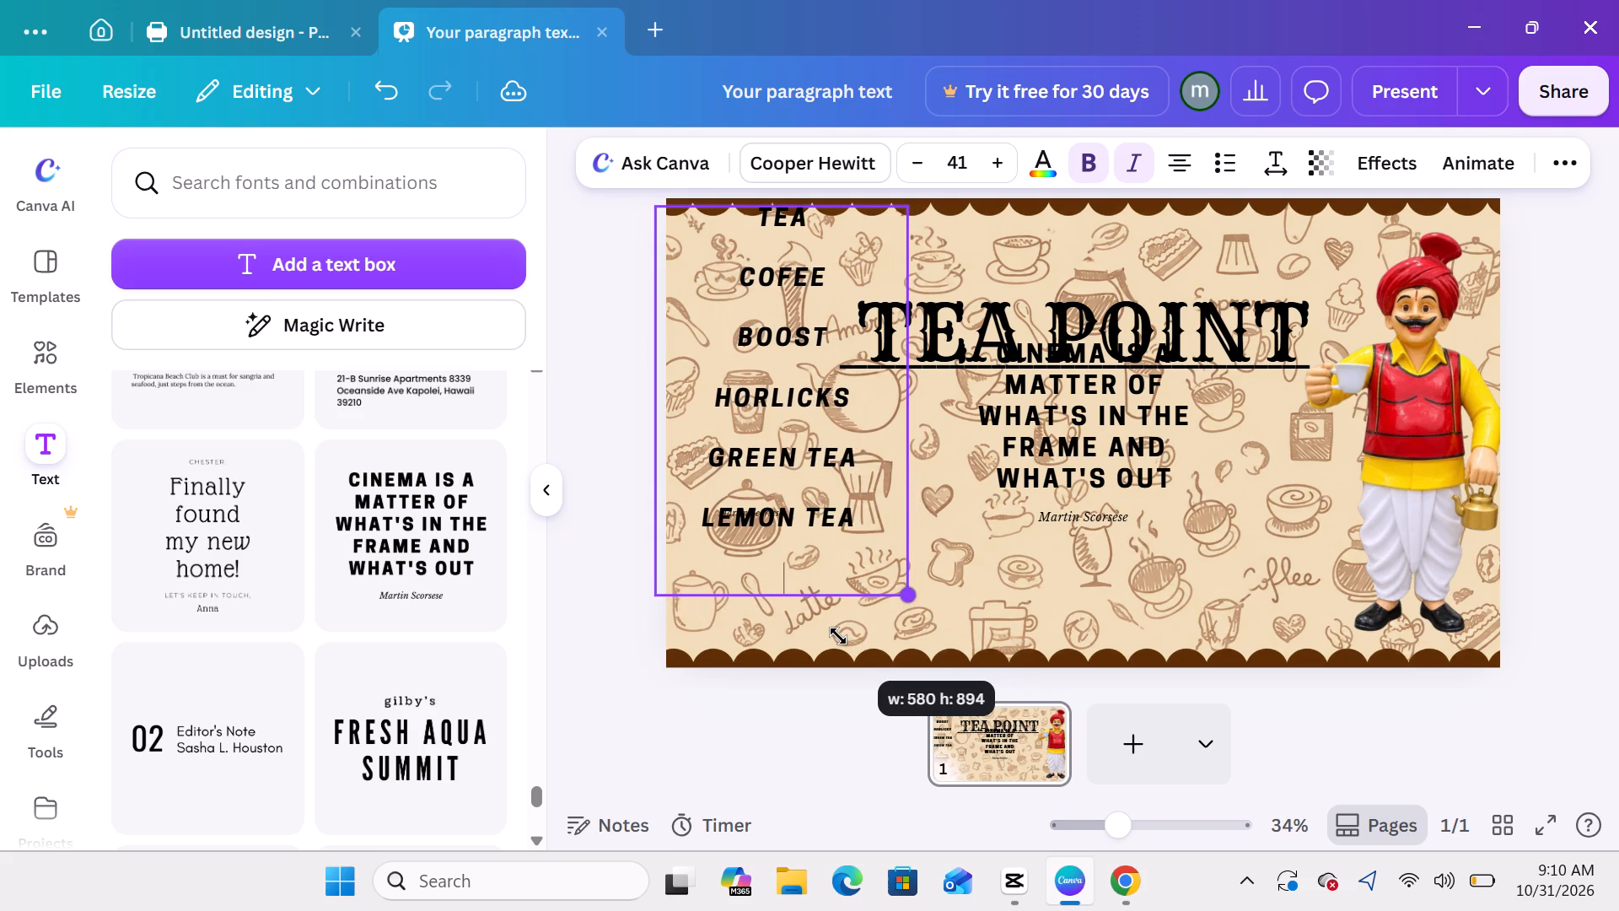
left_click_drag(838, 636, 837, 636)
Move the drinks list slightly down and toward the banner's left edge, with TEA just below the scalloped border.
left_click_drag(826, 496, 826, 505)
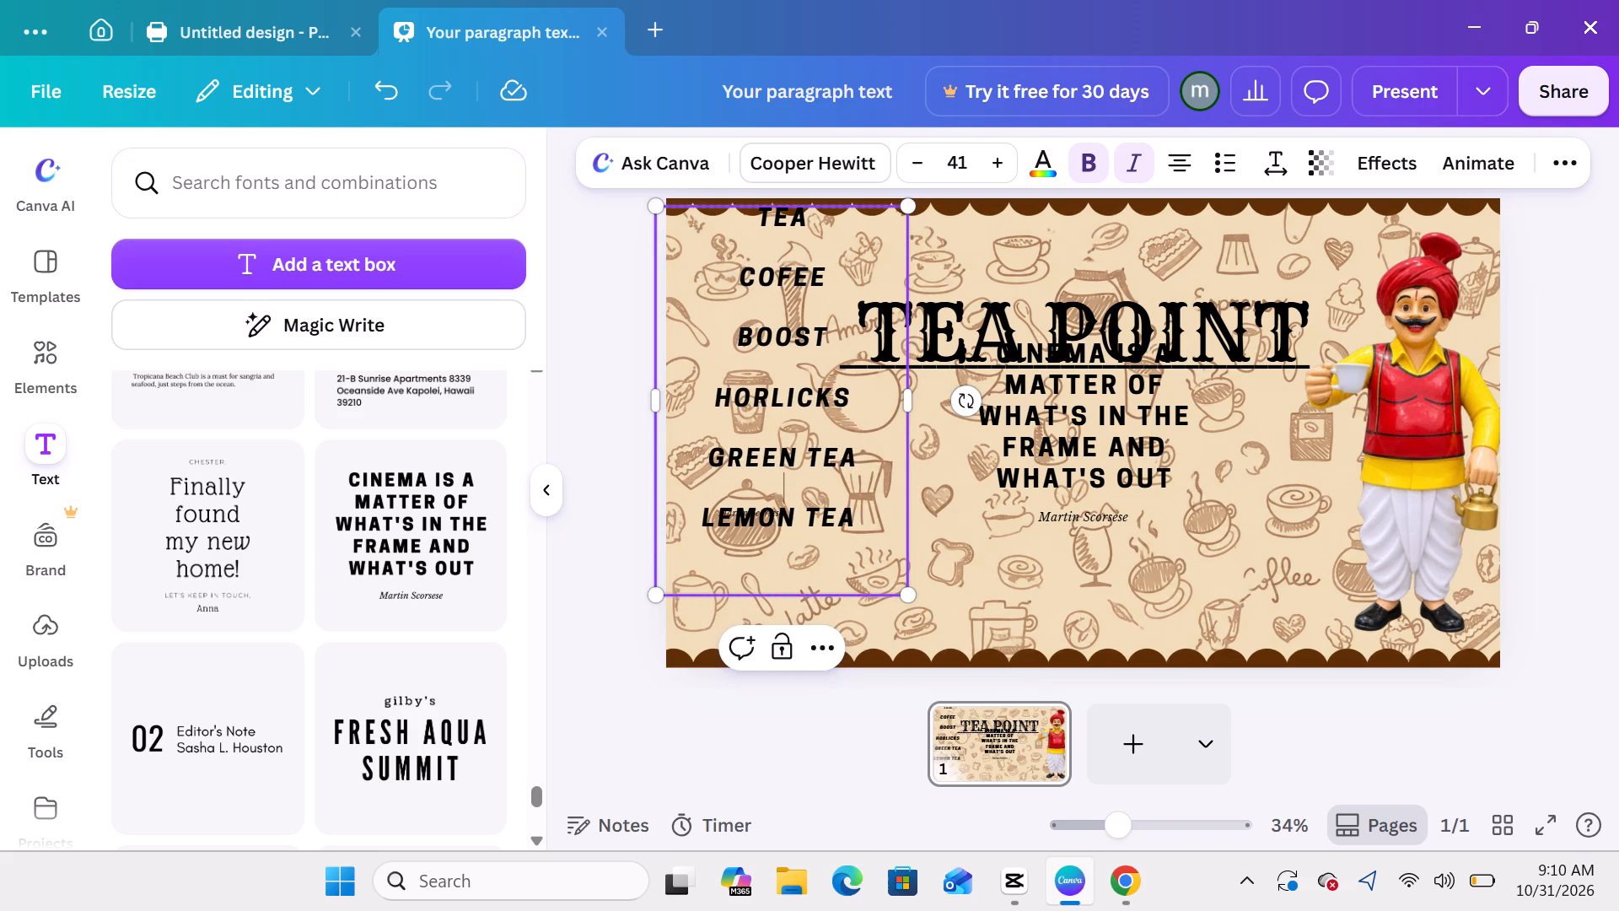
left_click_drag(826, 505, 841, 509)
left_click(891, 504)
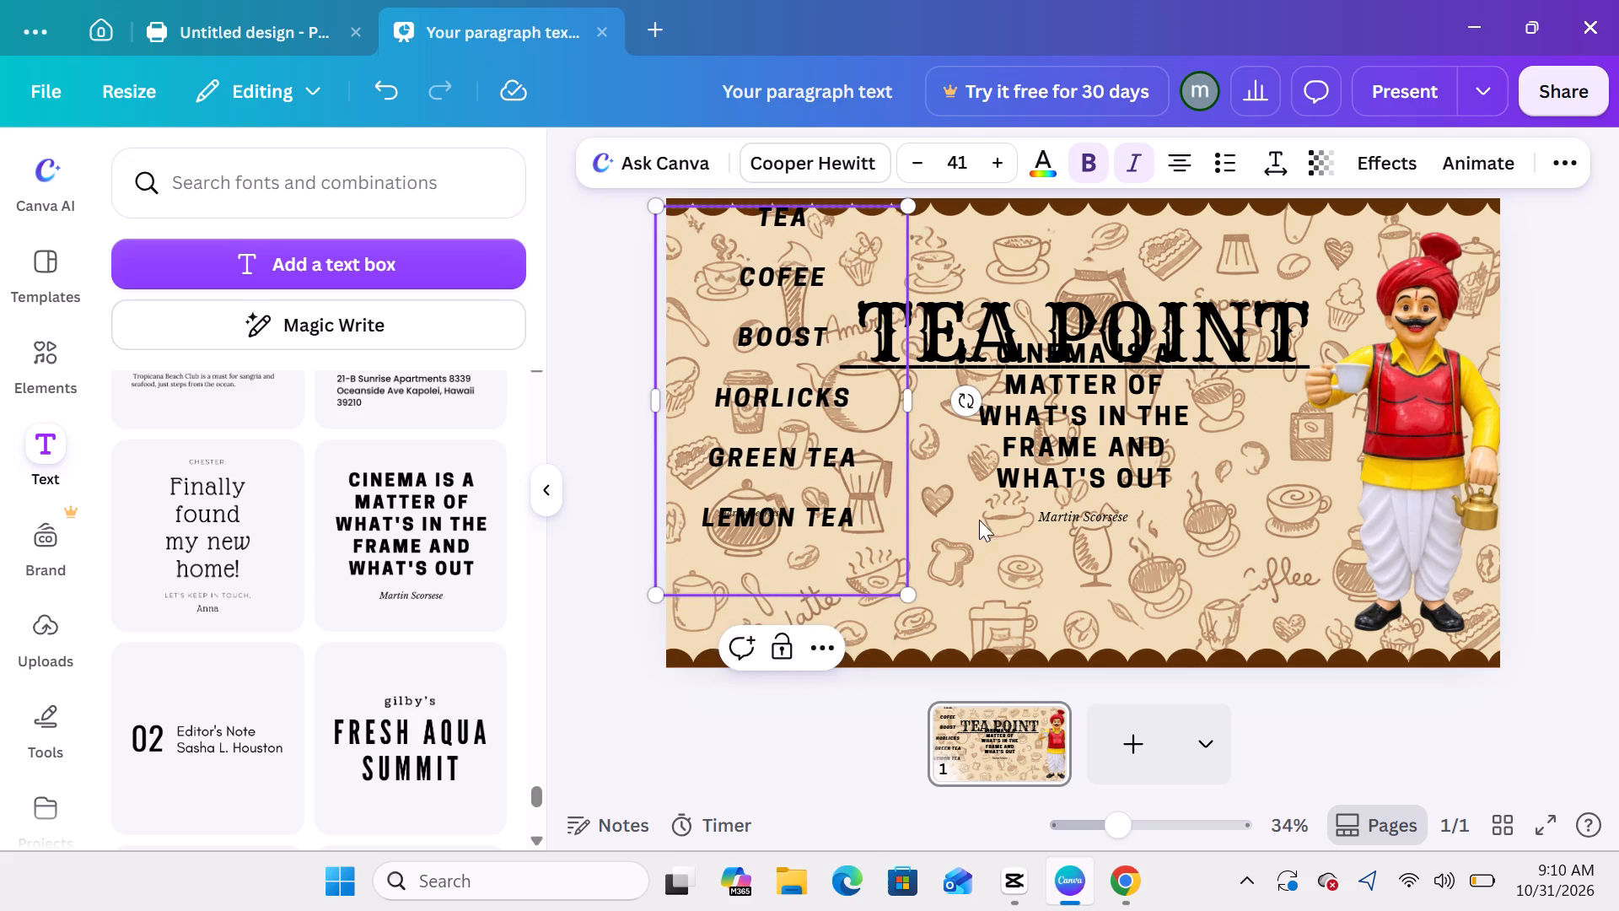
double_click(985, 525)
left_click_drag(854, 503, 852, 524)
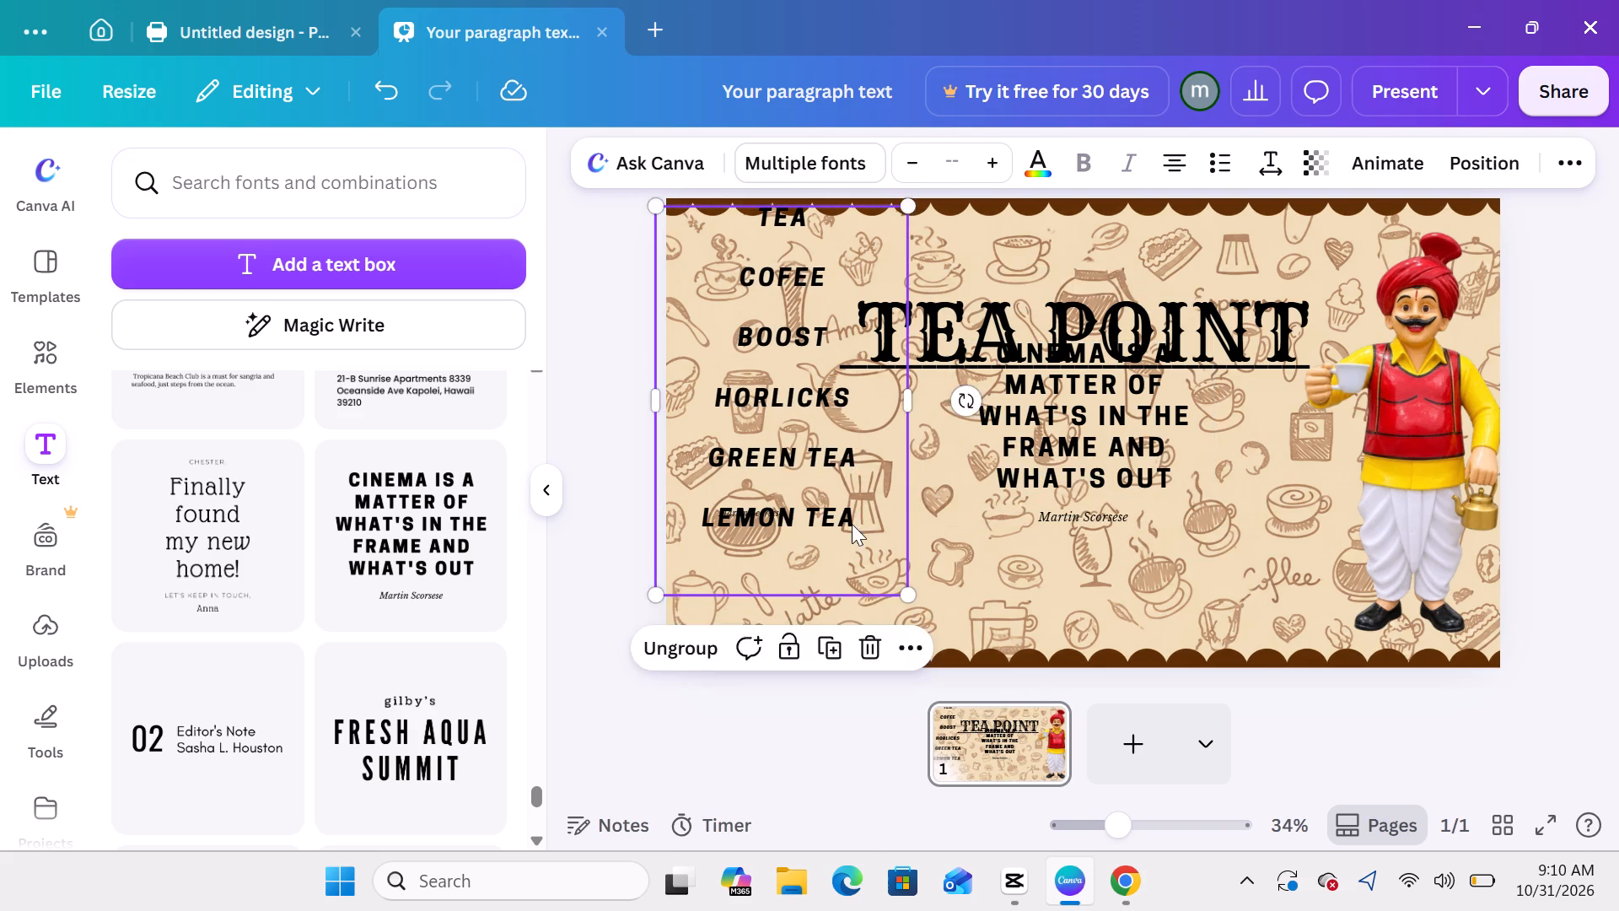
left_click_drag(852, 524, 821, 537)
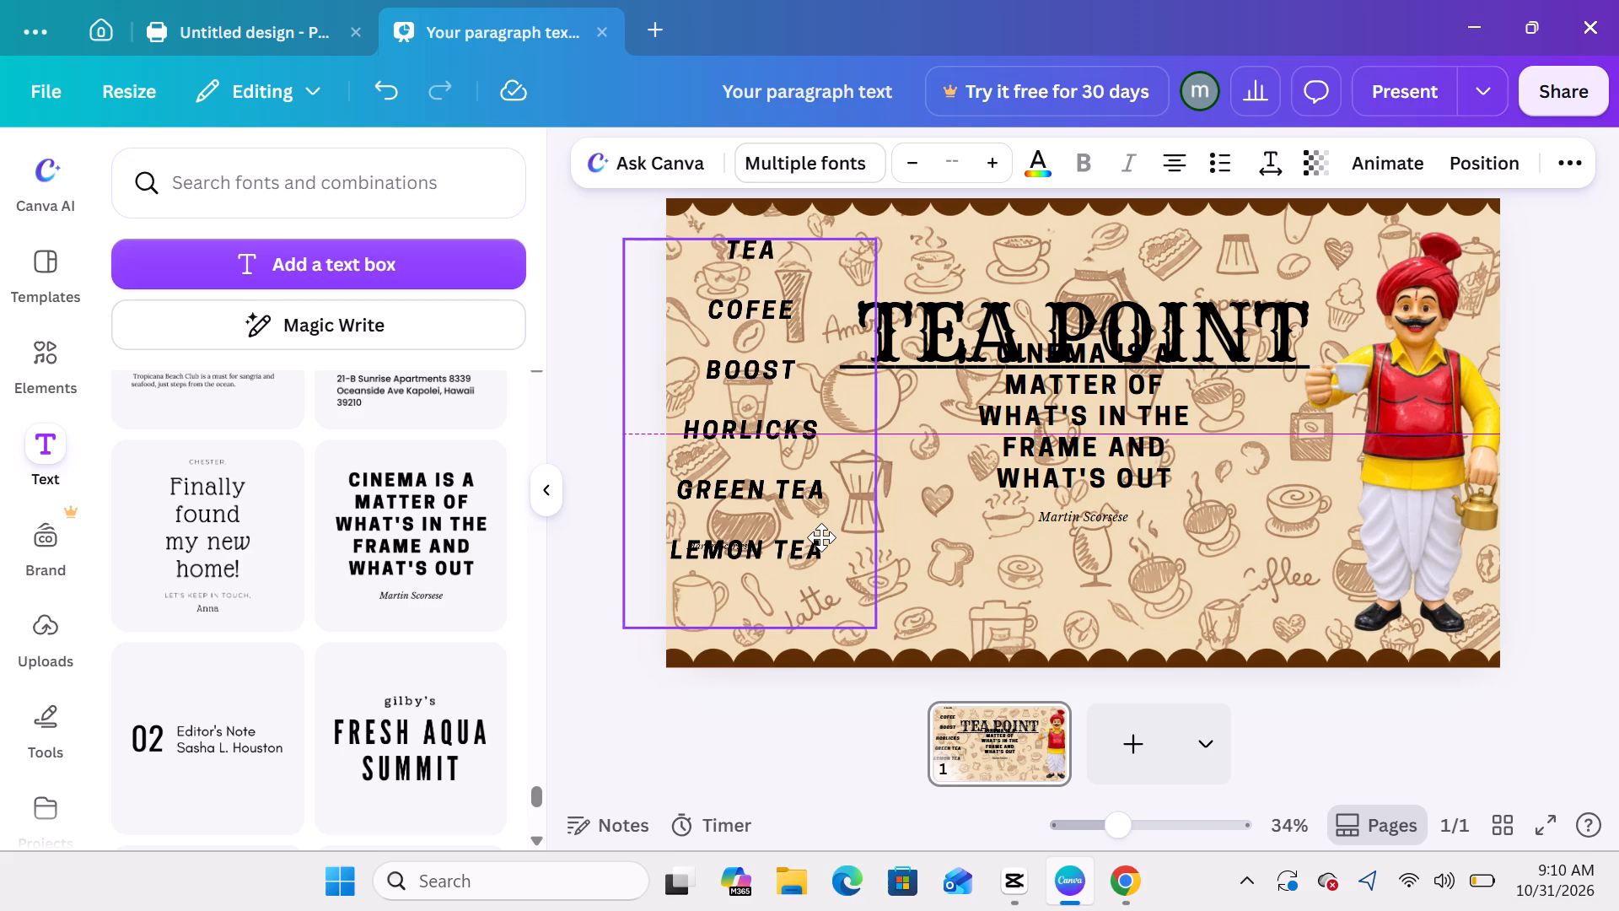
left_click_drag(821, 537, 826, 543)
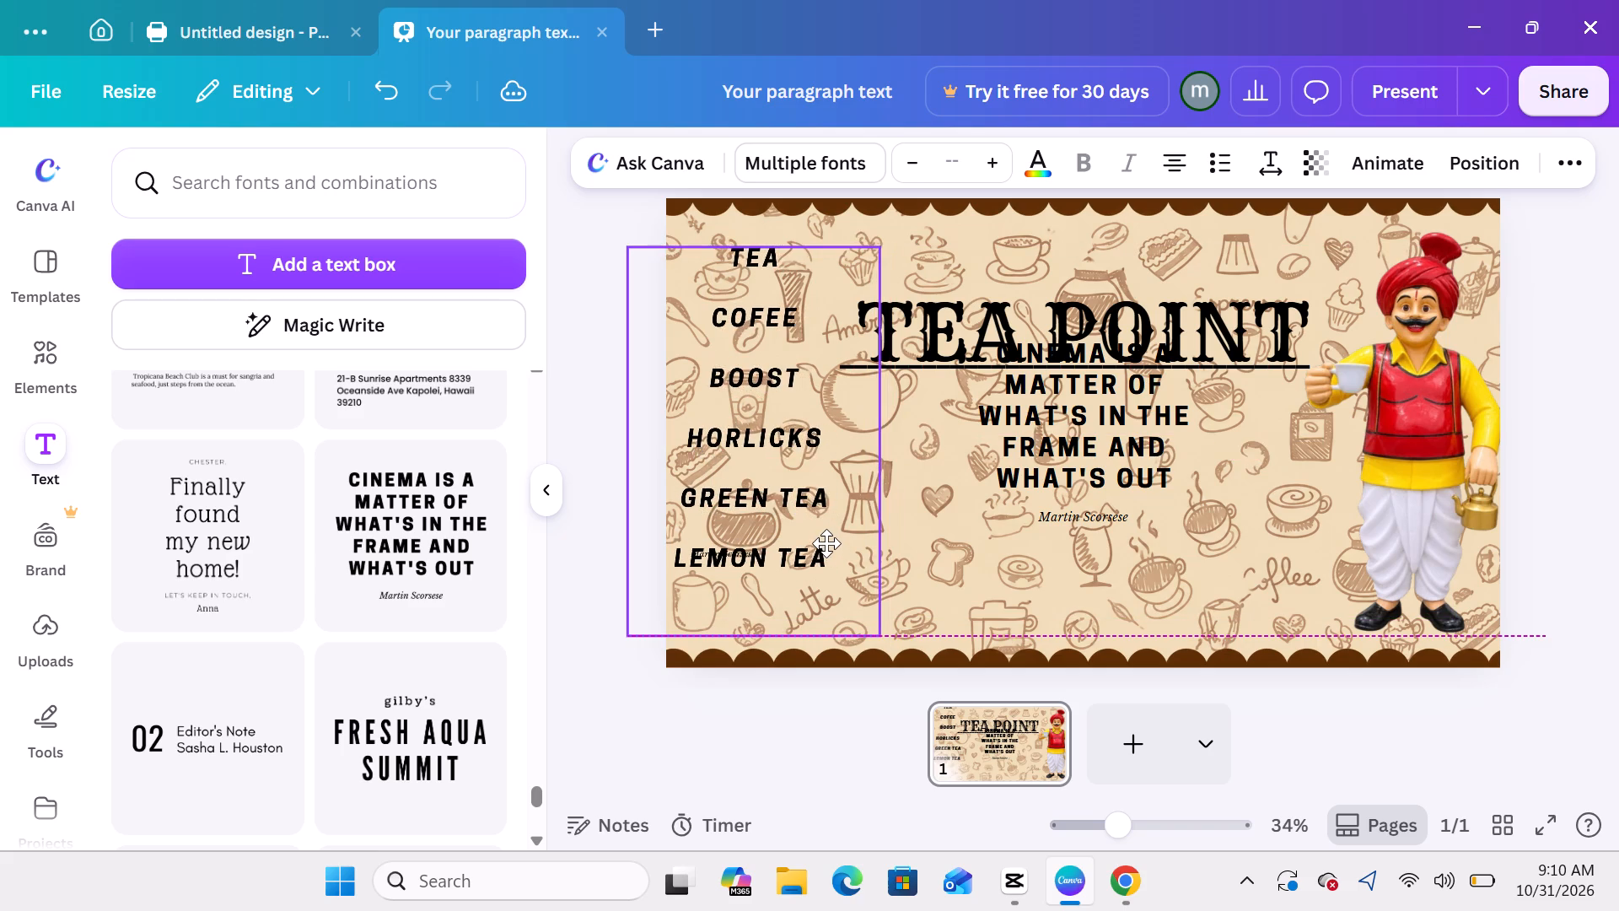
left_click_drag(826, 543, 826, 539)
Shift the doodle background image slightly downward on the page.
left_click(930, 611)
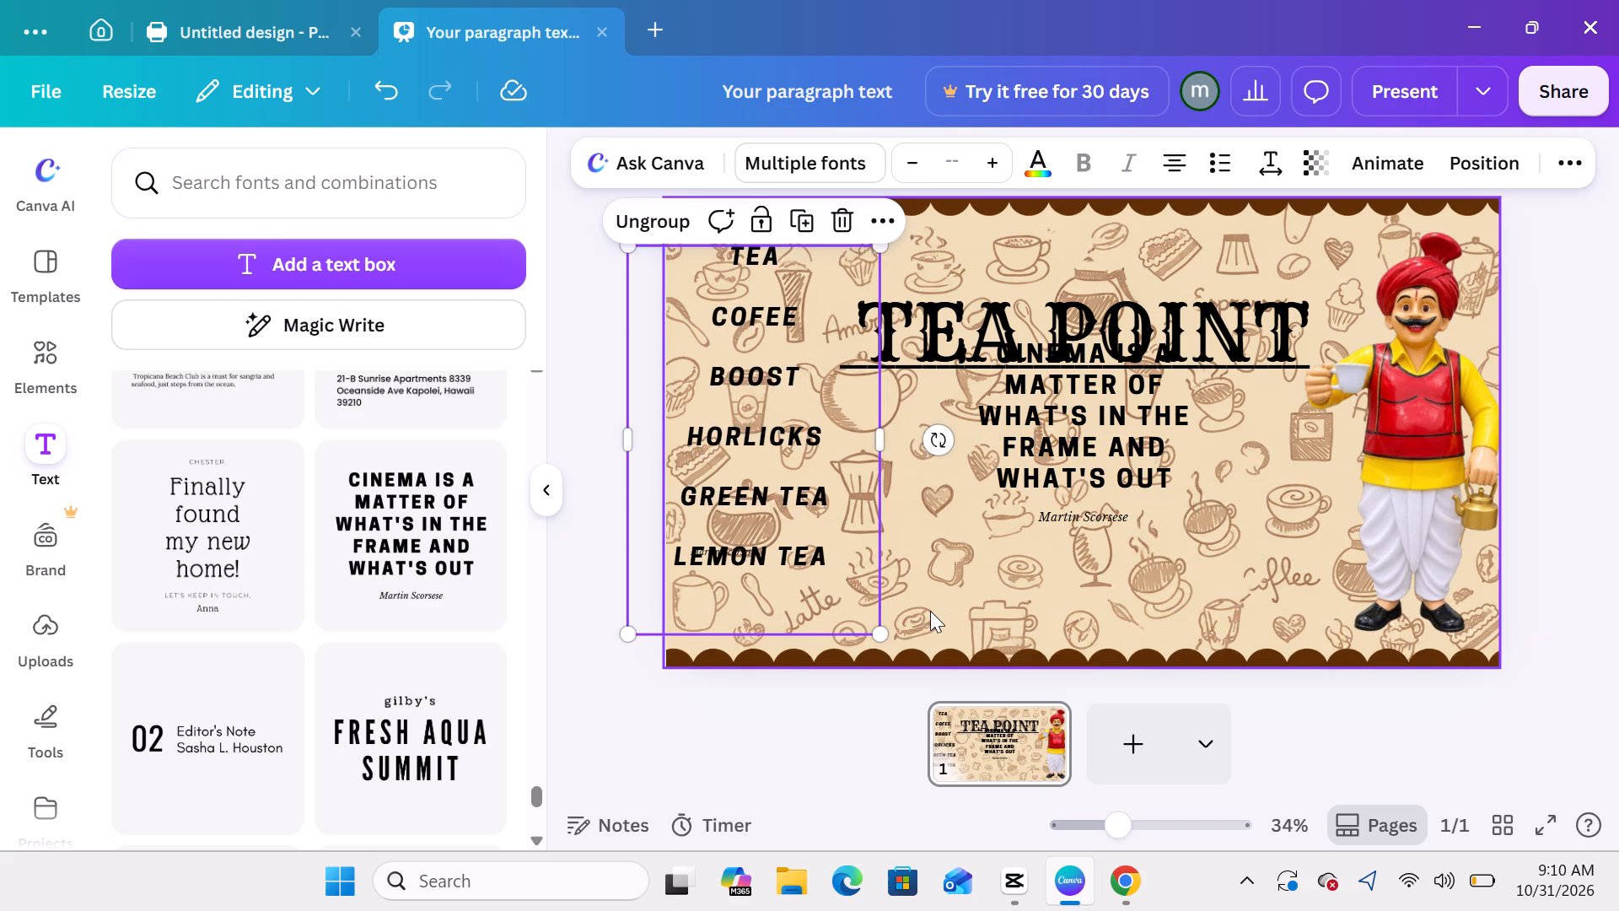
left_click(777, 465)
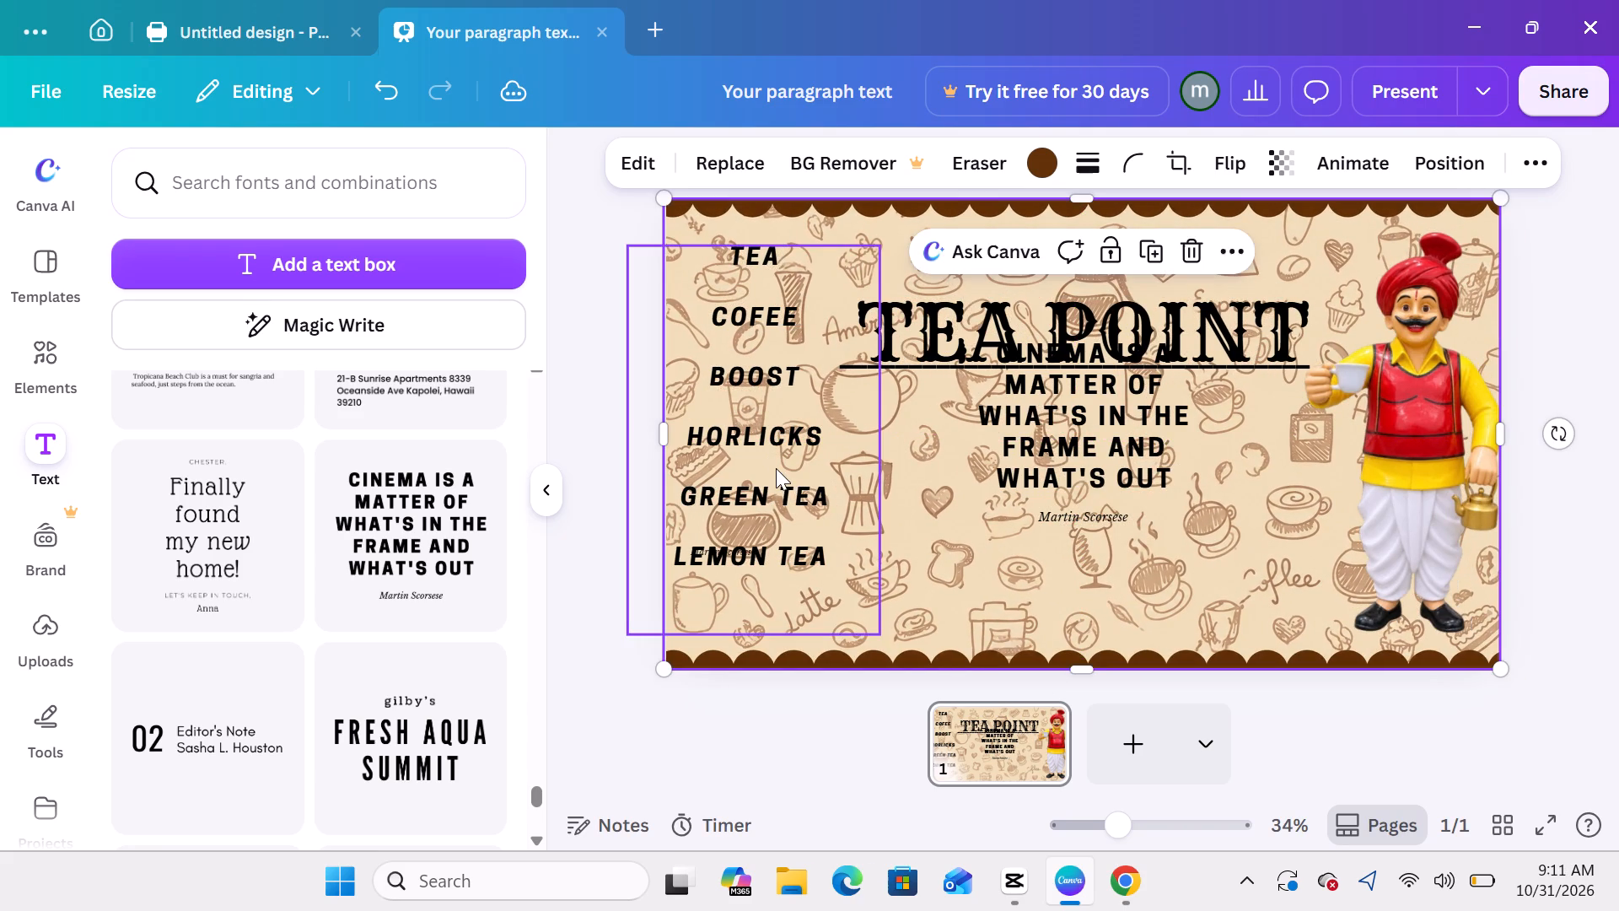
left_click_drag(786, 473, 797, 483)
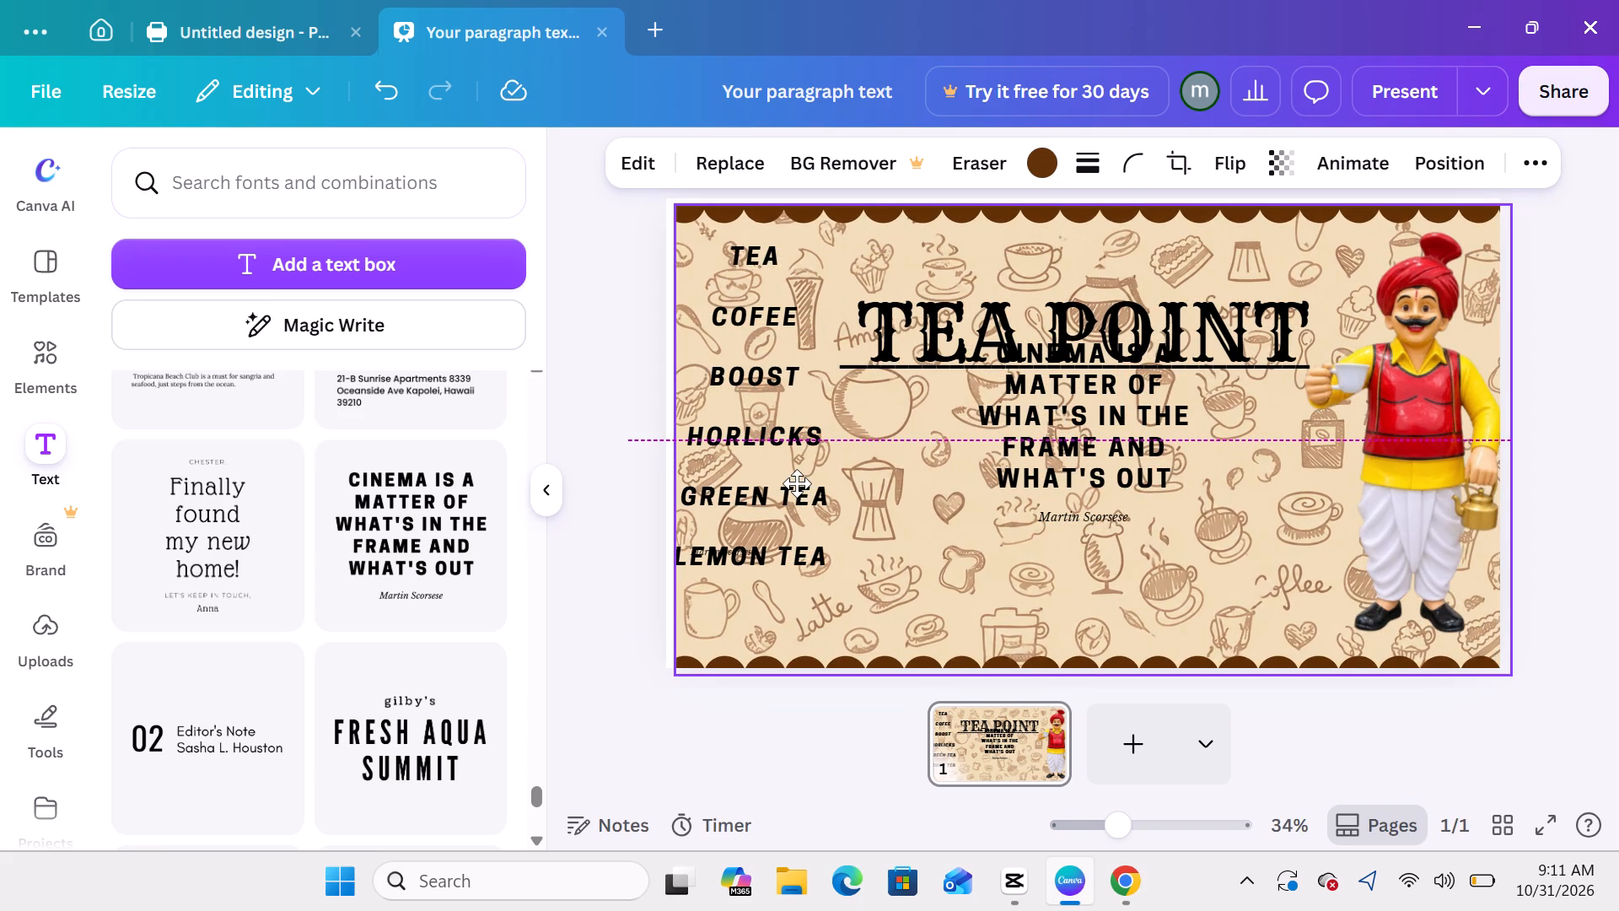
left_click_drag(797, 483, 793, 482)
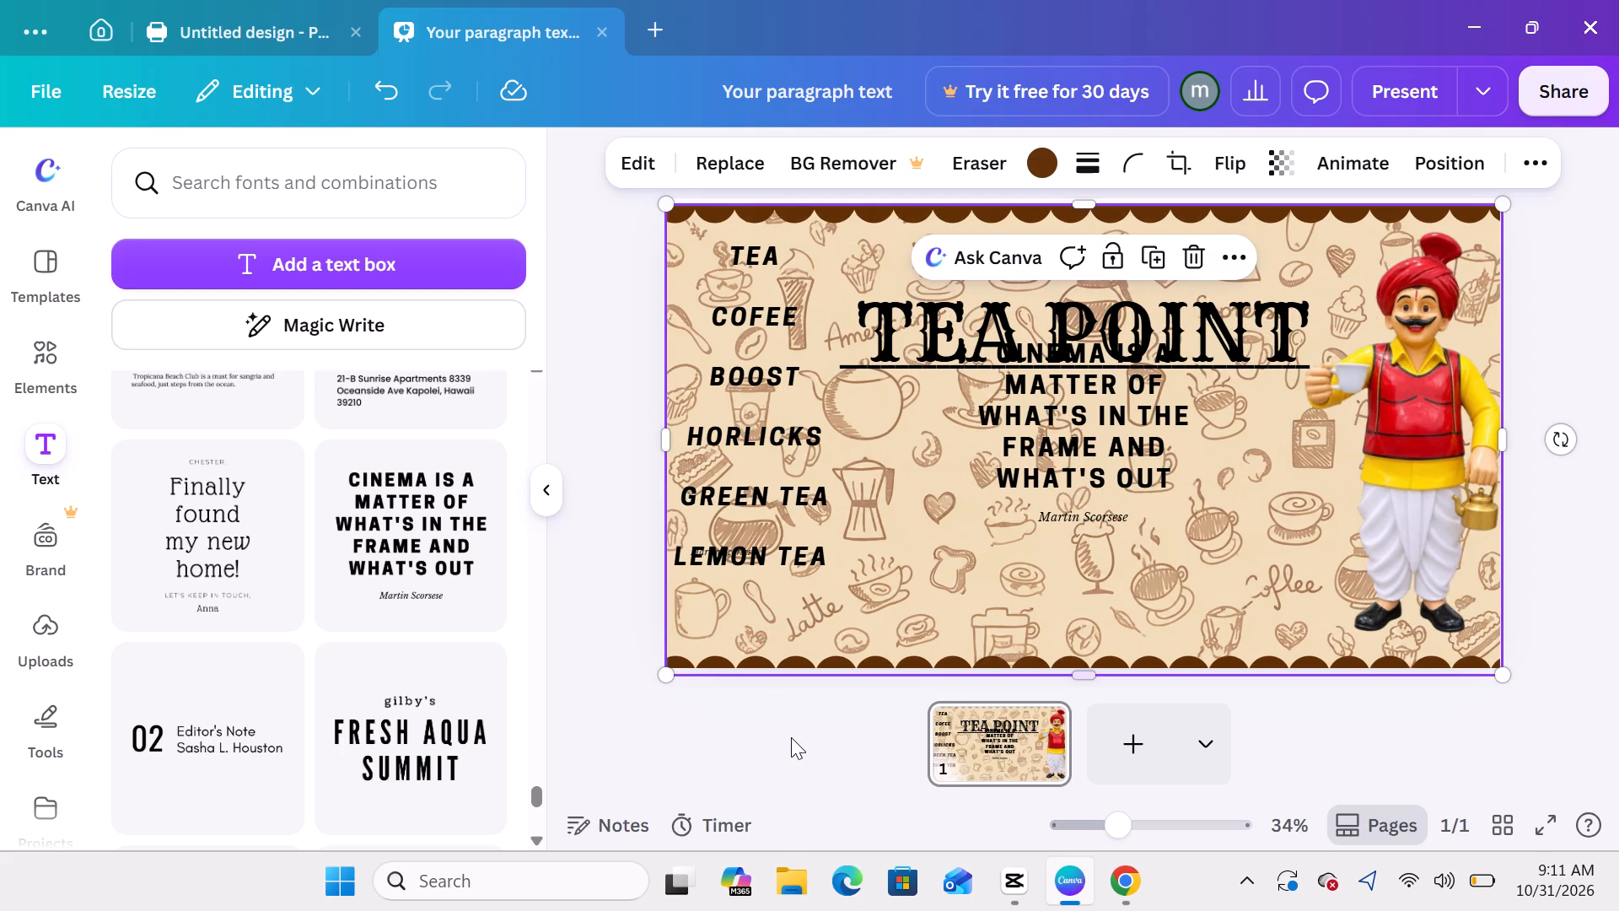
Reposition the doodle background image so it fills the banner edge to edge, with both scalloped borders showing.
left_click(791, 737)
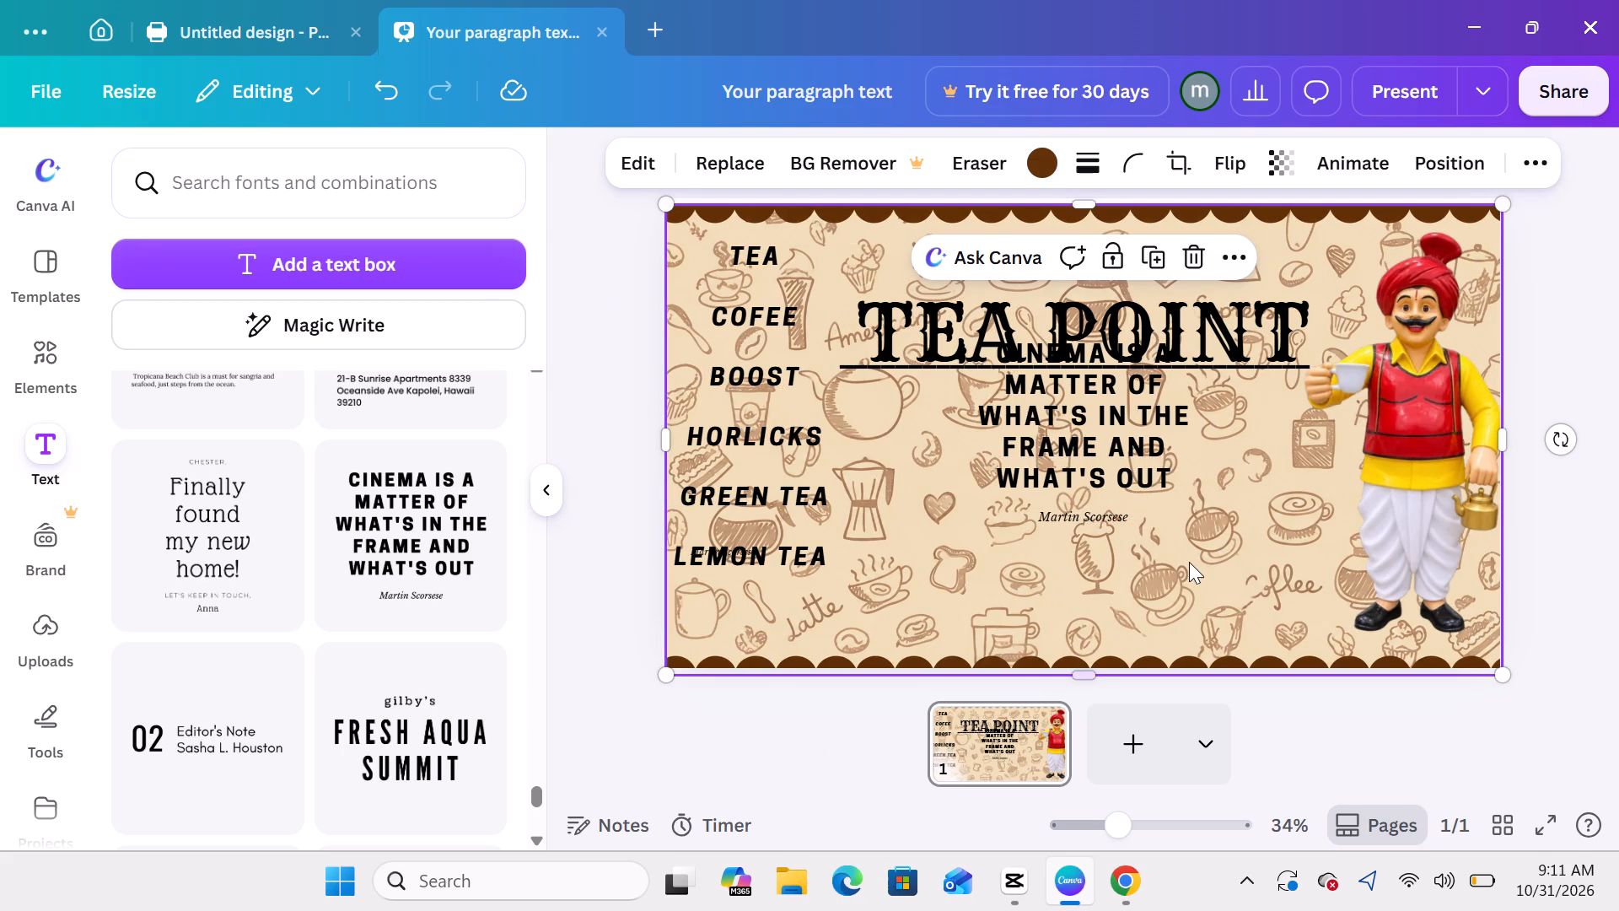
left_click(1189, 562)
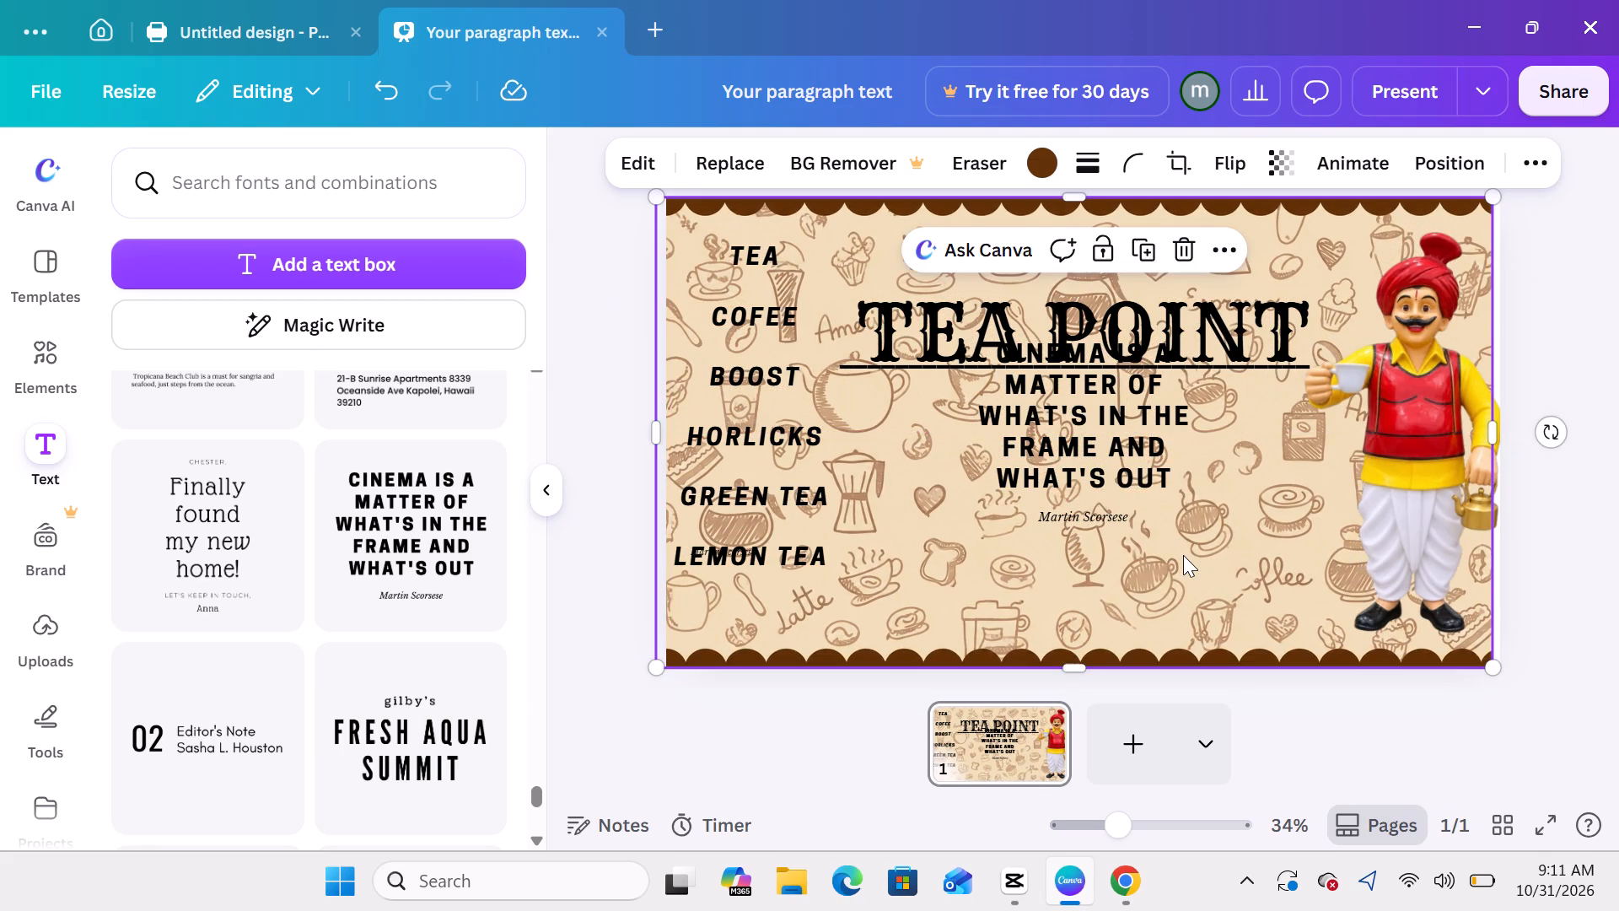
left_click(1444, 481)
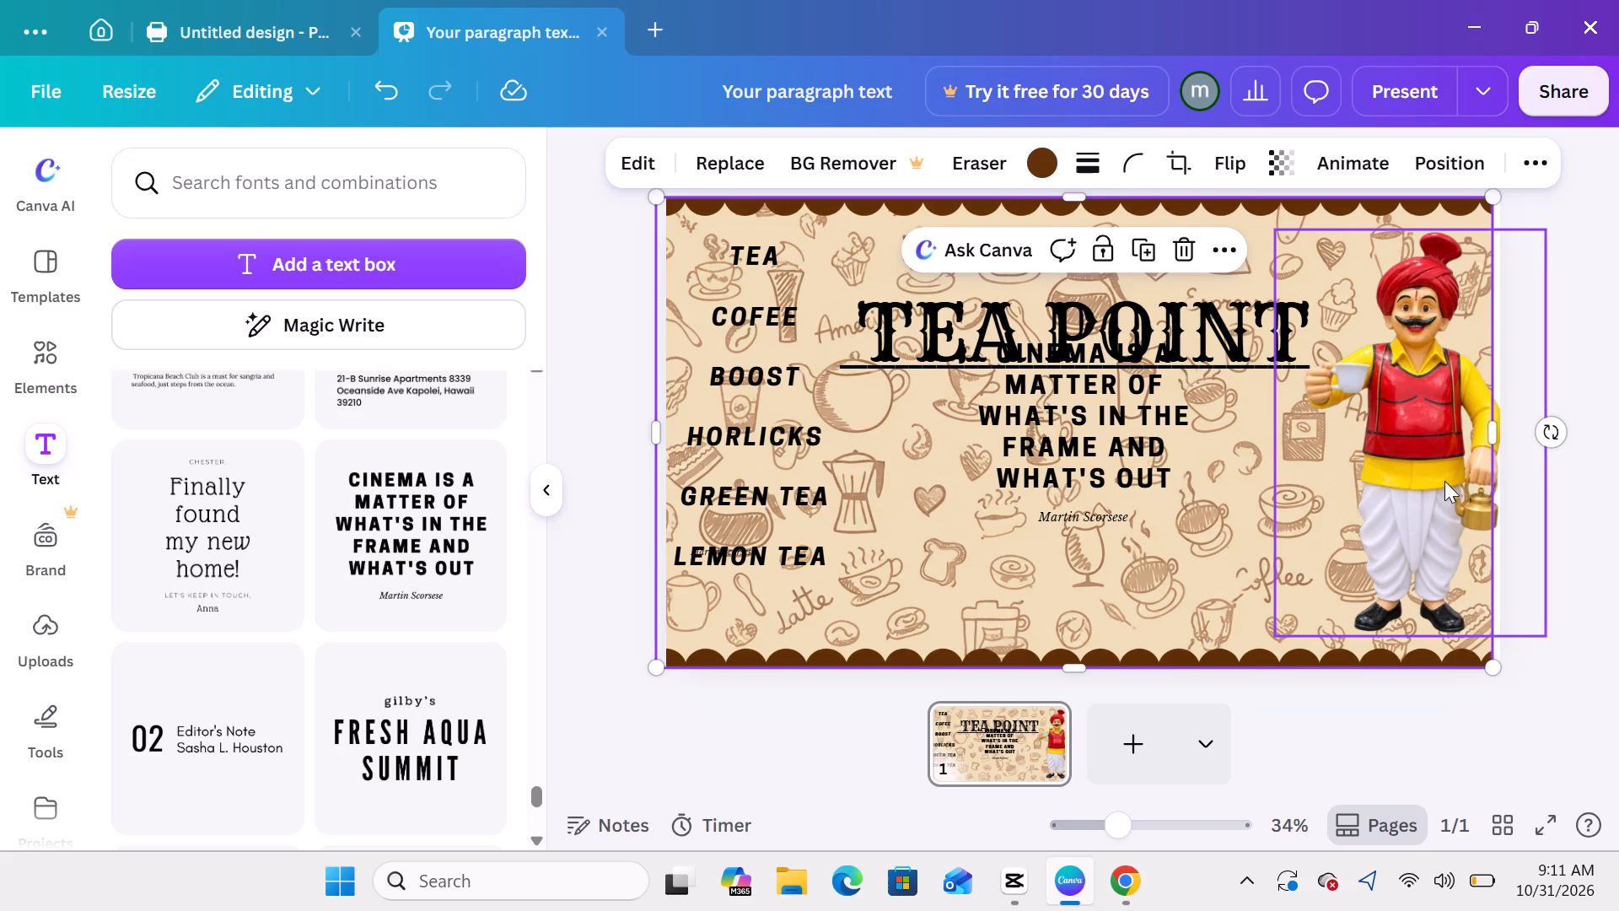
left_click(1573, 348)
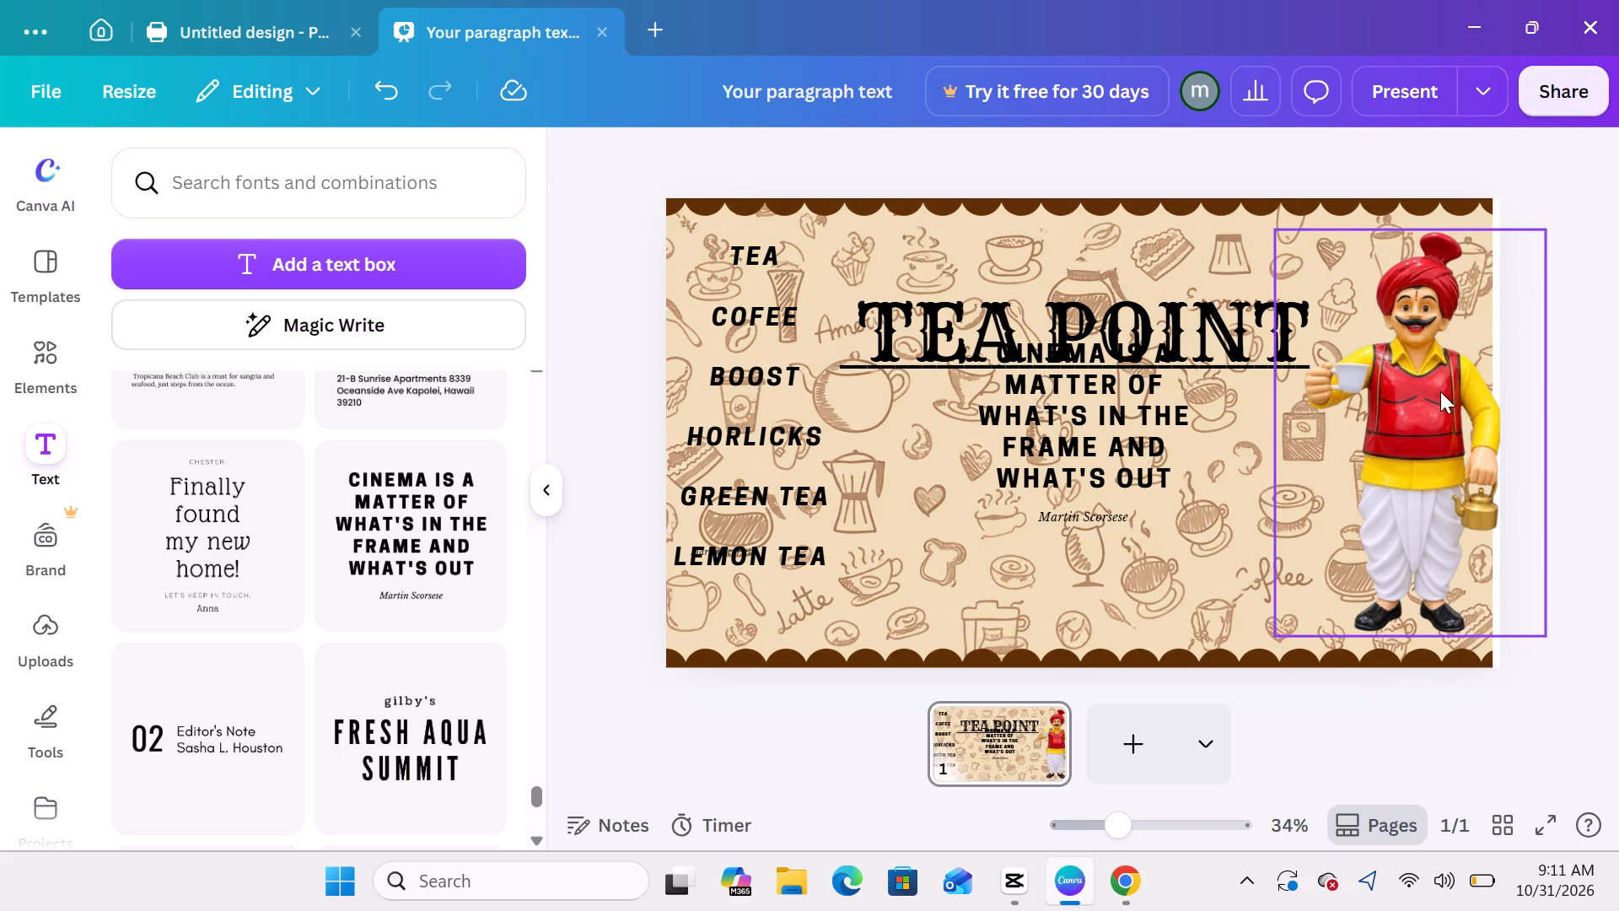
left_click_drag(1143, 246, 1159, 250)
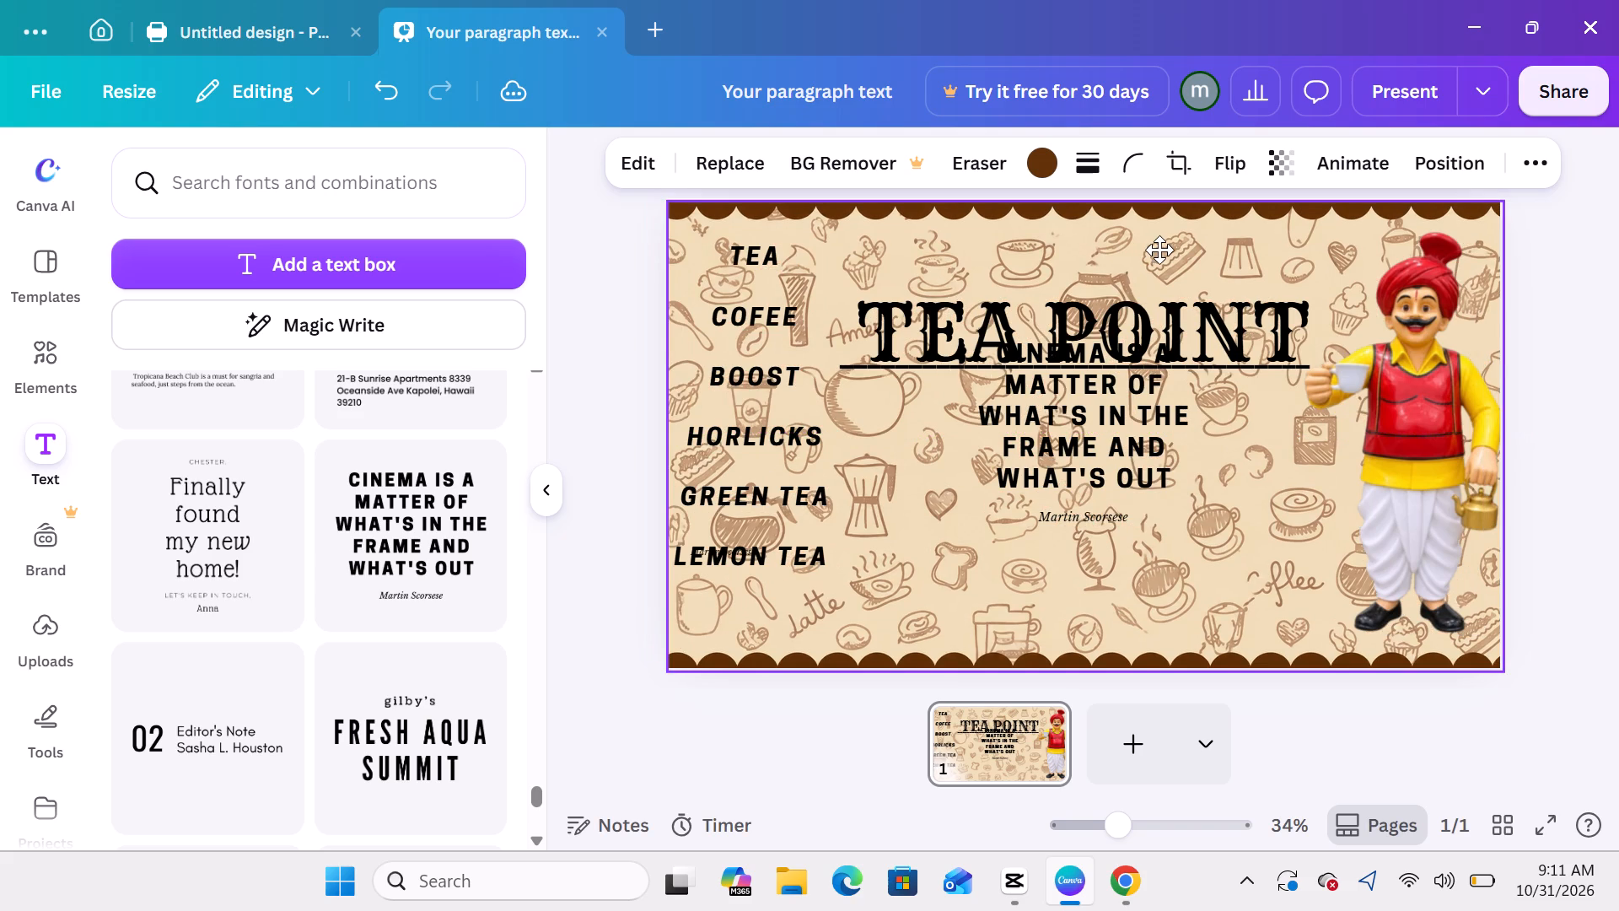
left_click_drag(1159, 250, 1160, 251)
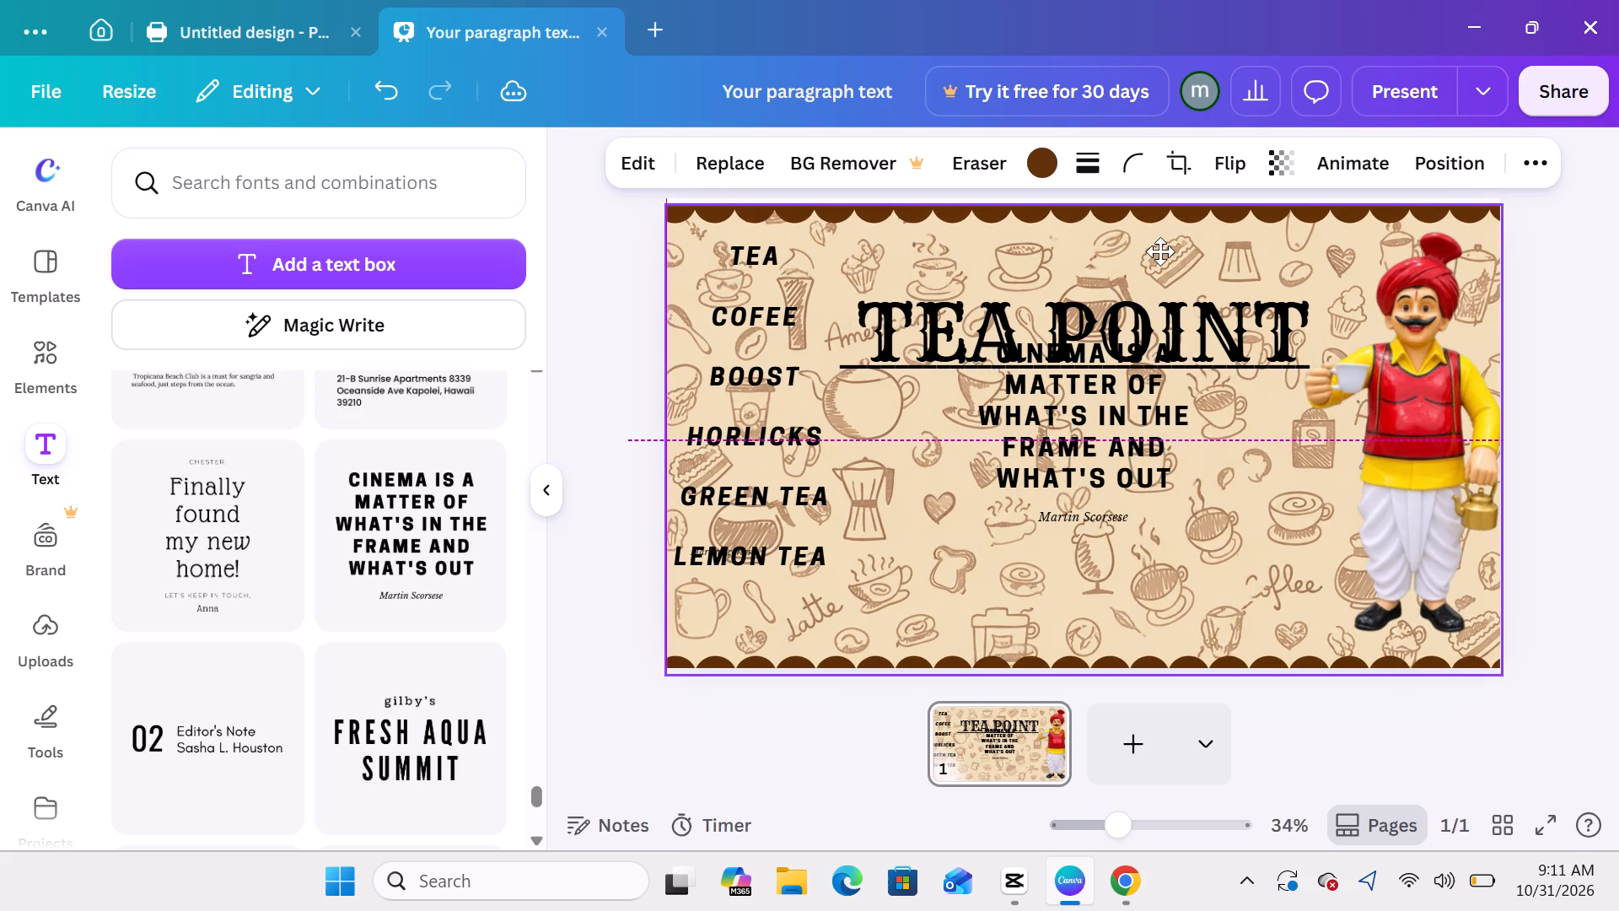
left_click_drag(1160, 251, 1162, 250)
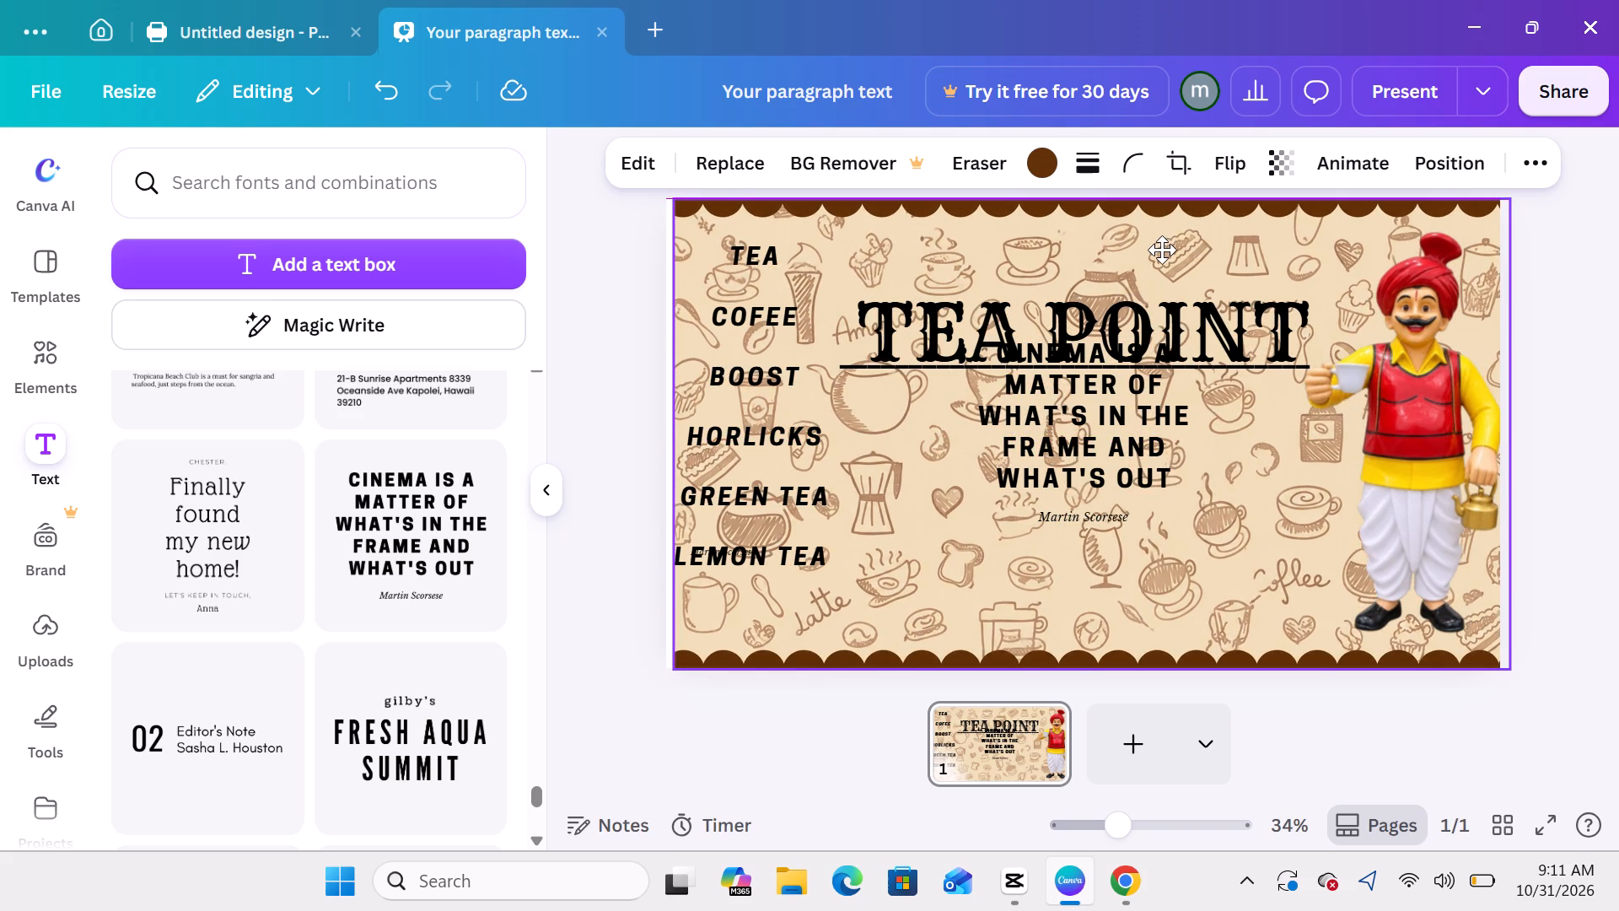
left_click_drag(1162, 250, 1159, 251)
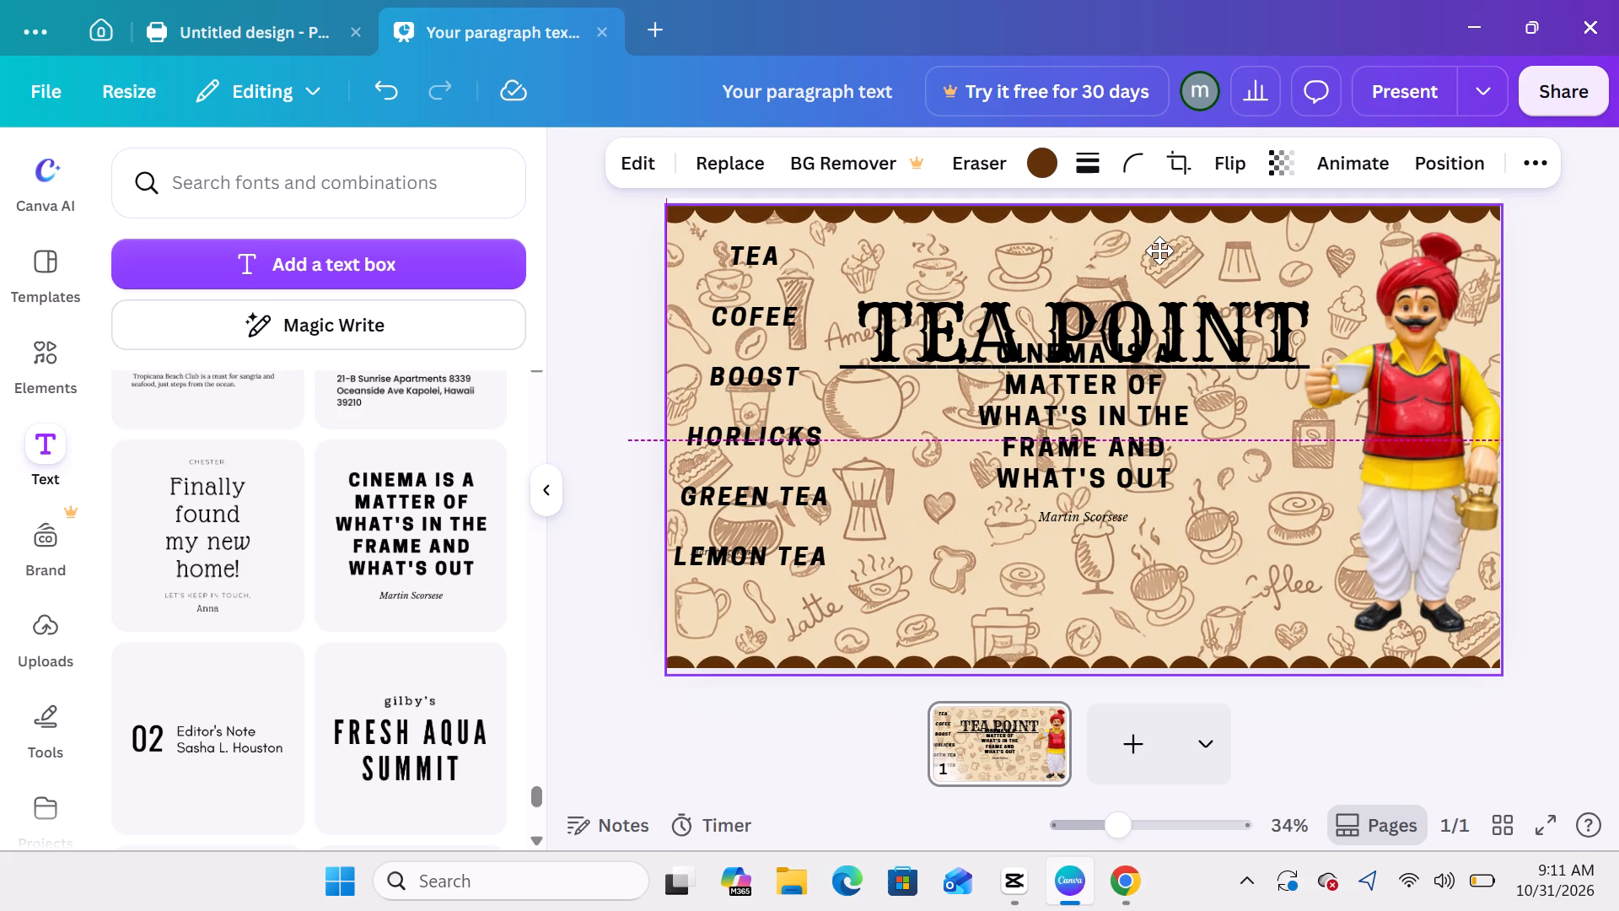
left_click_drag(1159, 251, 1159, 250)
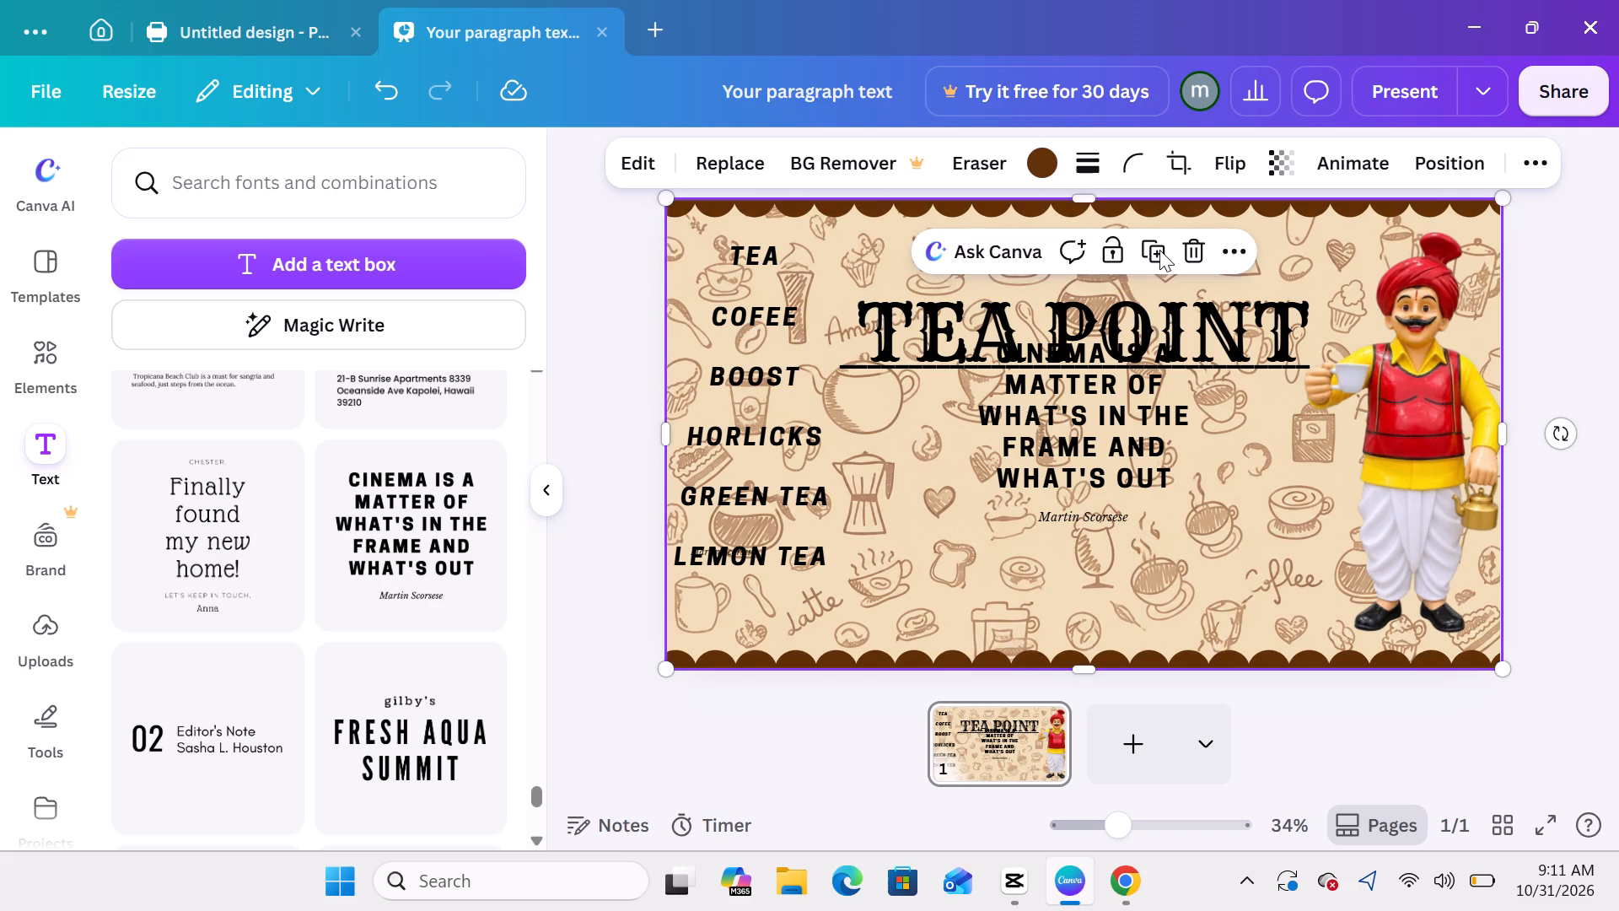
Nudge the drinks list slightly to the right, away from the banner's left edge, keeping its height on the page.
left_click(798, 378)
left_click_drag(798, 378, 813, 389)
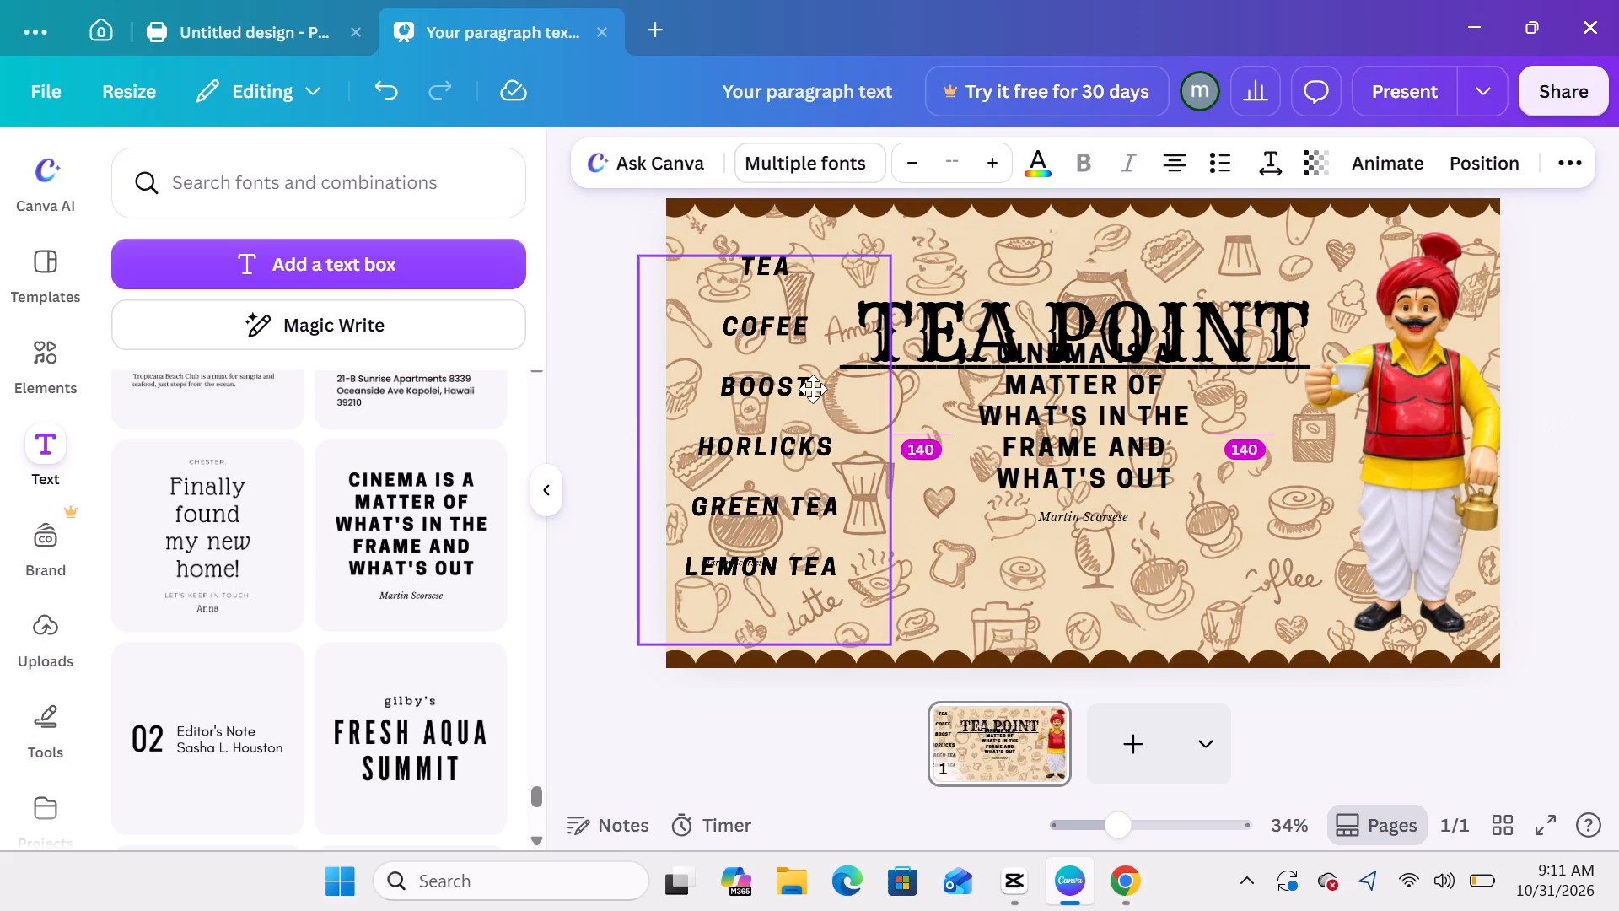
left_click_drag(813, 389, 806, 376)
left_click(1134, 590)
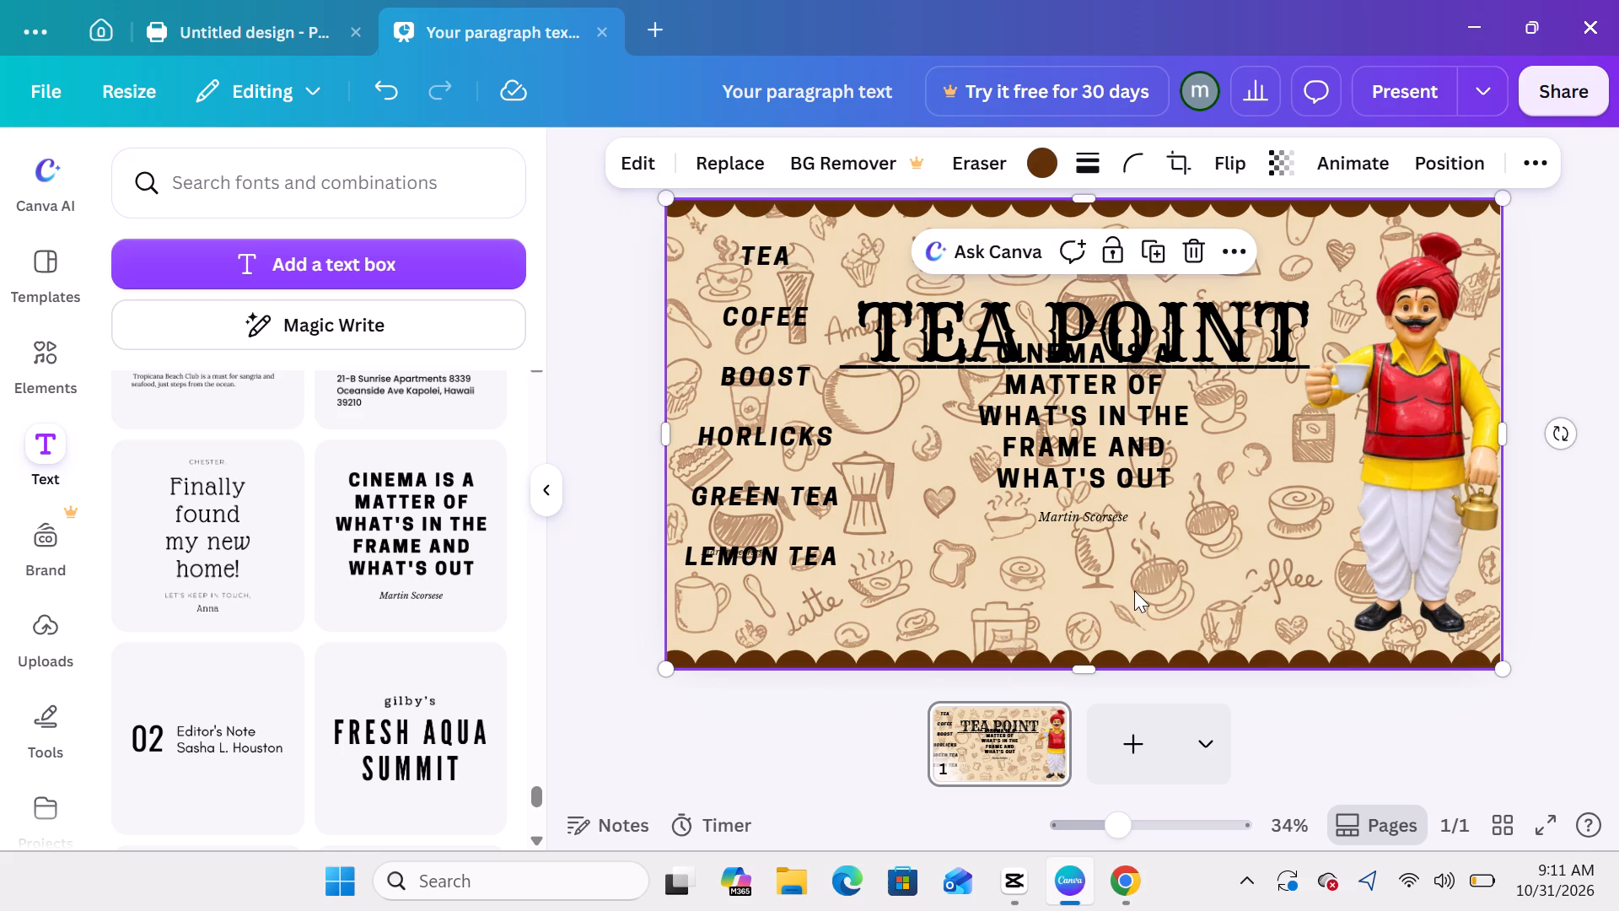
Delete the CINEMA IS A MATTER OF WHAT'S IN THE FRAME quote group overlapping the TEA POINT title.
left_click(1069, 458)
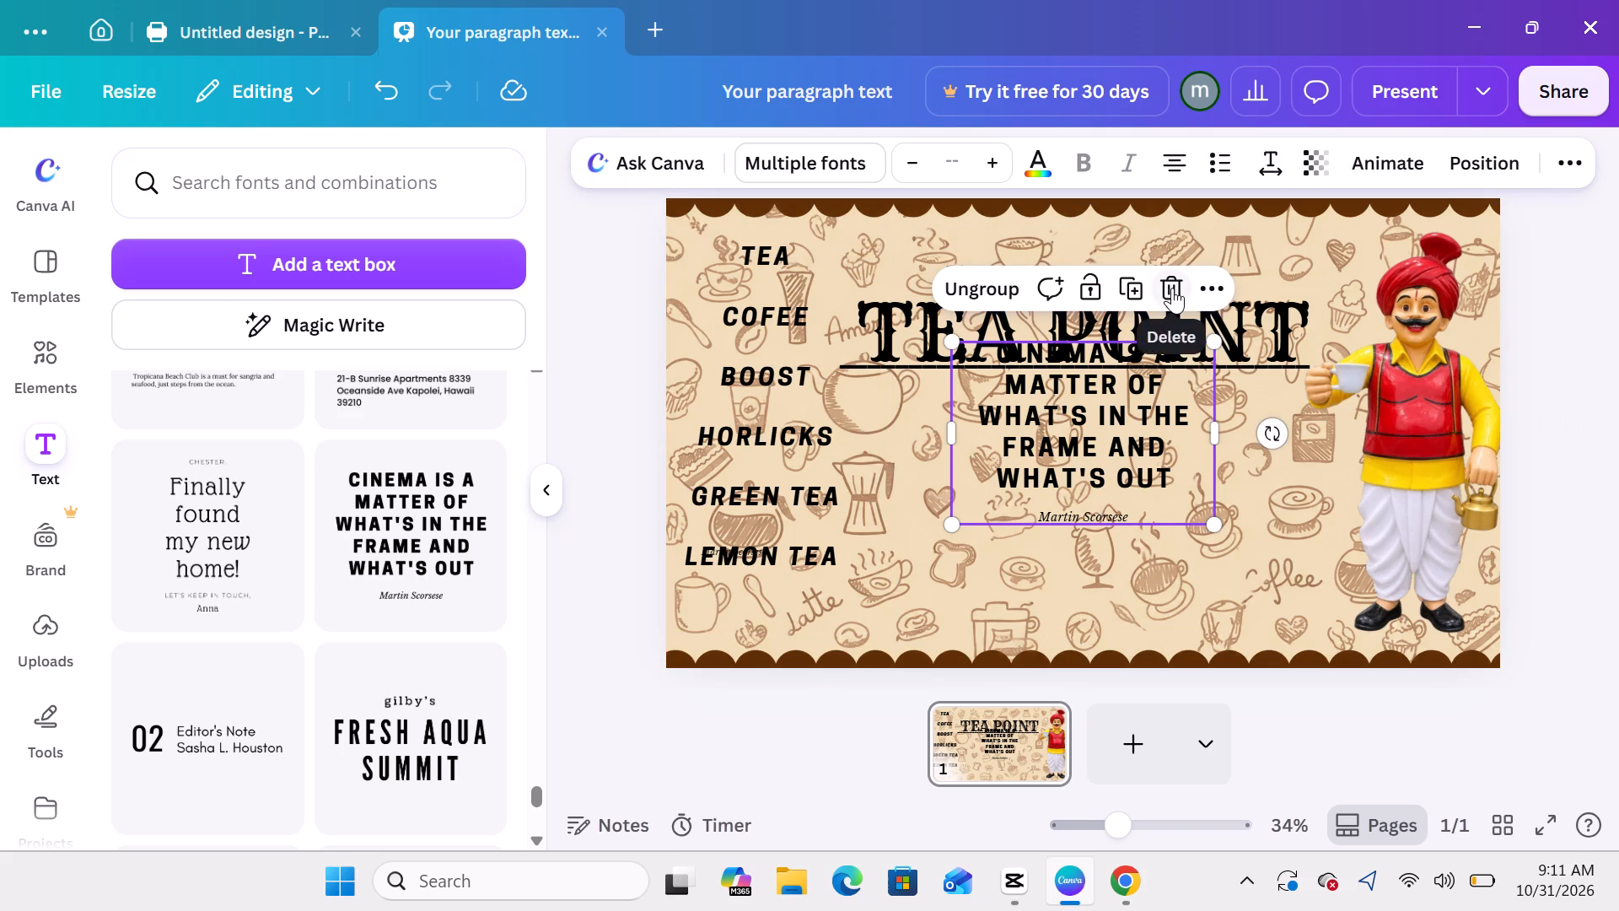
left_click(1172, 288)
left_click(1104, 472)
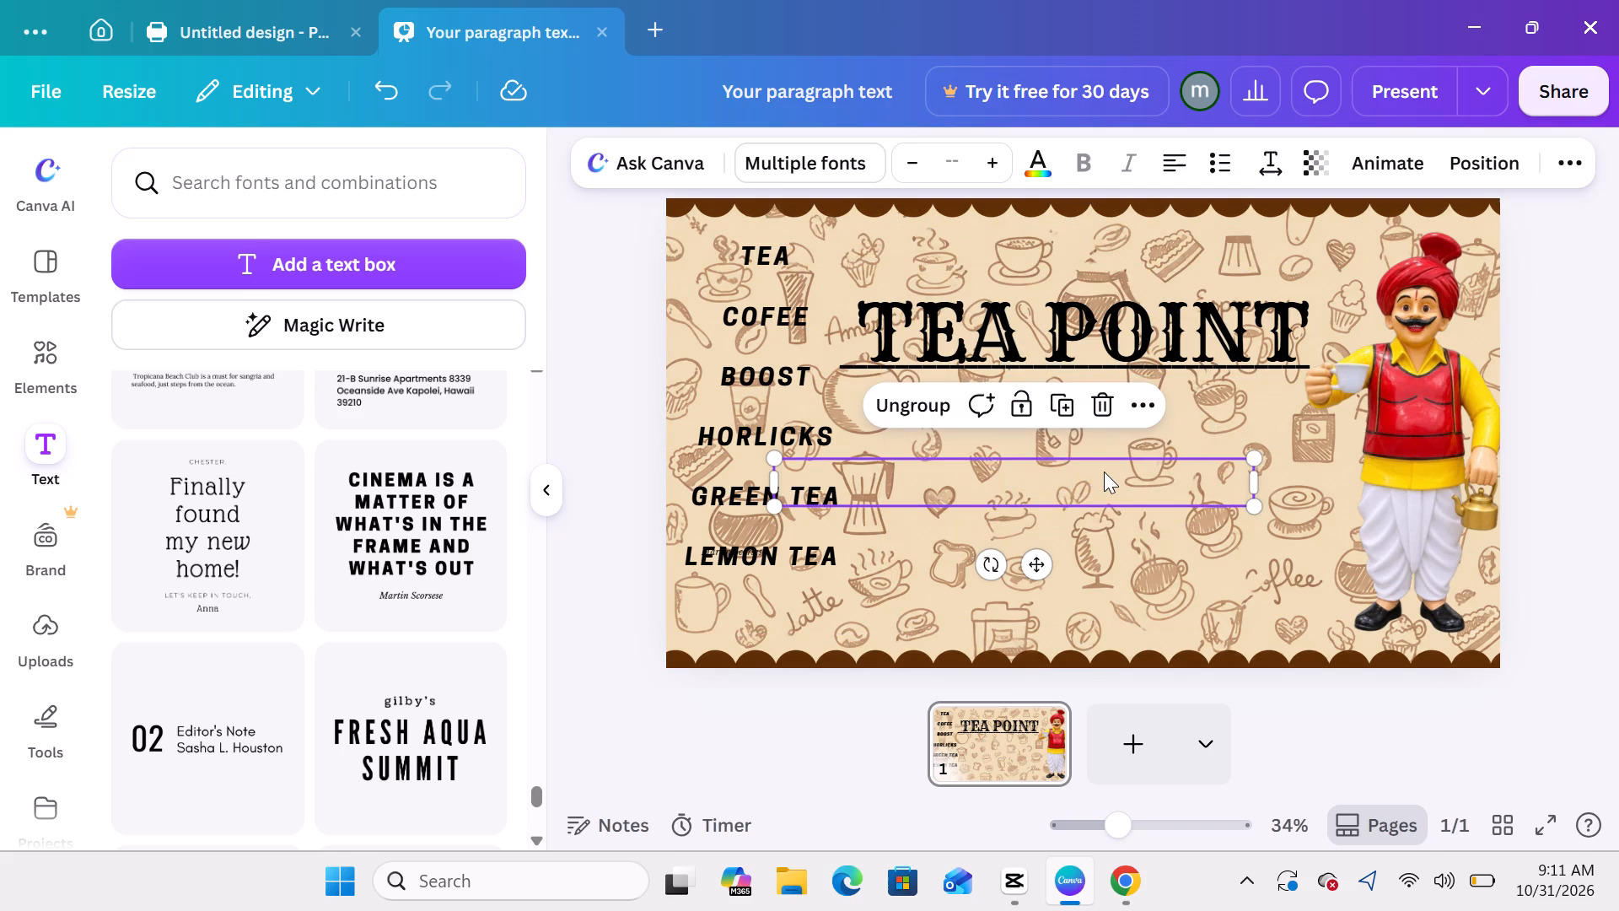
left_click(1235, 597)
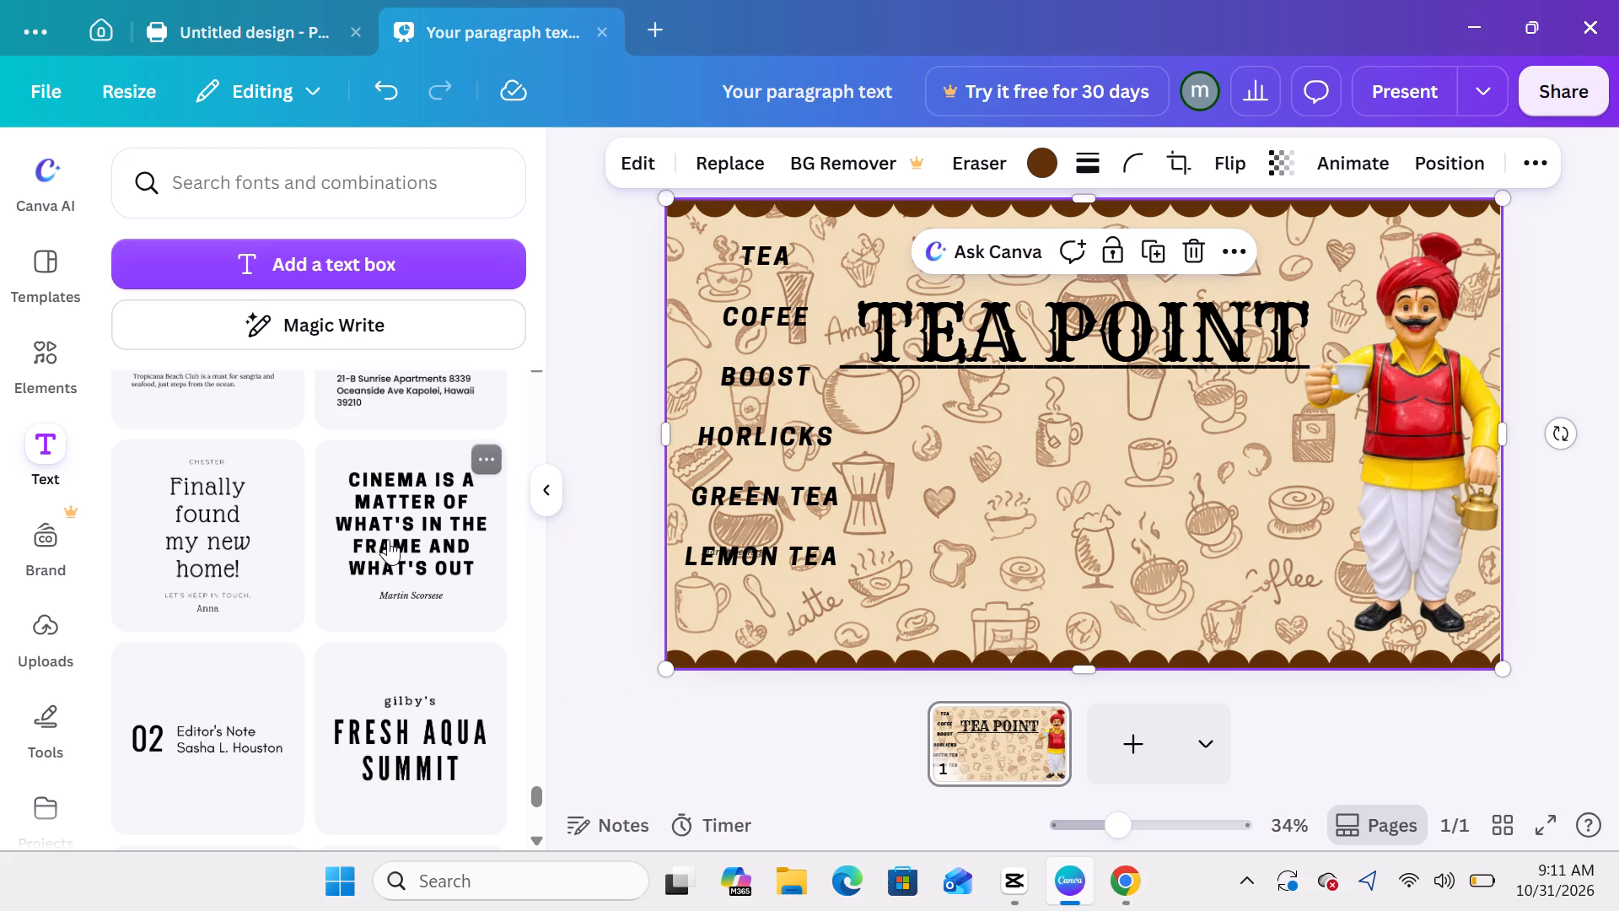
Browse the ready-made font combinations for a text style to add to the banner.
scroll(388, 539, "down", 4)
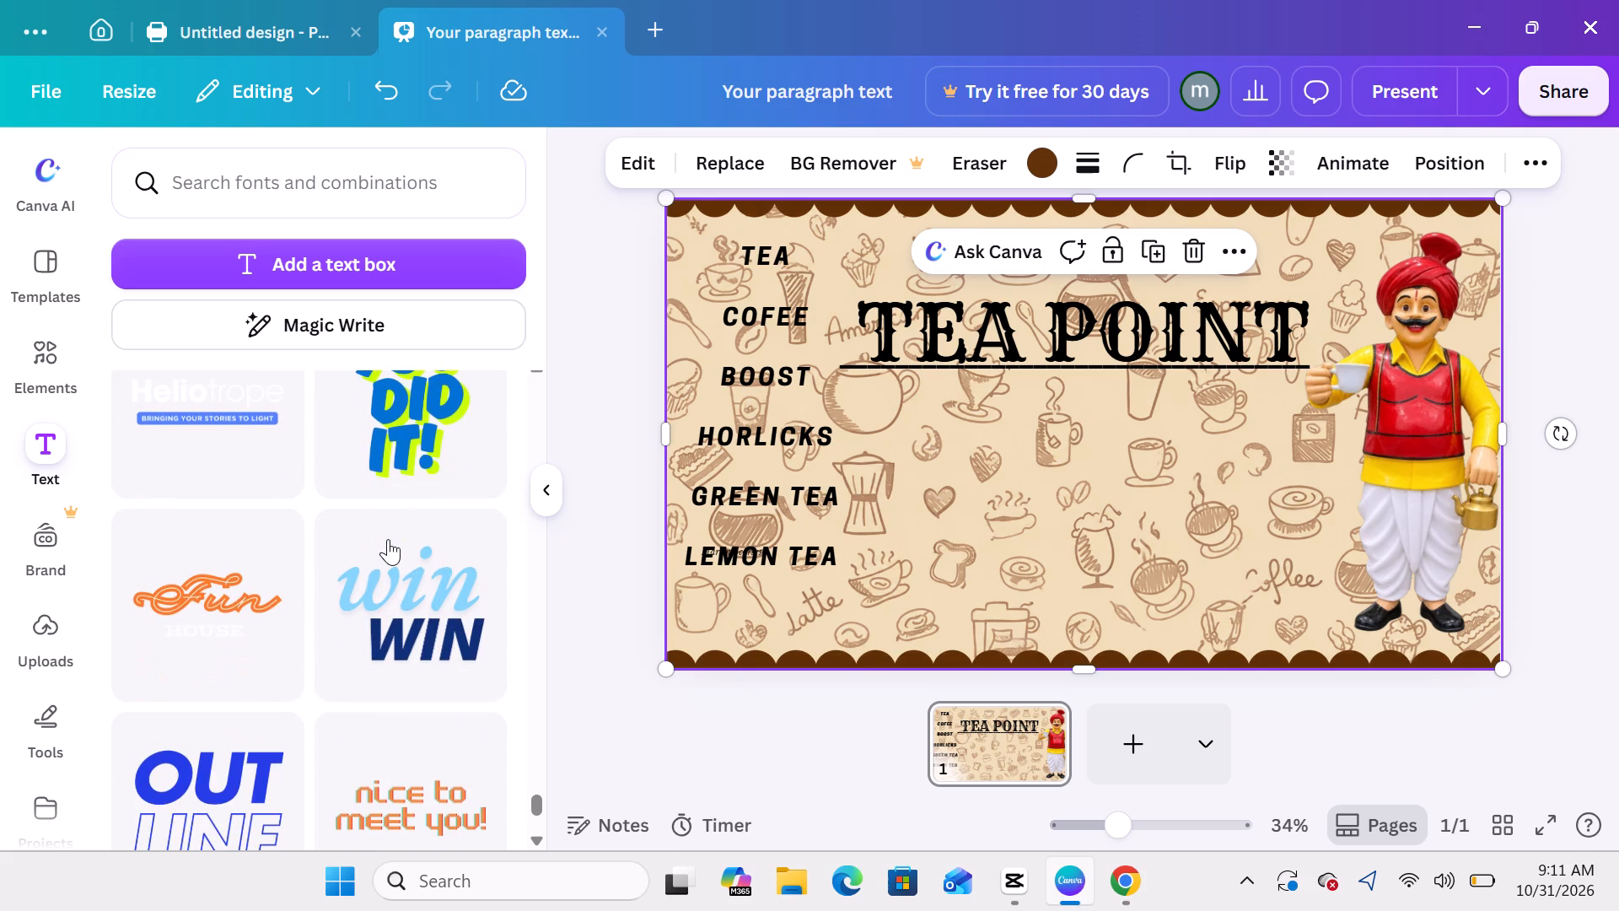
scroll(388, 539, "down", 1)
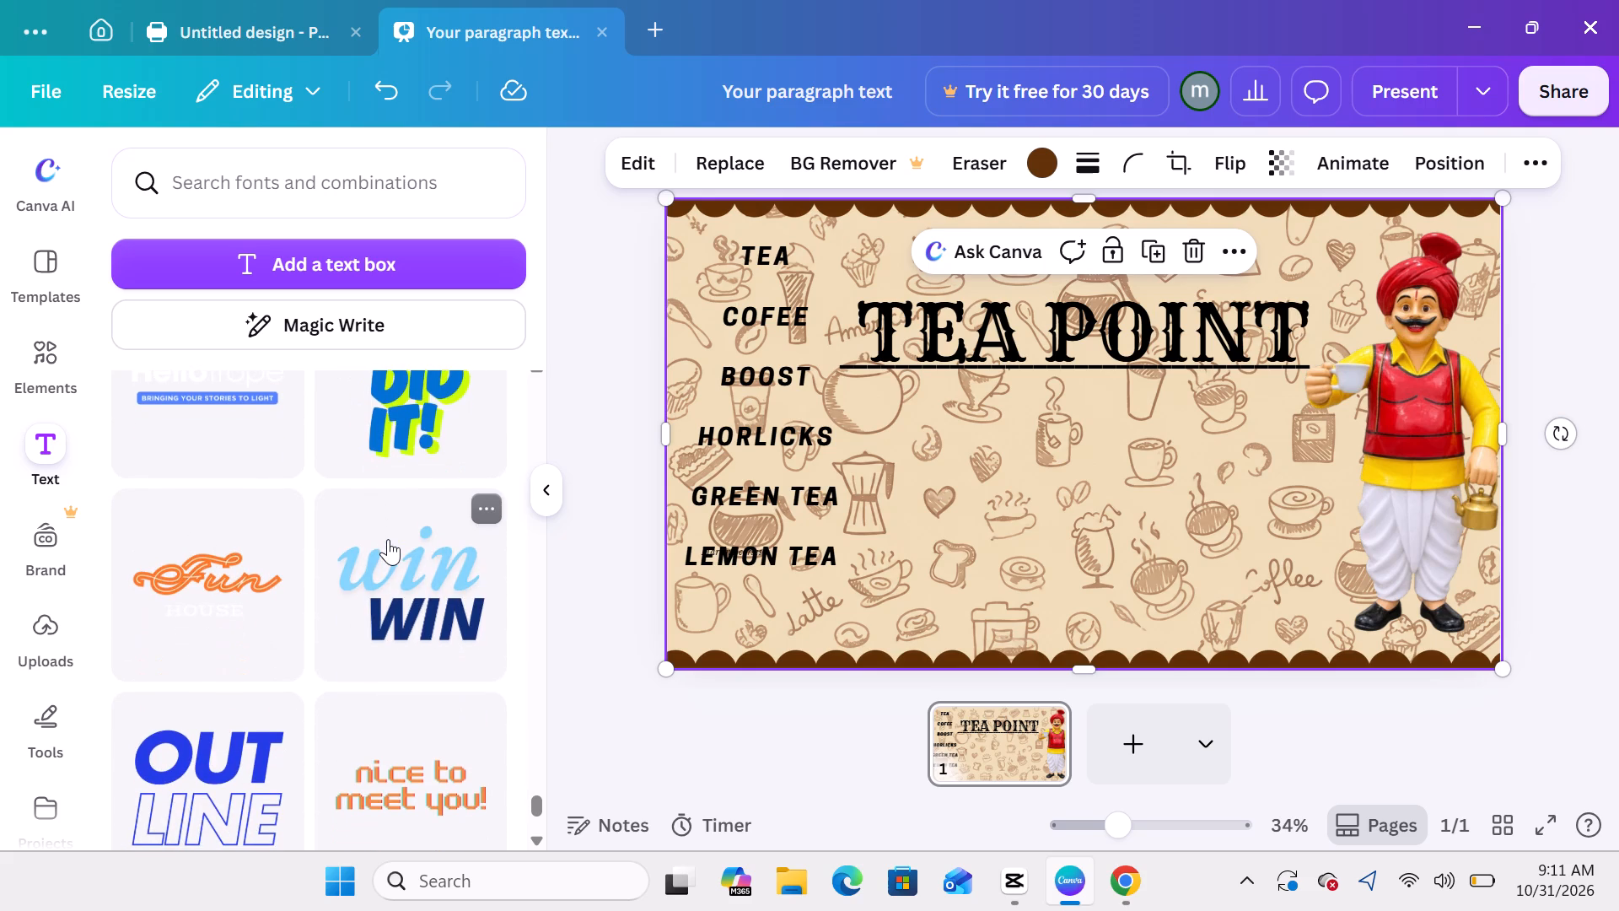
scroll(388, 539, "right", 1)
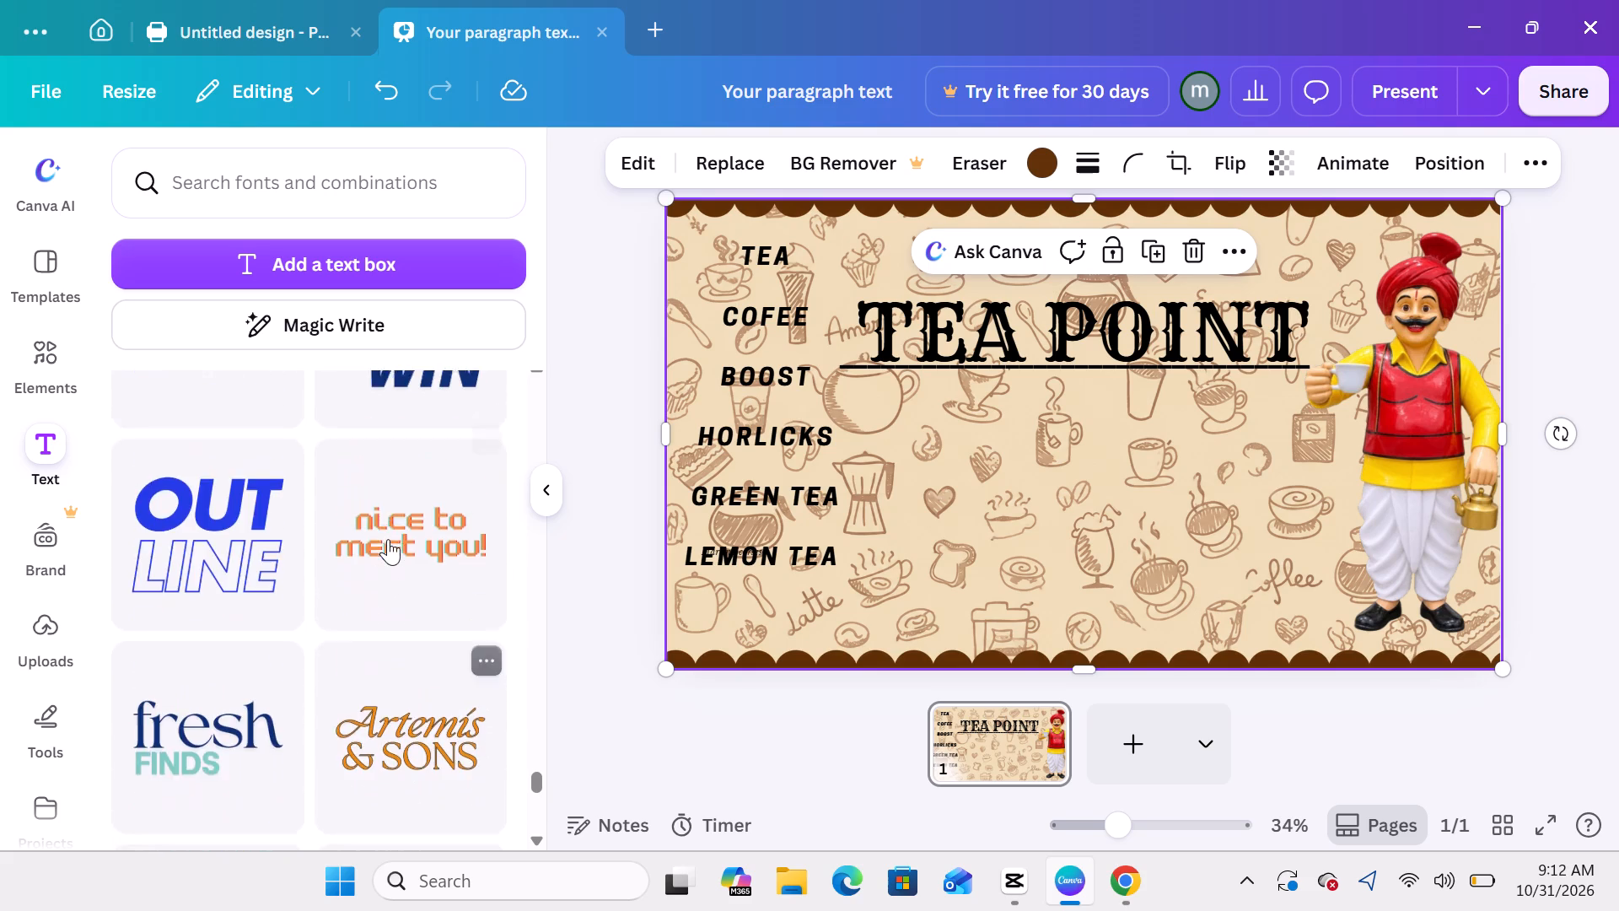
scroll(388, 539, "right", 1)
scroll(388, 539, "up", 2)
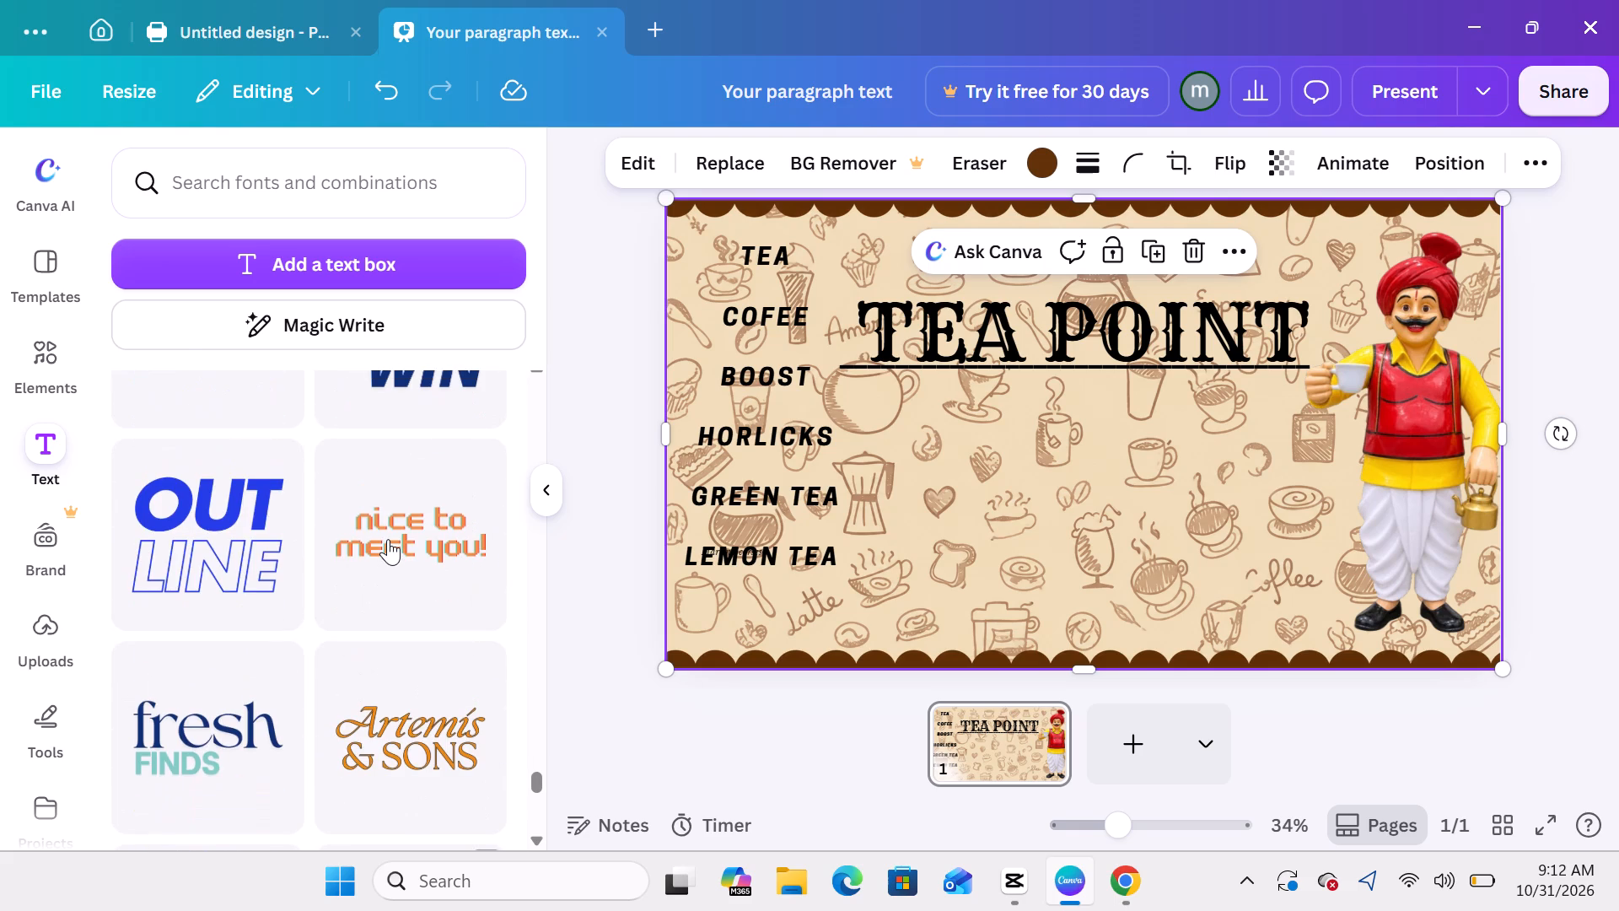
scroll(388, 539, "up", 2)
scroll(388, 539, "down", 1)
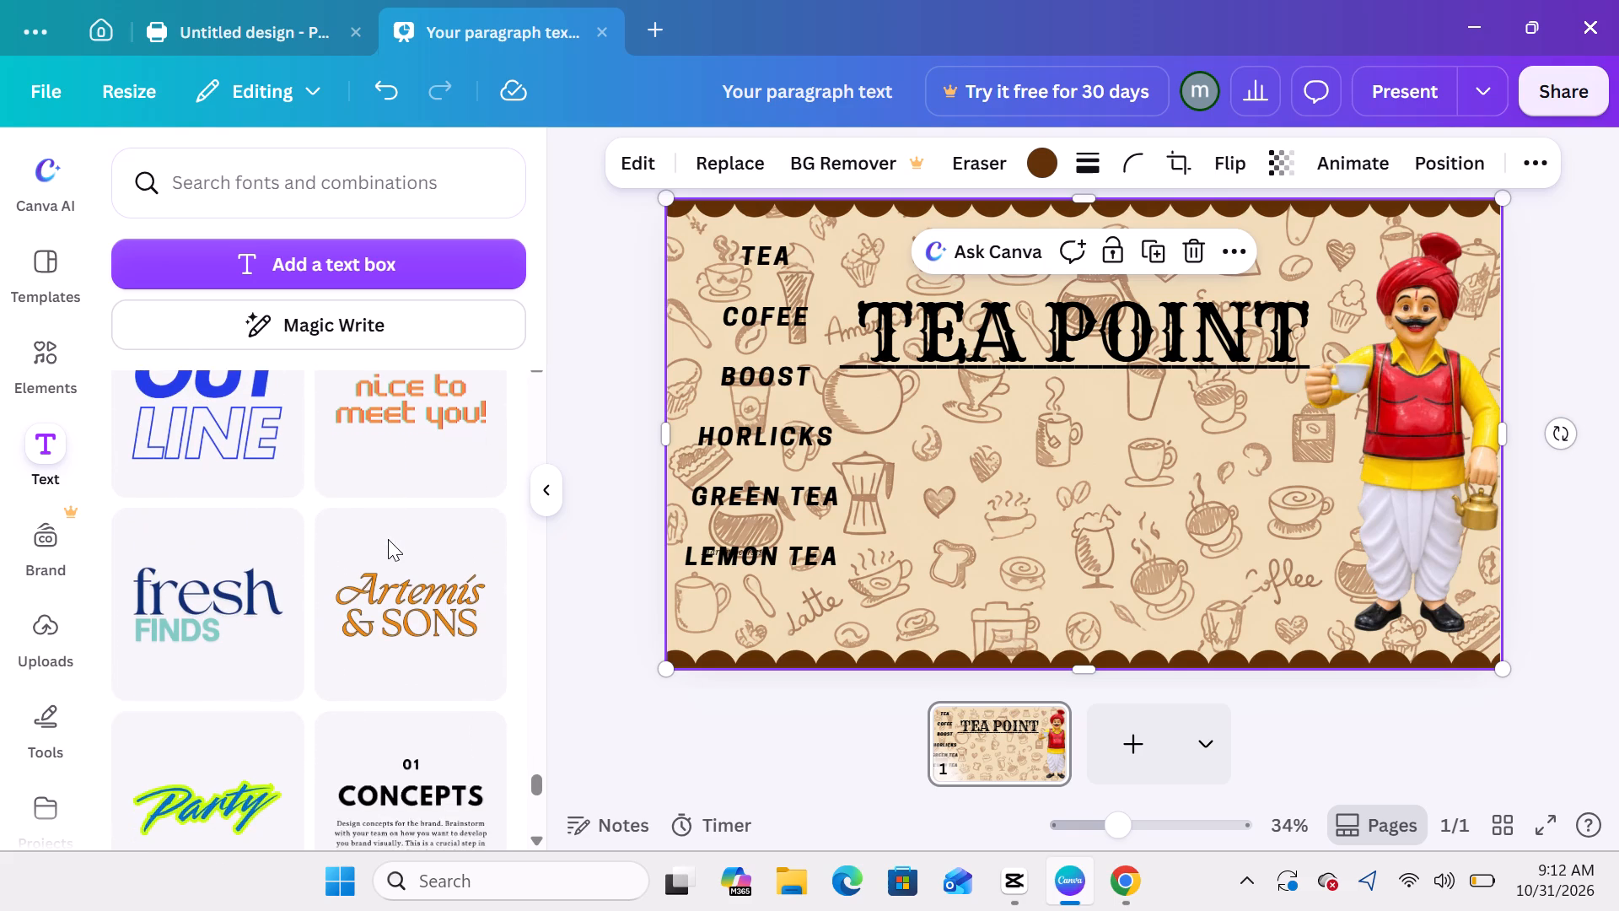
scroll(388, 539, "down", 1)
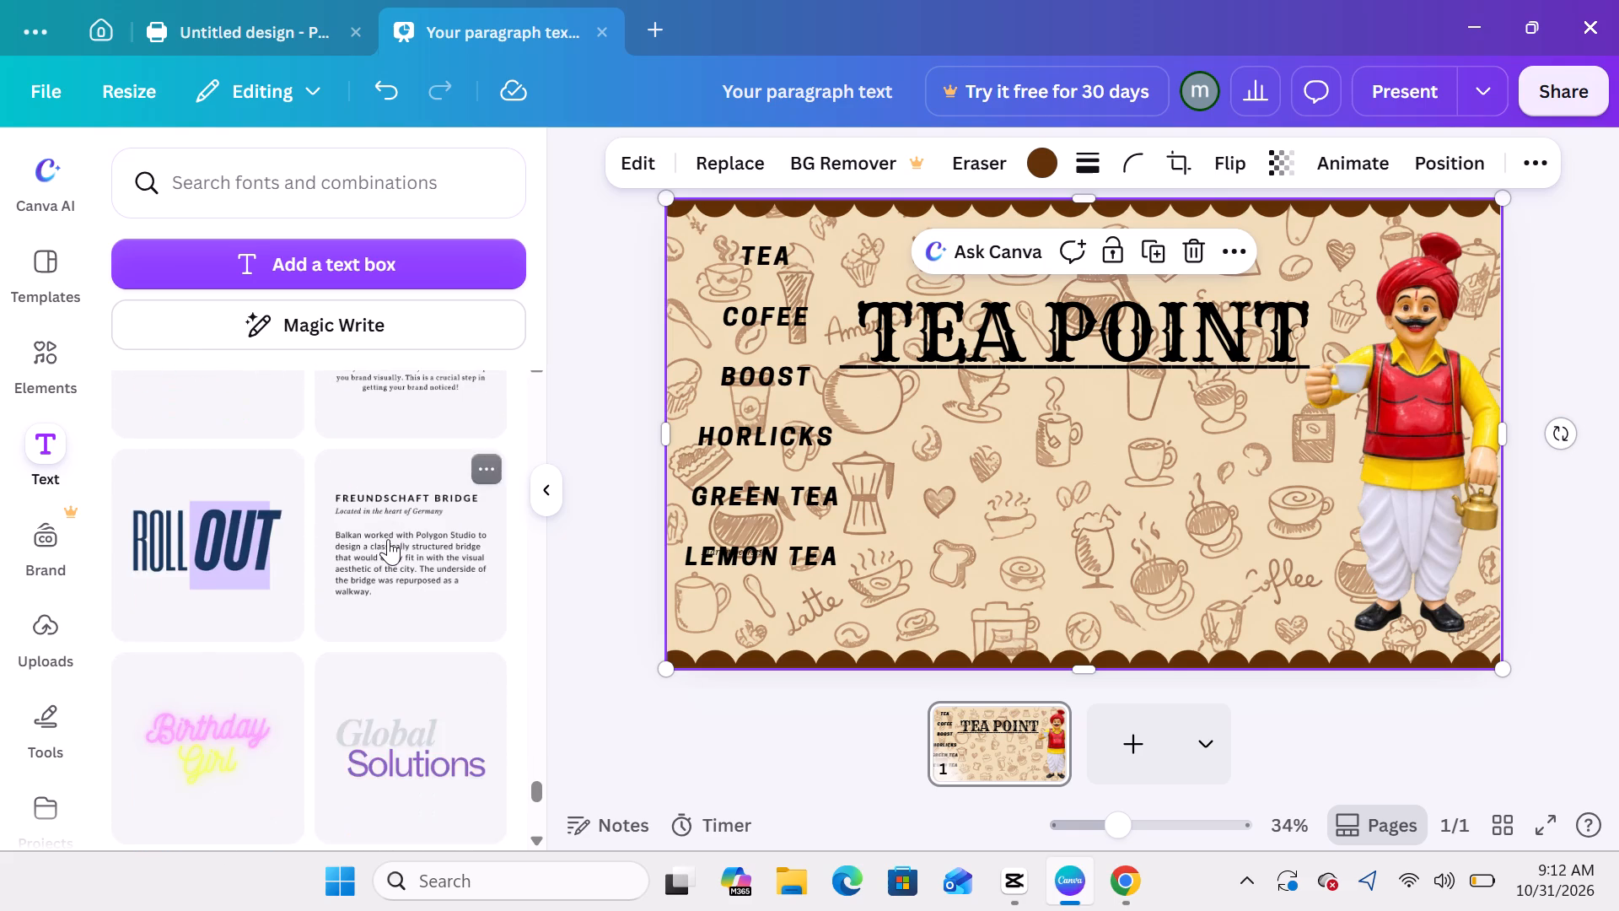
scroll(388, 539, "down", 1)
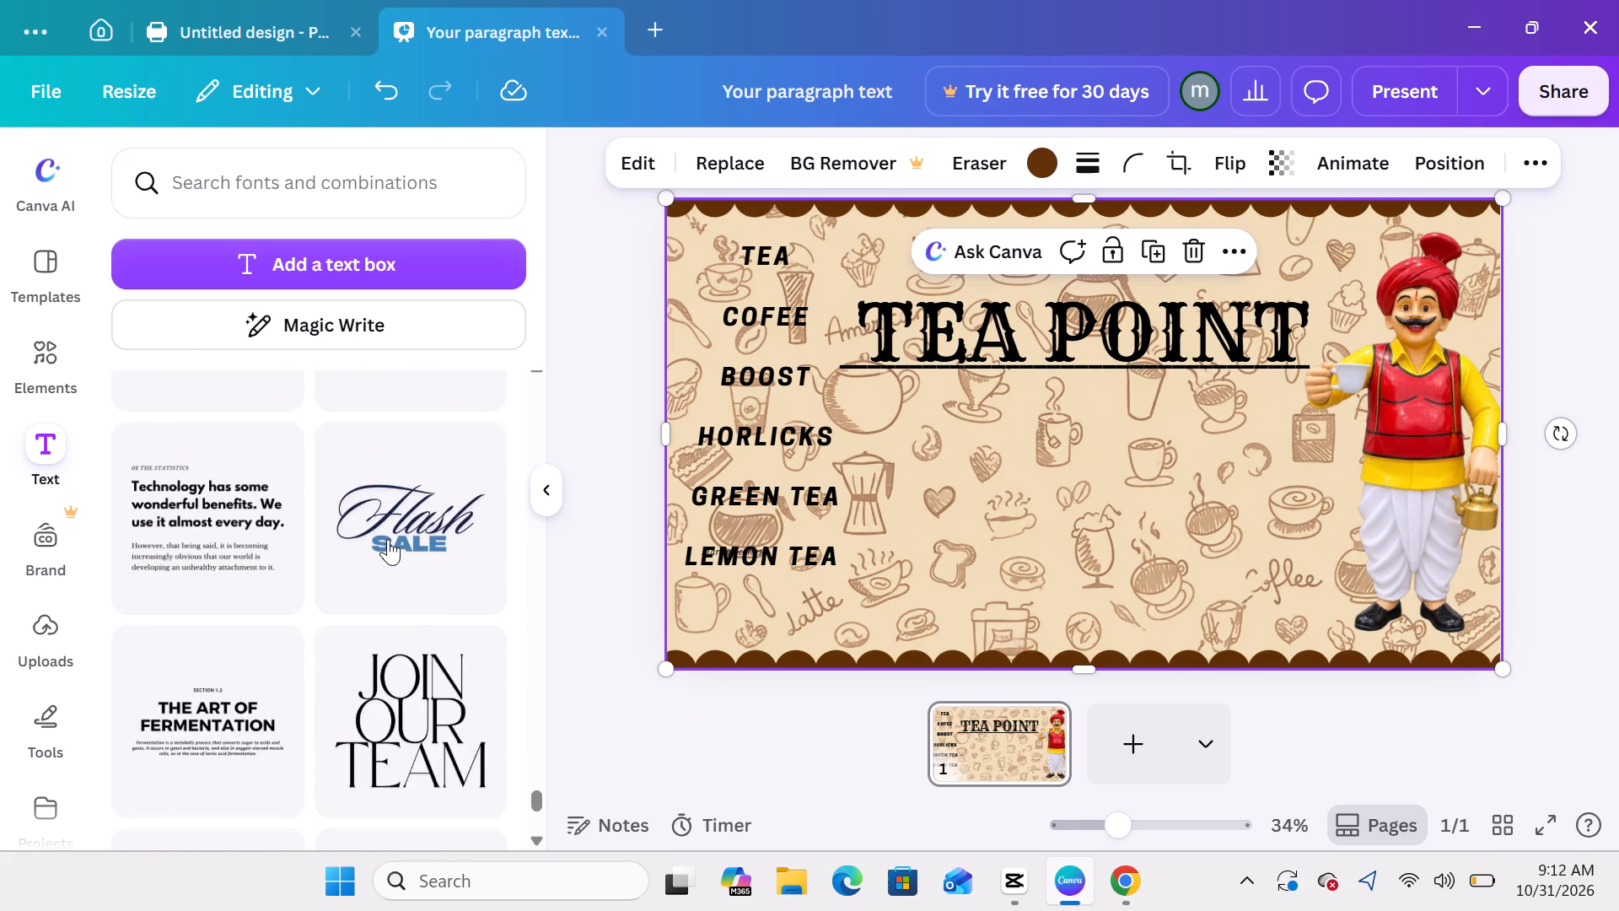
scroll(388, 539, "right", 2)
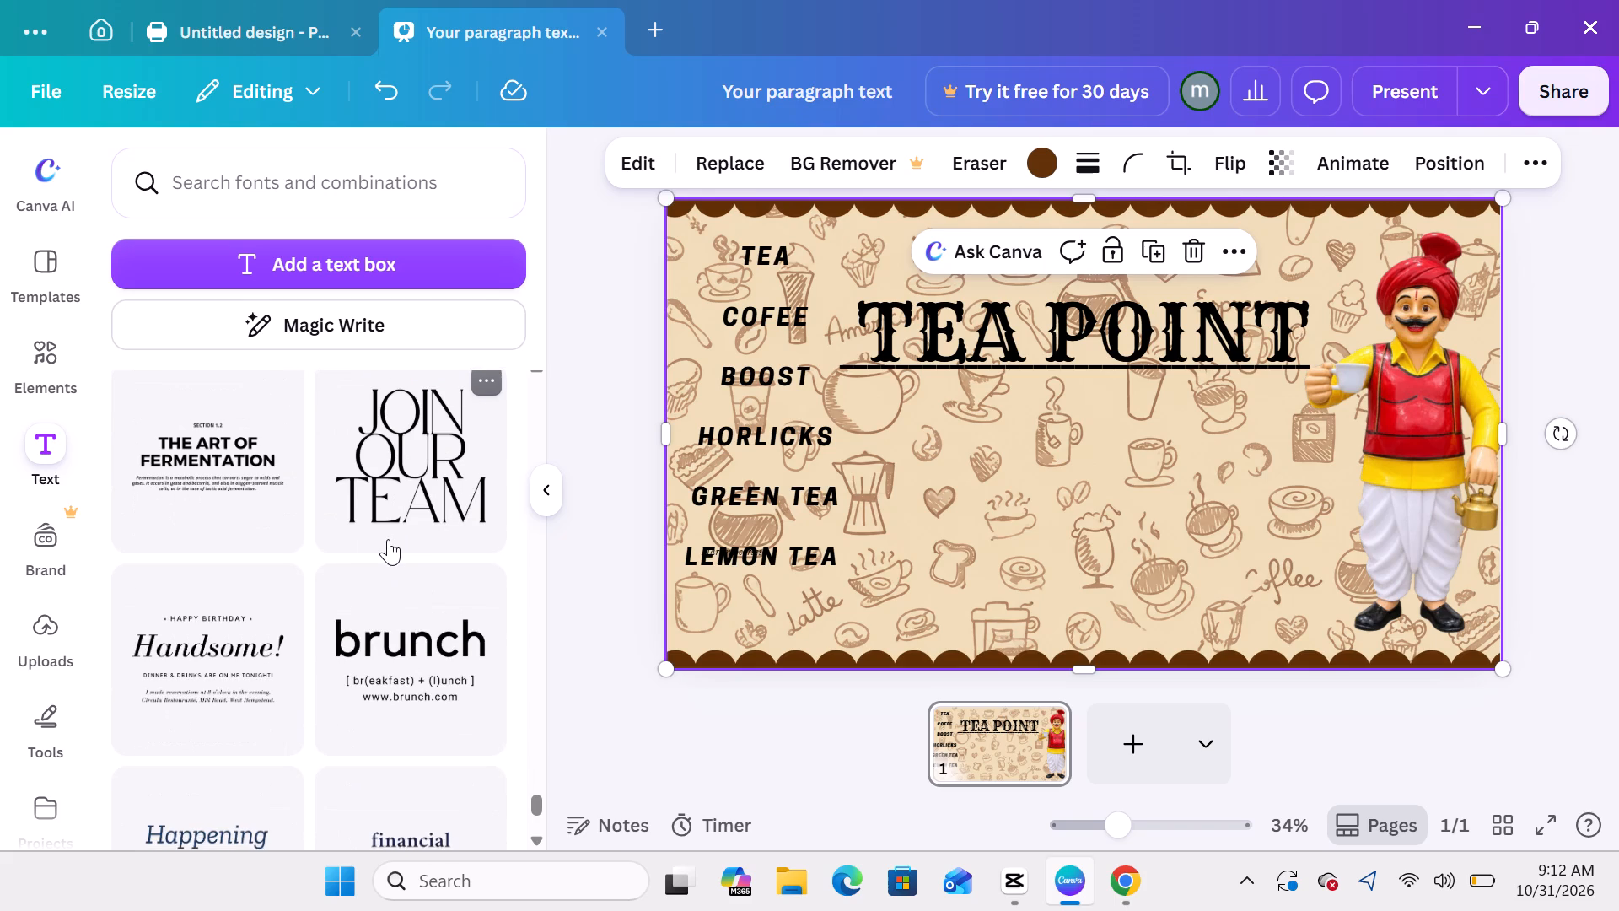
scroll(388, 539, "down", 1)
scroll(388, 539, "right", 1)
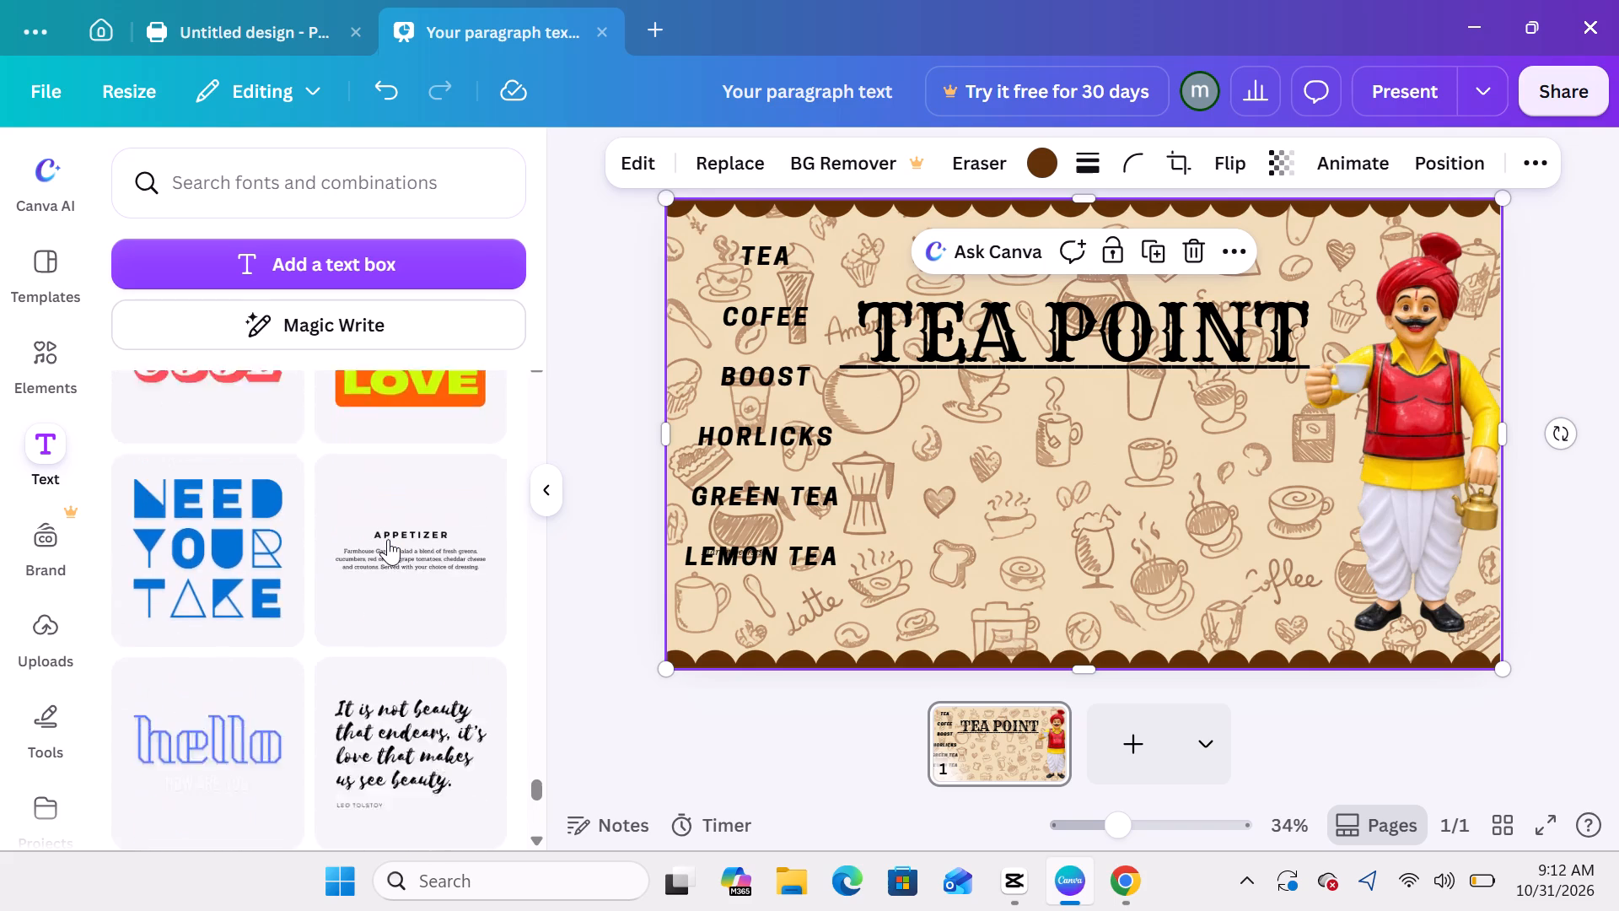
scroll(388, 539, "right", 2)
scroll(388, 539, "down", 1)
scroll(388, 539, "right", 1)
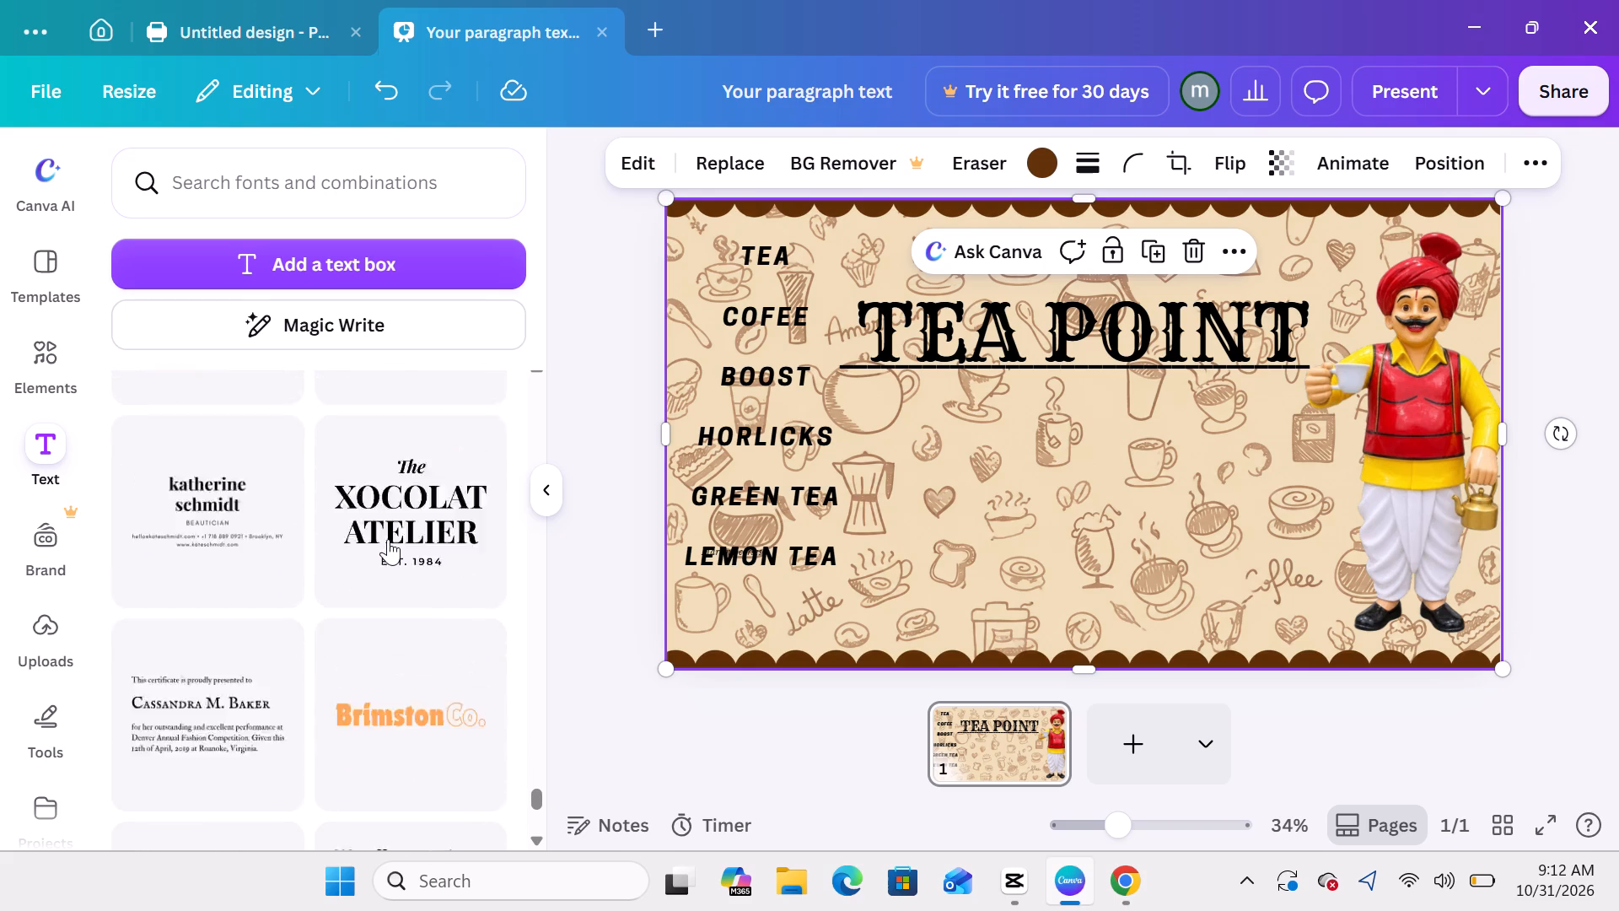
scroll(388, 539, "right", 2)
scroll(388, 539, "down", 1)
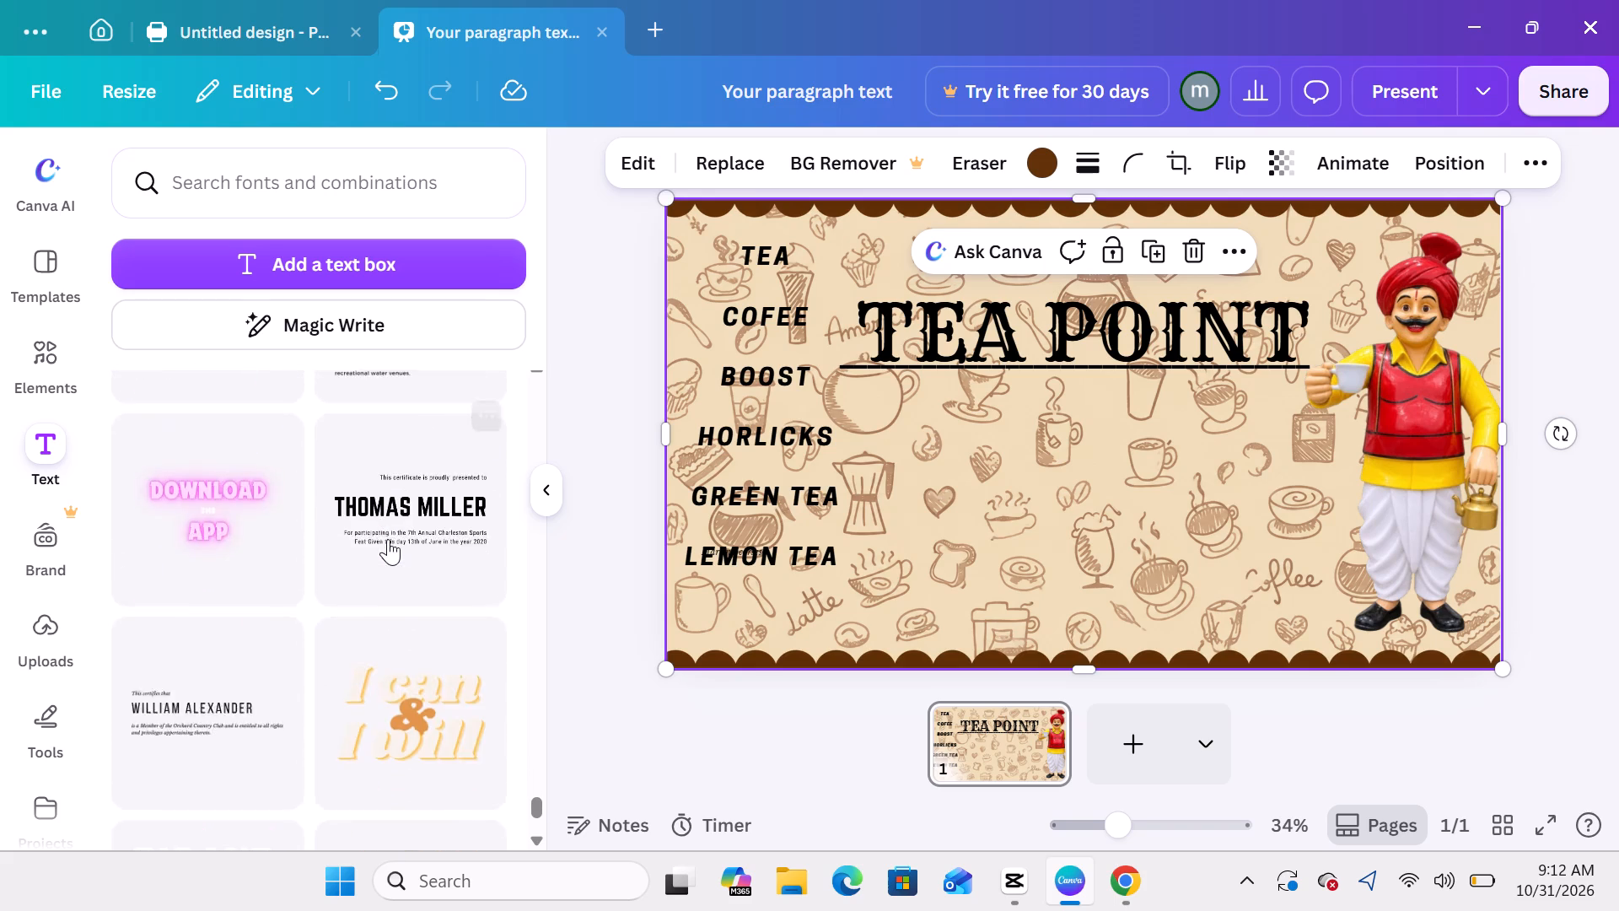
scroll(388, 539, "down", 2)
scroll(388, 539, "right", 1)
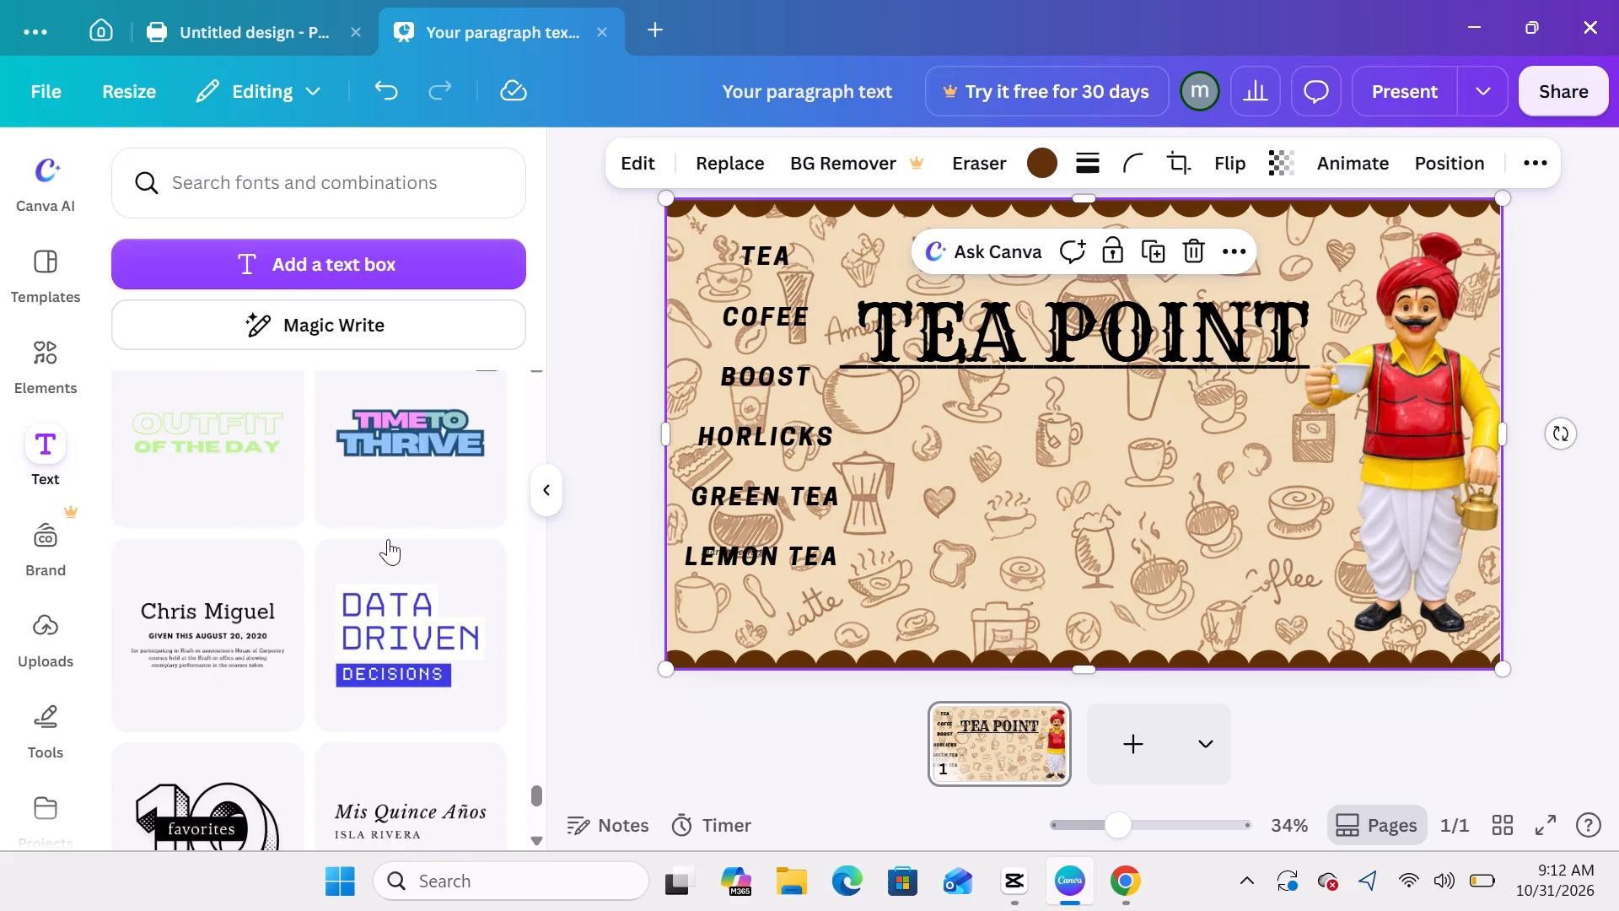
scroll(388, 539, "down", 1)
scroll(388, 539, "right", 3)
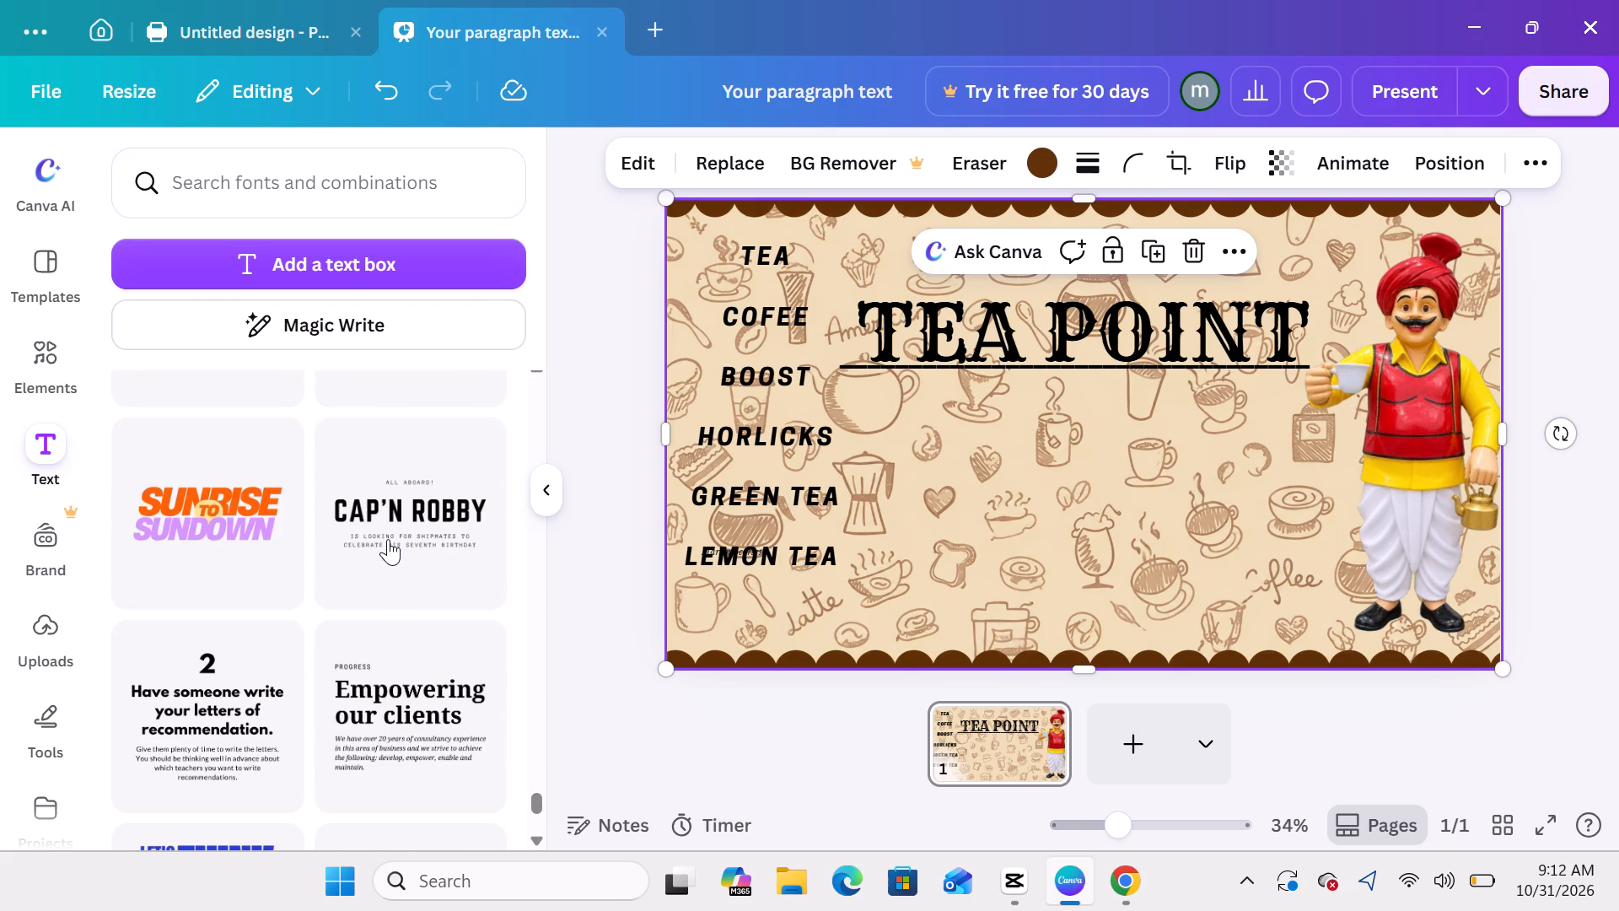
scroll(388, 539, "right", 2)
scroll(388, 539, "down", 1)
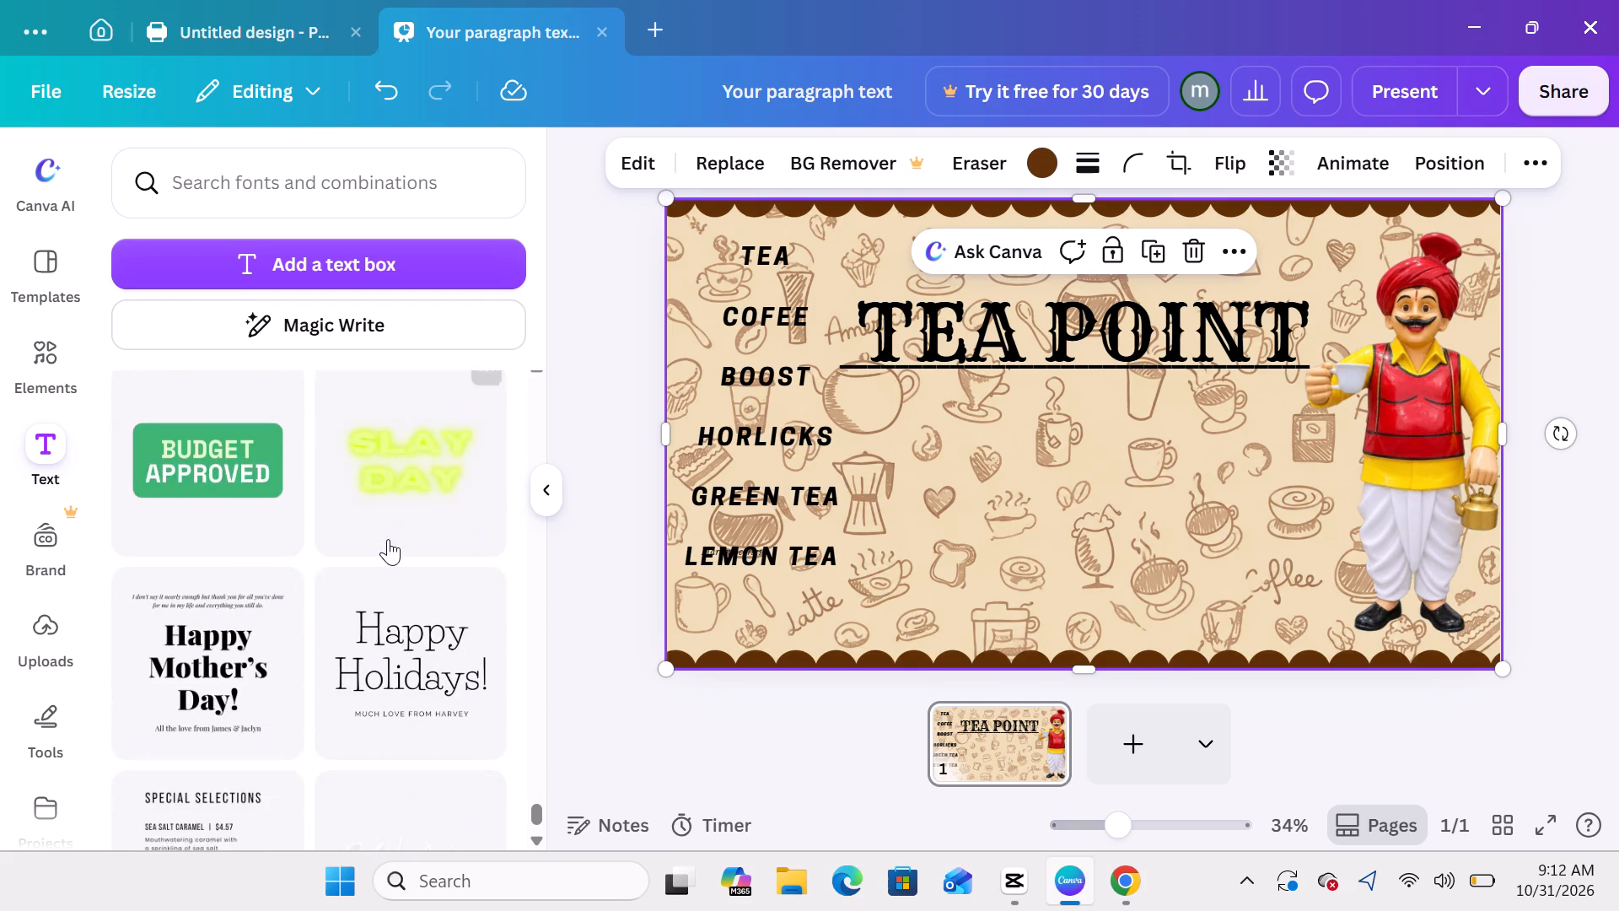
scroll(388, 539, "down", 1)
scroll(388, 539, "right", 1)
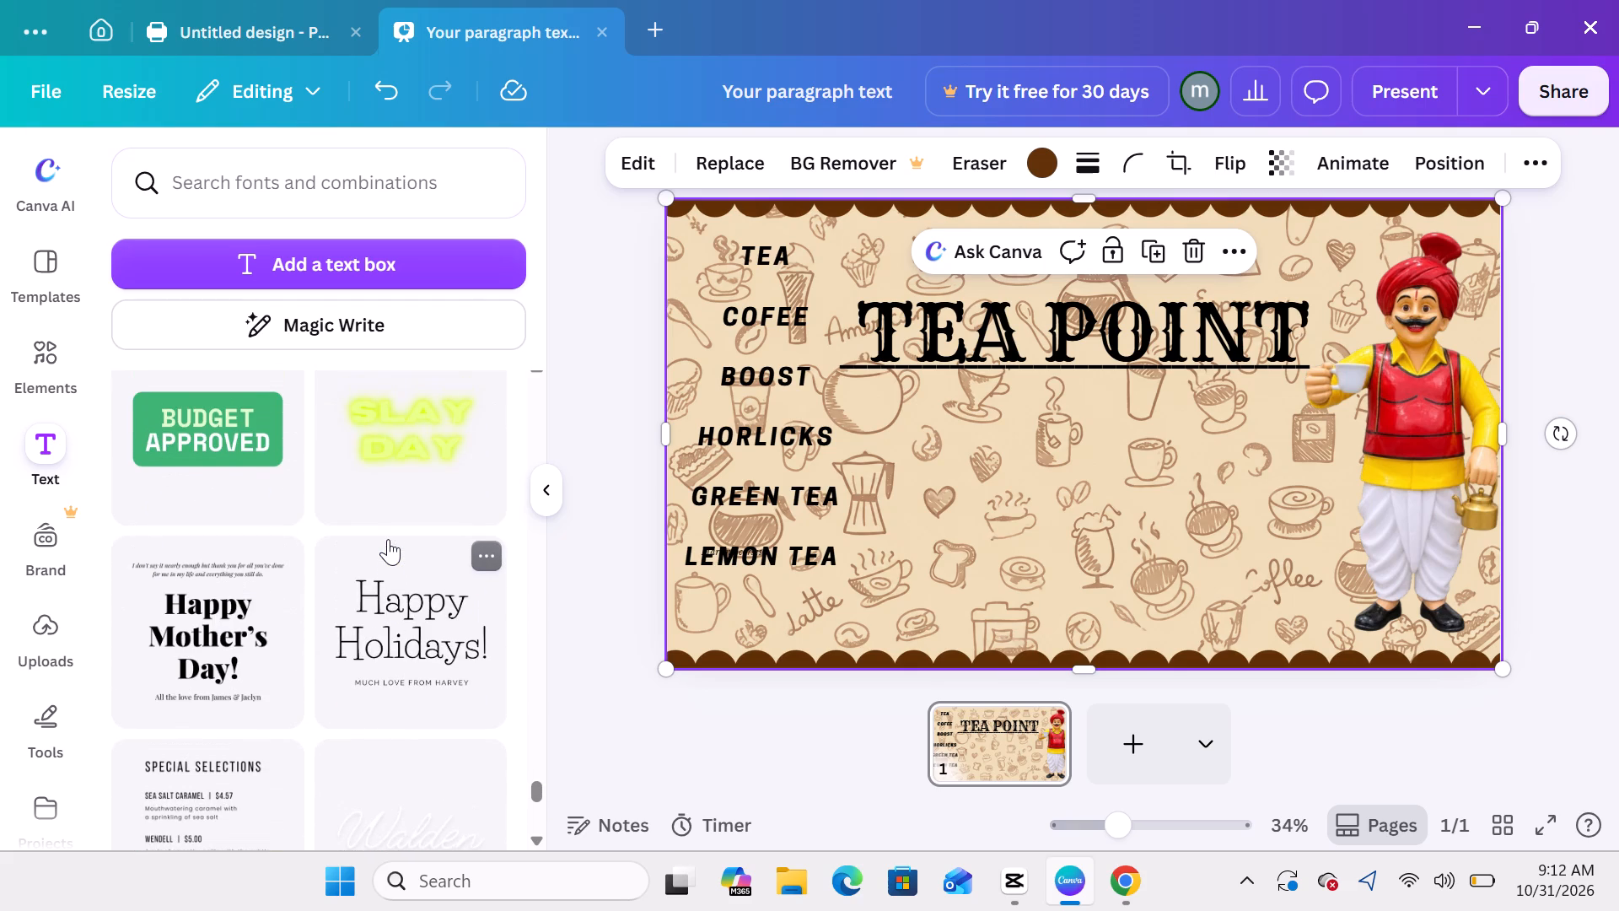
scroll(388, 539, "right", 1)
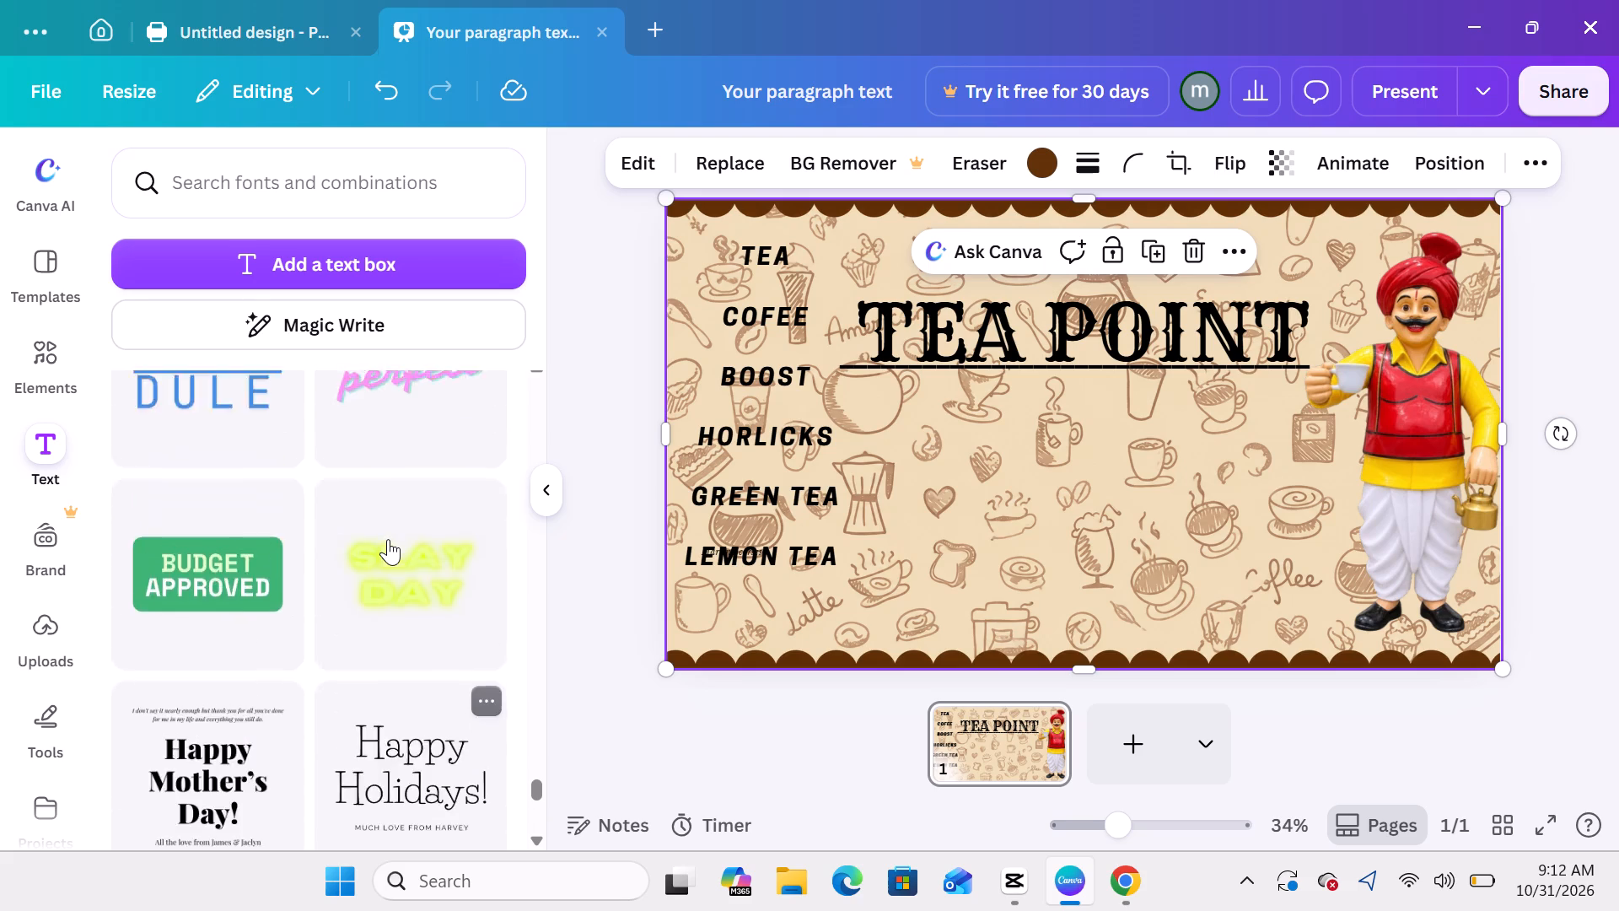
scroll(388, 539, "right", 1)
scroll(388, 539, "down", 2)
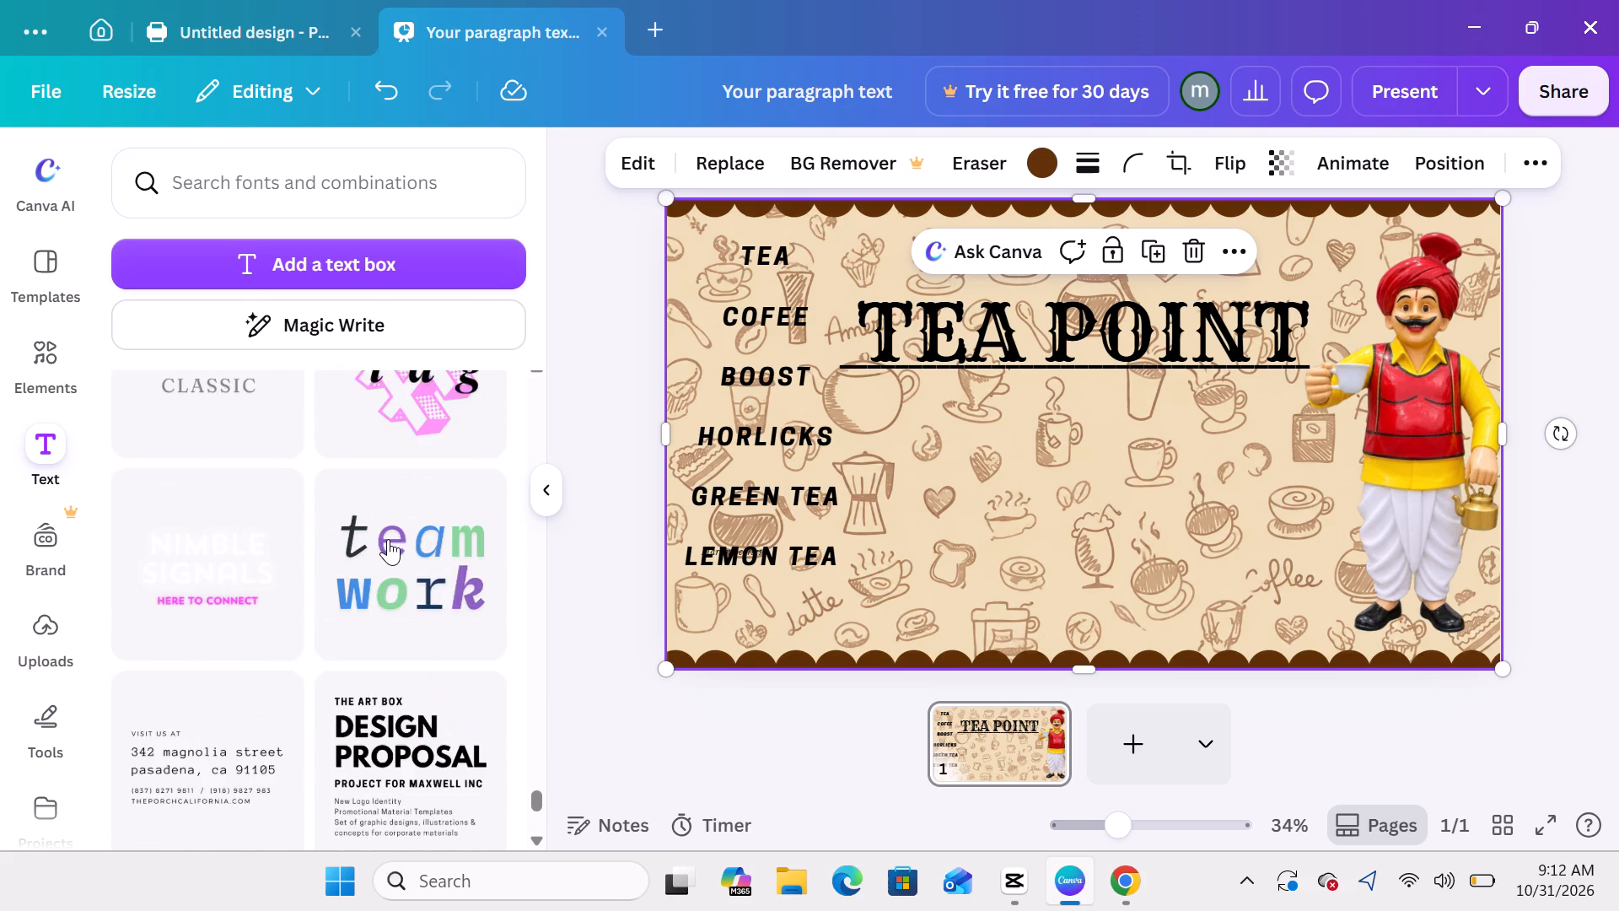
scroll(388, 539, "down", 1)
scroll(388, 539, "right", 1)
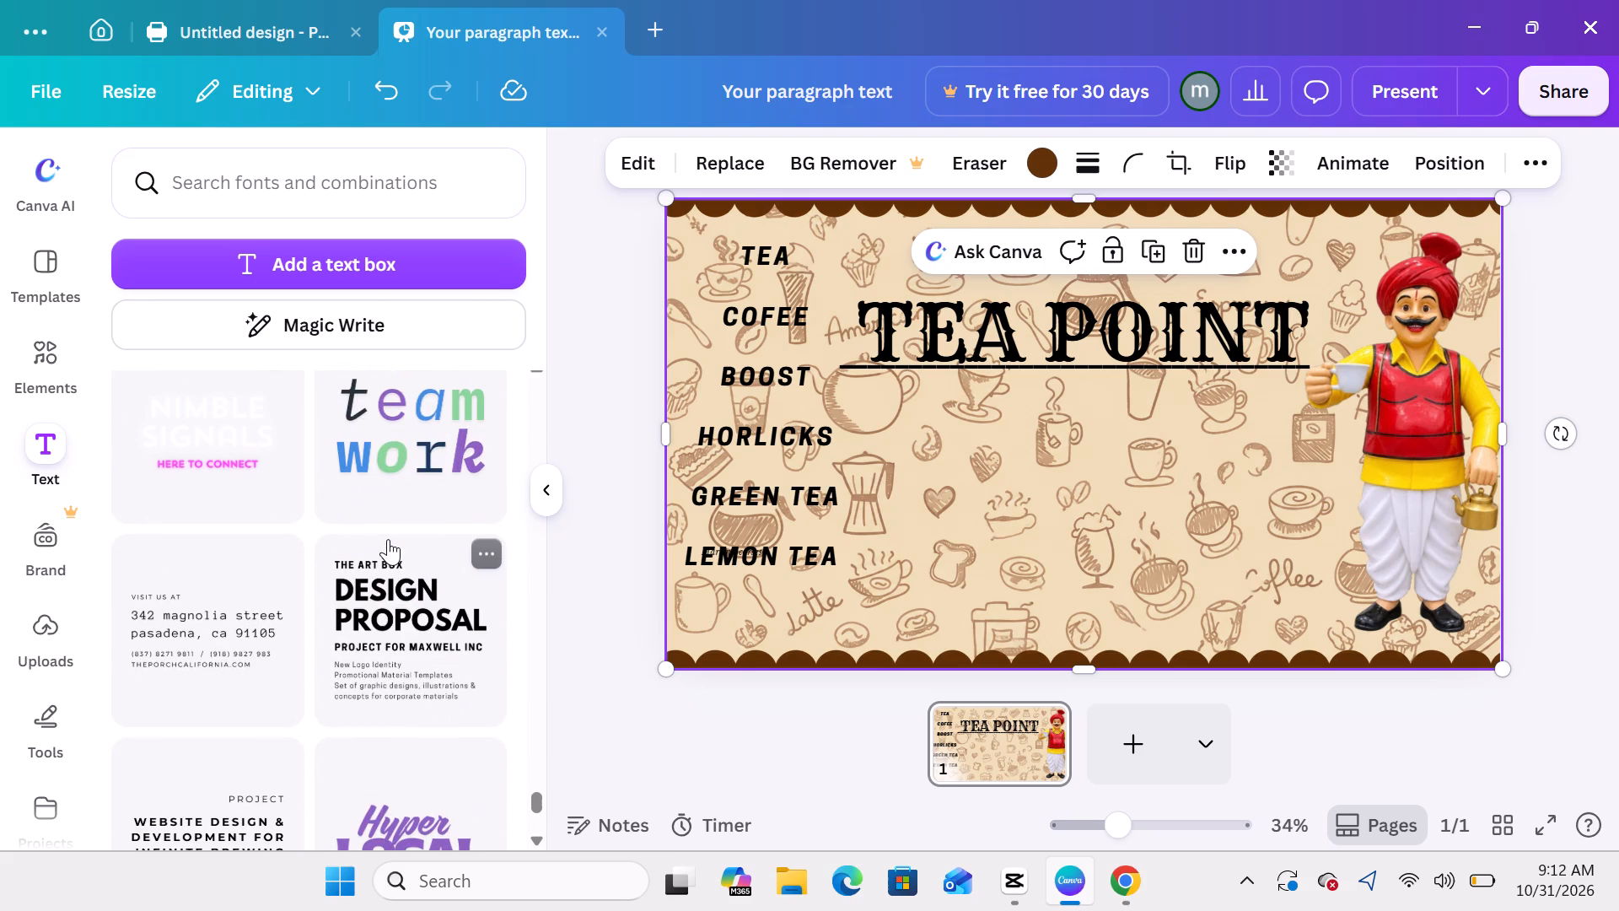
scroll(388, 539, "right", 1)
scroll(388, 539, "down", 2)
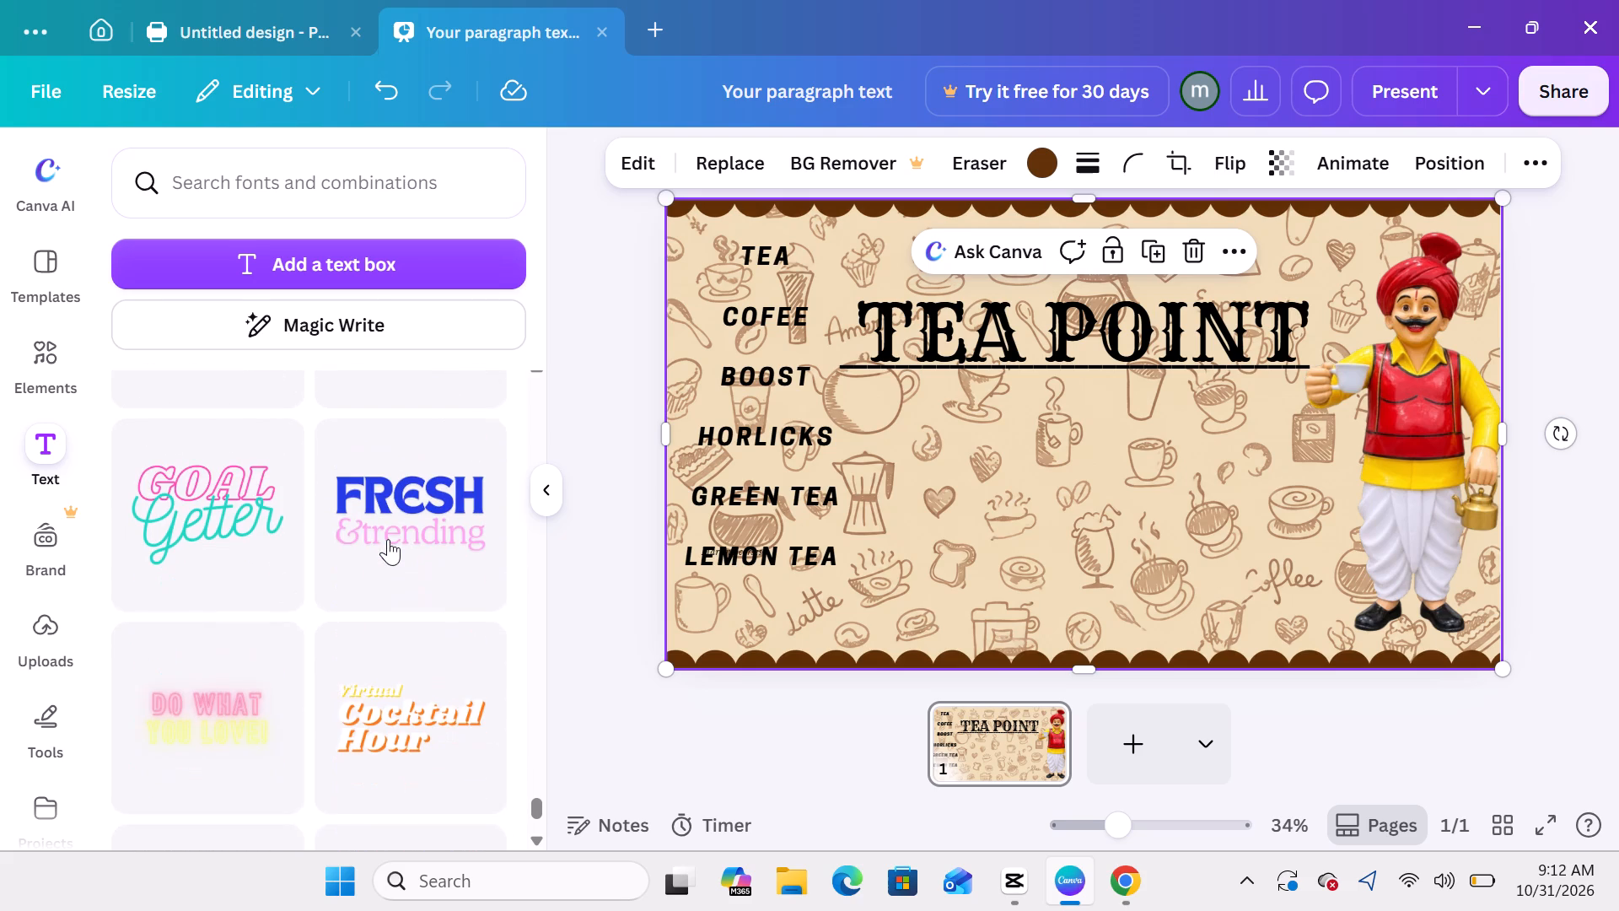
scroll(388, 539, "down", 1)
scroll(388, 539, "right", 2)
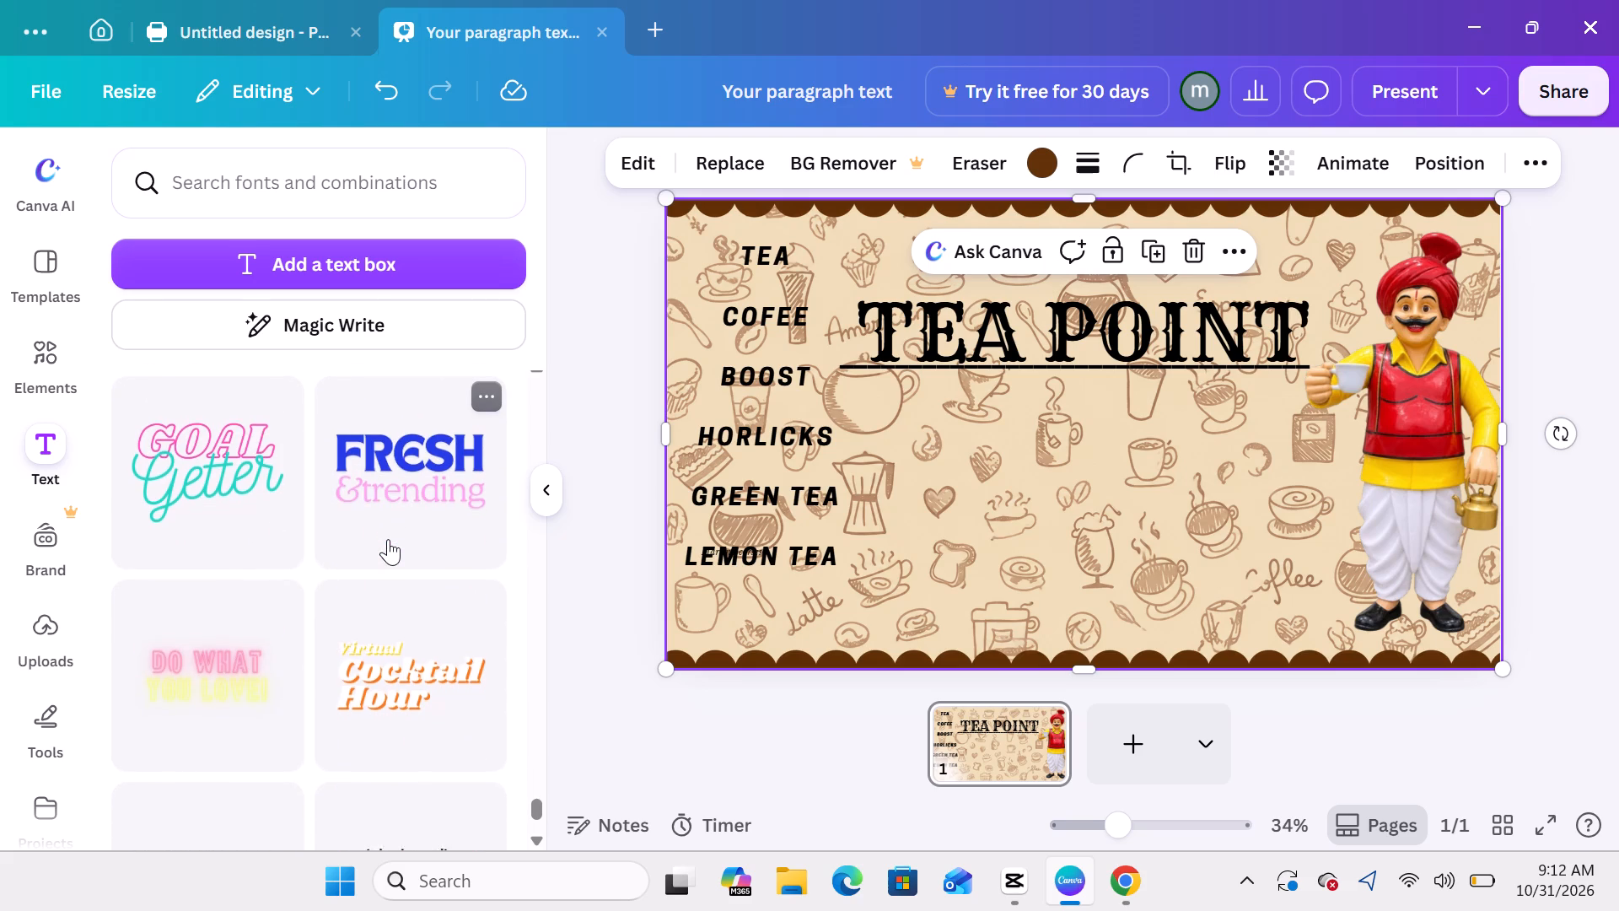
scroll(388, 539, "right", 3)
scroll(388, 539, "up", 1)
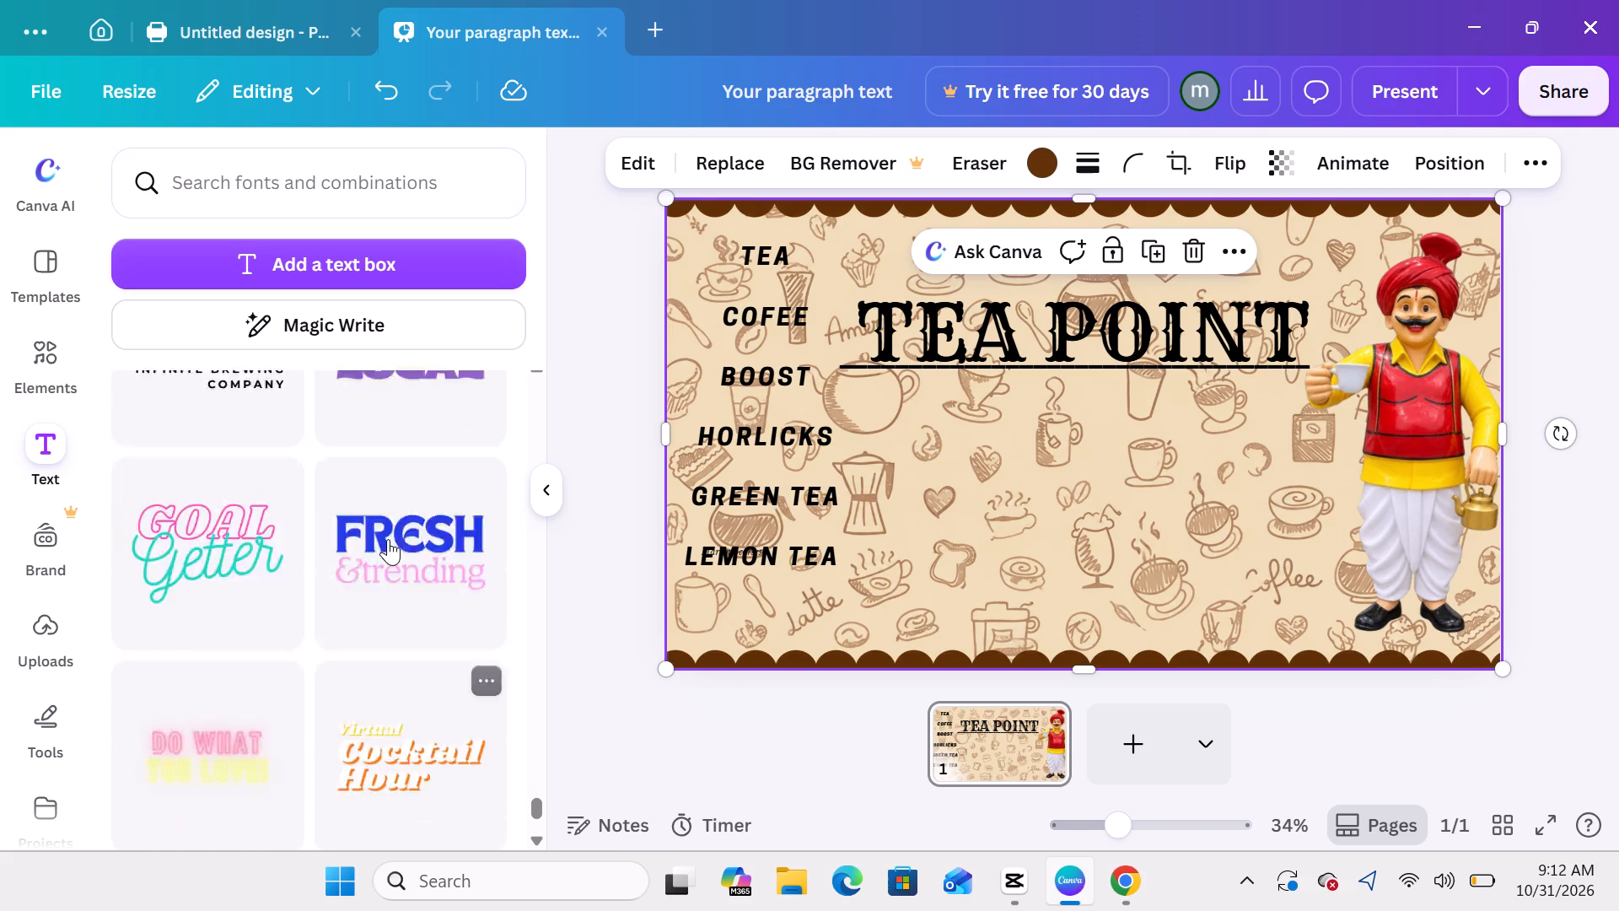
Search the text fonts for BOX and add a text in the 210 수퍼사이즈 Black Box font to the banner.
scroll(388, 539, "up", 3)
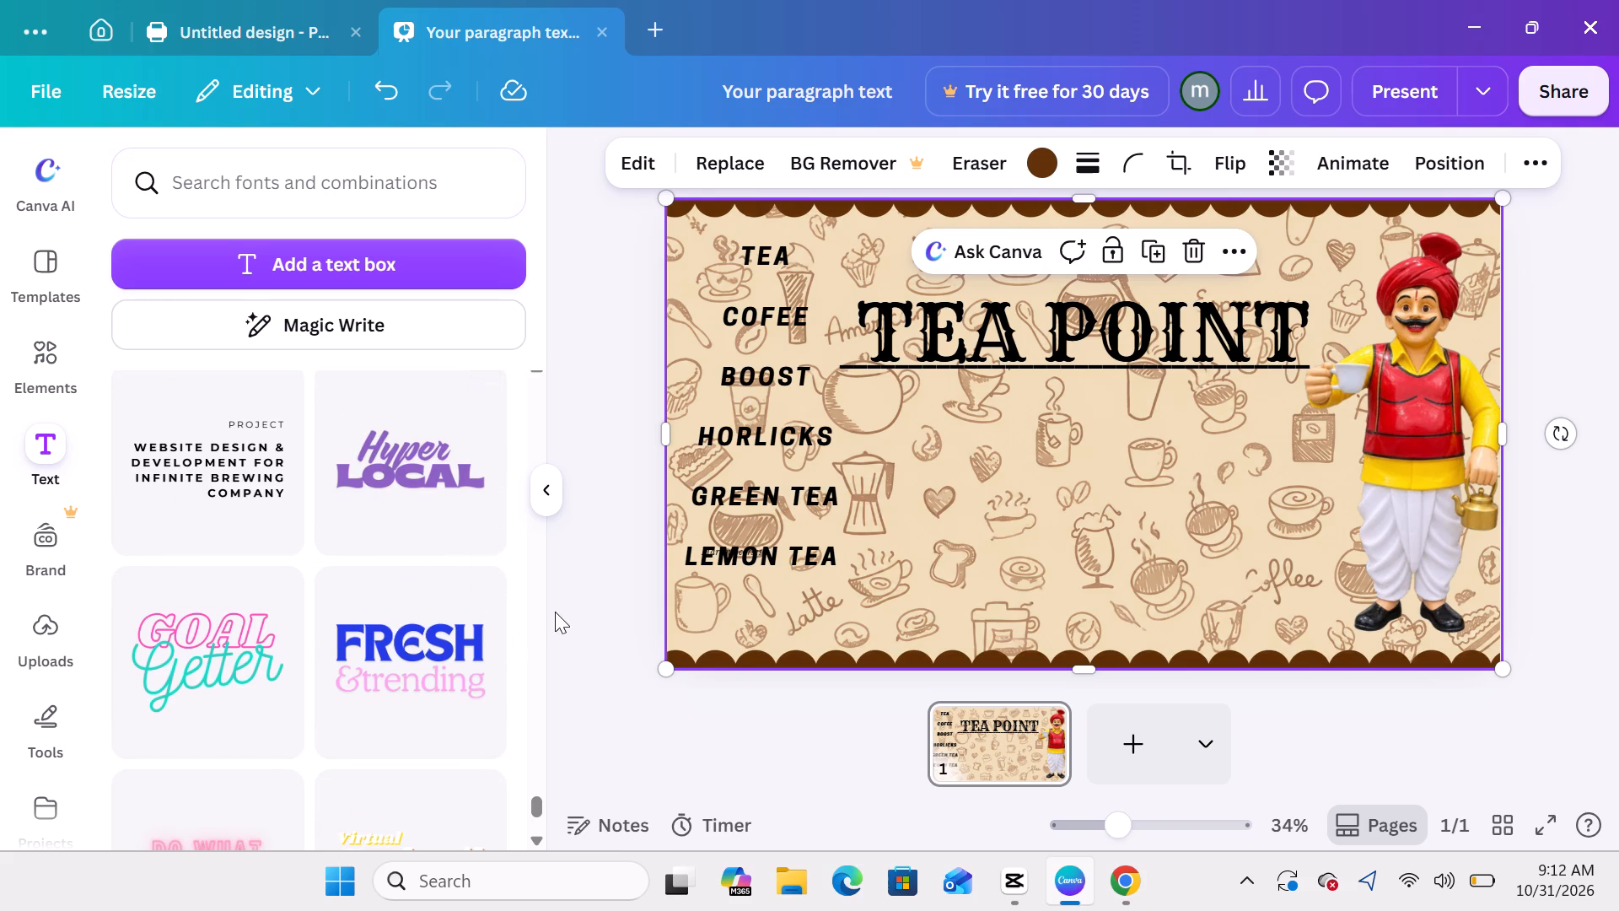
left_click(383, 180)
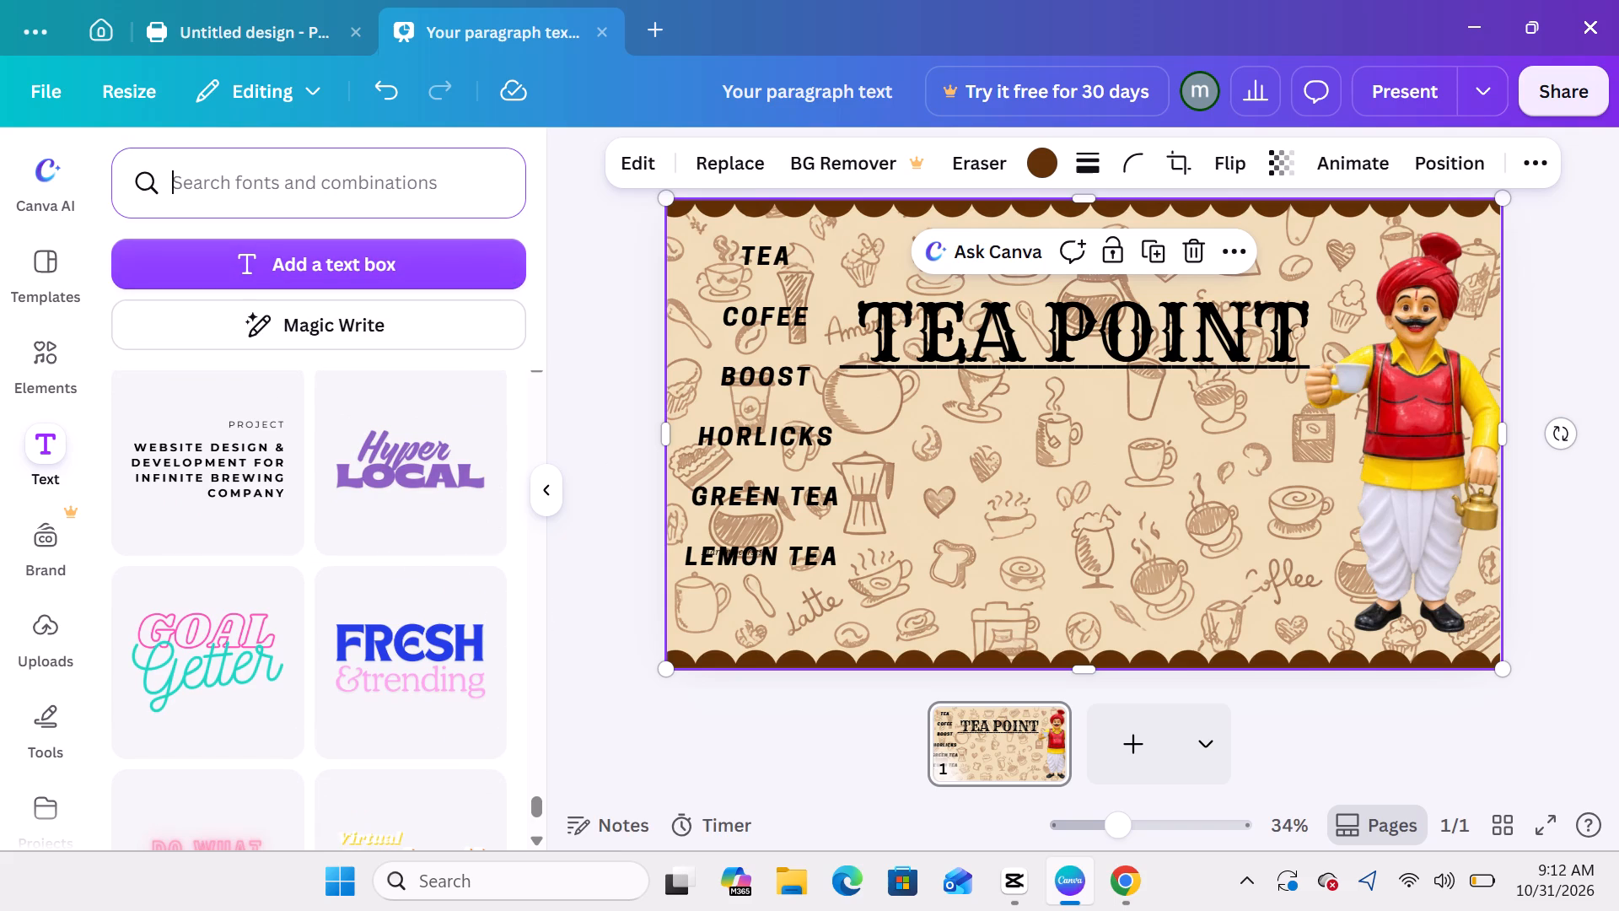
type("BOX")
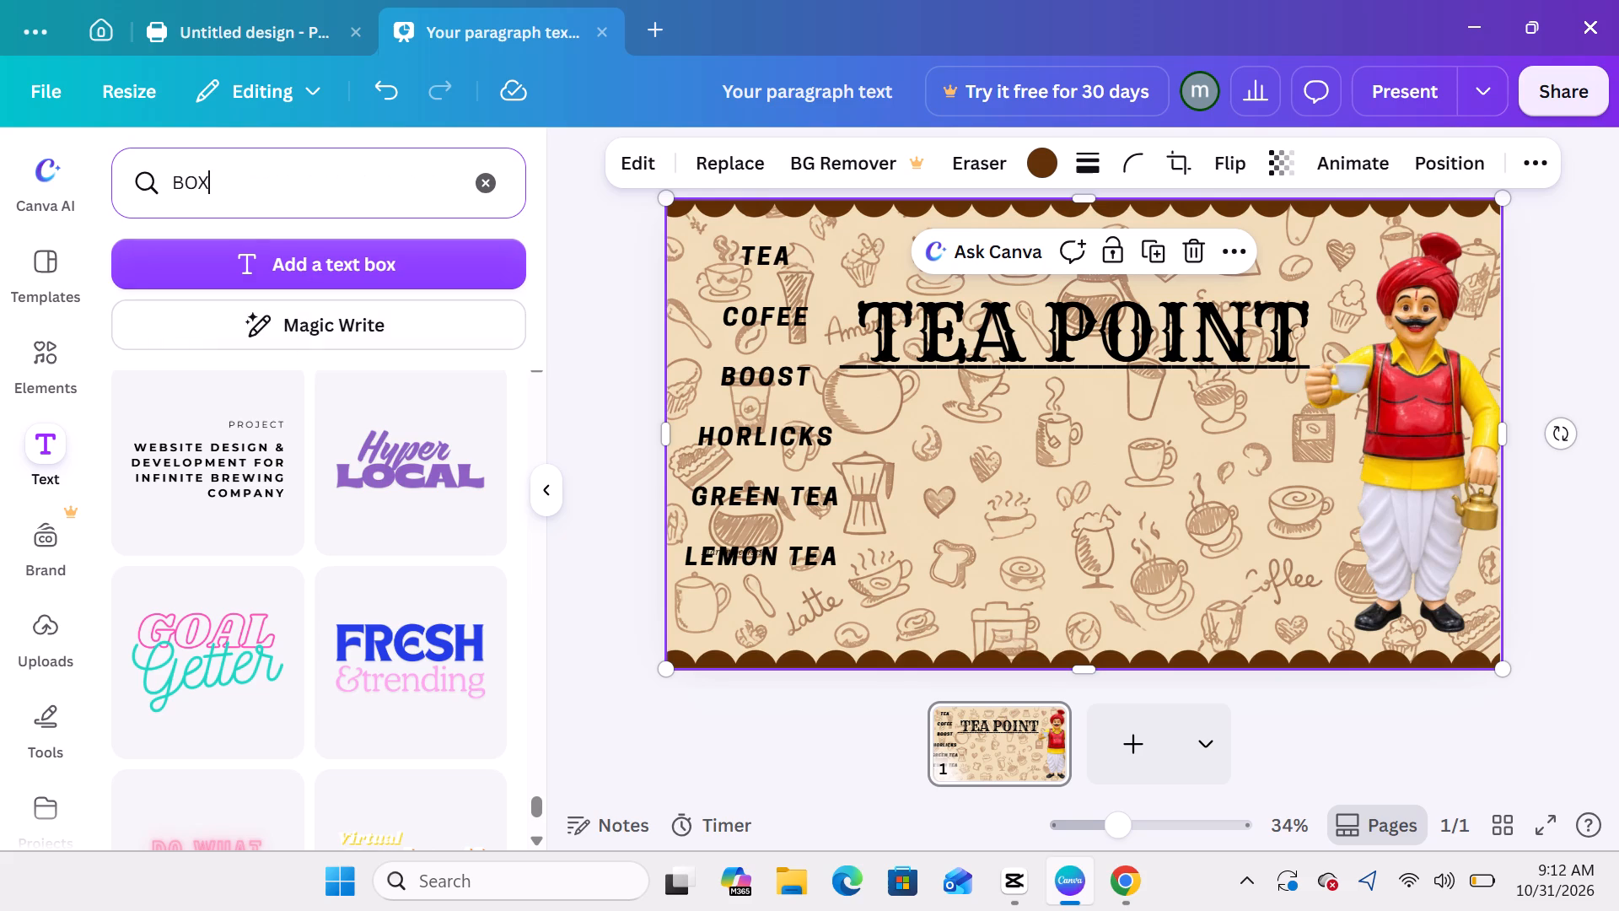
key("Return")
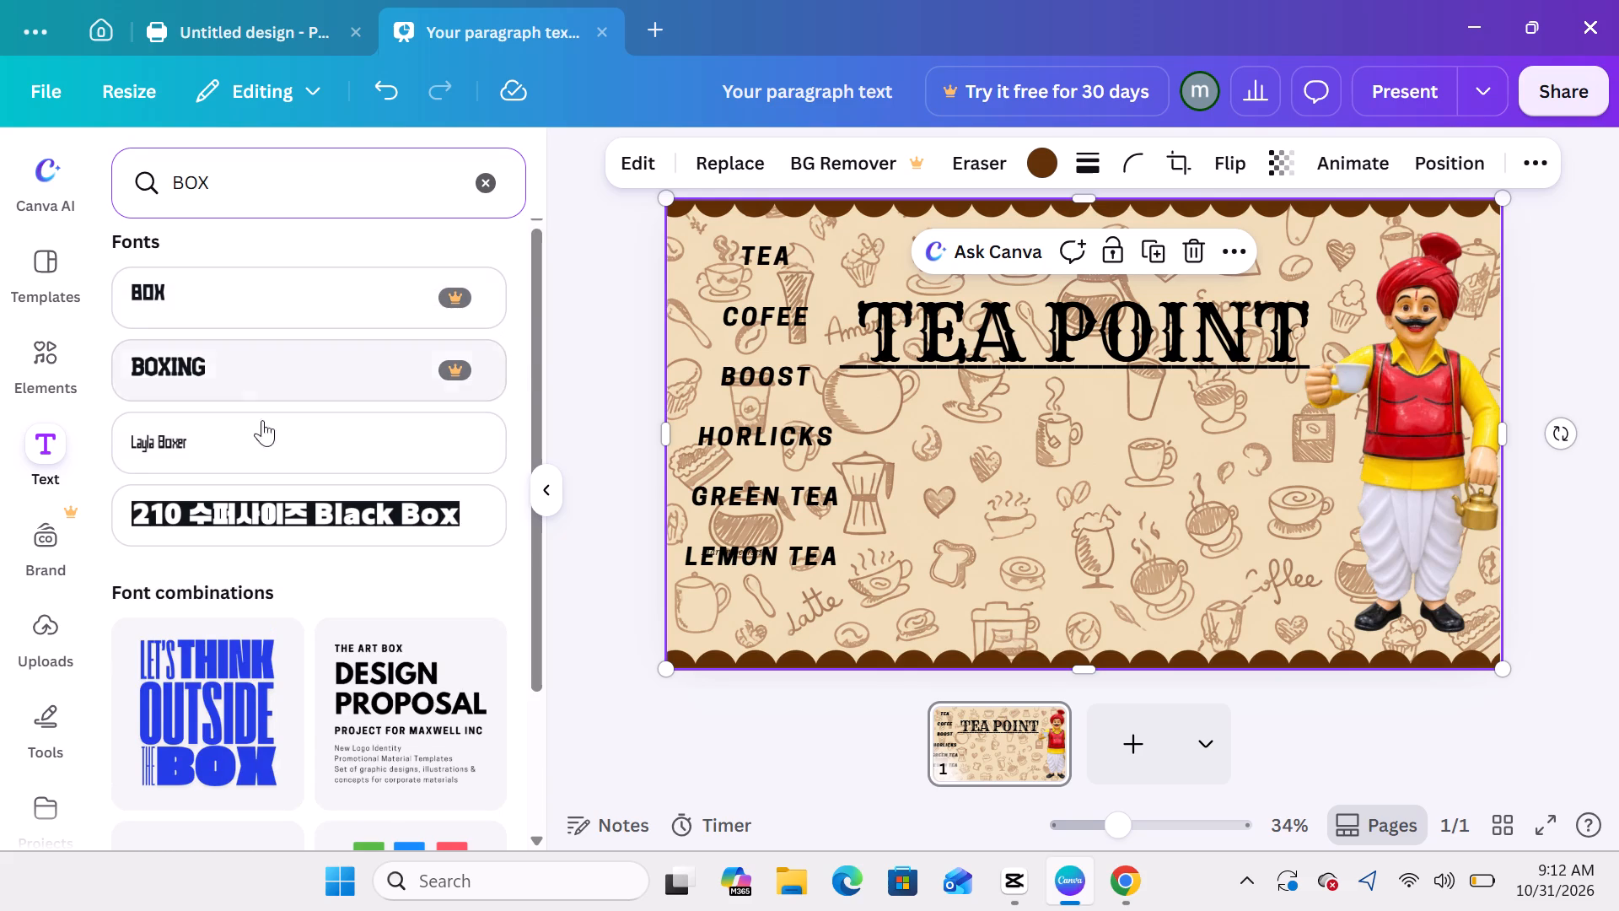
double_click(255, 501)
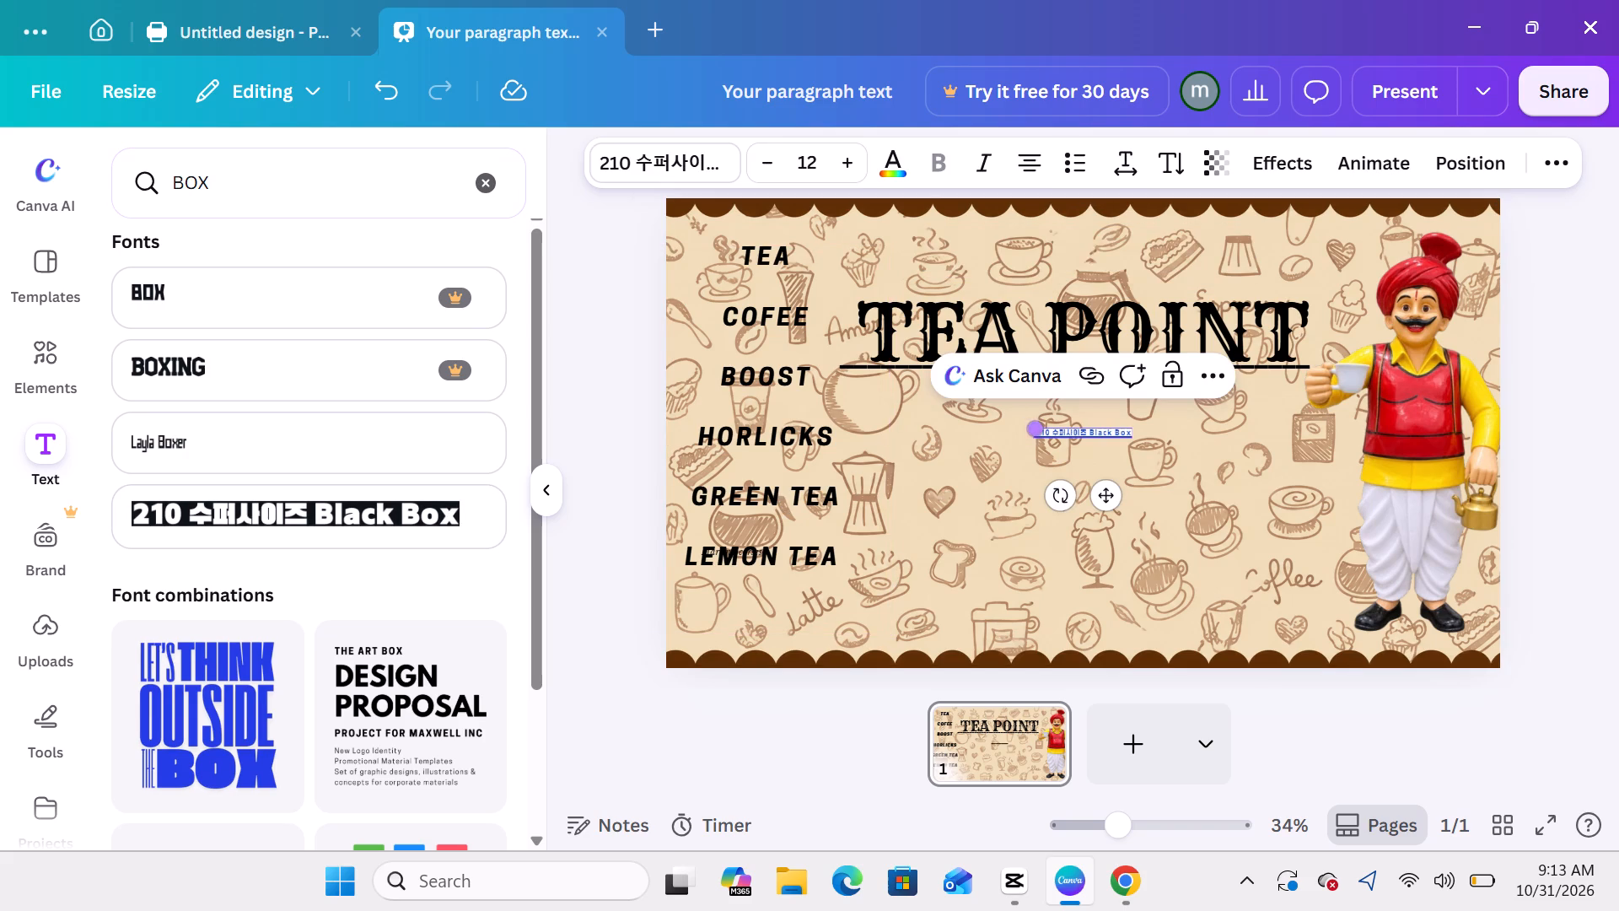
Enlarge the new Black Box text to size 25.4, widen its text box and place it below the TEA POINT title.
left_click(1051, 435)
left_click_drag(1051, 437, 987, 414)
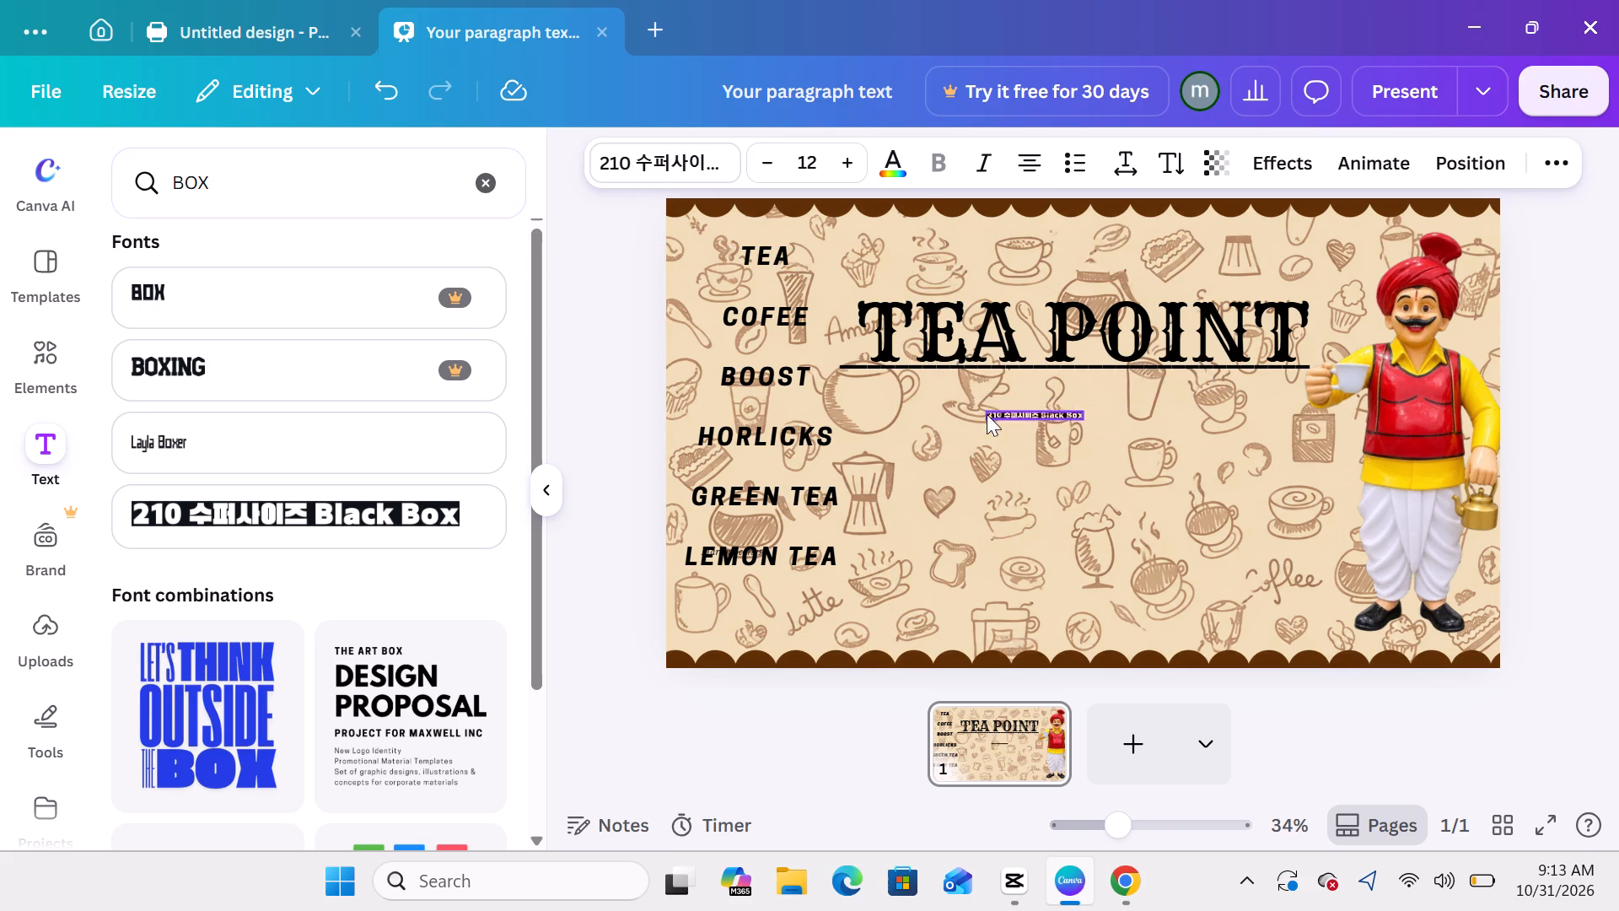
left_click_drag(987, 414, 987, 427)
left_click_drag(966, 415, 946, 415)
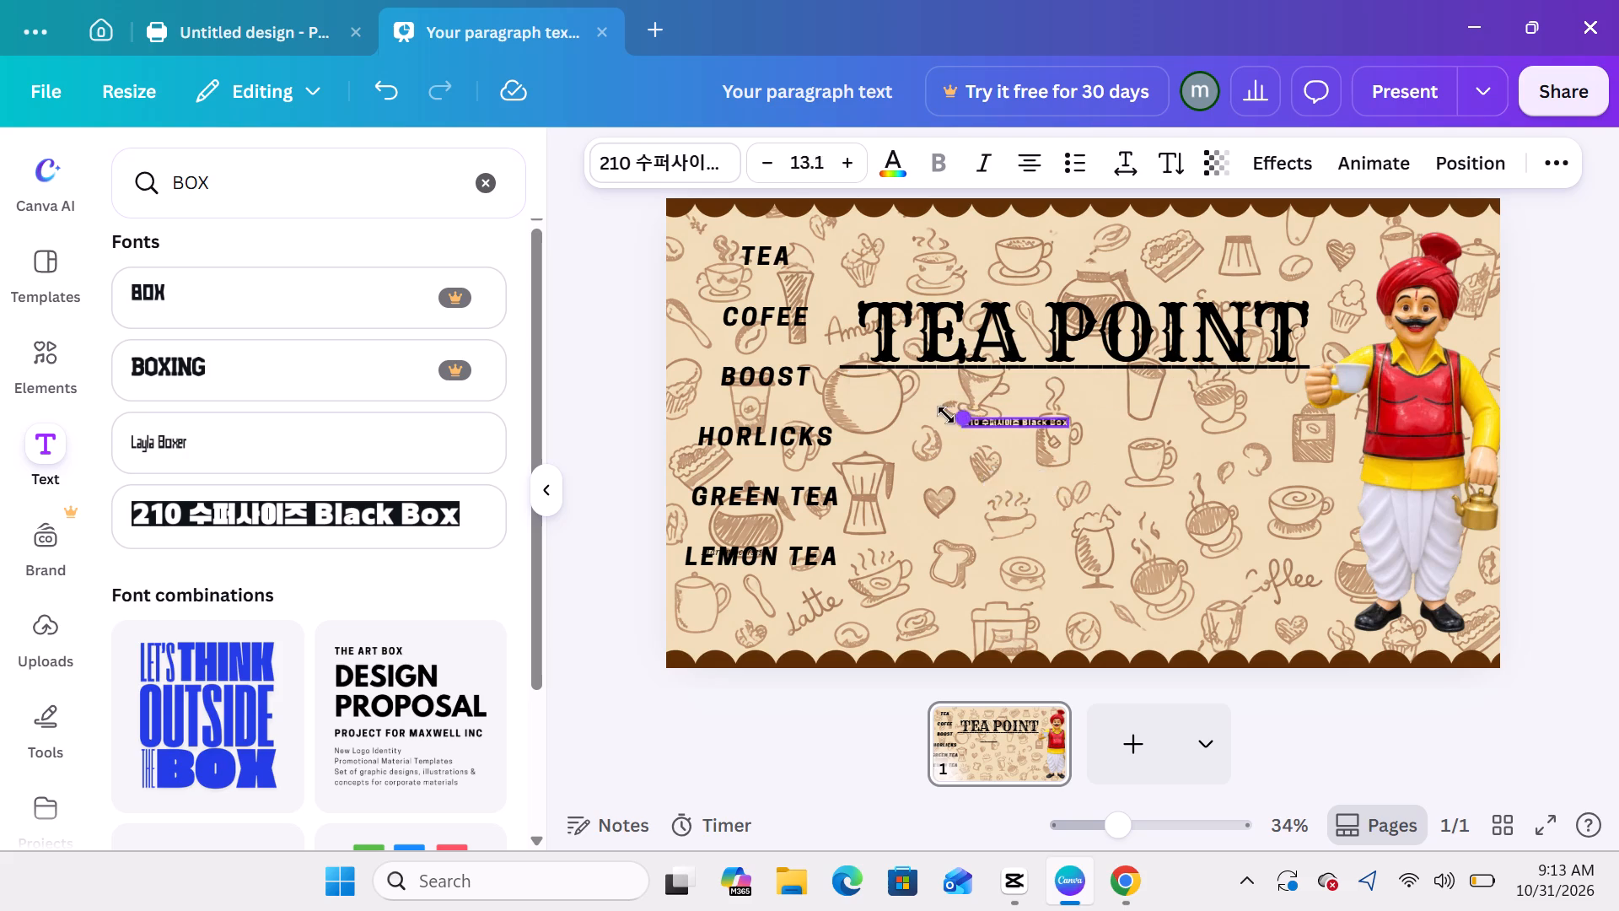
left_click_drag(946, 415, 859, 408)
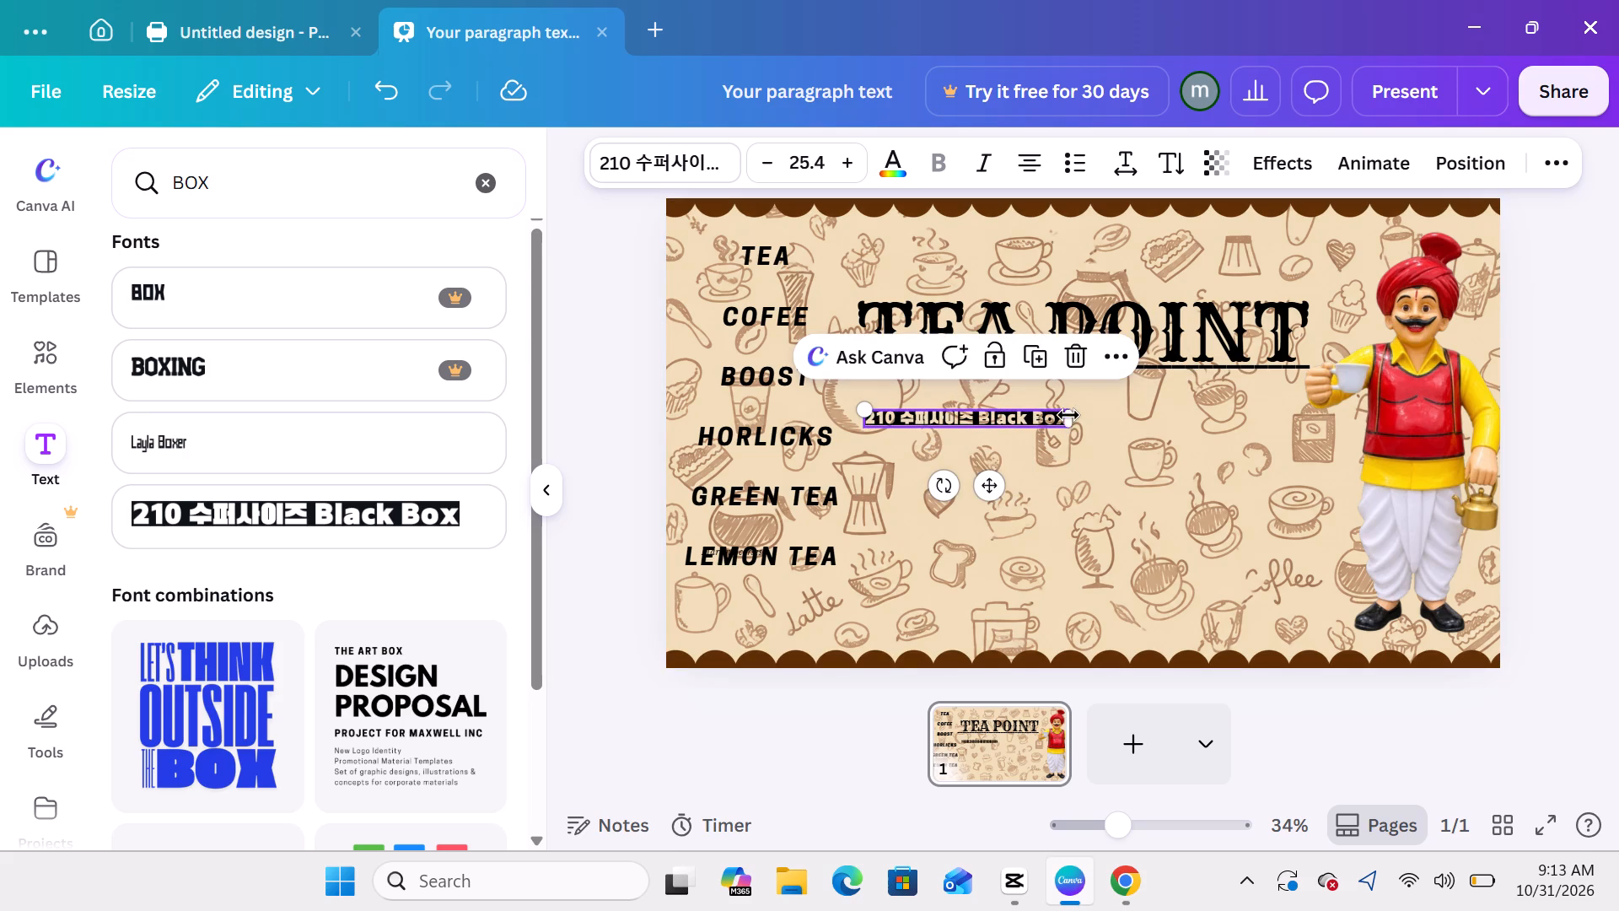
left_click_drag(1068, 415, 1207, 420)
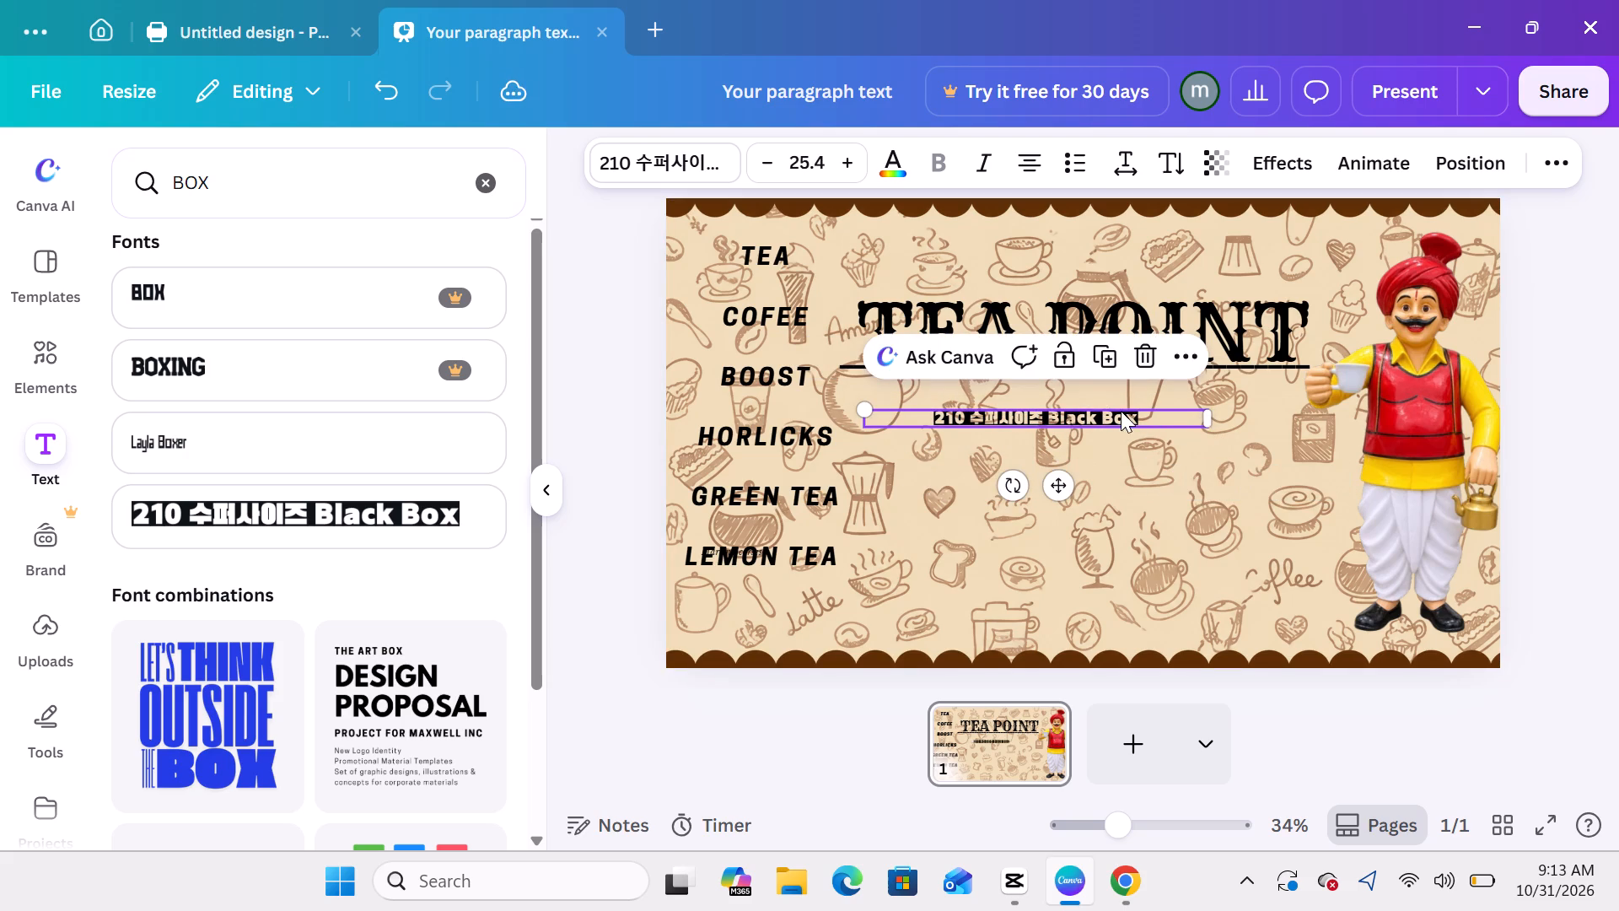
left_click_drag(1114, 411, 1121, 439)
left_click_drag(1121, 439, 1110, 423)
Replace the Black Box sample text with TEA and enlarge it to size 36.4.
left_click(1123, 423)
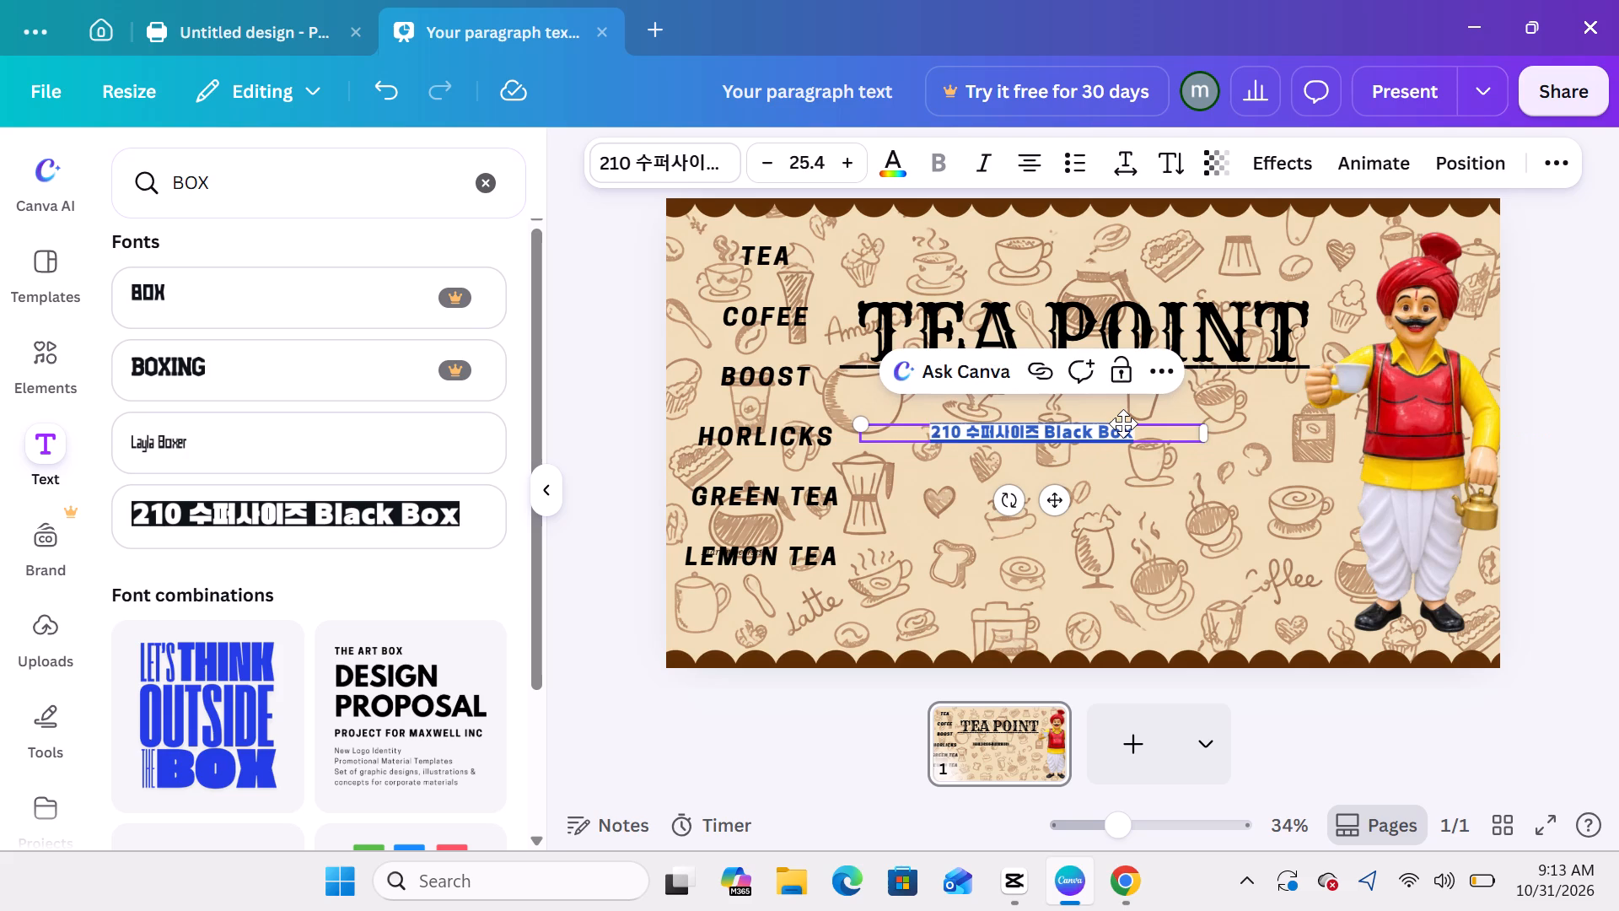
key("BackSpace")
type("TE")
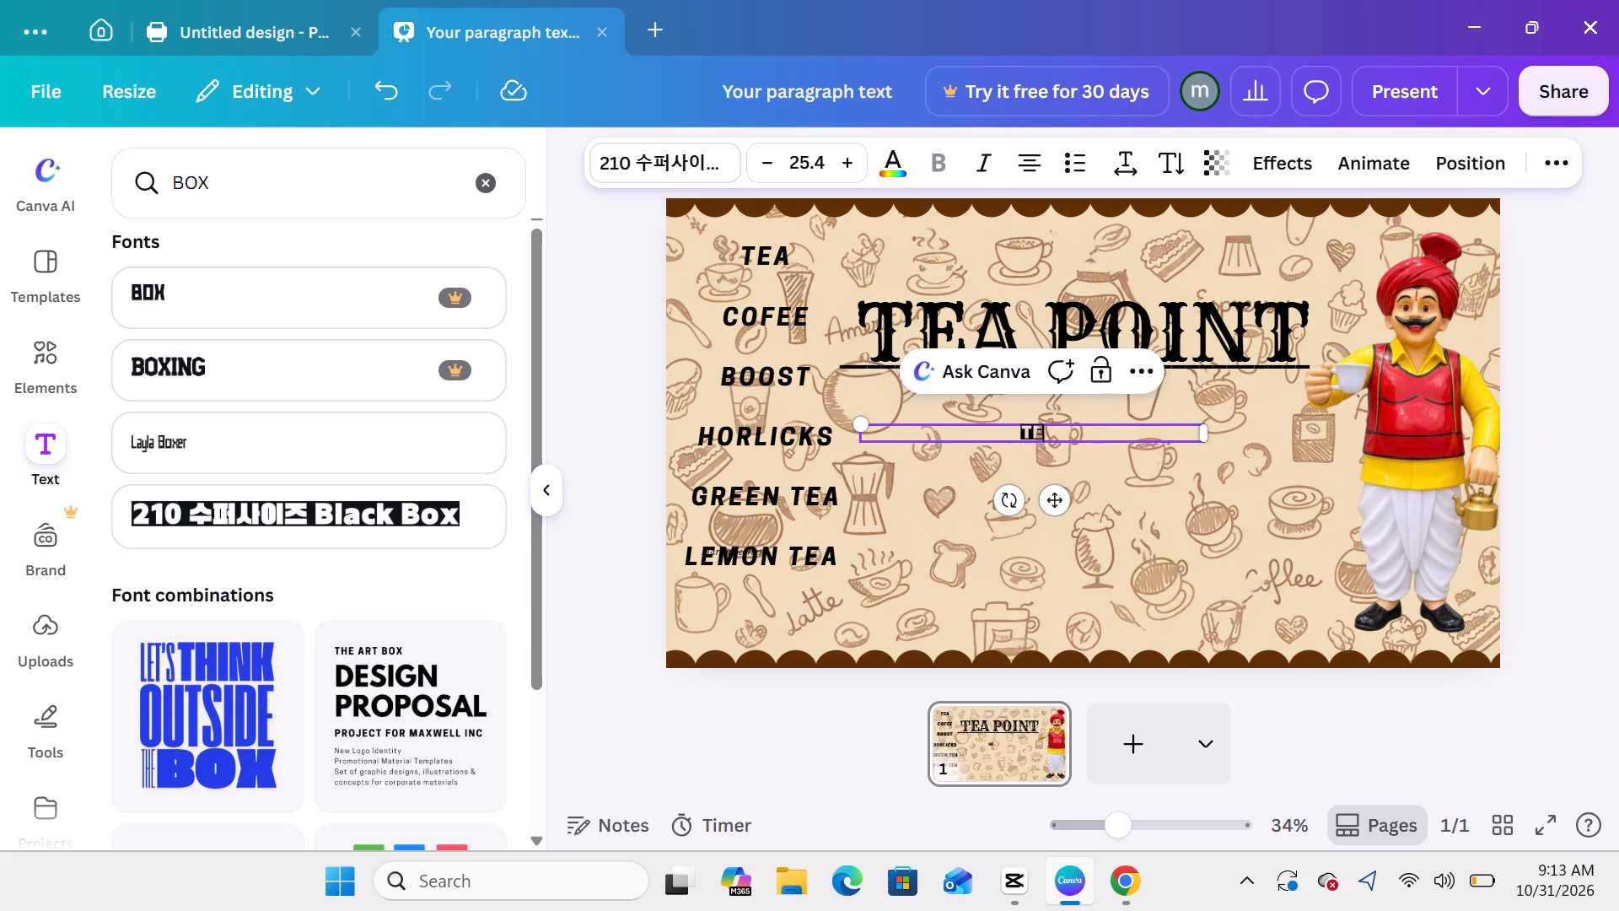
key("a")
left_click_drag(863, 424, 815, 356)
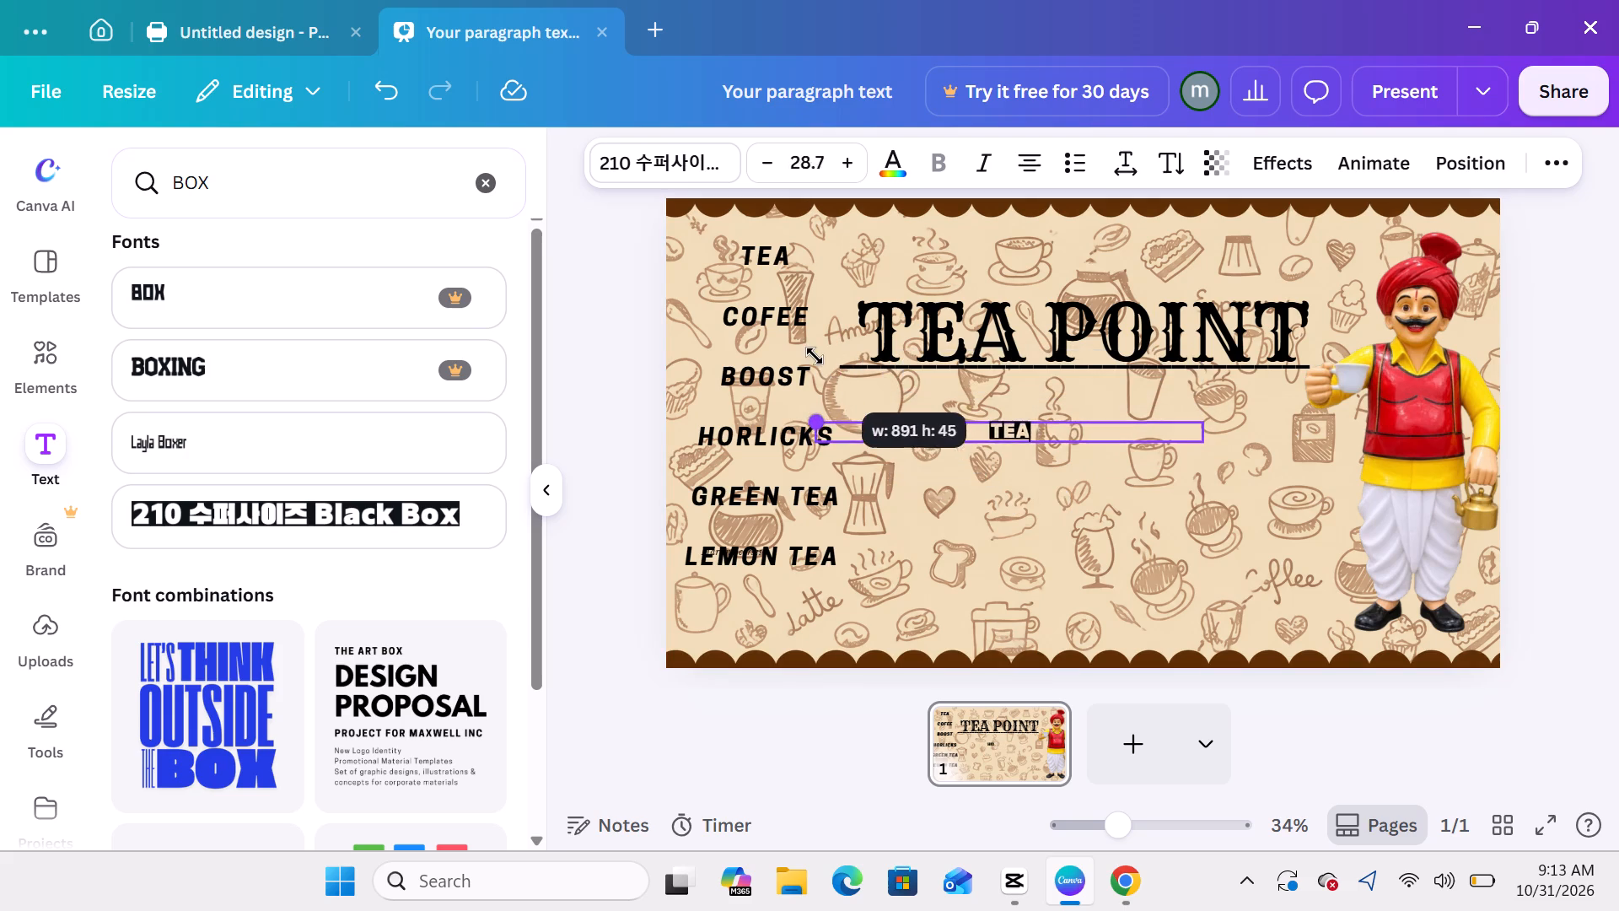
left_click_drag(815, 356, 729, 261)
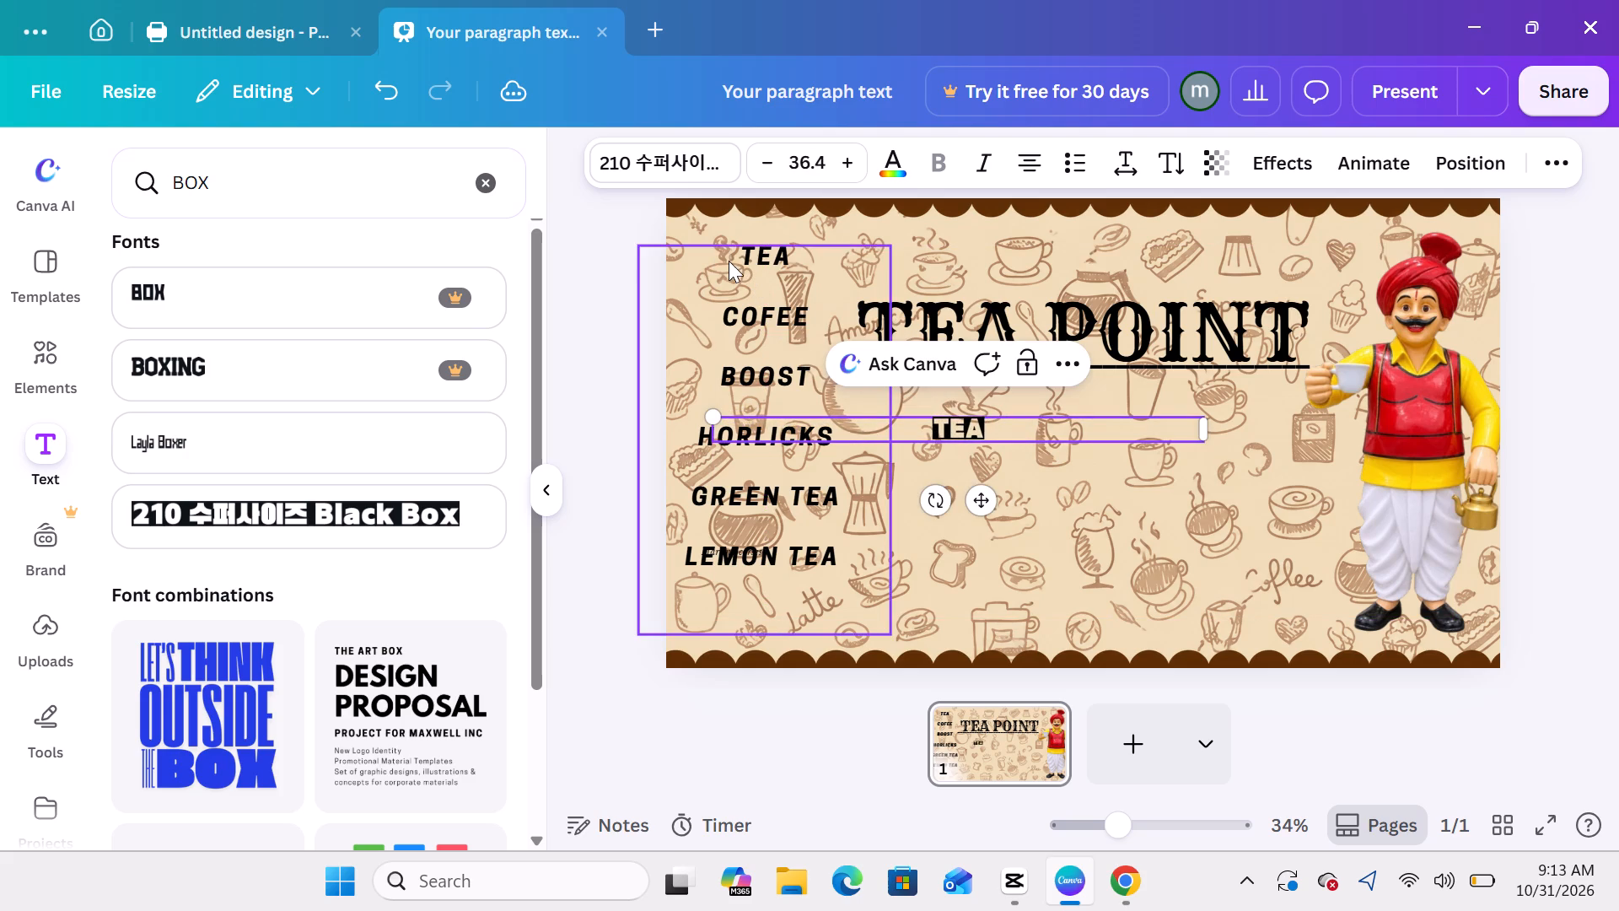
Delete the old grouped drinks list running from TEA to LEMON TEA.
left_click(769, 277)
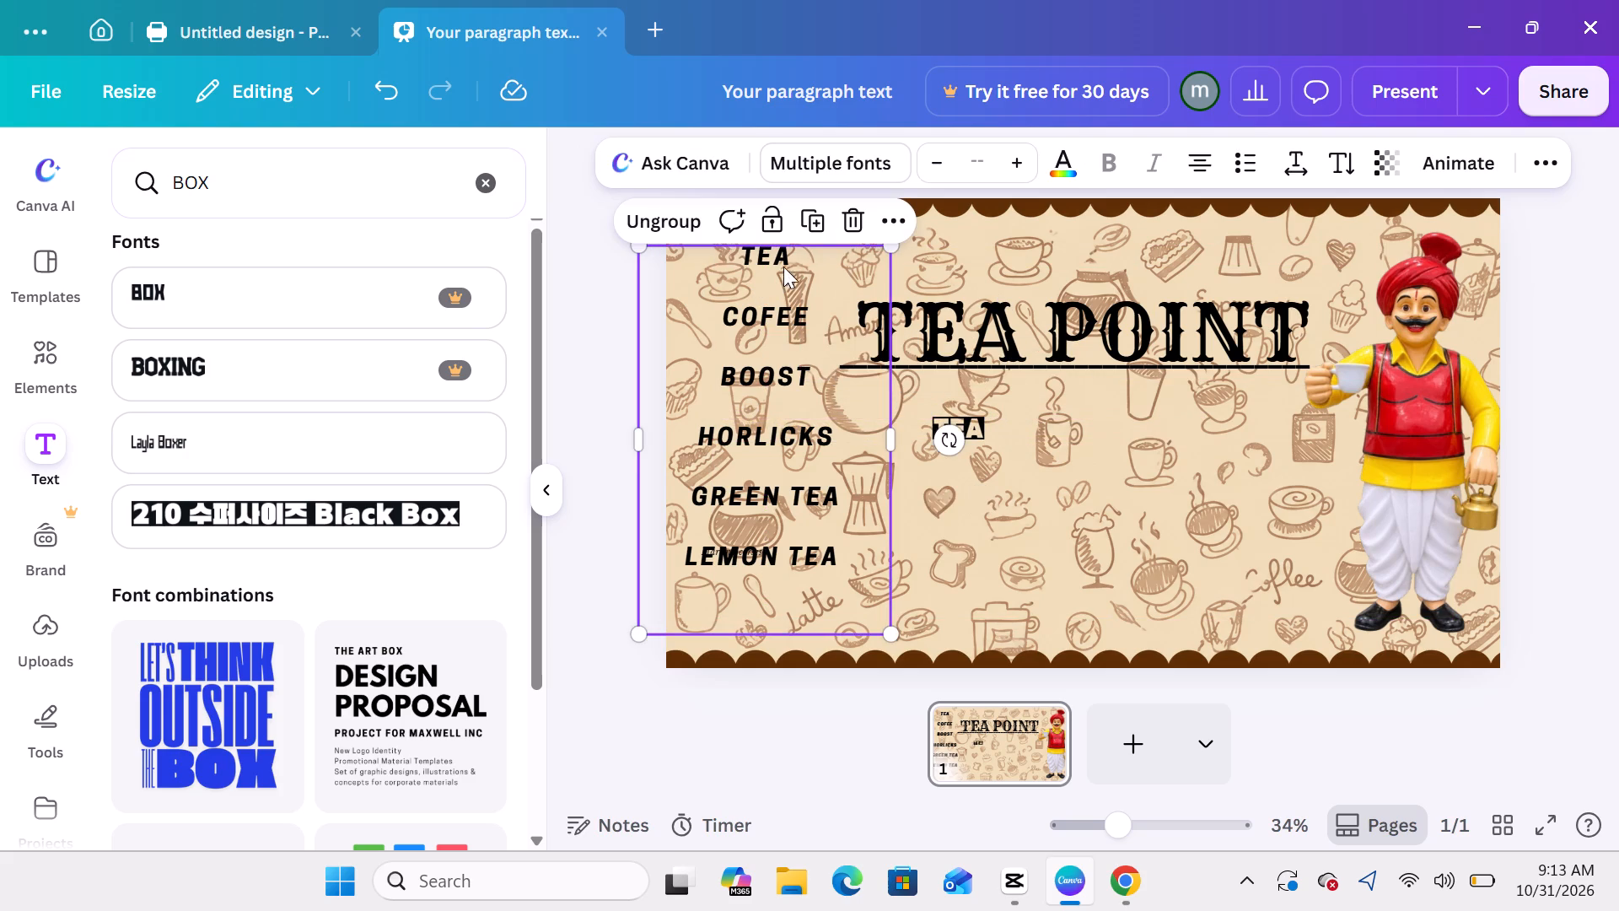
left_click(844, 218)
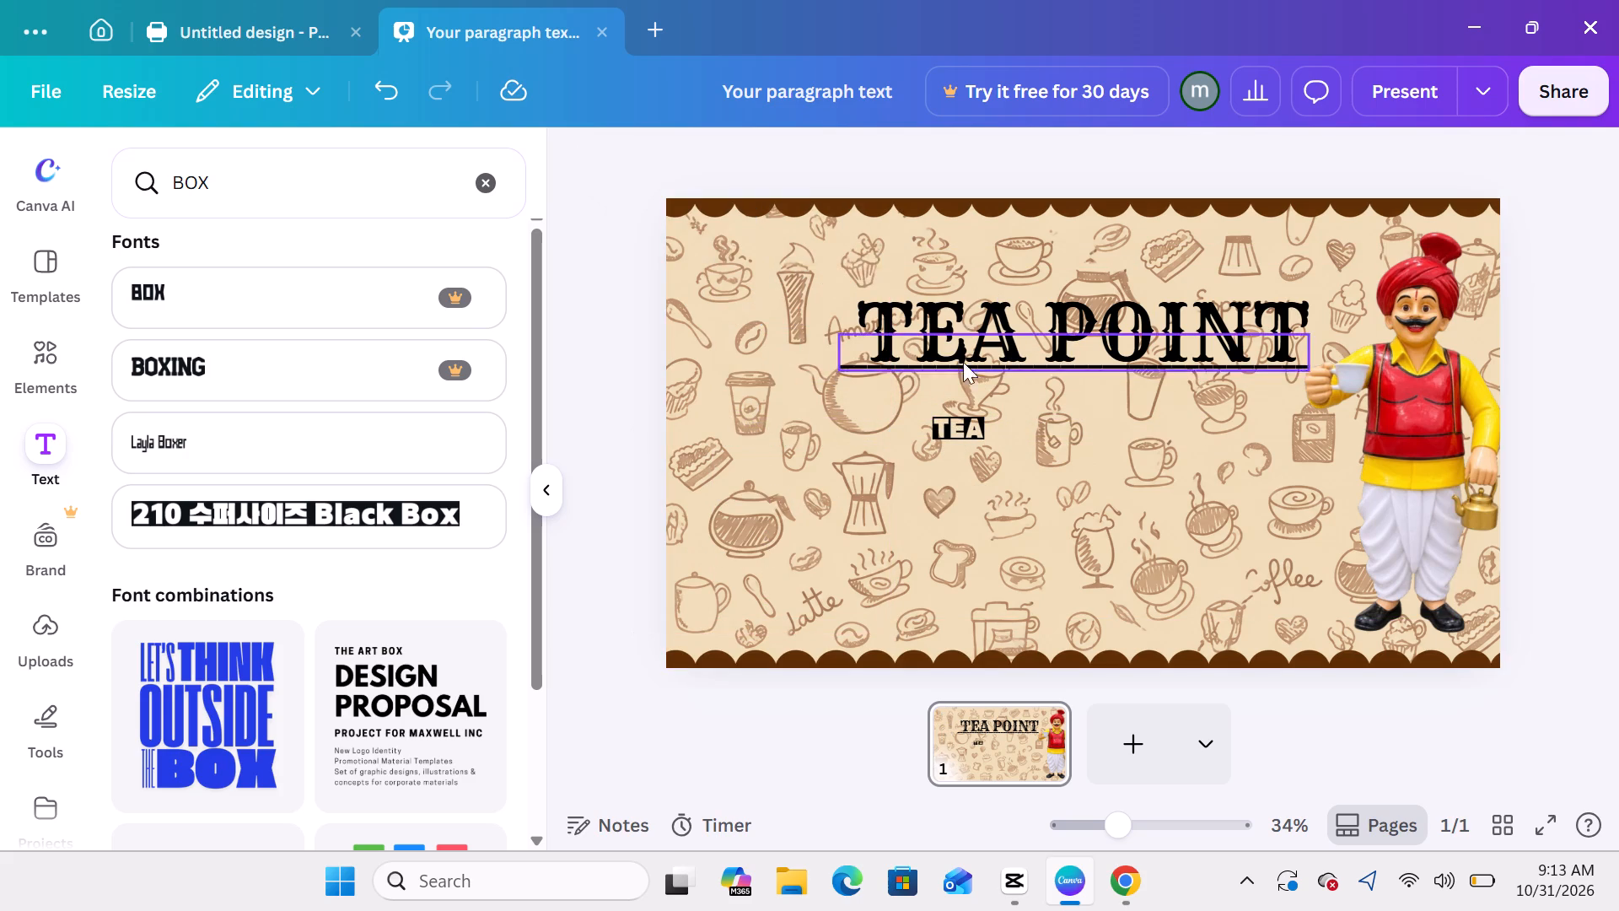
Move the boxed TEA label to the banner's upper left area, where the drinks list started.
left_click_drag(969, 427, 788, 298)
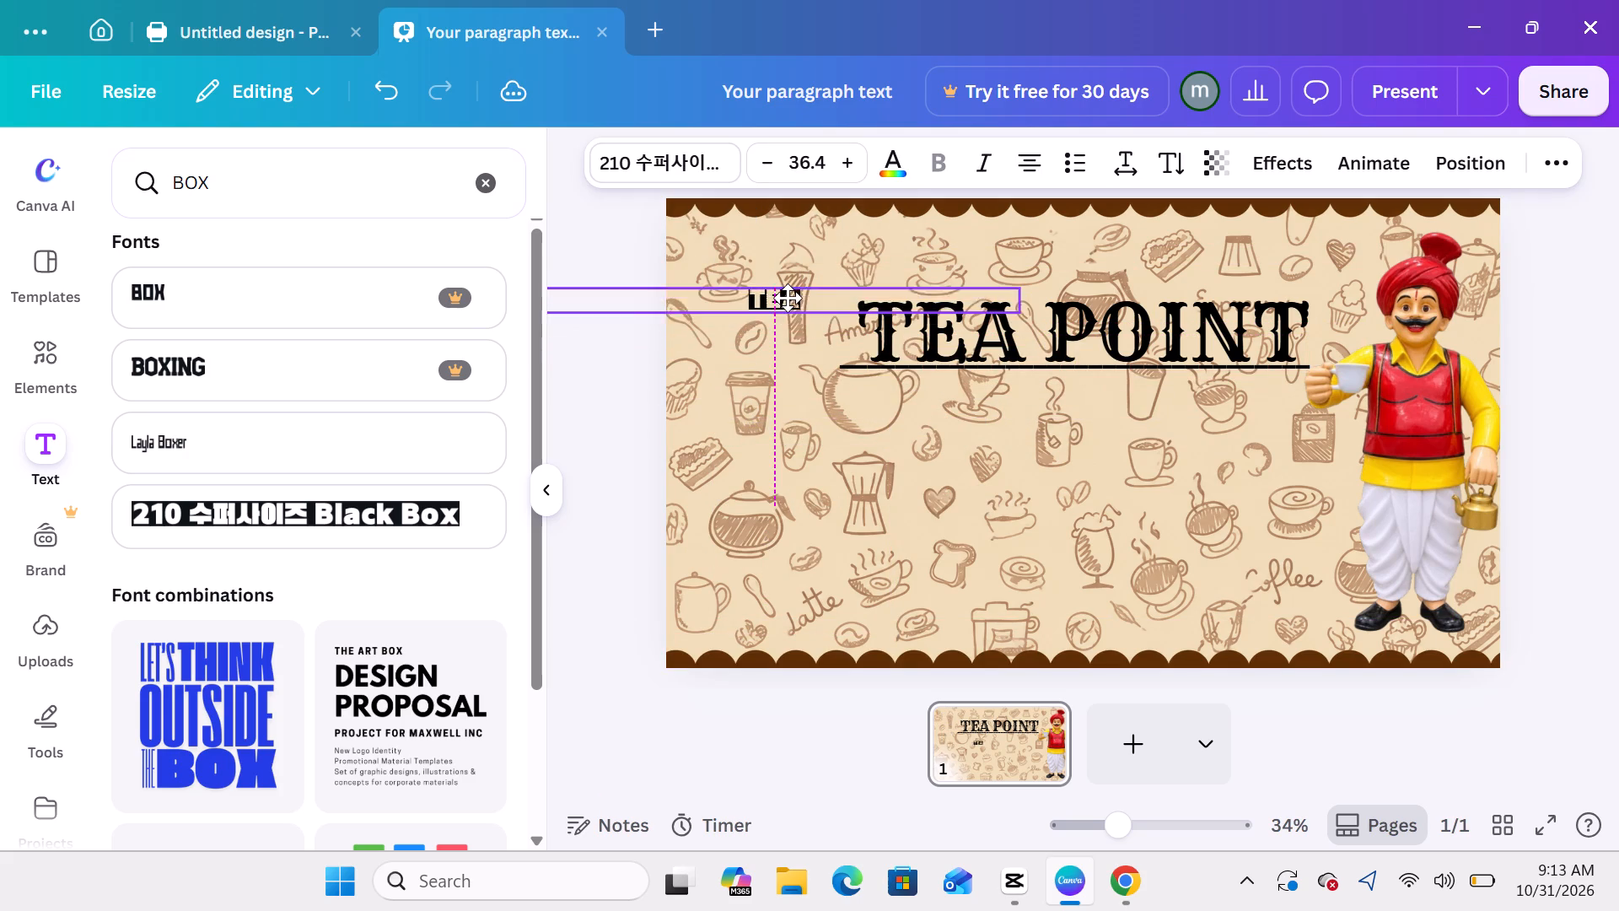
left_click_drag(788, 298, 765, 272)
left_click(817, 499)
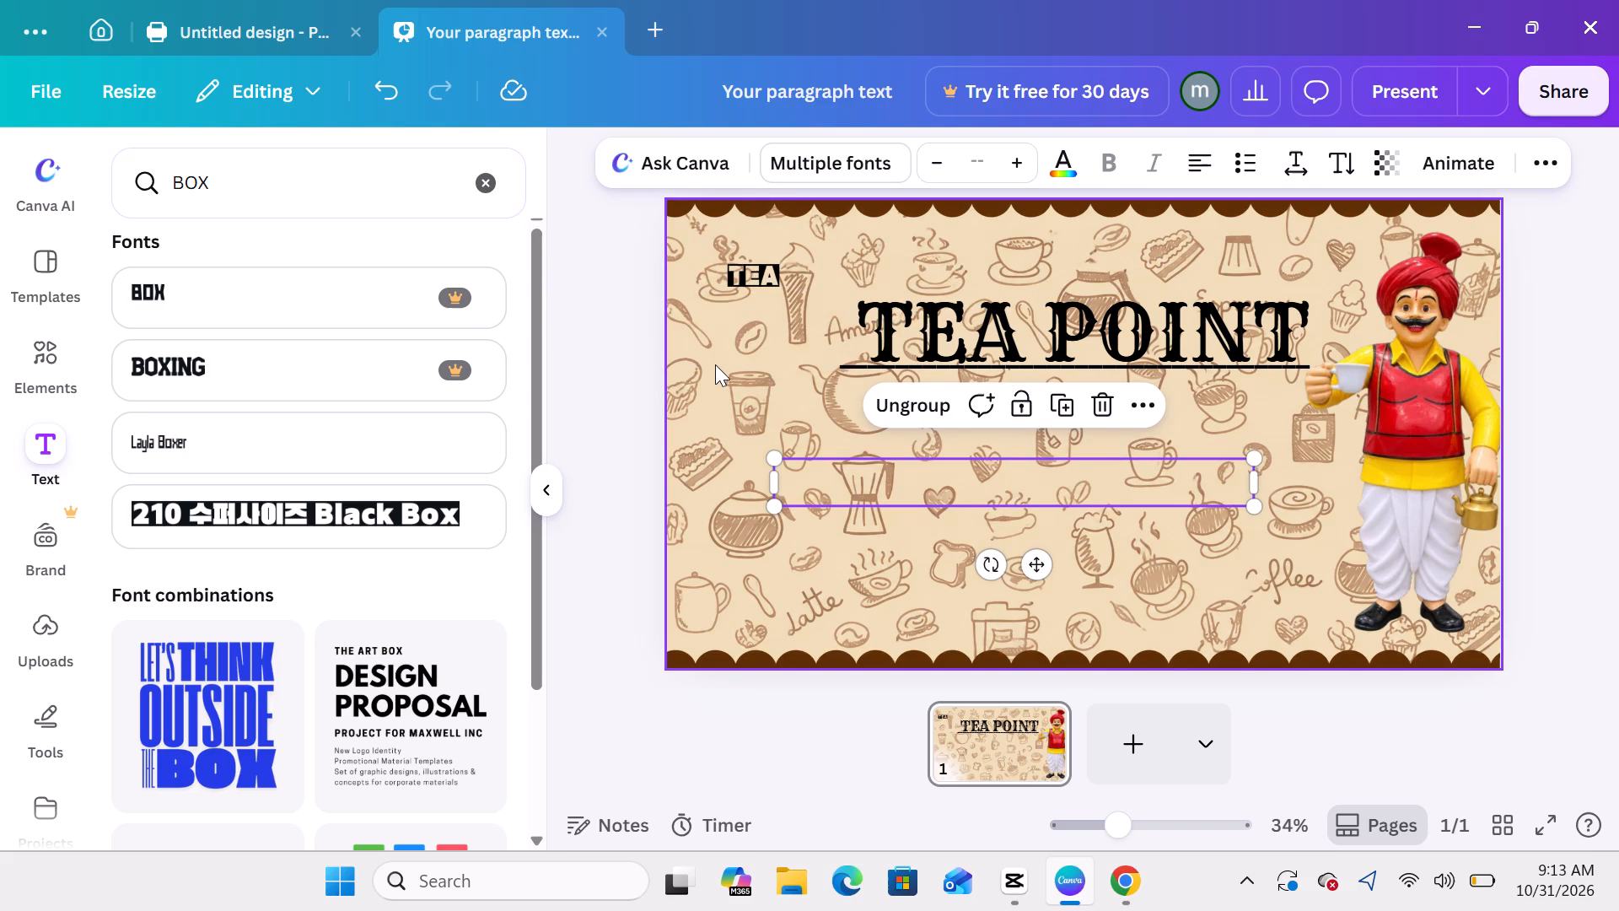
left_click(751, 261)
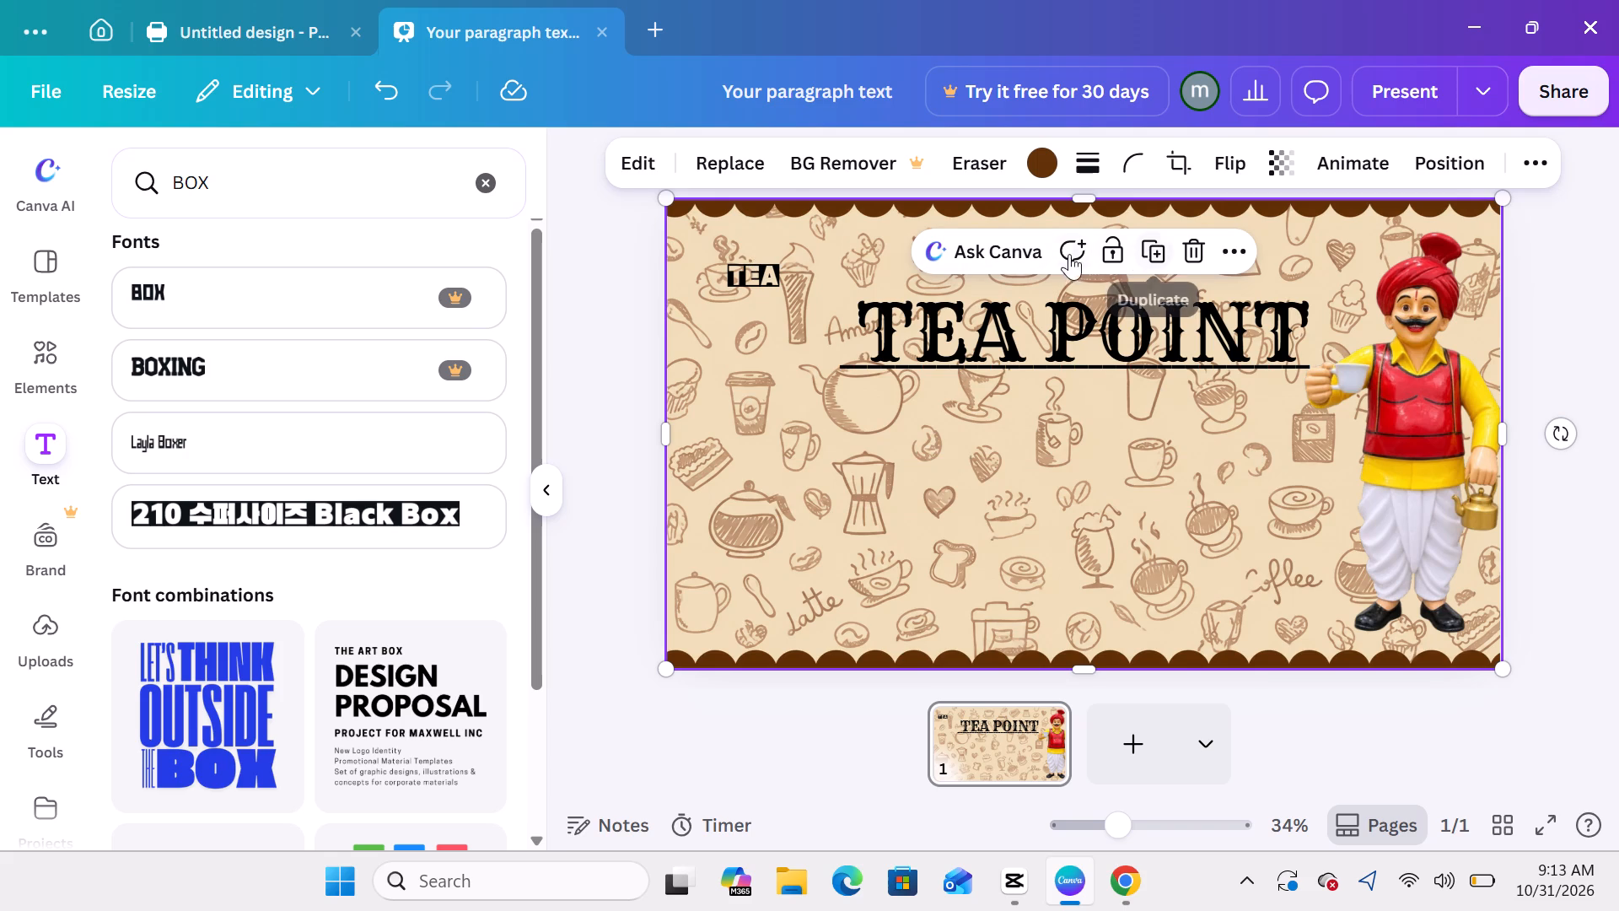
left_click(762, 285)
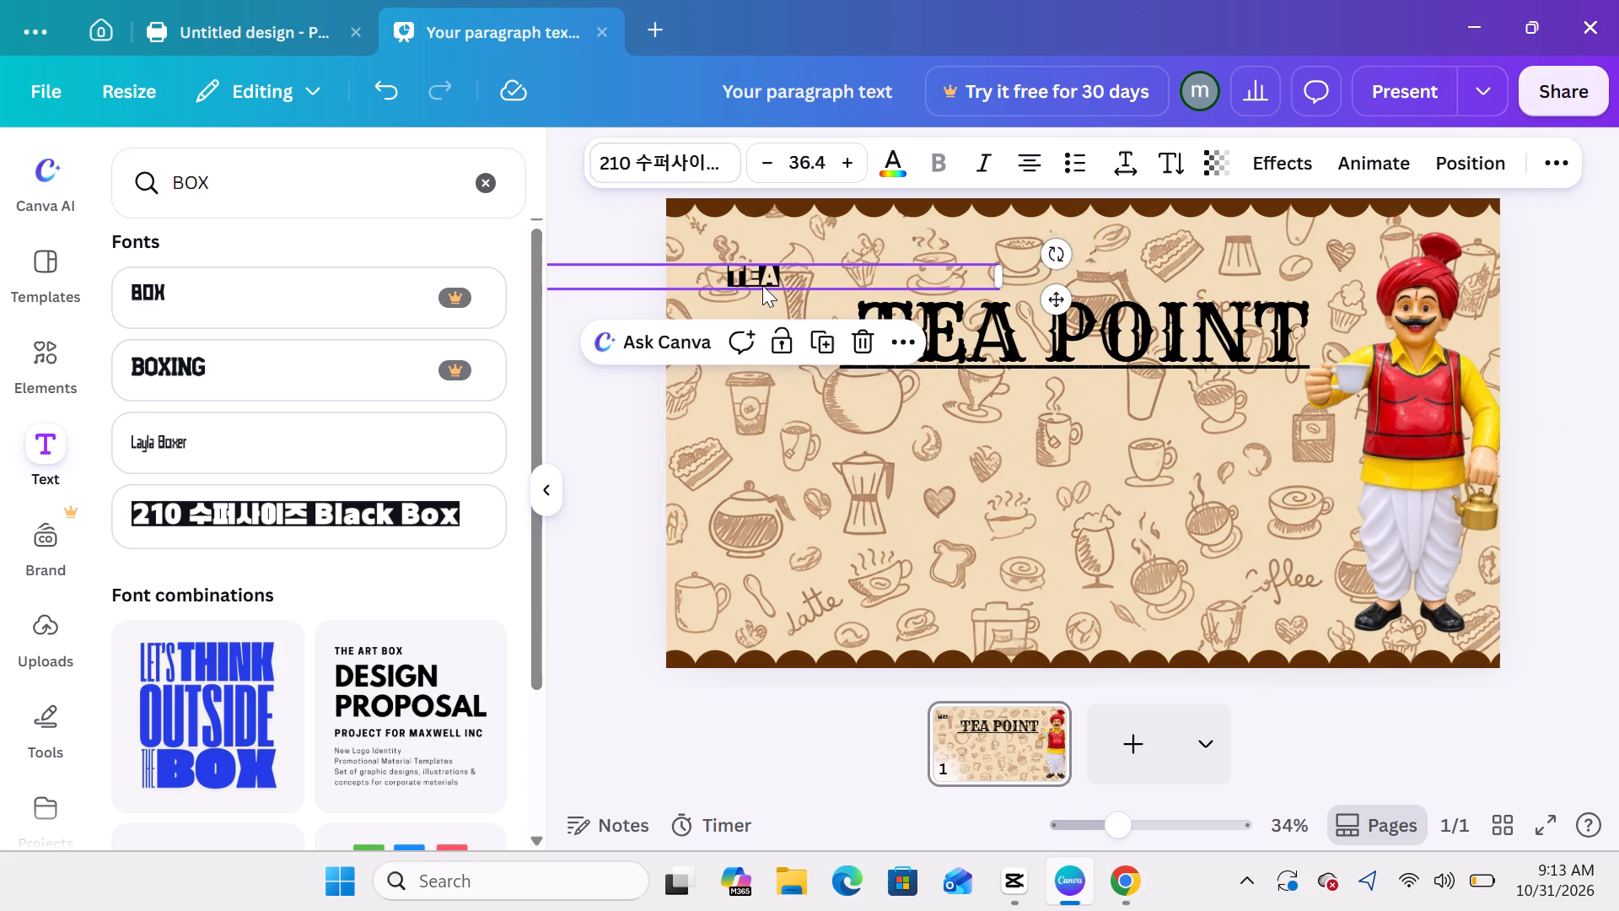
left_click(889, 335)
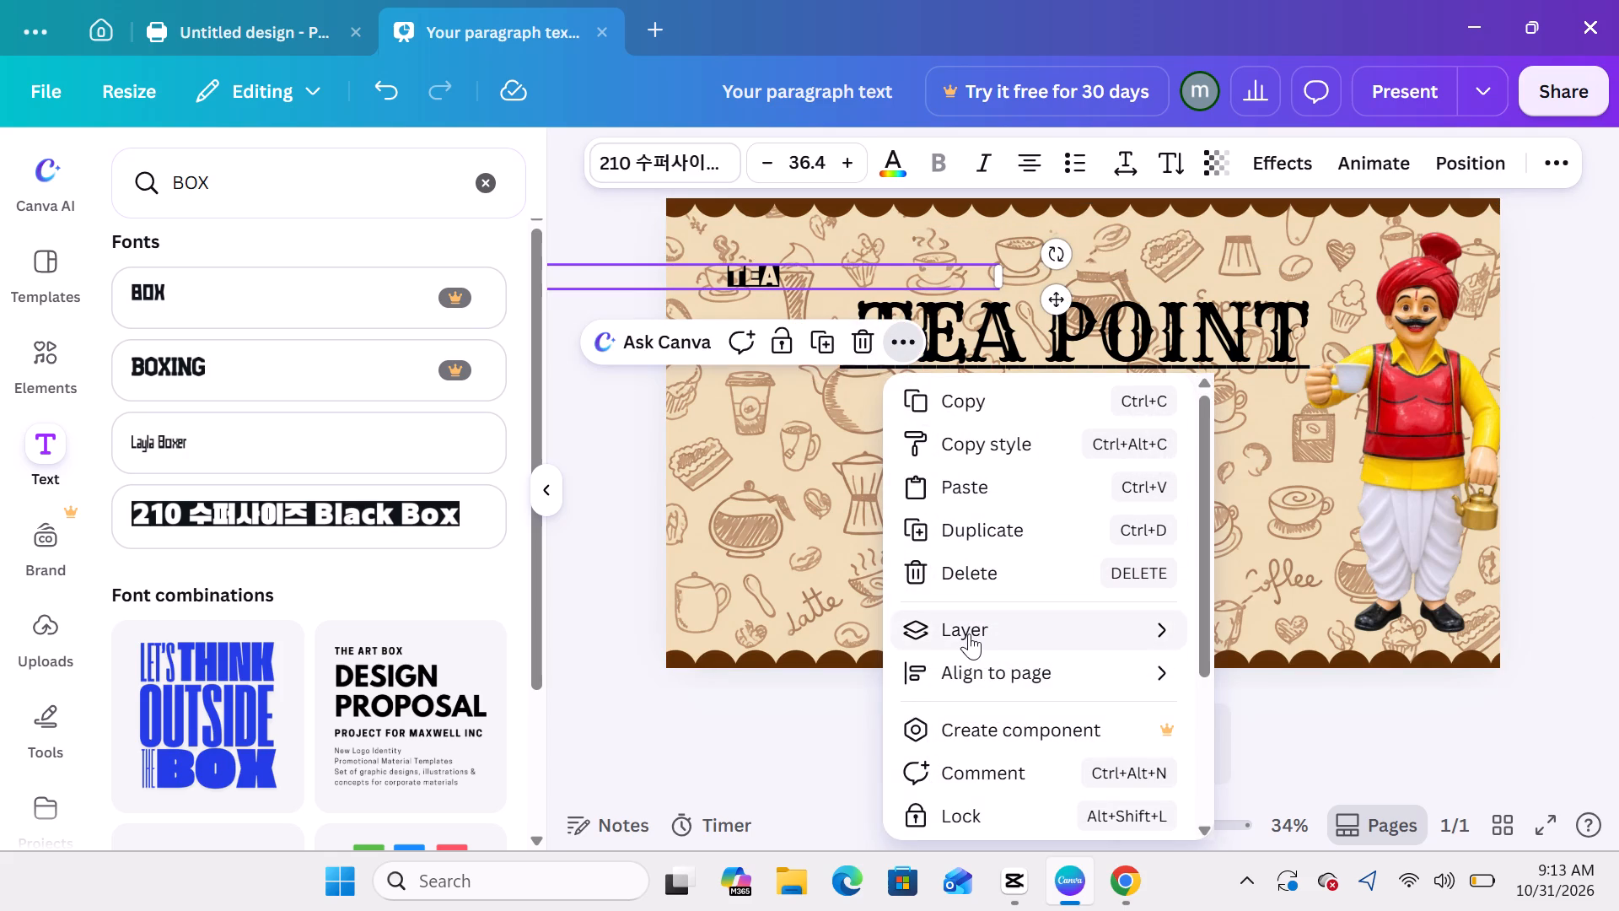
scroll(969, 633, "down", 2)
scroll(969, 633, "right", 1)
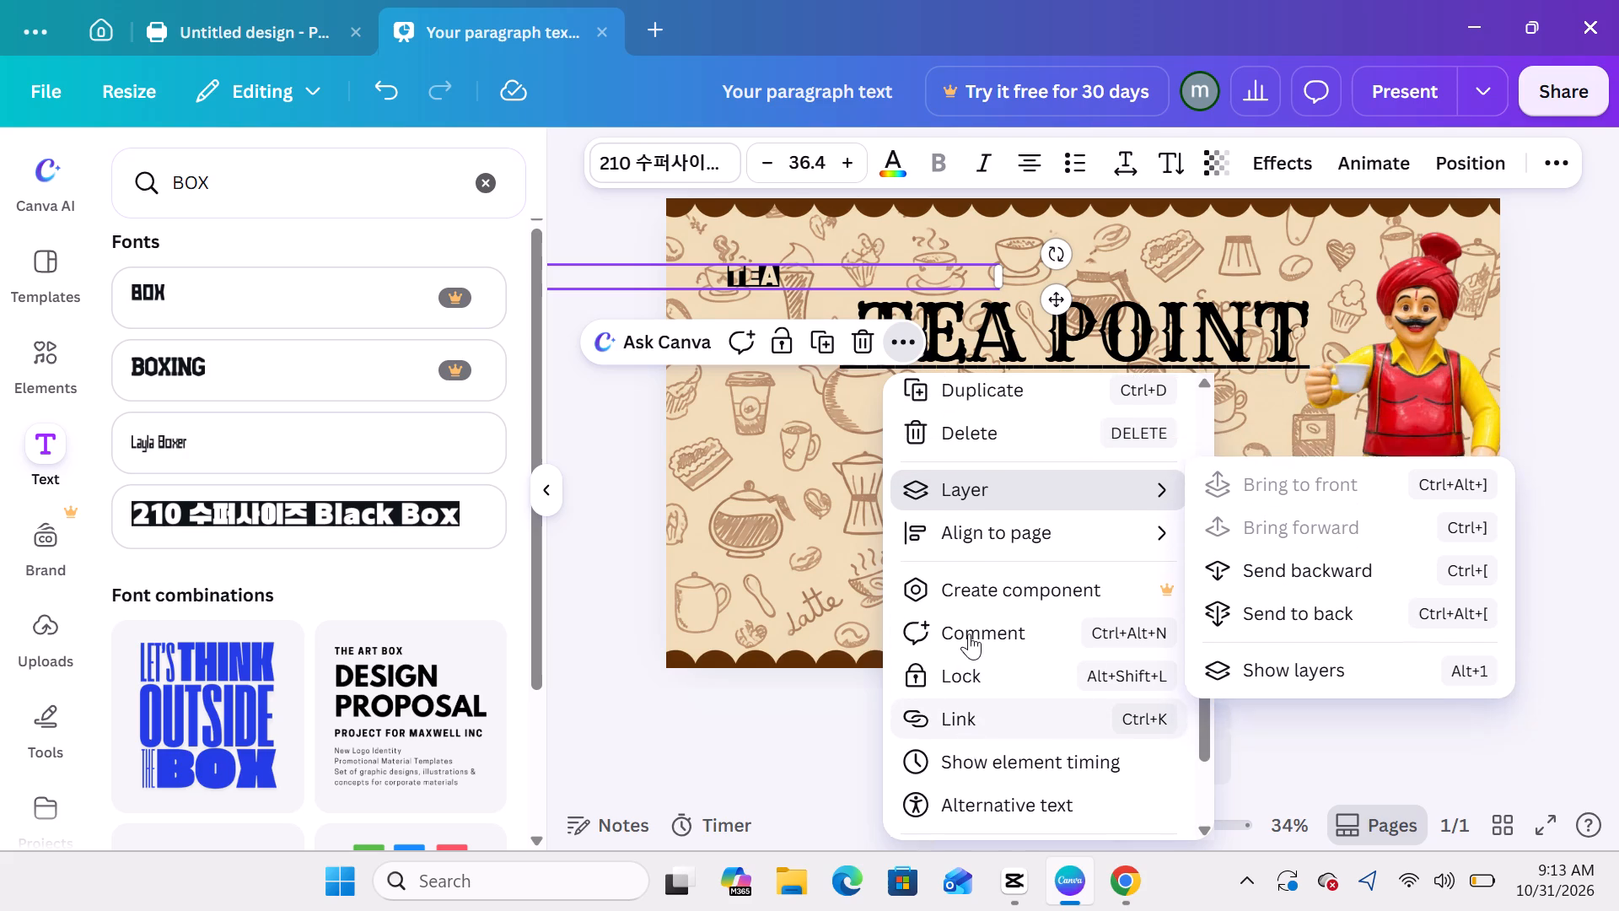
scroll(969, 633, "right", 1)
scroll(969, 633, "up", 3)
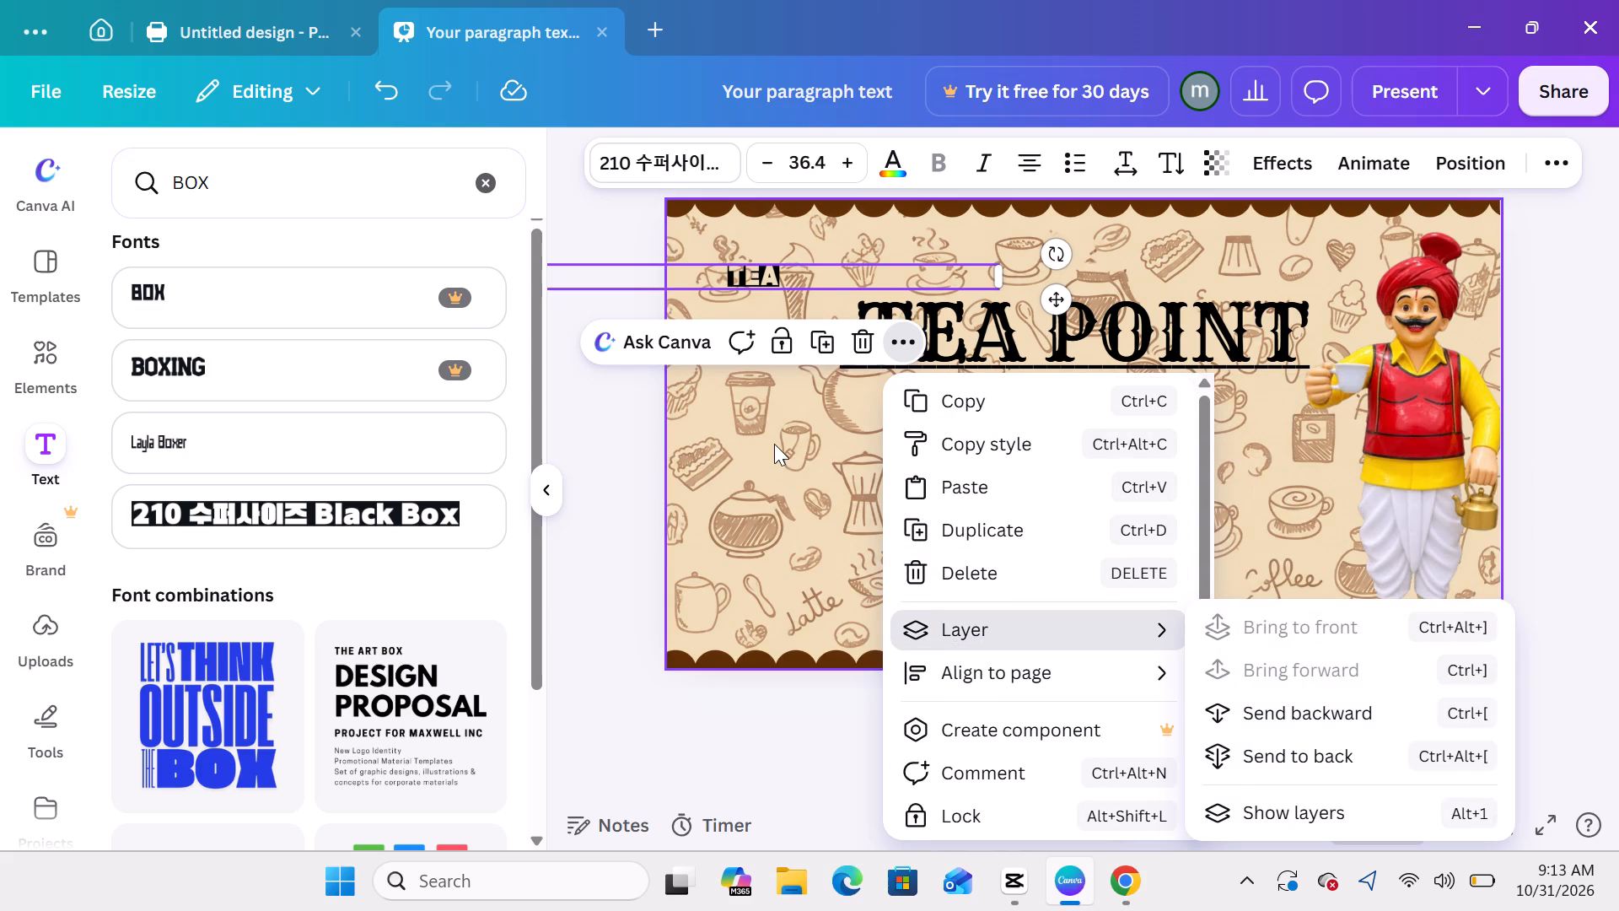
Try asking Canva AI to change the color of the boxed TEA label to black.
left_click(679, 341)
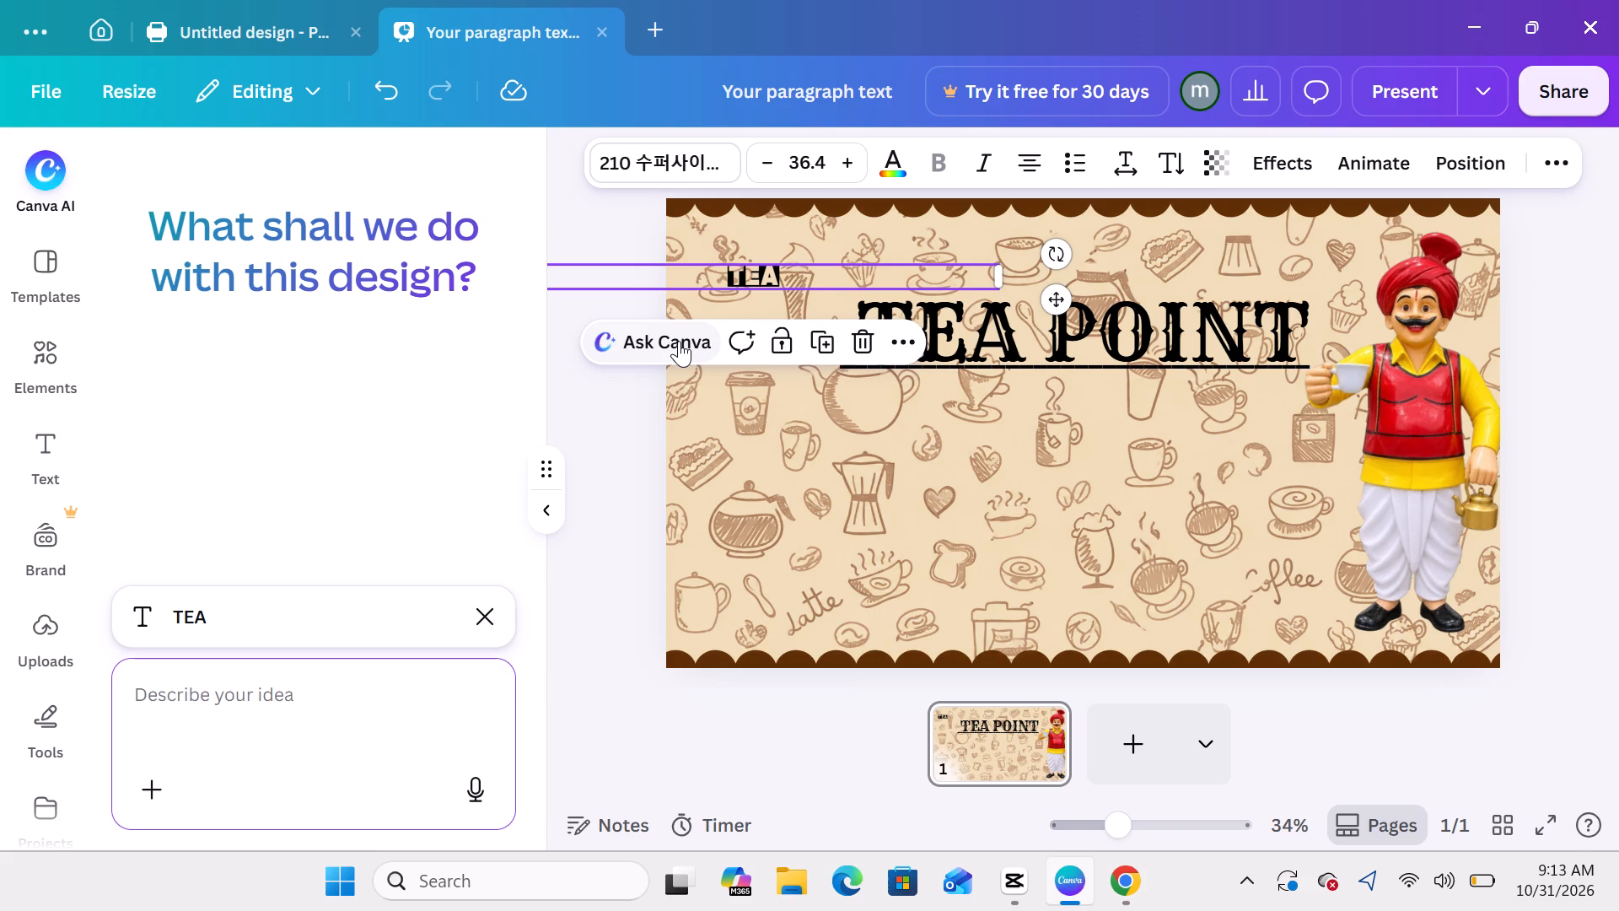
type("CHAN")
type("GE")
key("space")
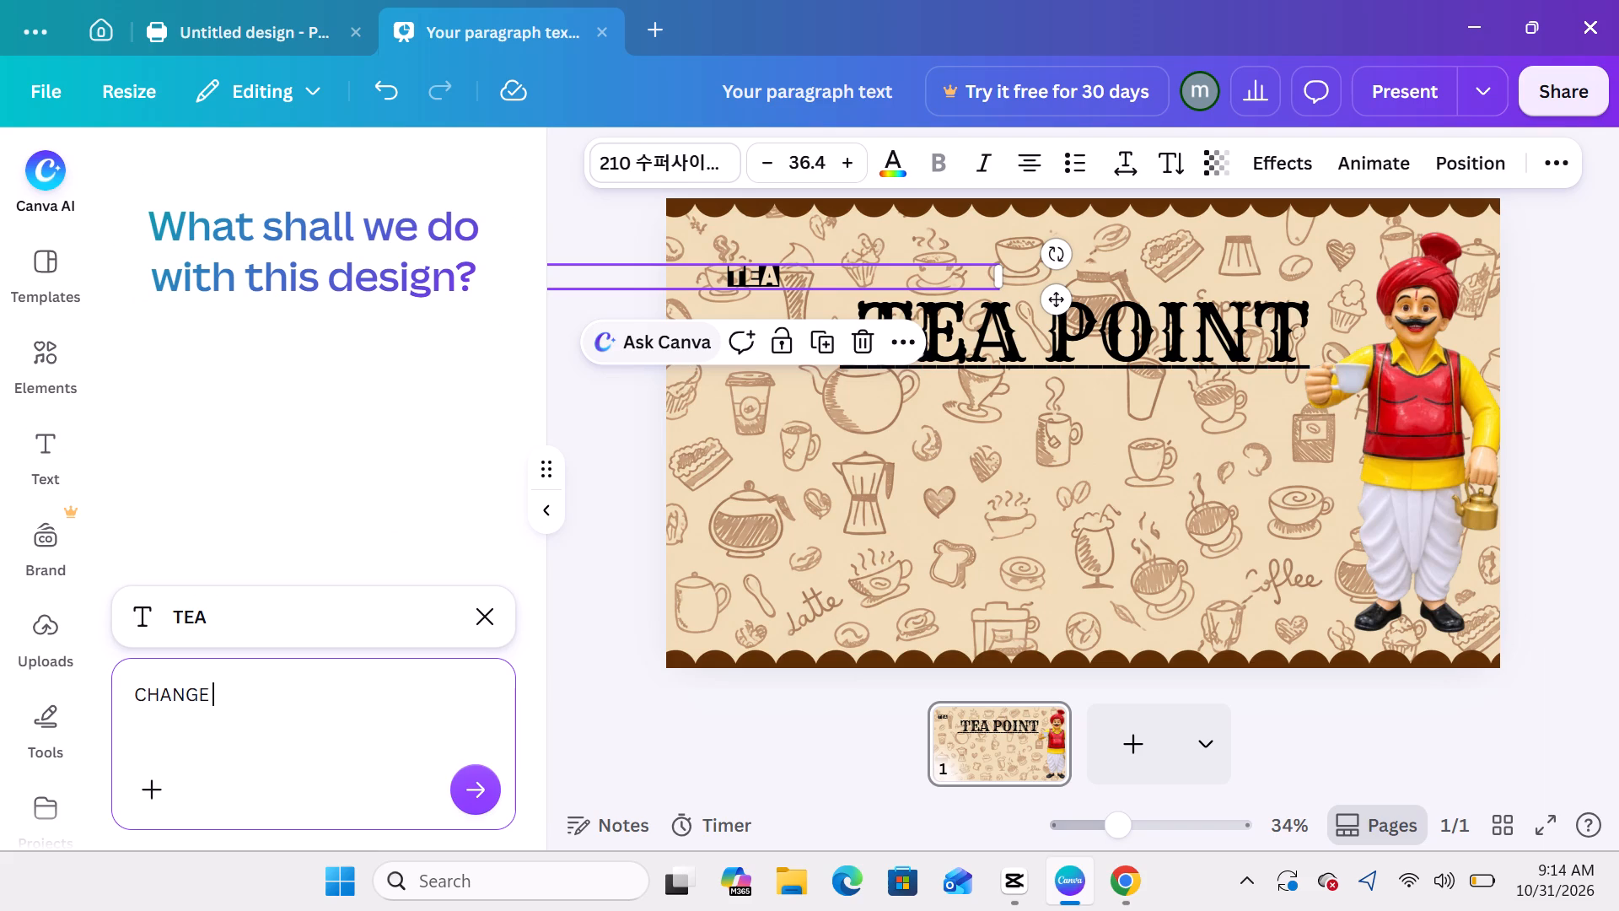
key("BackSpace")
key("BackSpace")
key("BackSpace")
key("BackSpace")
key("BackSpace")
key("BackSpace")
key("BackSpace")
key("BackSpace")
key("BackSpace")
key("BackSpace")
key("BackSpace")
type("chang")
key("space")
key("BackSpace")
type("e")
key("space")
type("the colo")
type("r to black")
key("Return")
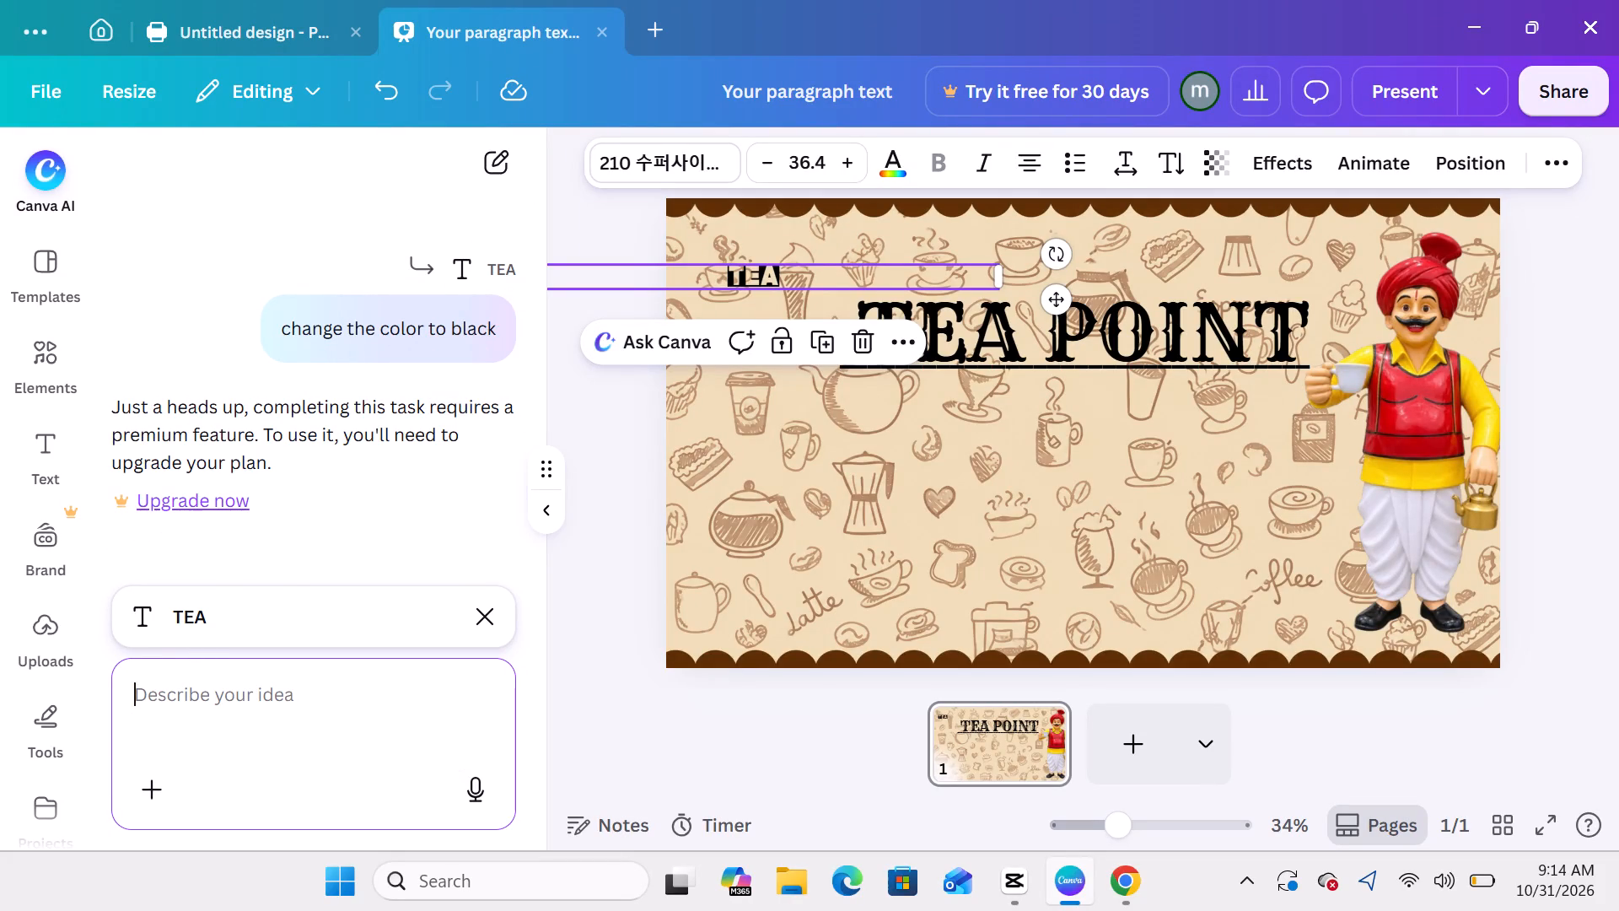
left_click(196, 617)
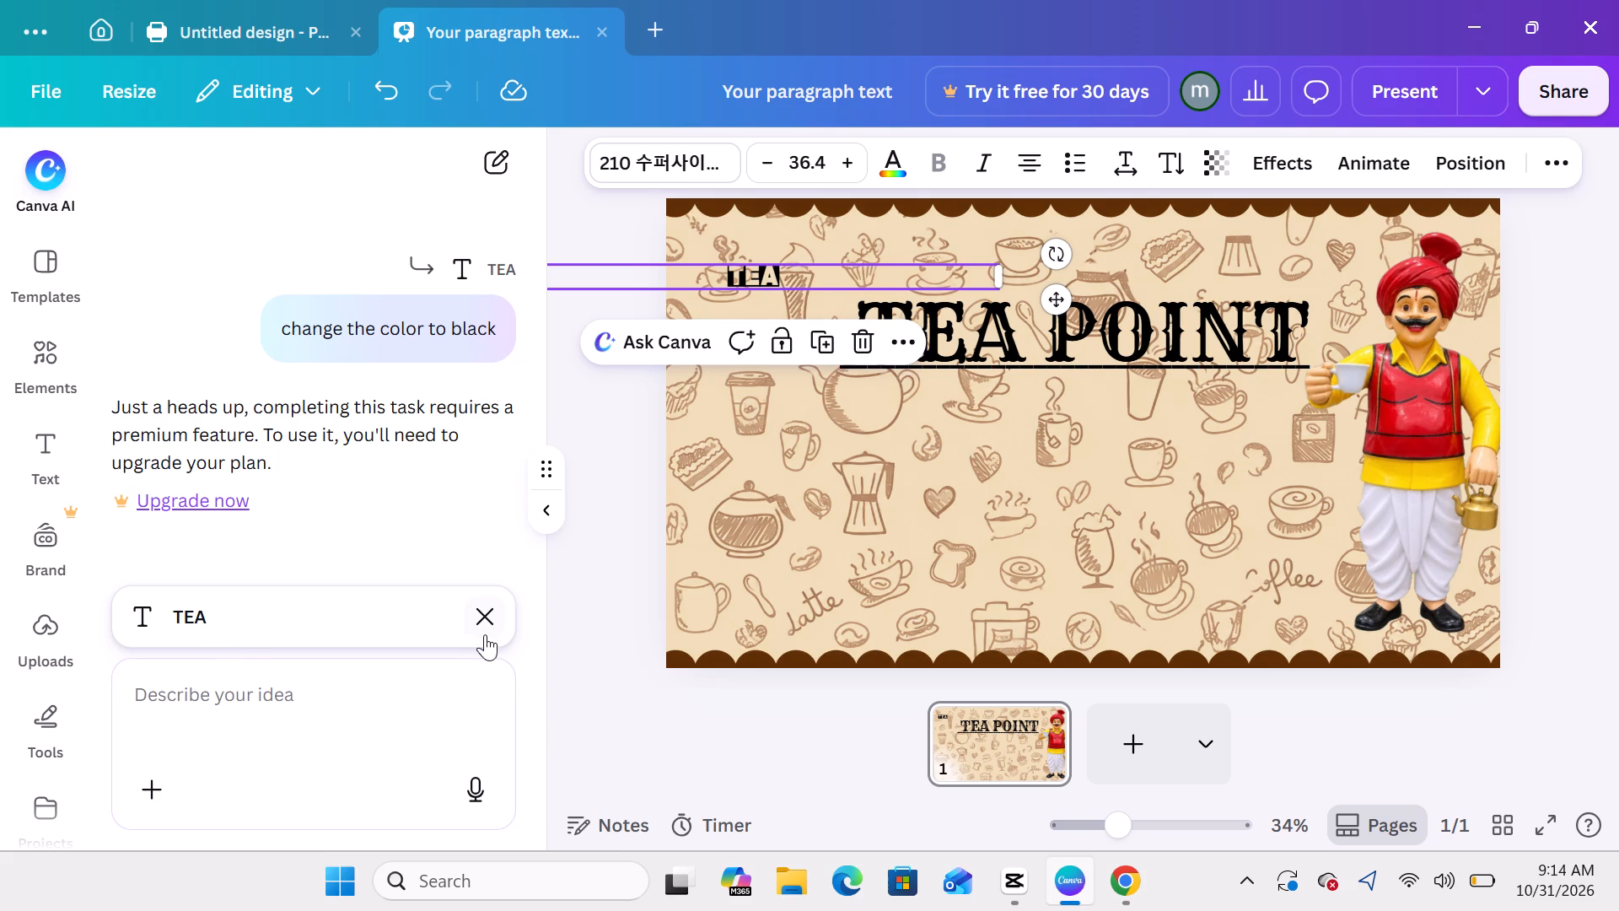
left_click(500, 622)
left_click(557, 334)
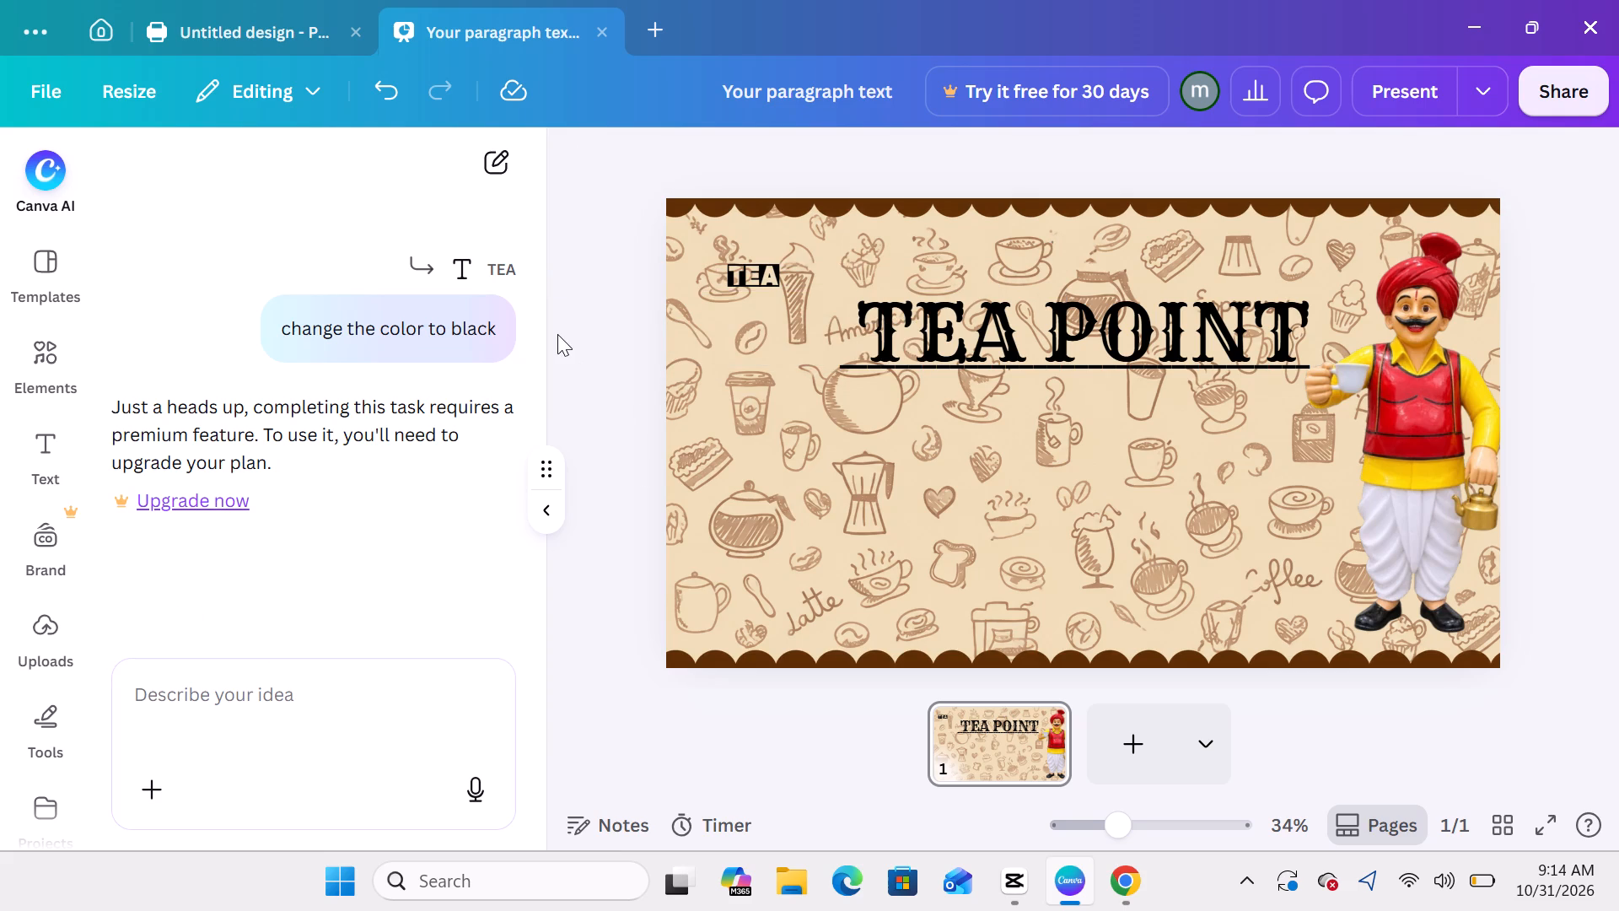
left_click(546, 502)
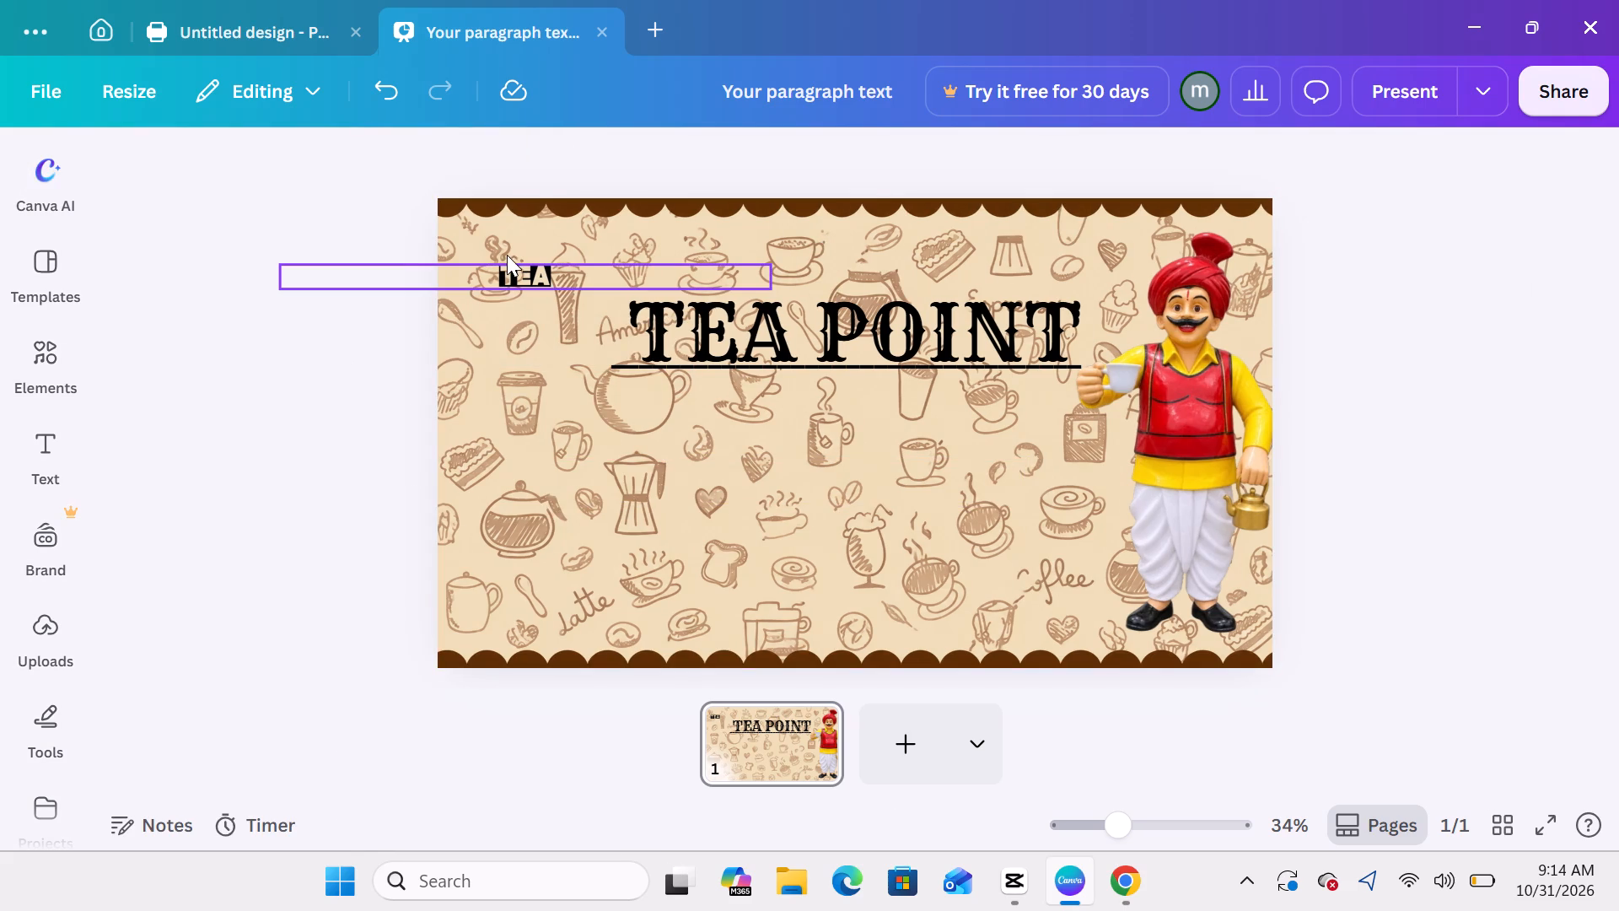
Look through the BOX fonts and font combinations for another boxed style for the TEA label.
left_click(514, 277)
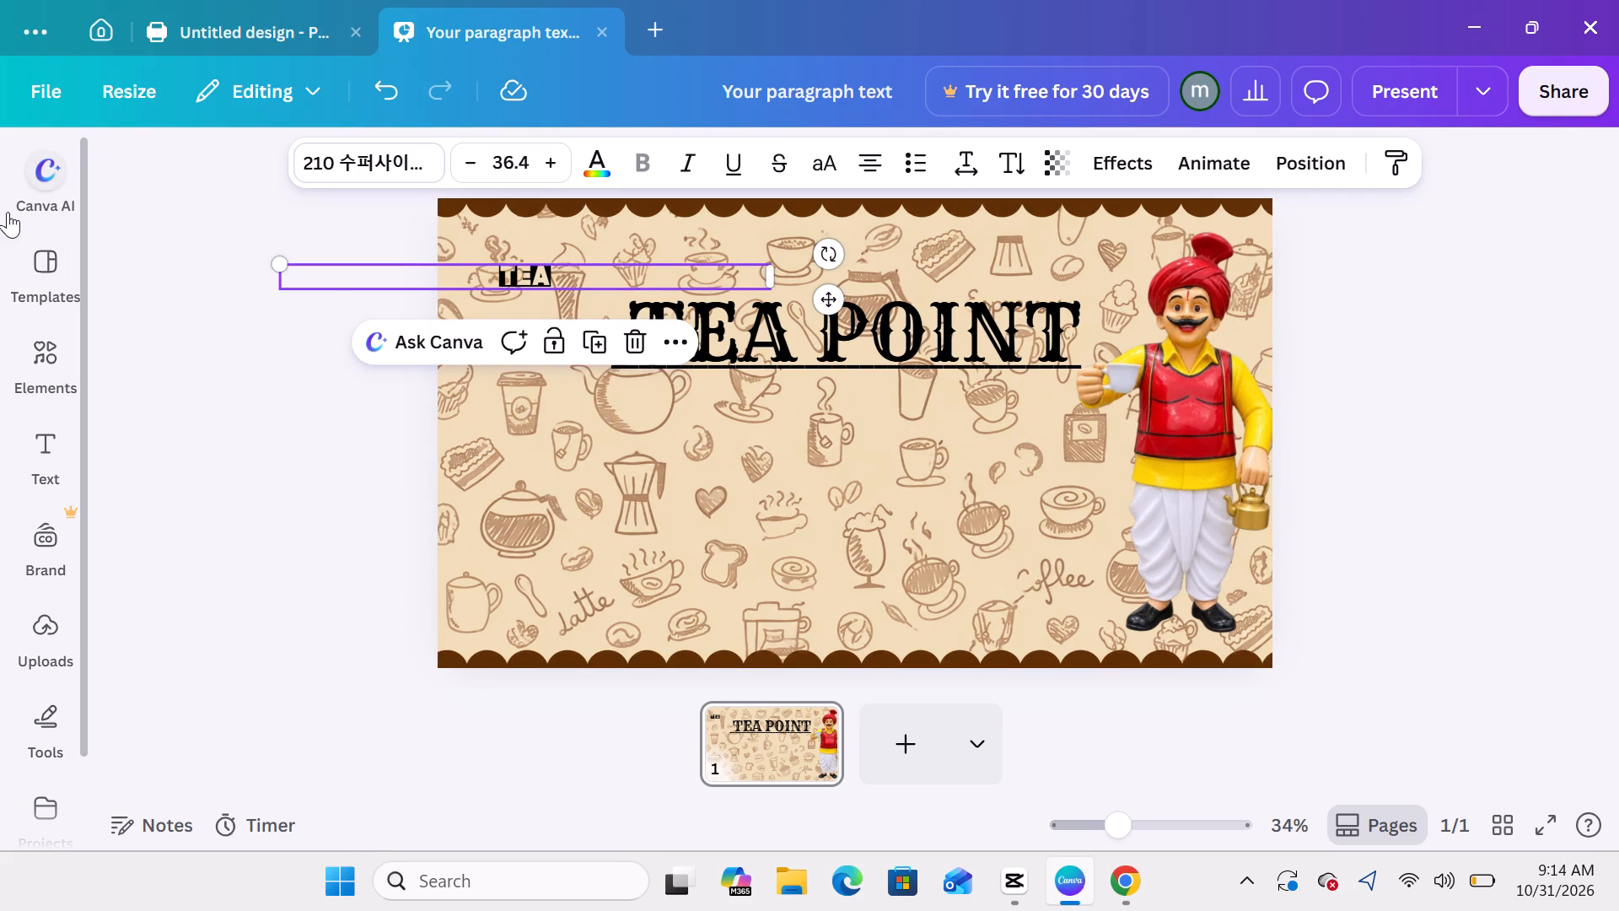
left_click(43, 448)
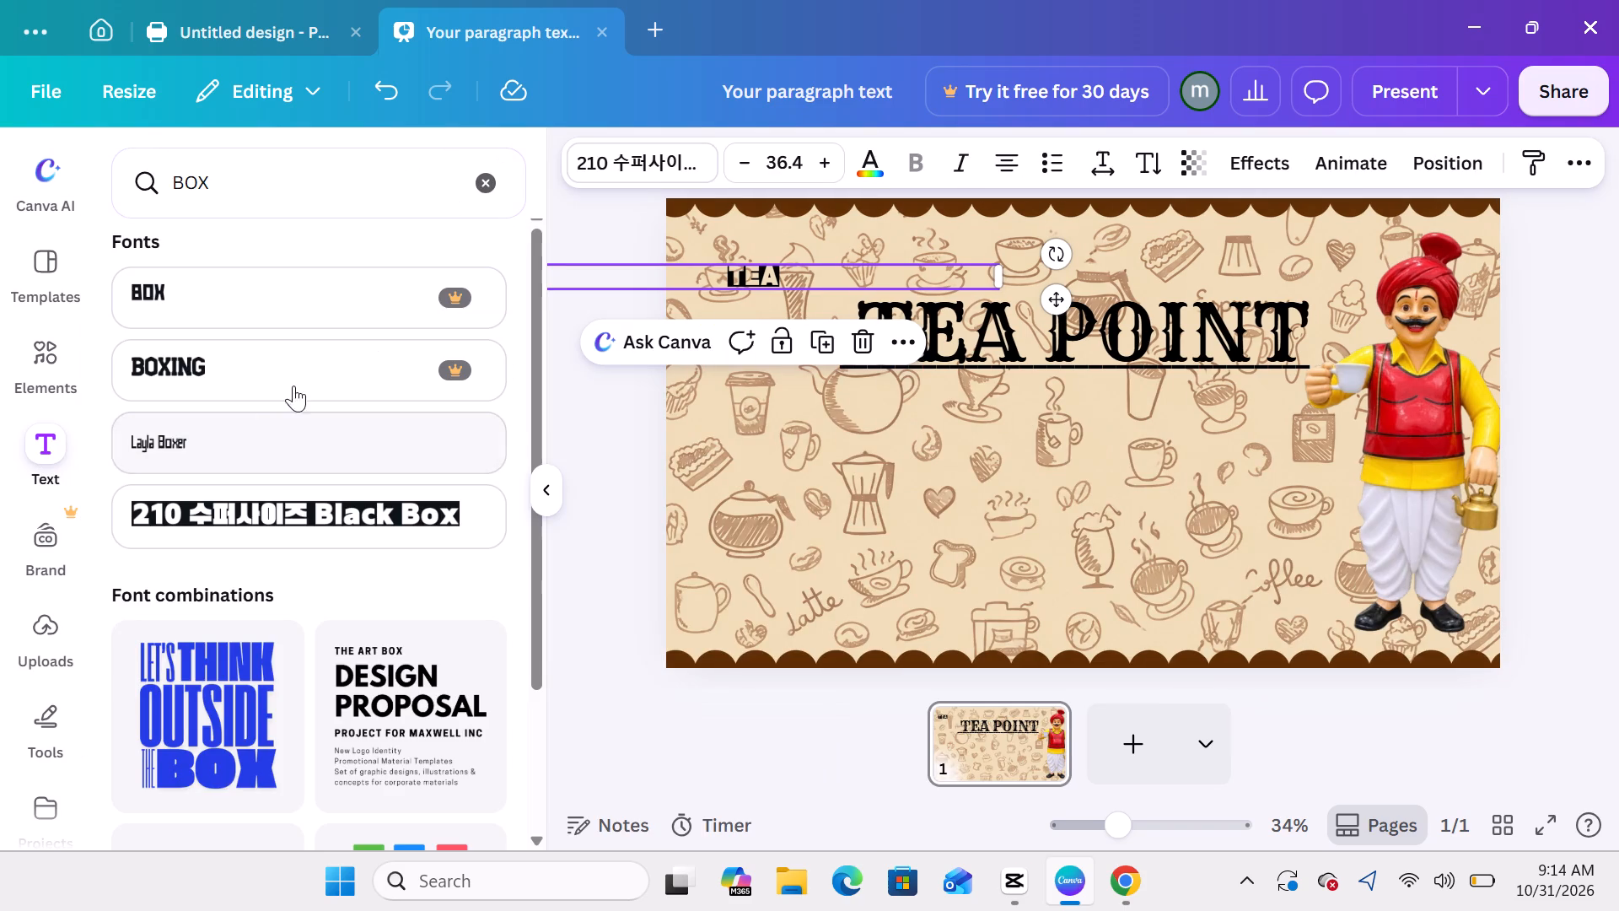
scroll(220, 466, "down", 2)
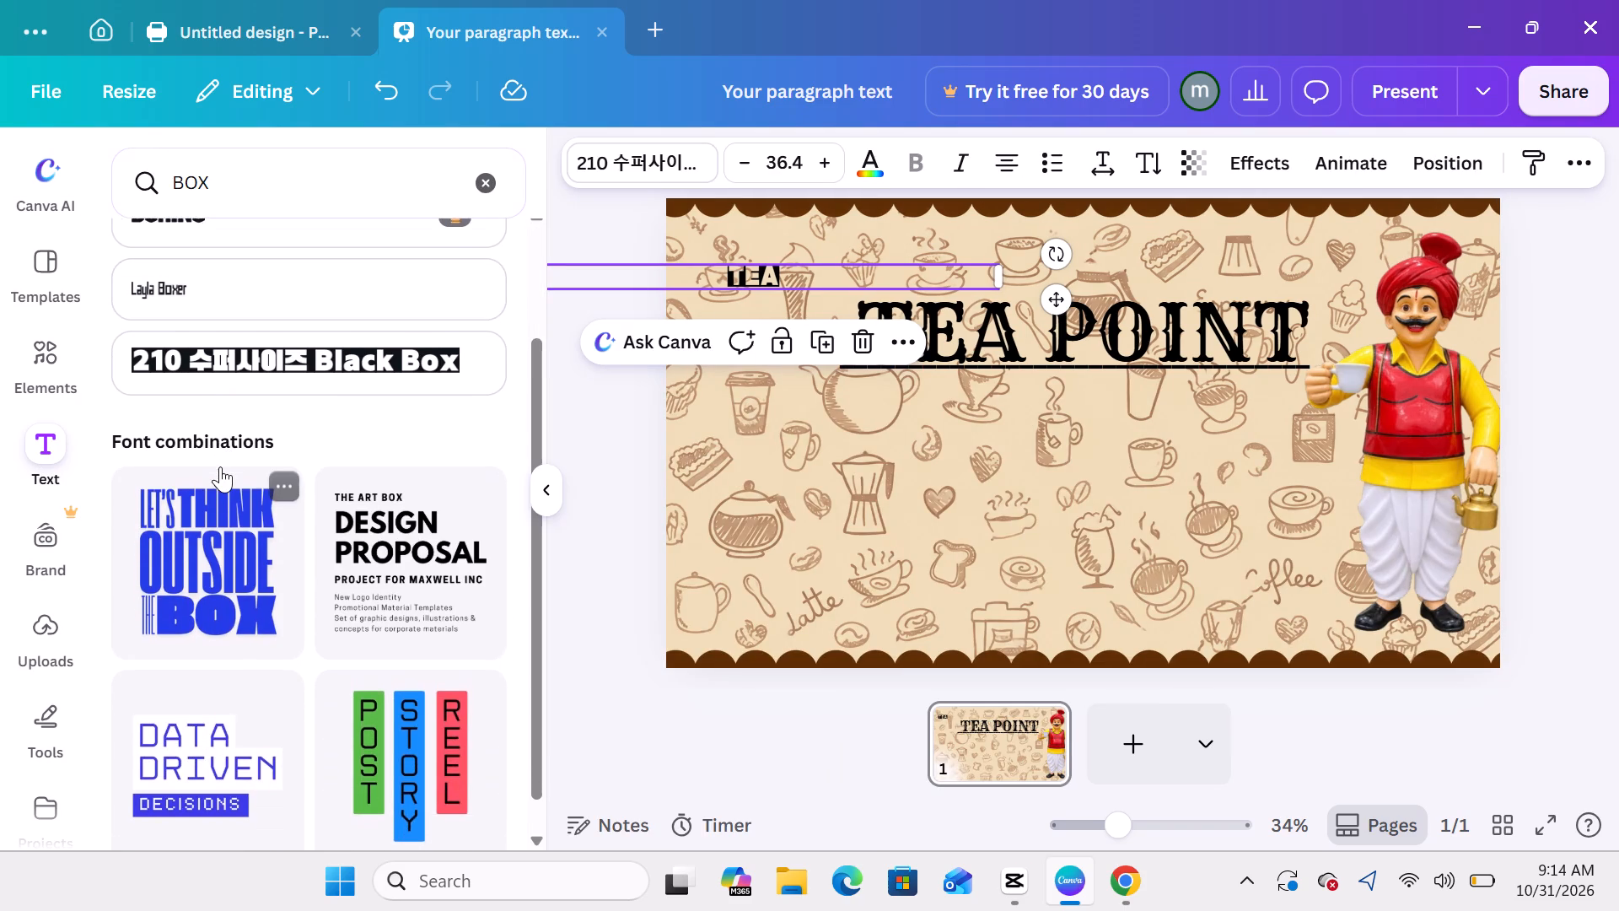
scroll(220, 466, "down", 4)
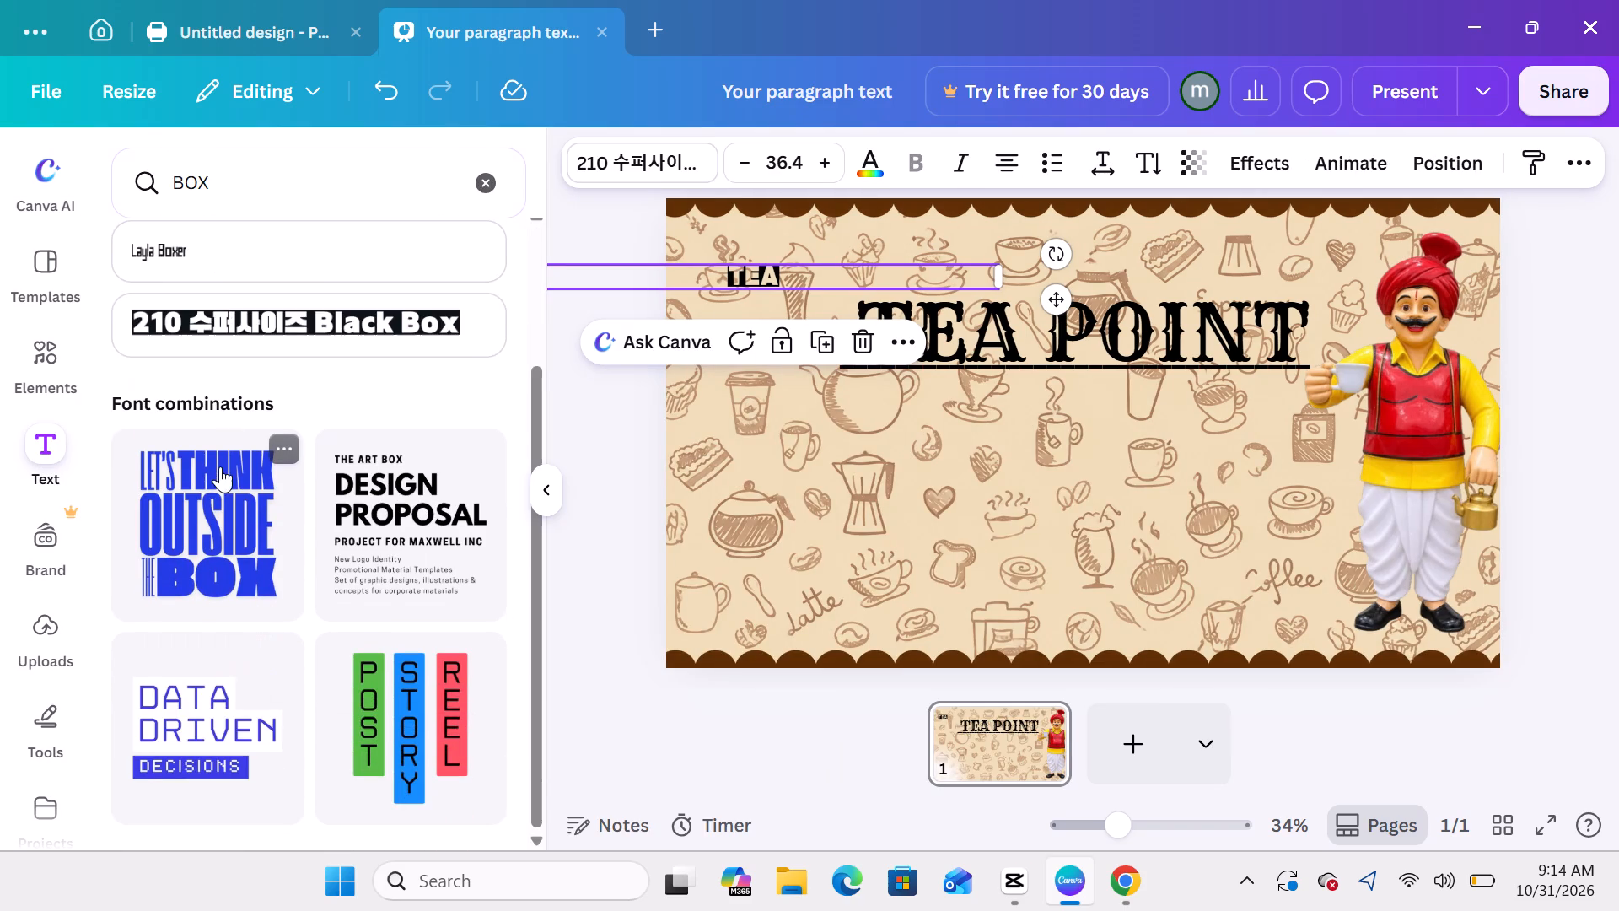
scroll(260, 431, "down", 2)
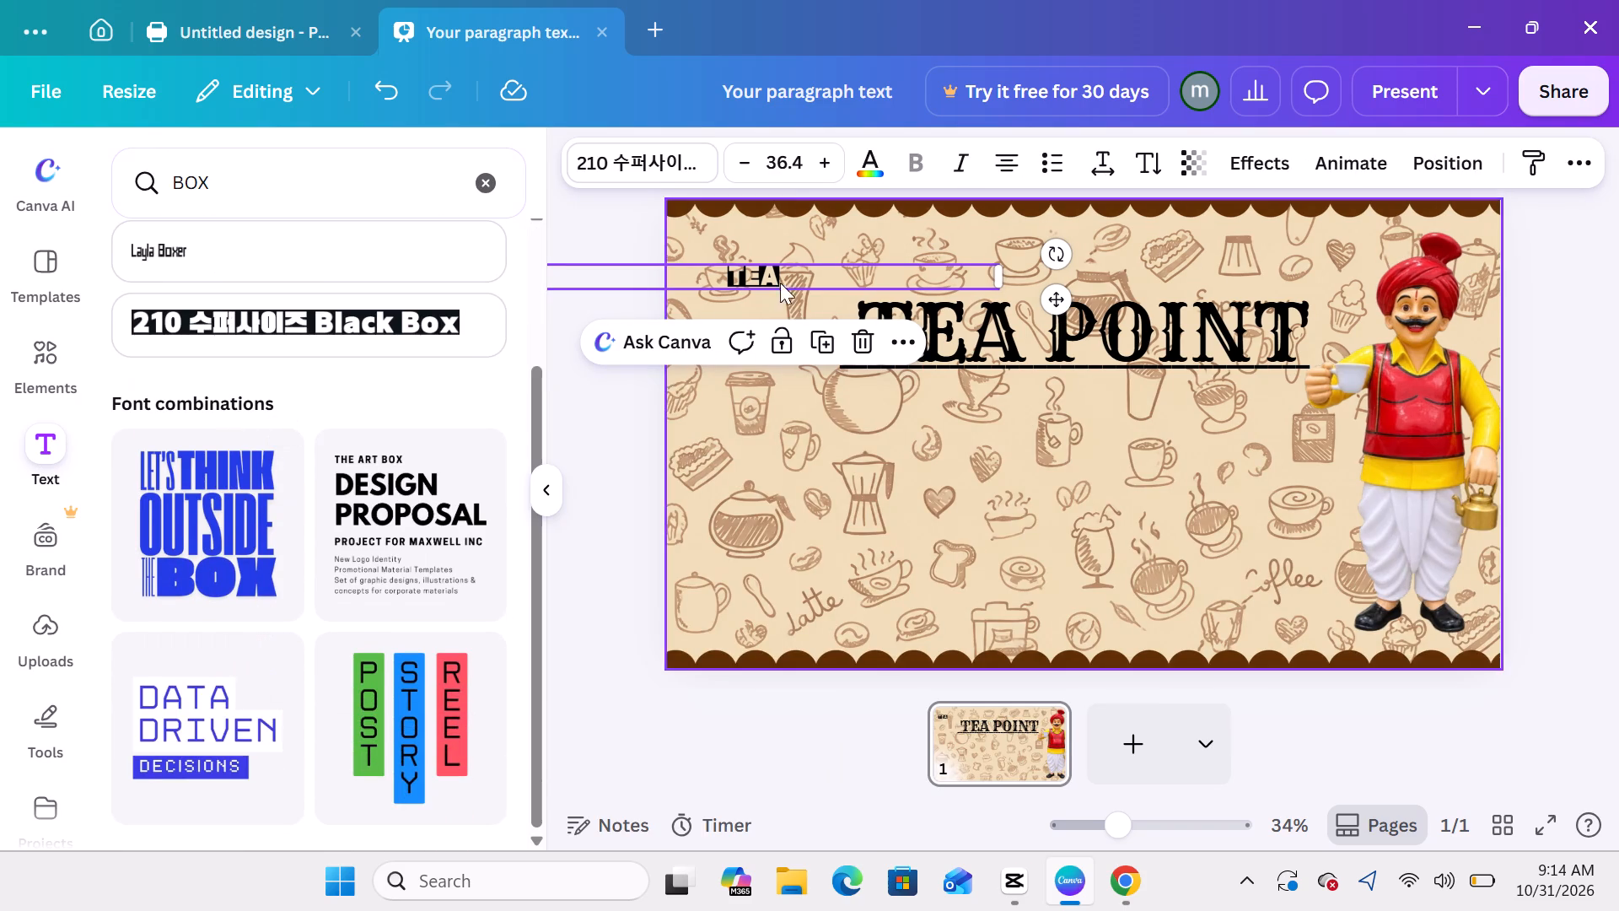
left_click(774, 271)
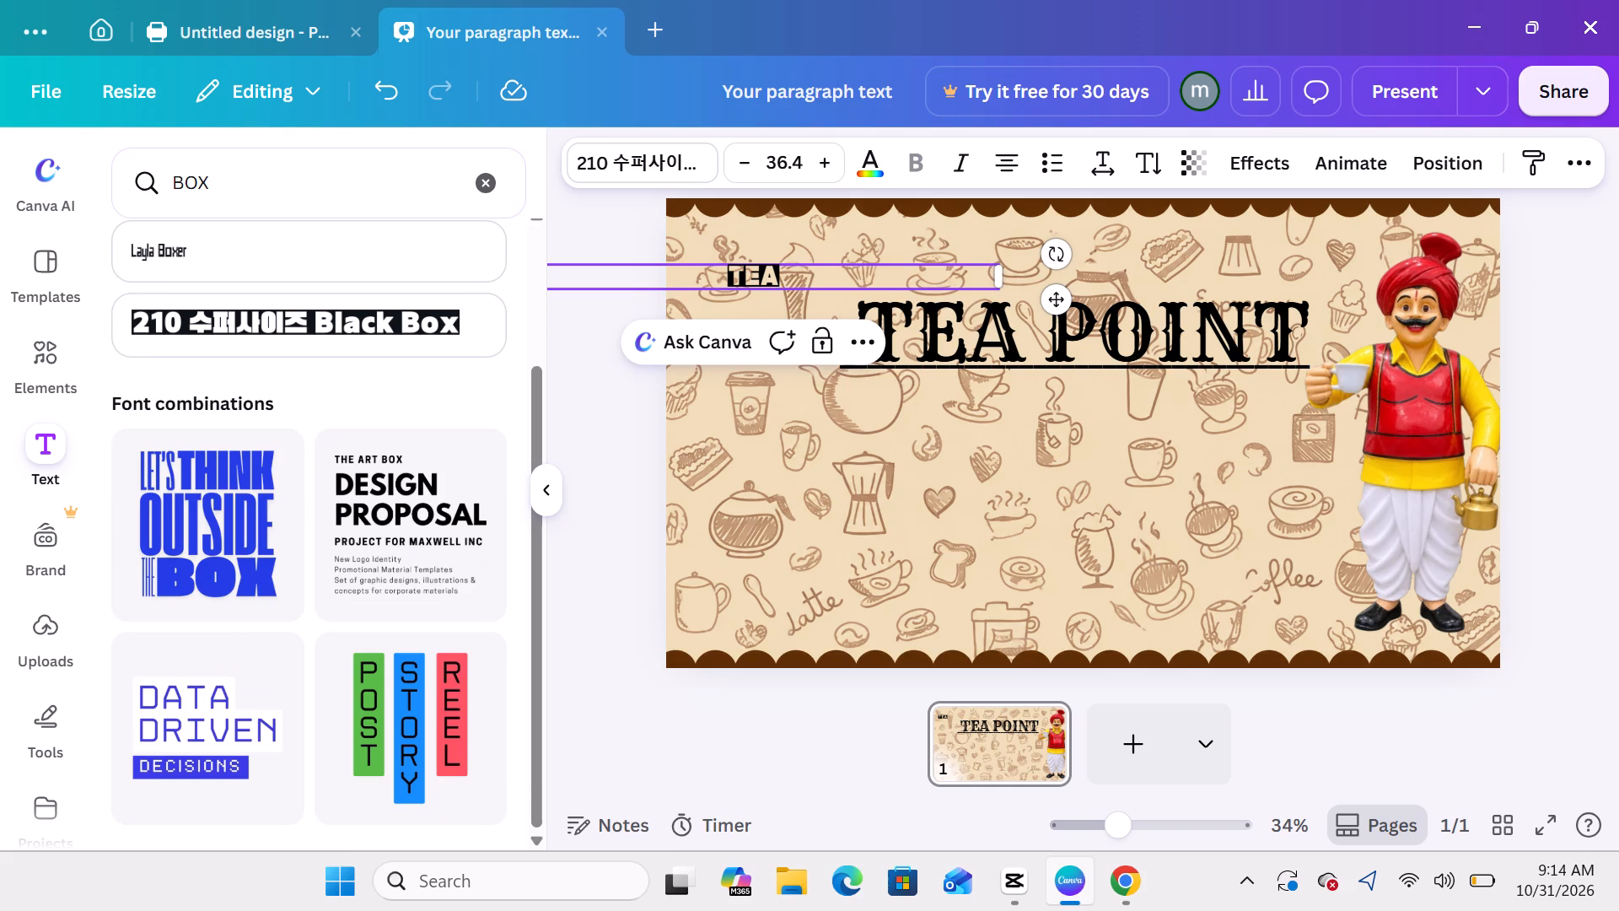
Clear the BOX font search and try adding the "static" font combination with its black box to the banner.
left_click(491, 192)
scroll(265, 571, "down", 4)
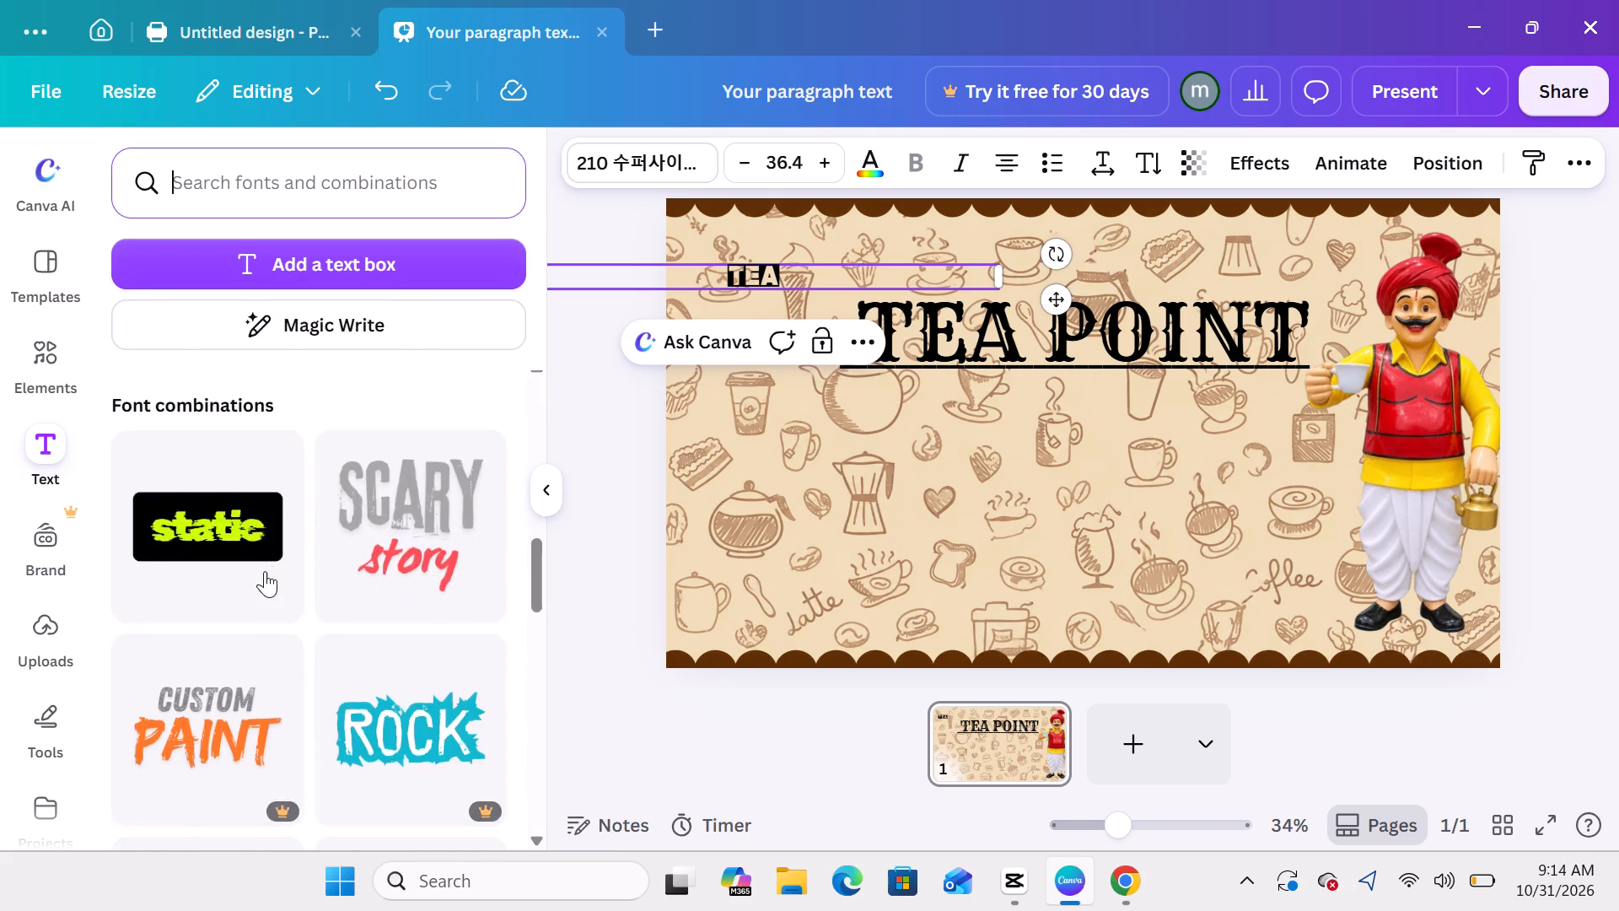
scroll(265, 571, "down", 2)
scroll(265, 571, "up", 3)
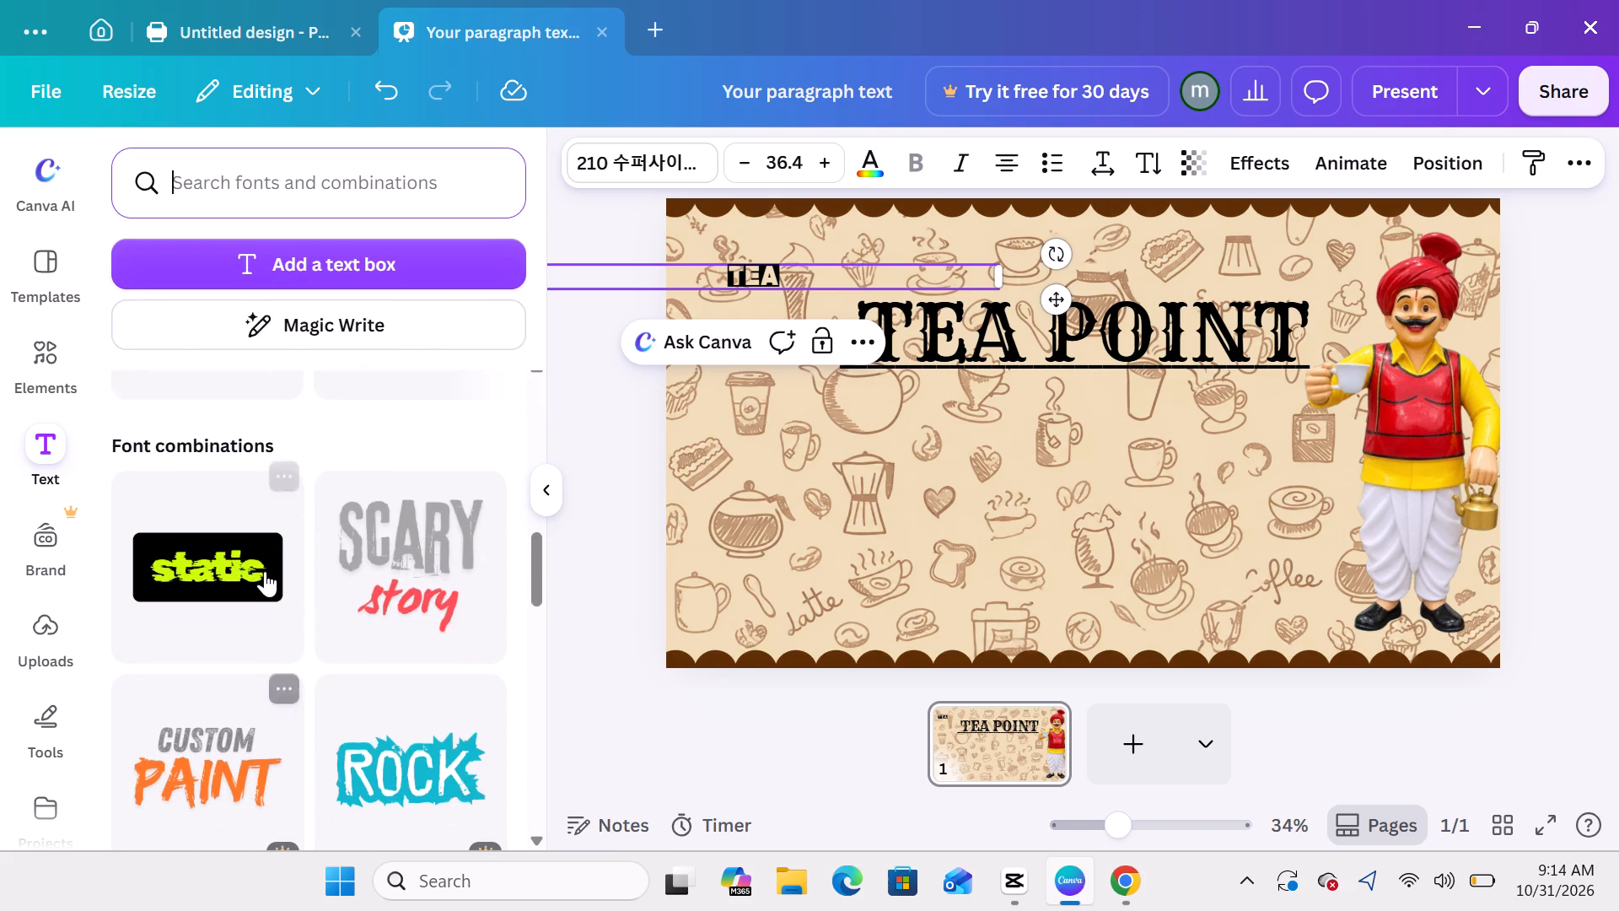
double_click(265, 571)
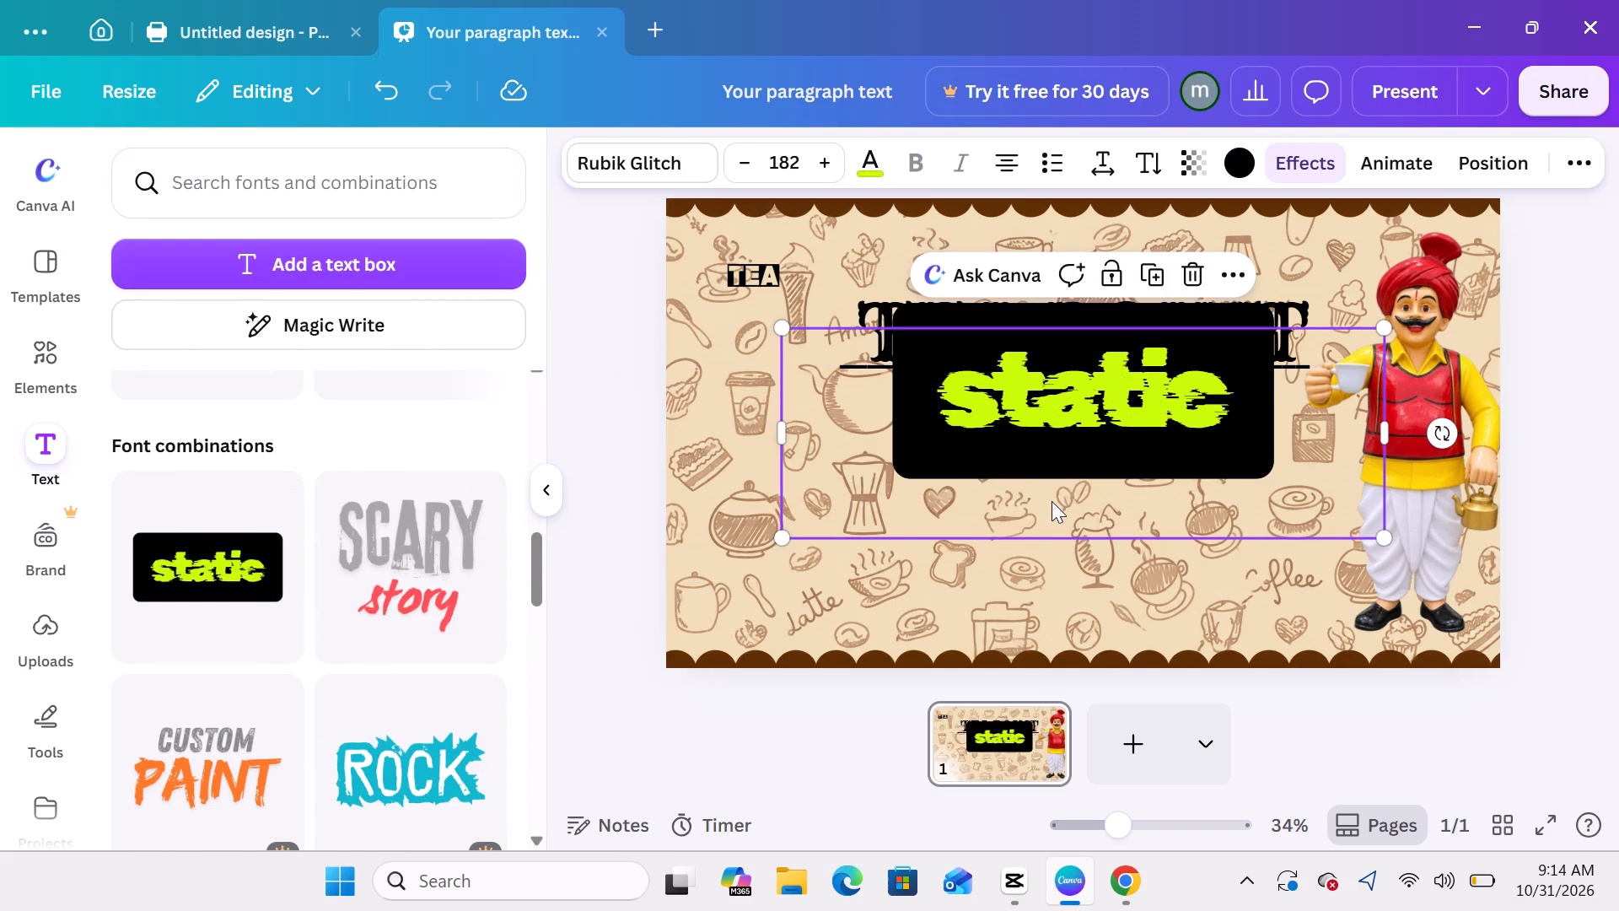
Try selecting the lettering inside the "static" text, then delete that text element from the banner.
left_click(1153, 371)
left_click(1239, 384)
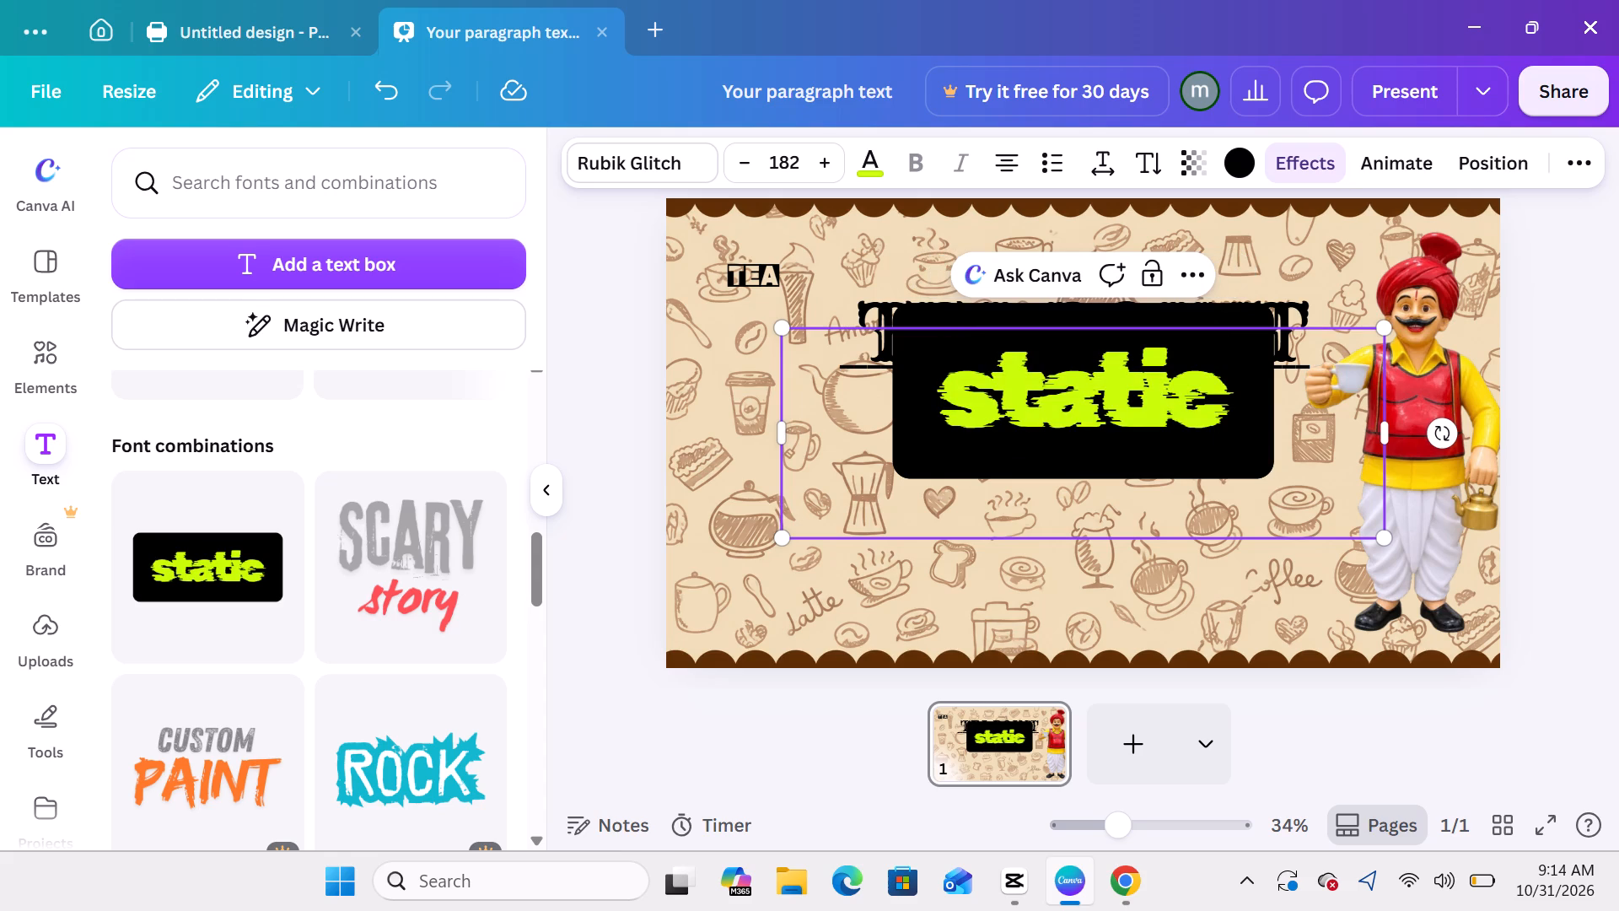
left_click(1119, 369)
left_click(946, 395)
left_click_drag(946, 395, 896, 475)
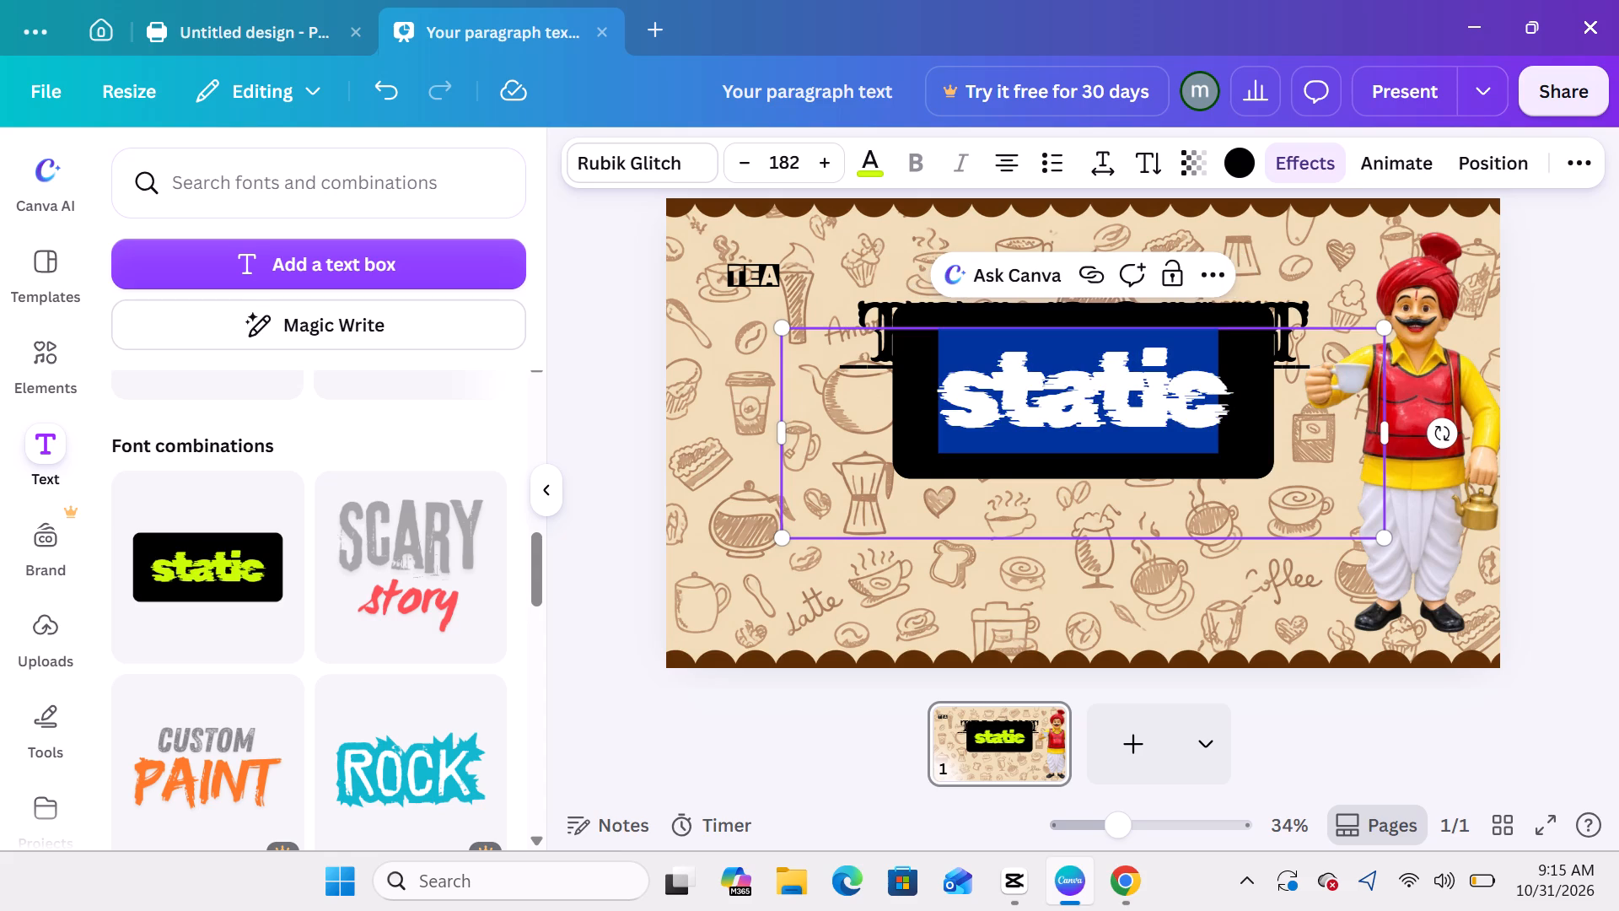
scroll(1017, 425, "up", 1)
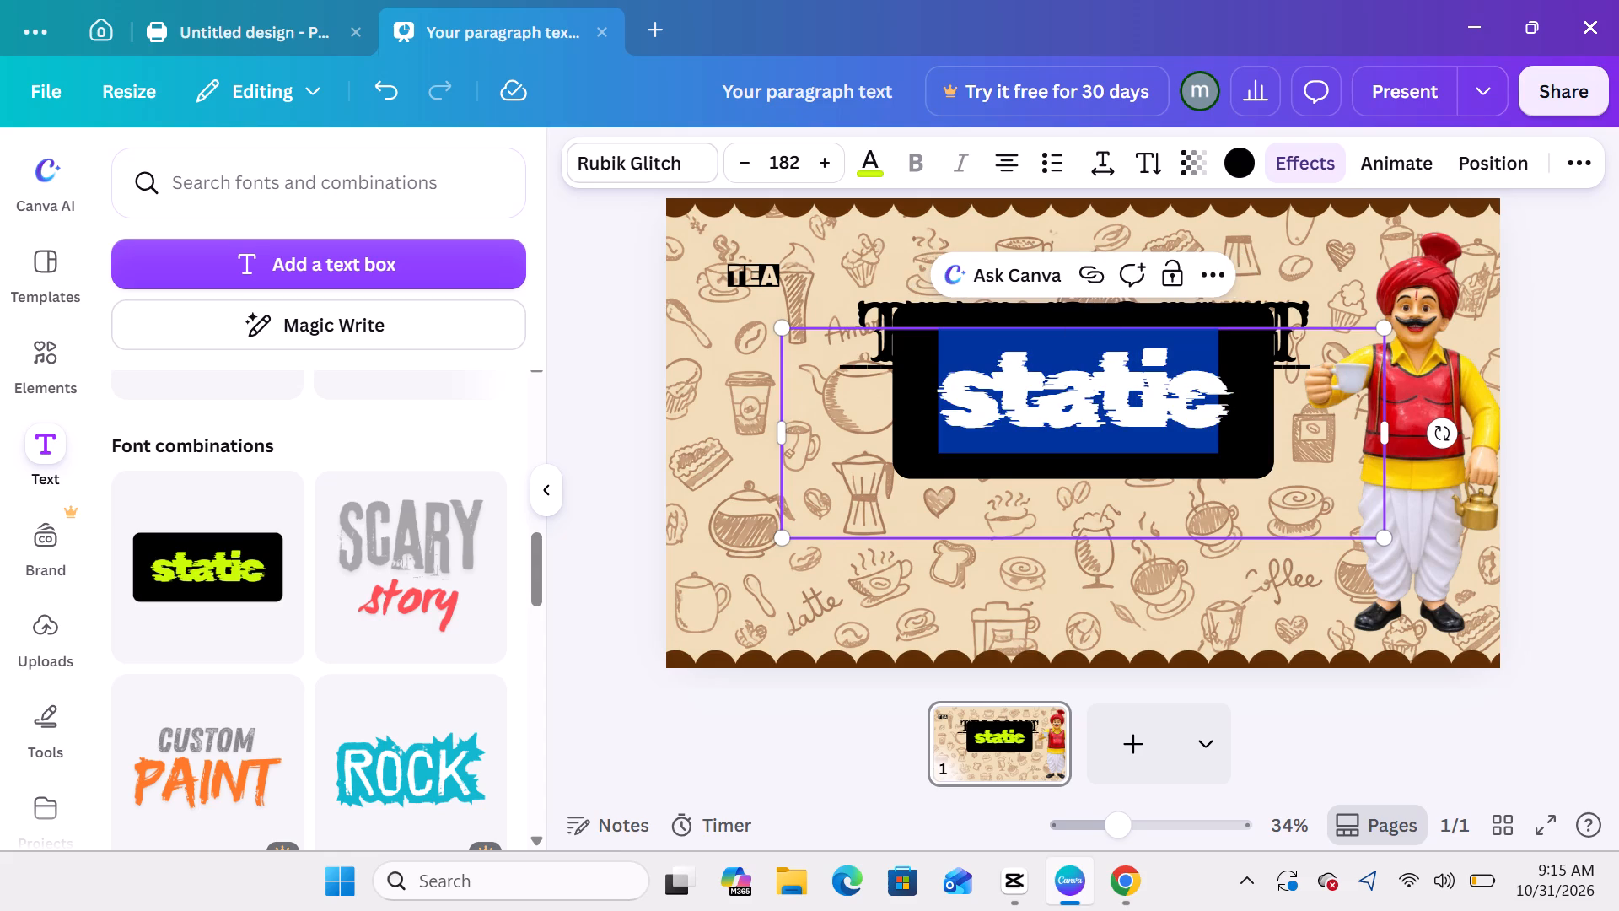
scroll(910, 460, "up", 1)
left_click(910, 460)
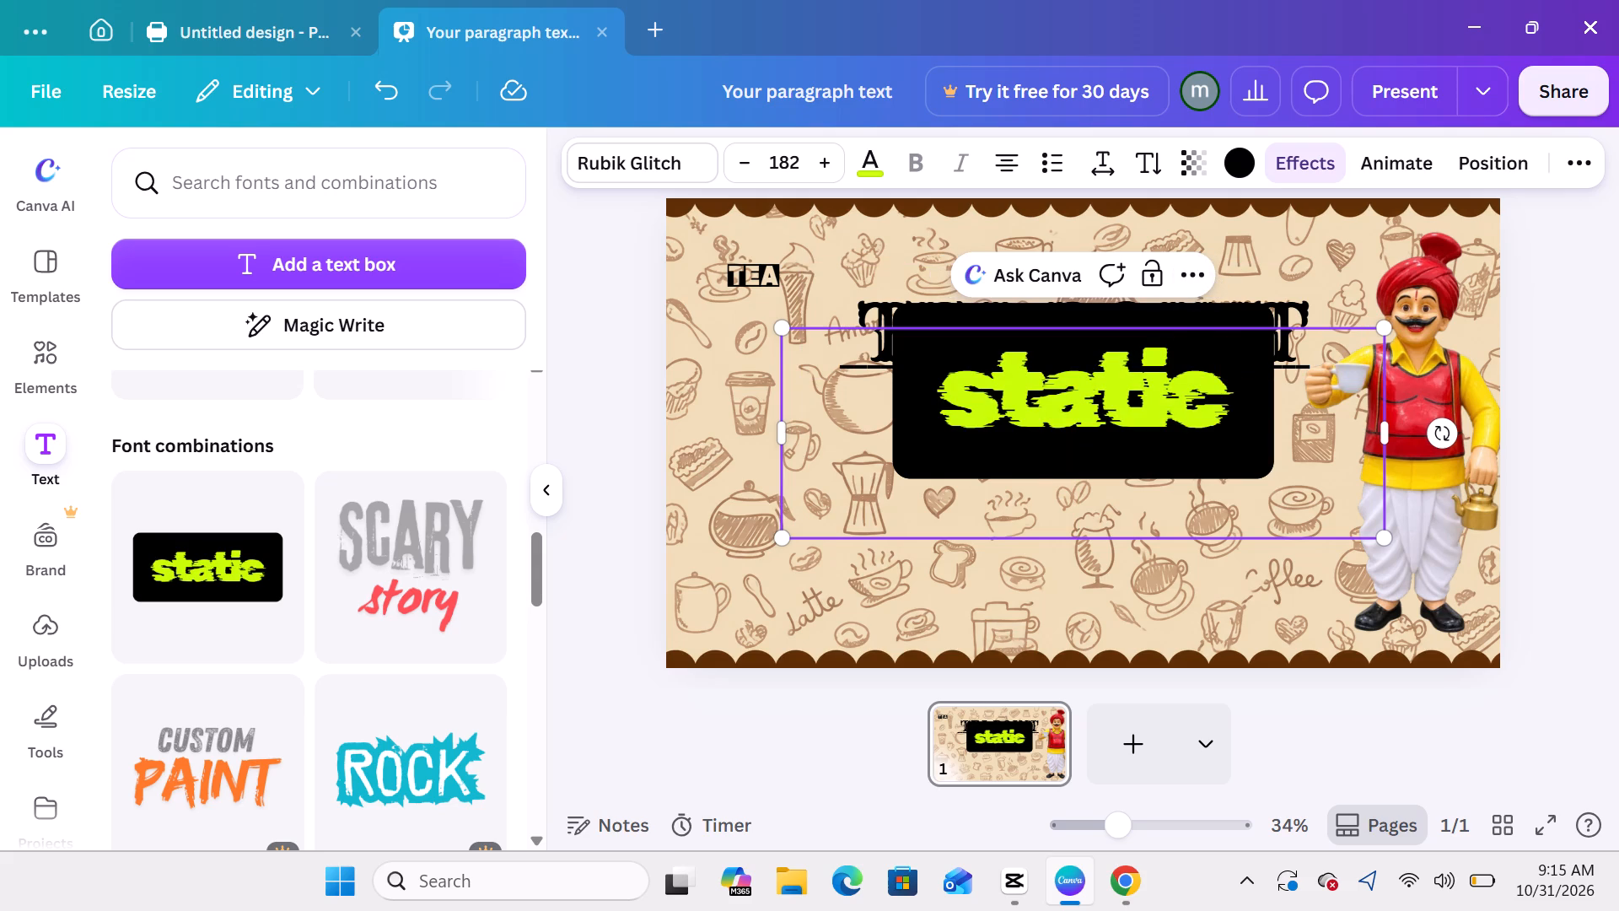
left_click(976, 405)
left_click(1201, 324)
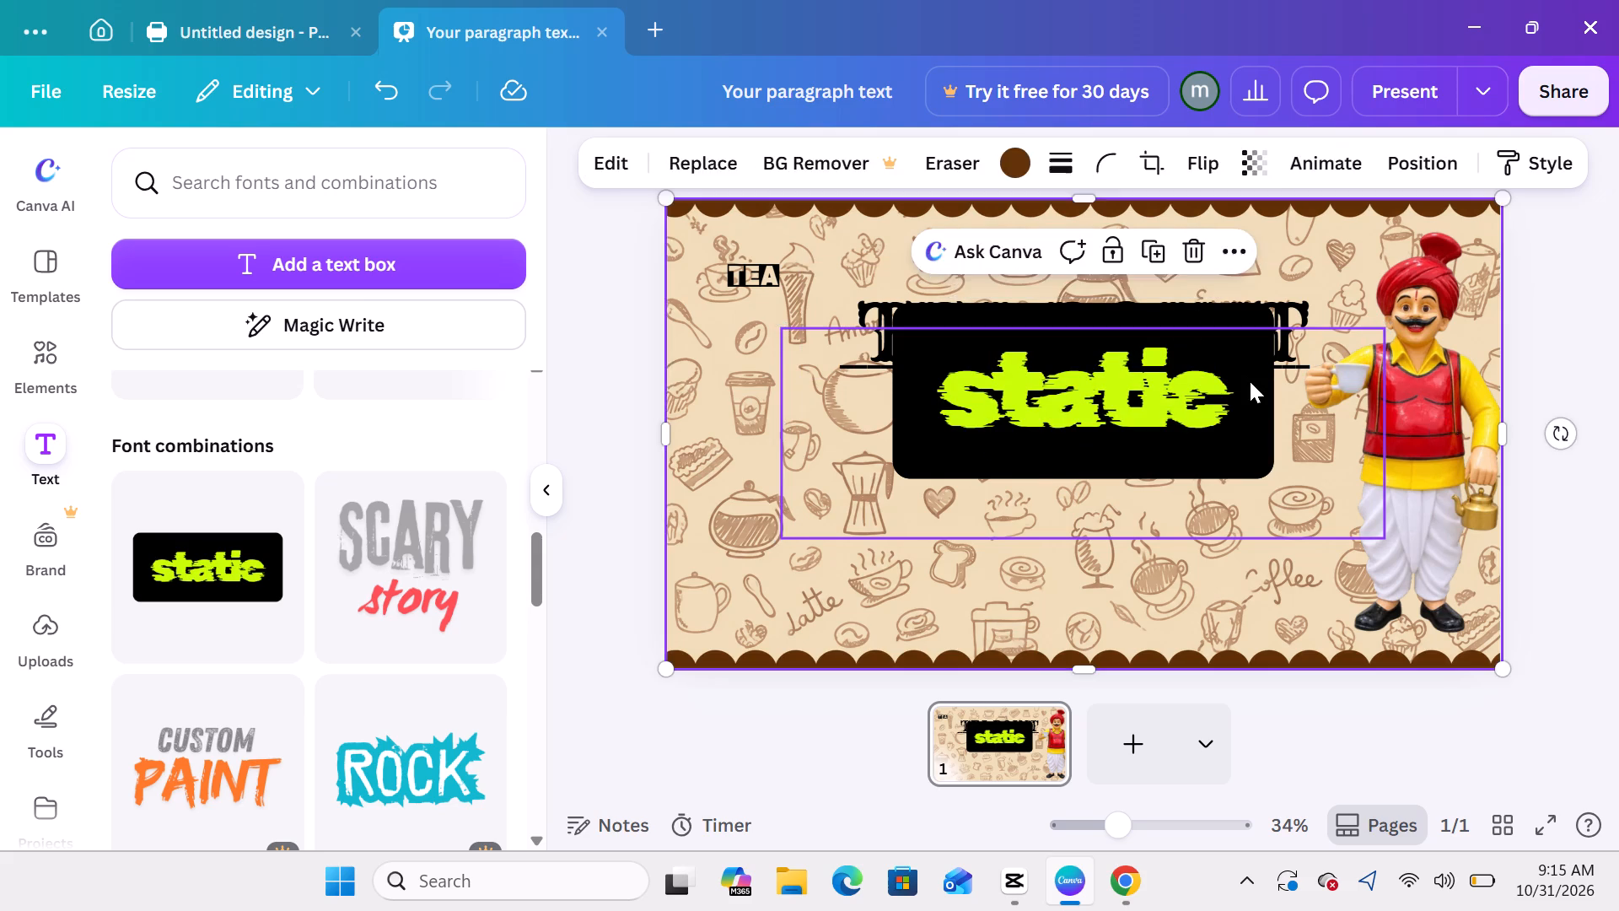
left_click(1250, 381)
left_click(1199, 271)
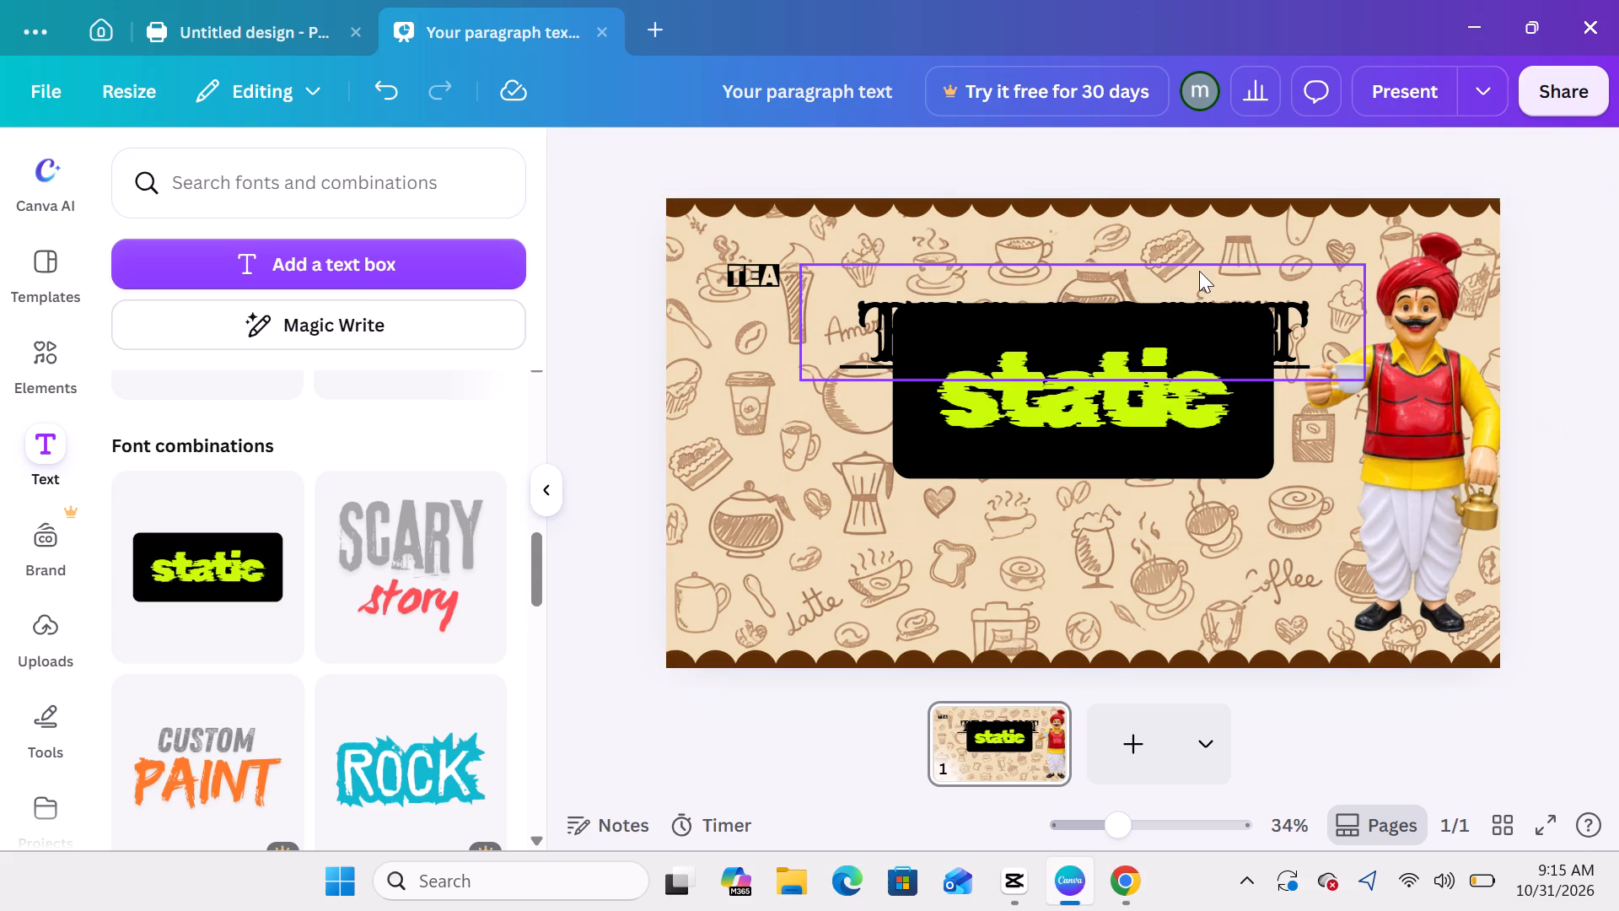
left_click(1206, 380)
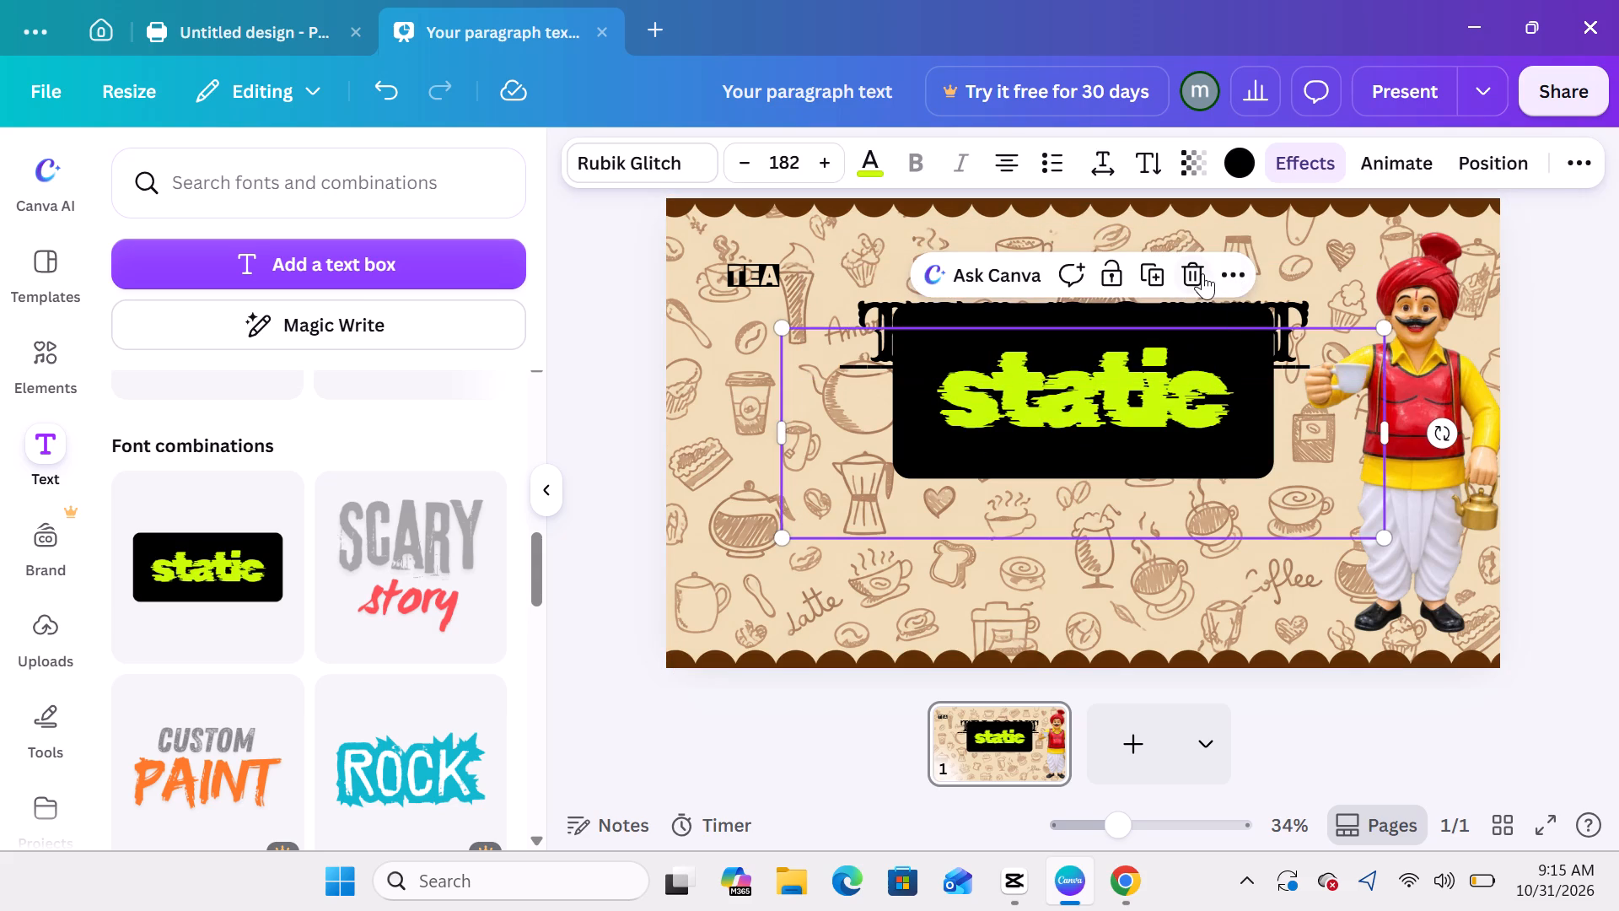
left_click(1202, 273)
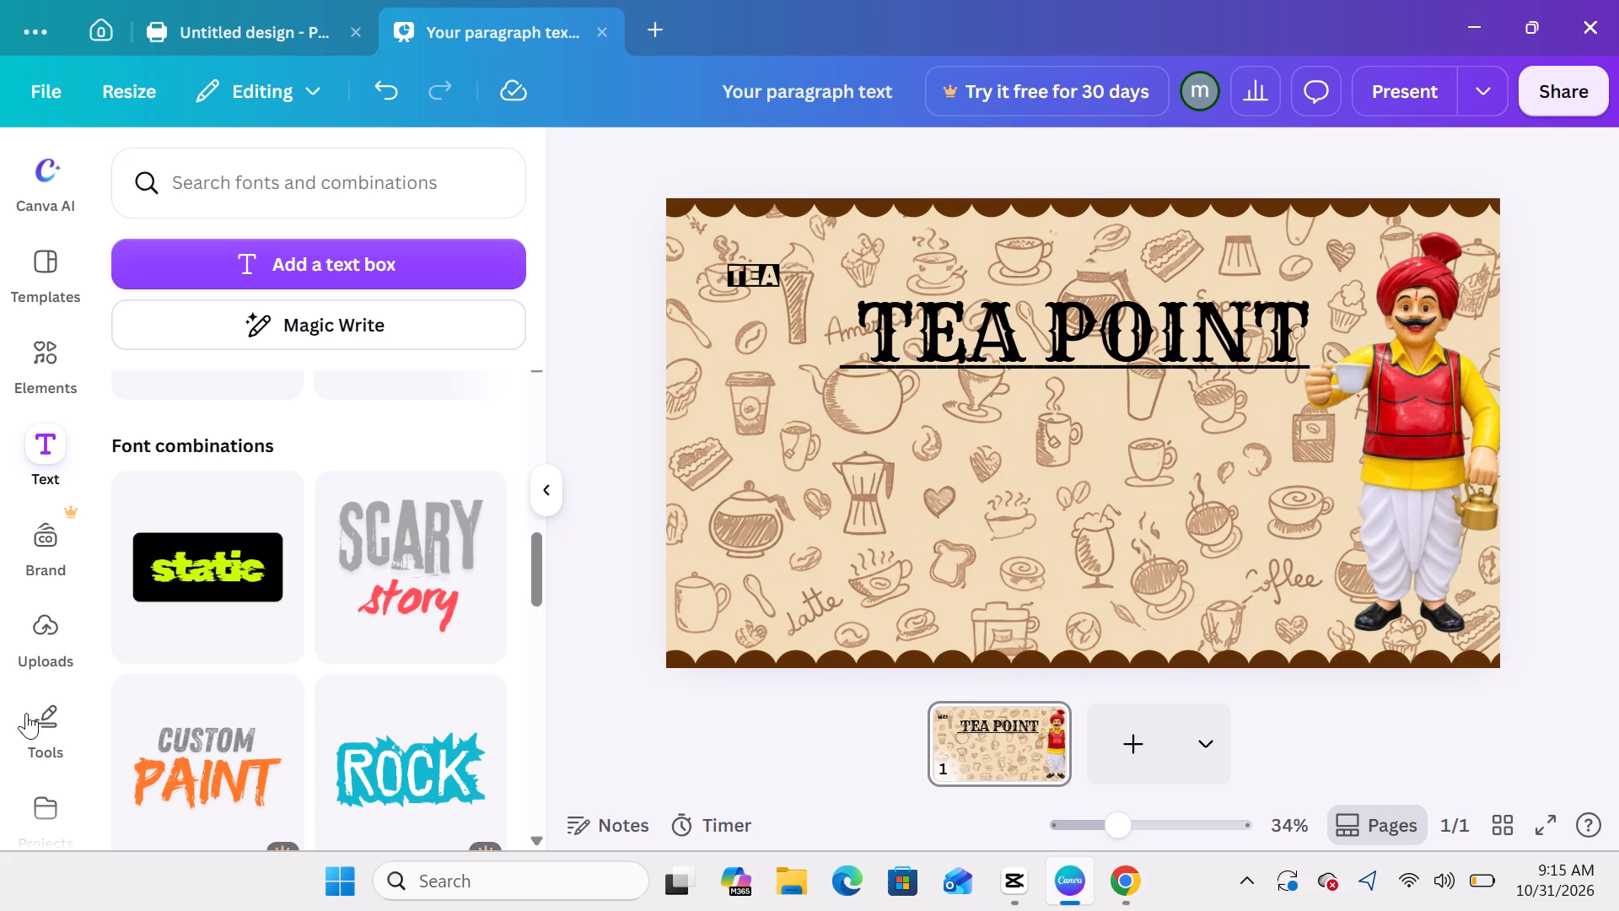
Look through the font combinations for another lettering style for the TEA label.
scroll(293, 568, "down", 3)
scroll(293, 568, "right", 1)
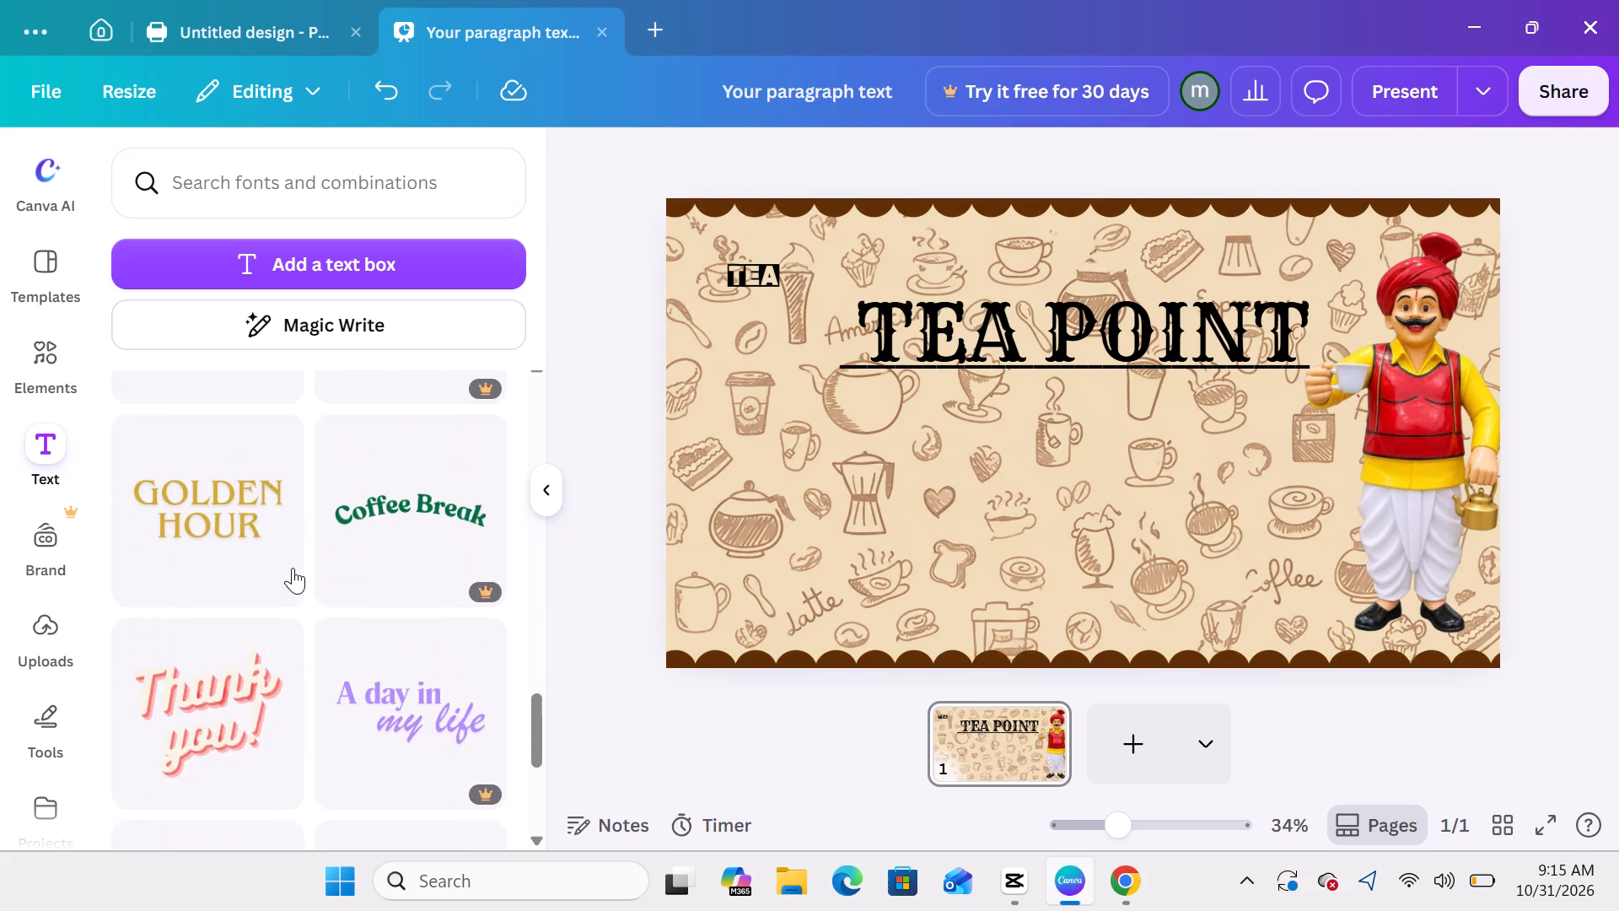
scroll(293, 568, "right", 4)
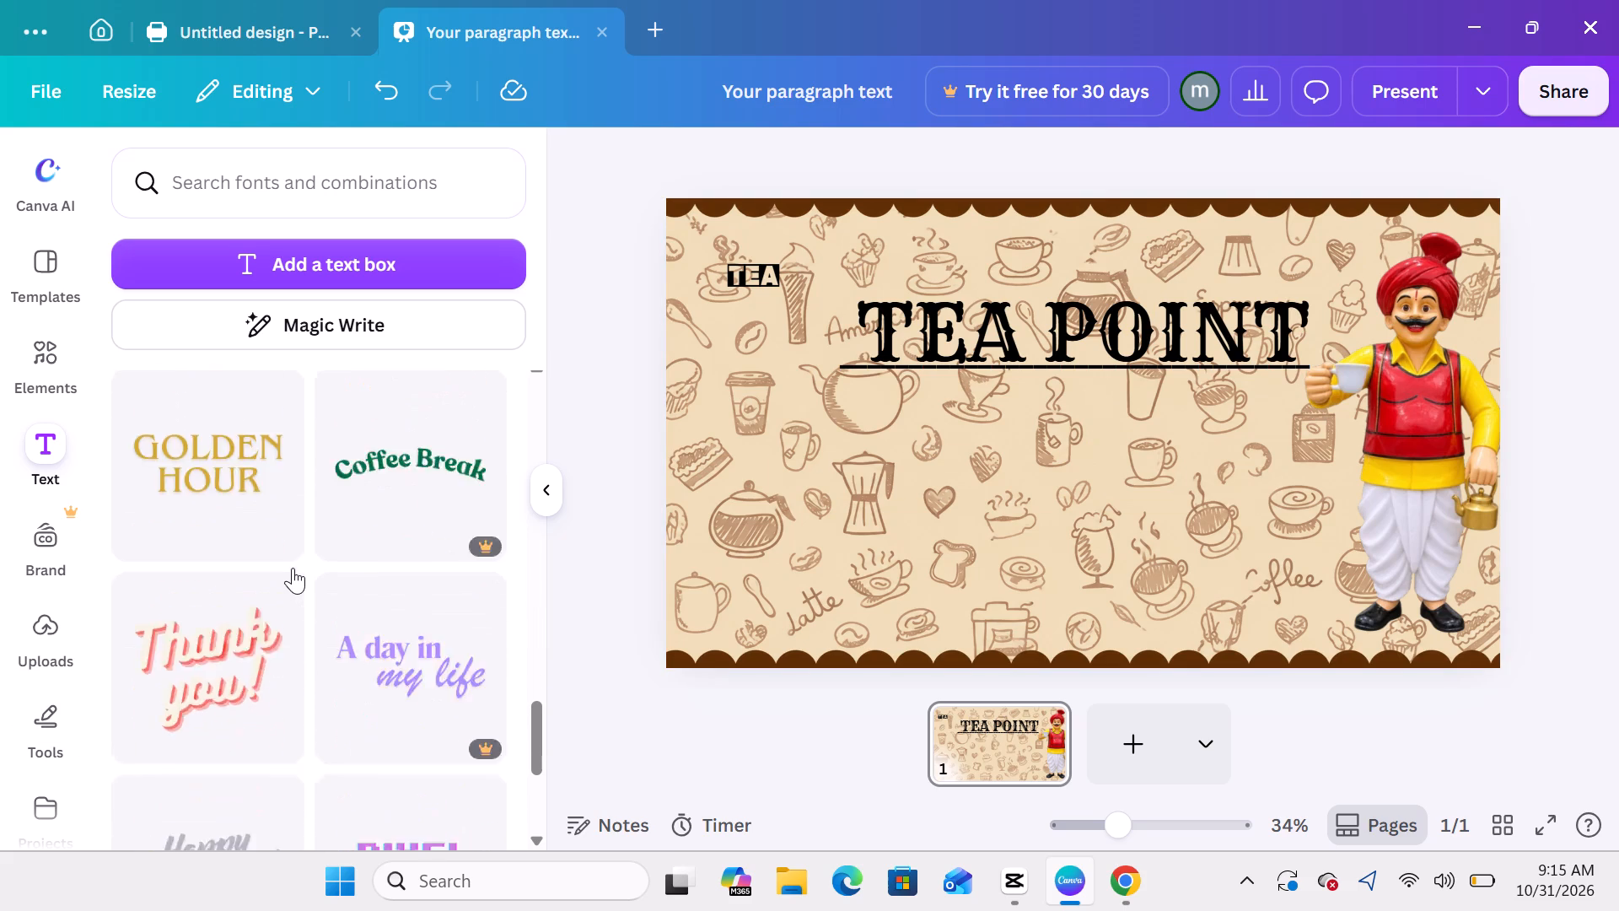
scroll(293, 568, "right", 1)
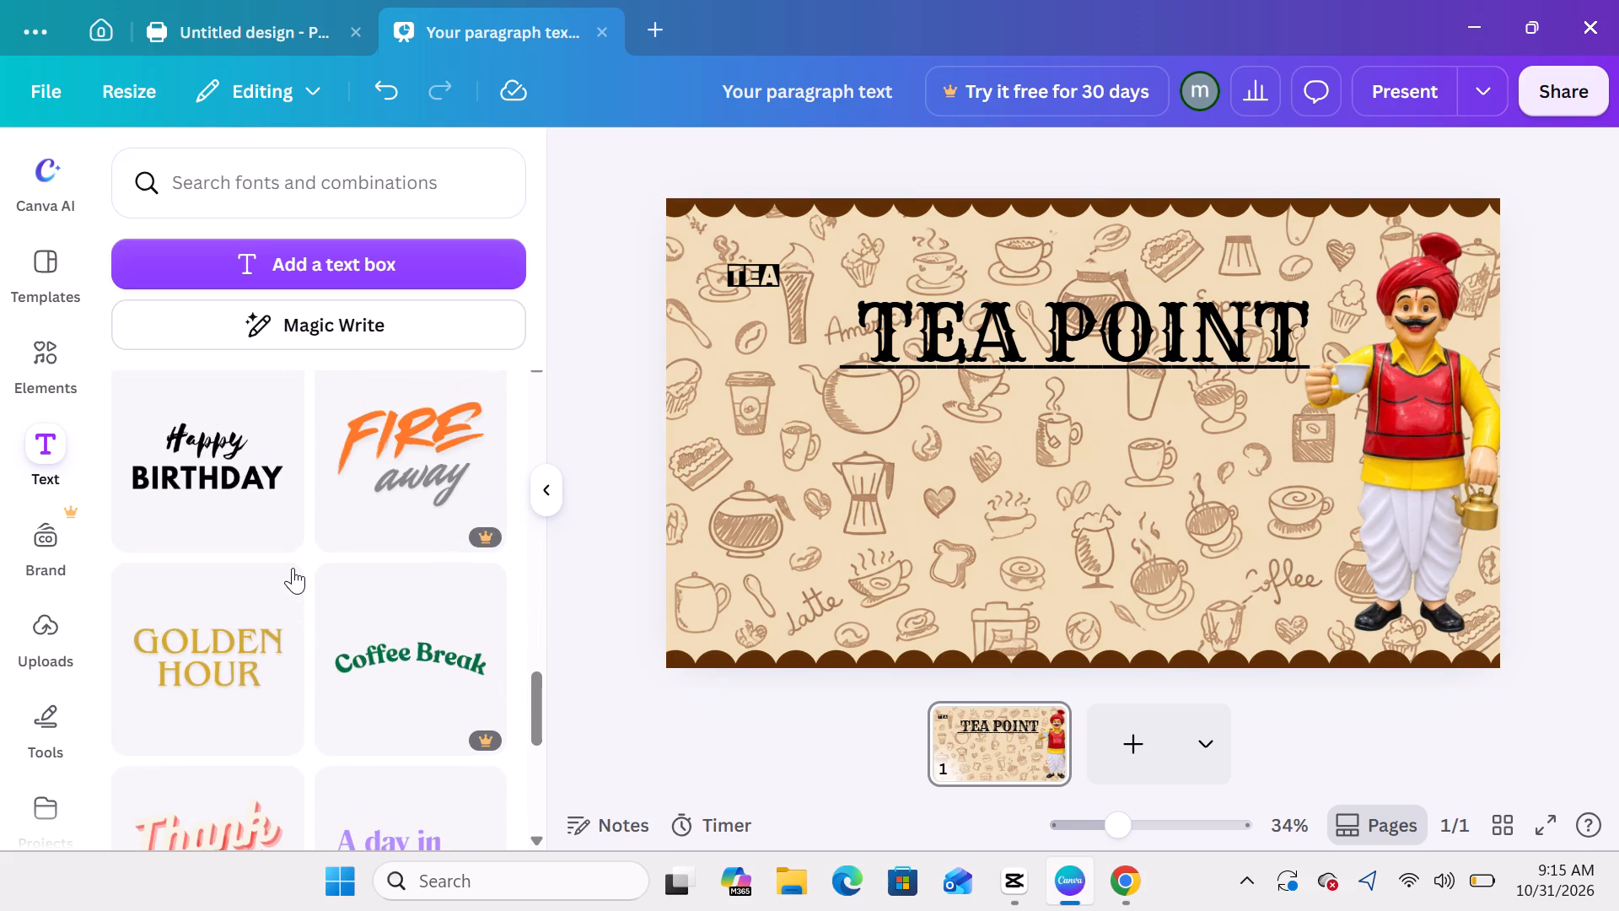
scroll(293, 568, "right", 2)
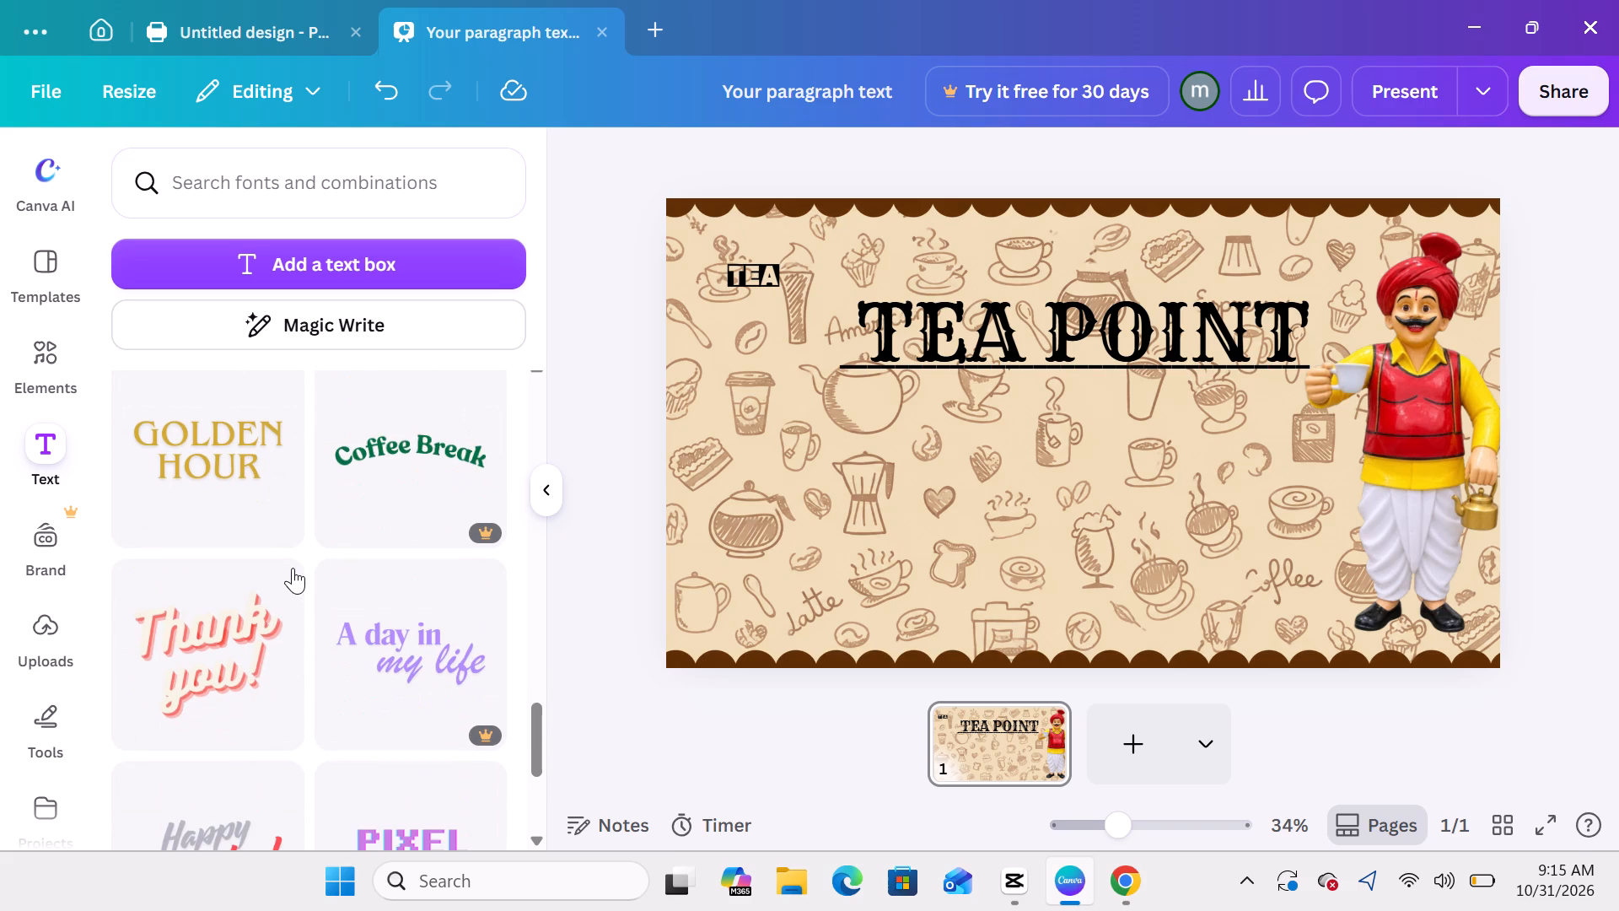
scroll(293, 568, "right", 3)
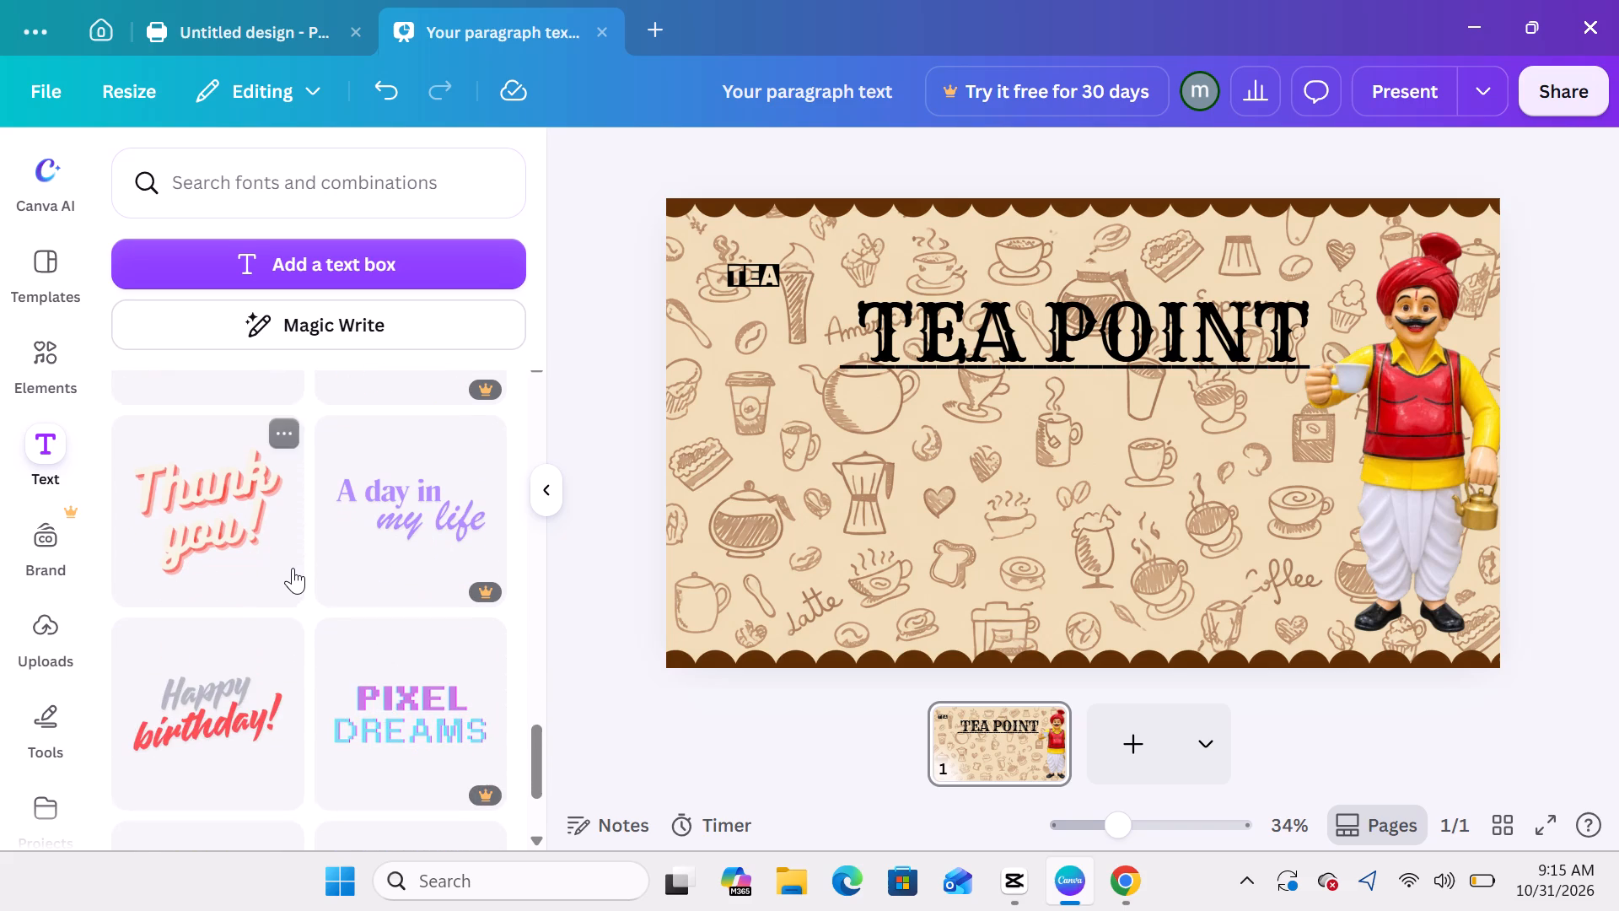
scroll(293, 568, "right", 2)
scroll(293, 568, "down", 1)
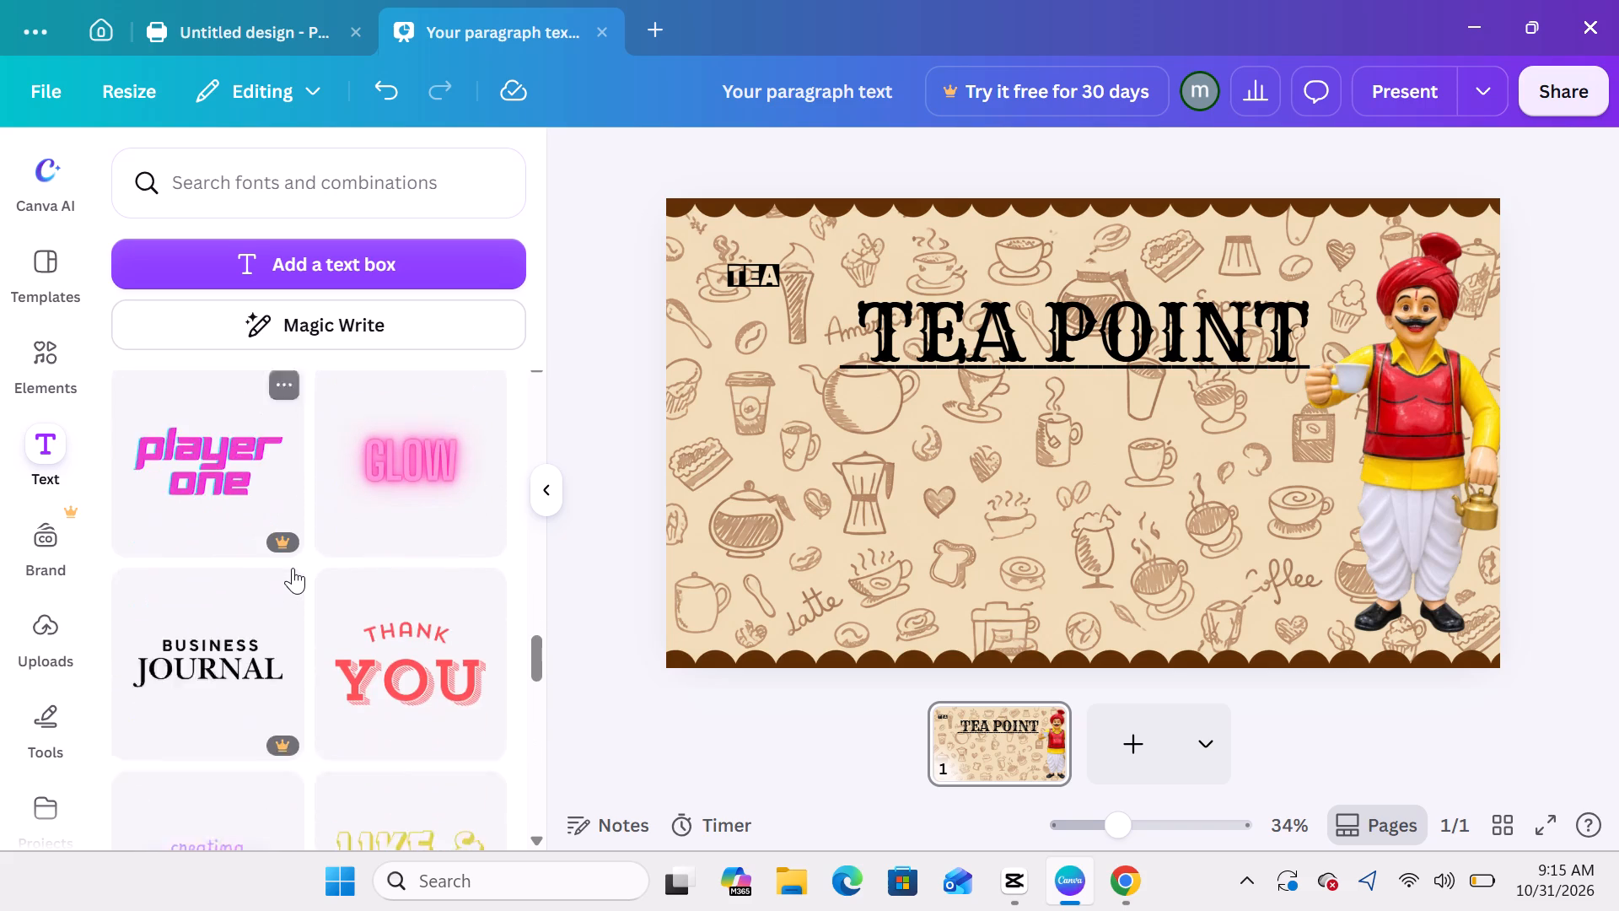
scroll(293, 568, "down", 2)
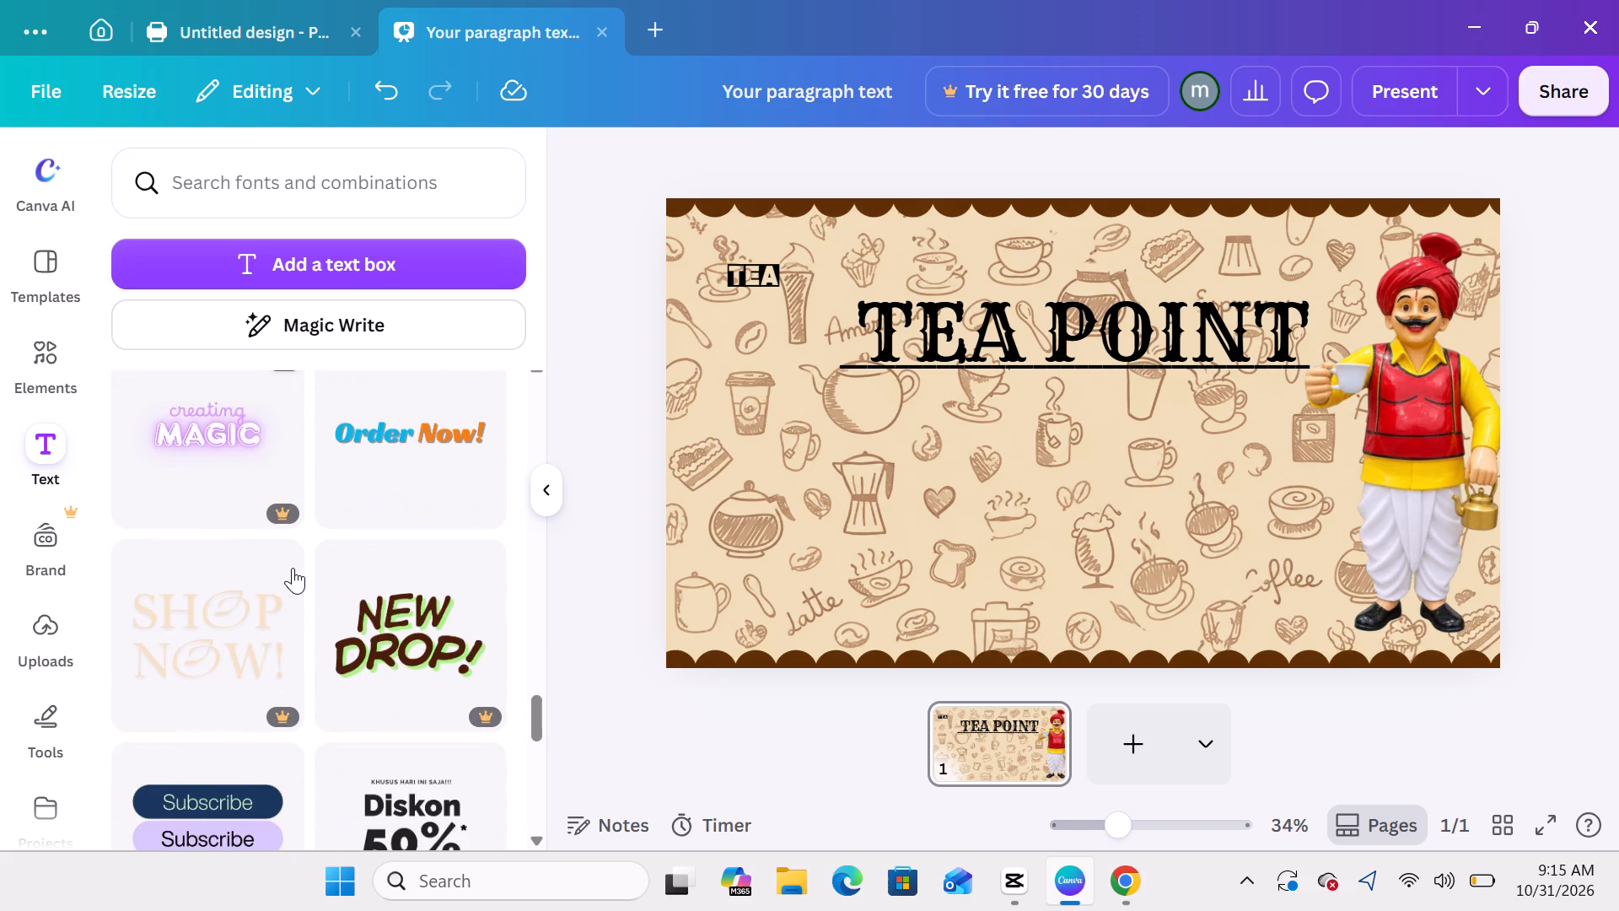
scroll(293, 568, "down", 2)
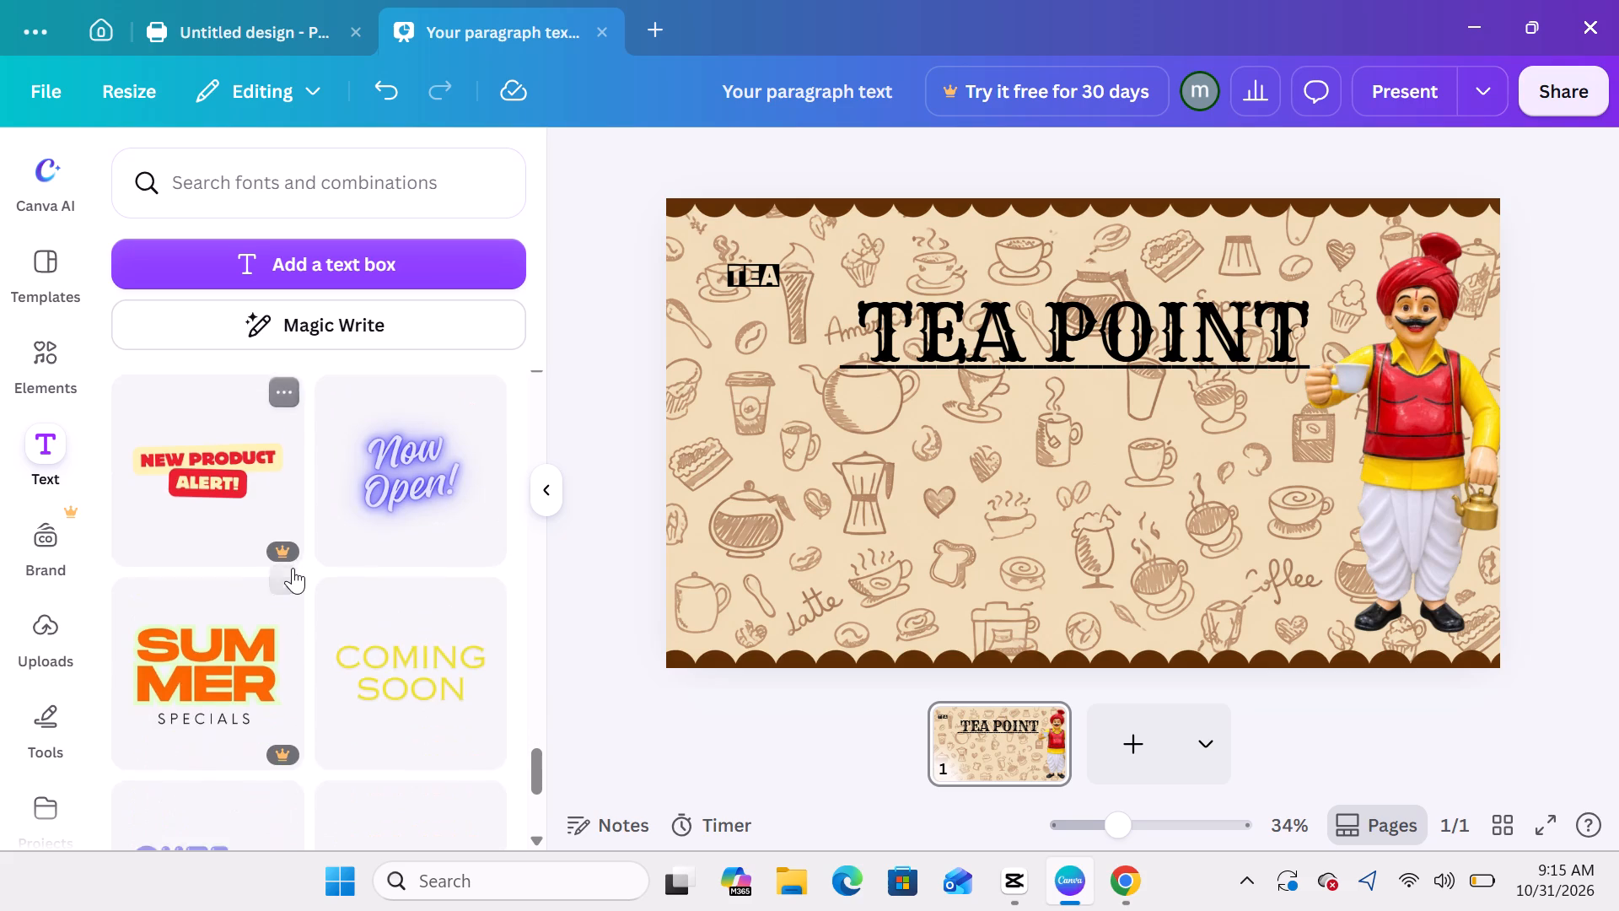
scroll(293, 568, "down", 1)
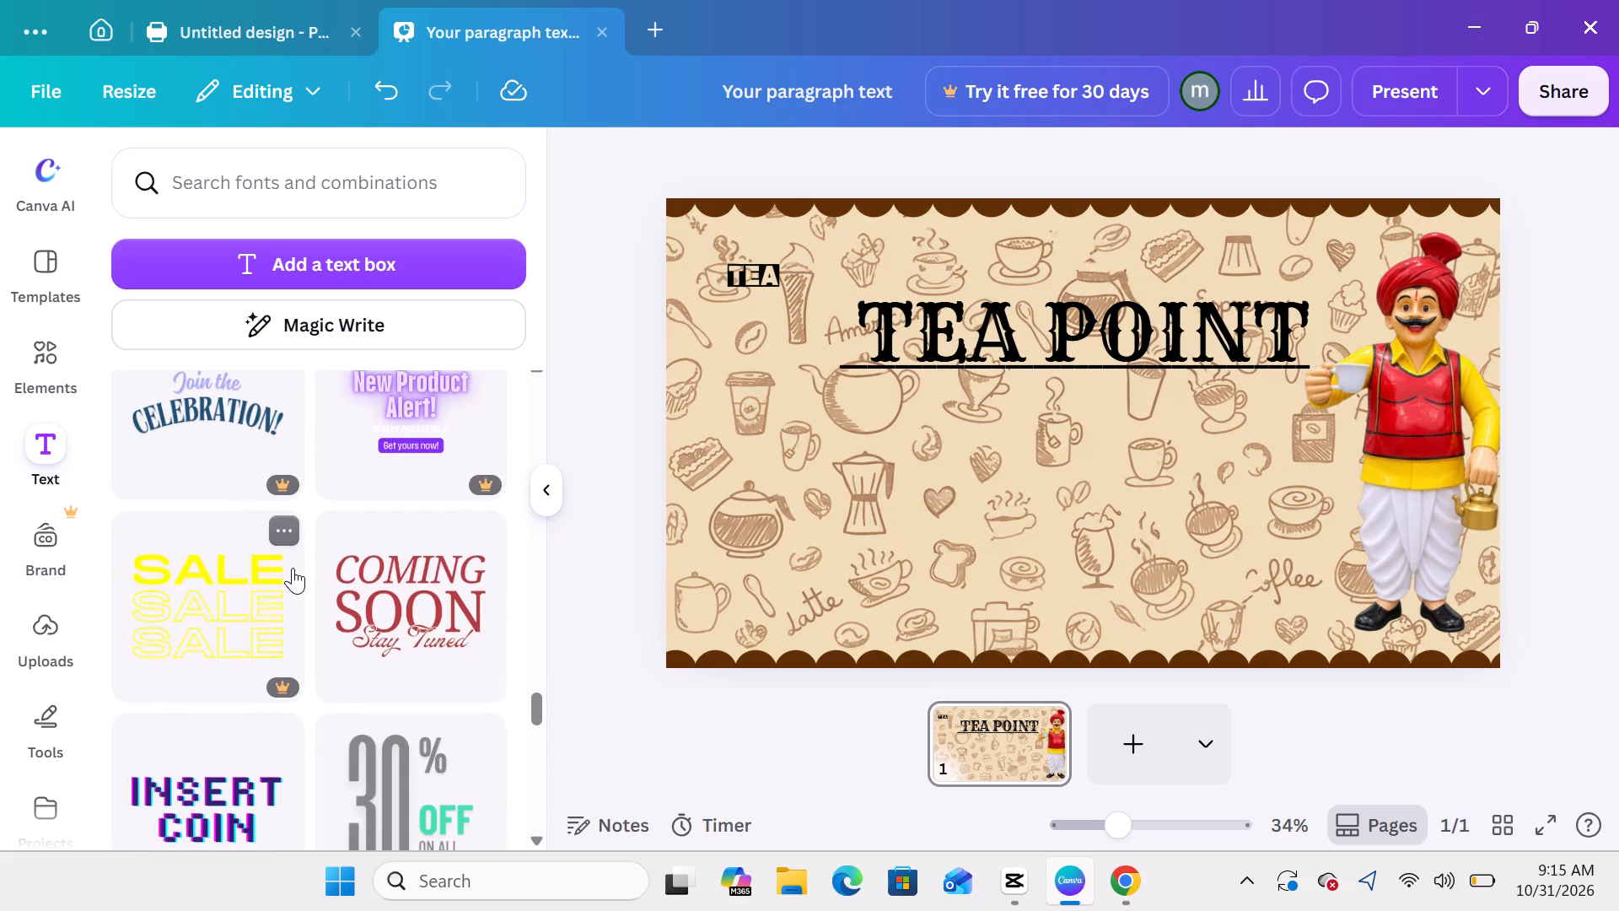
scroll(293, 568, "down", 1)
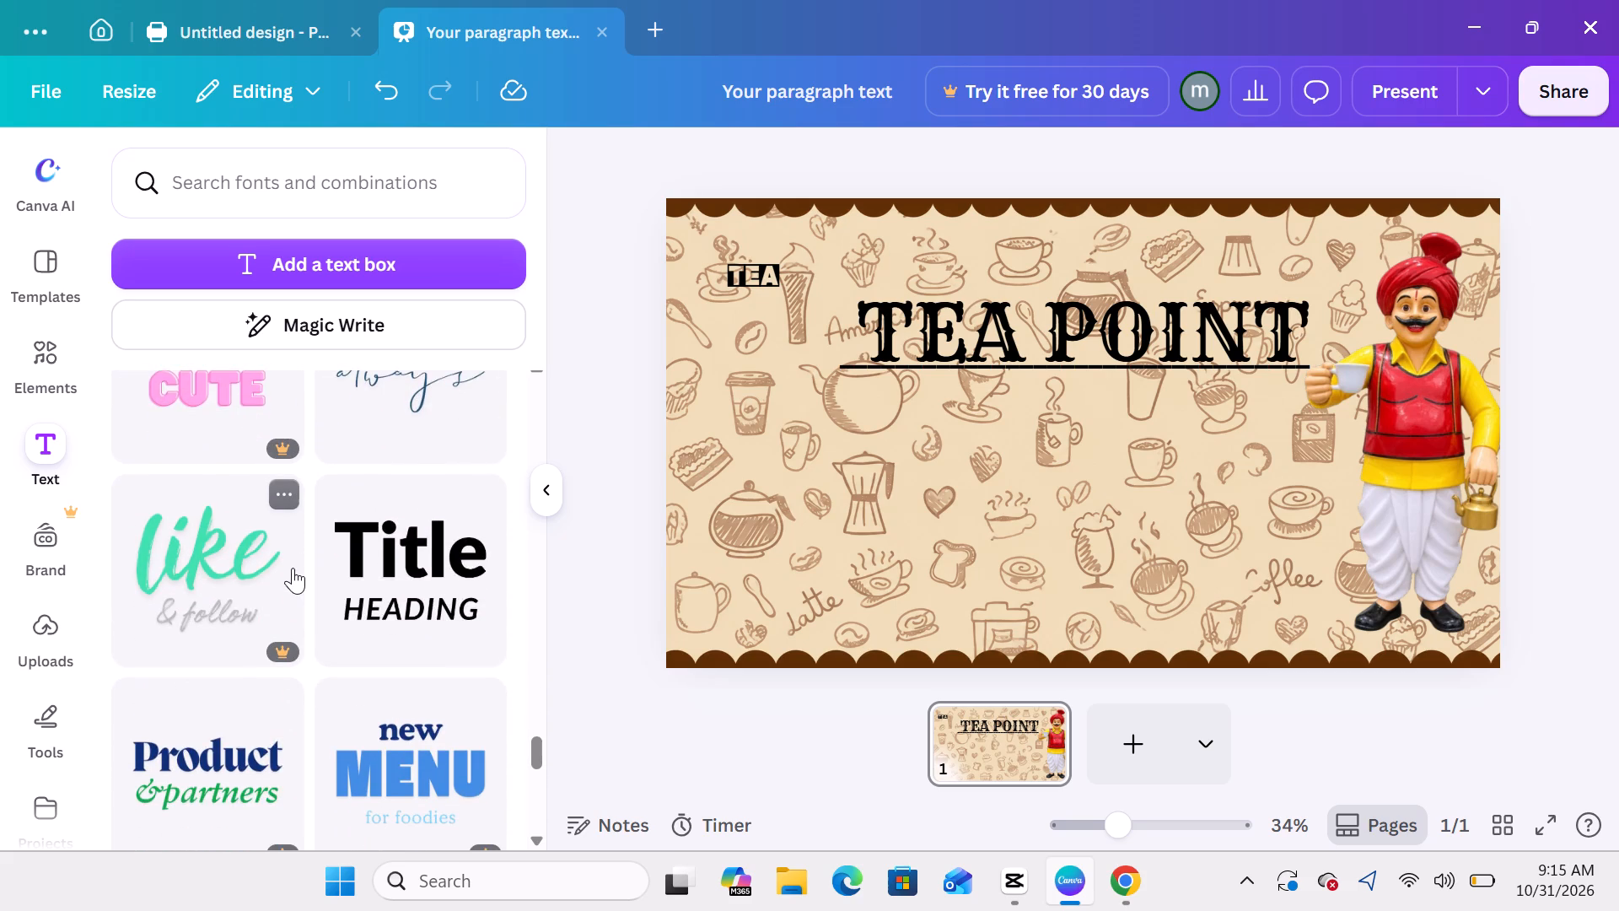
scroll(293, 568, "down", 1)
scroll(293, 568, "right", 3)
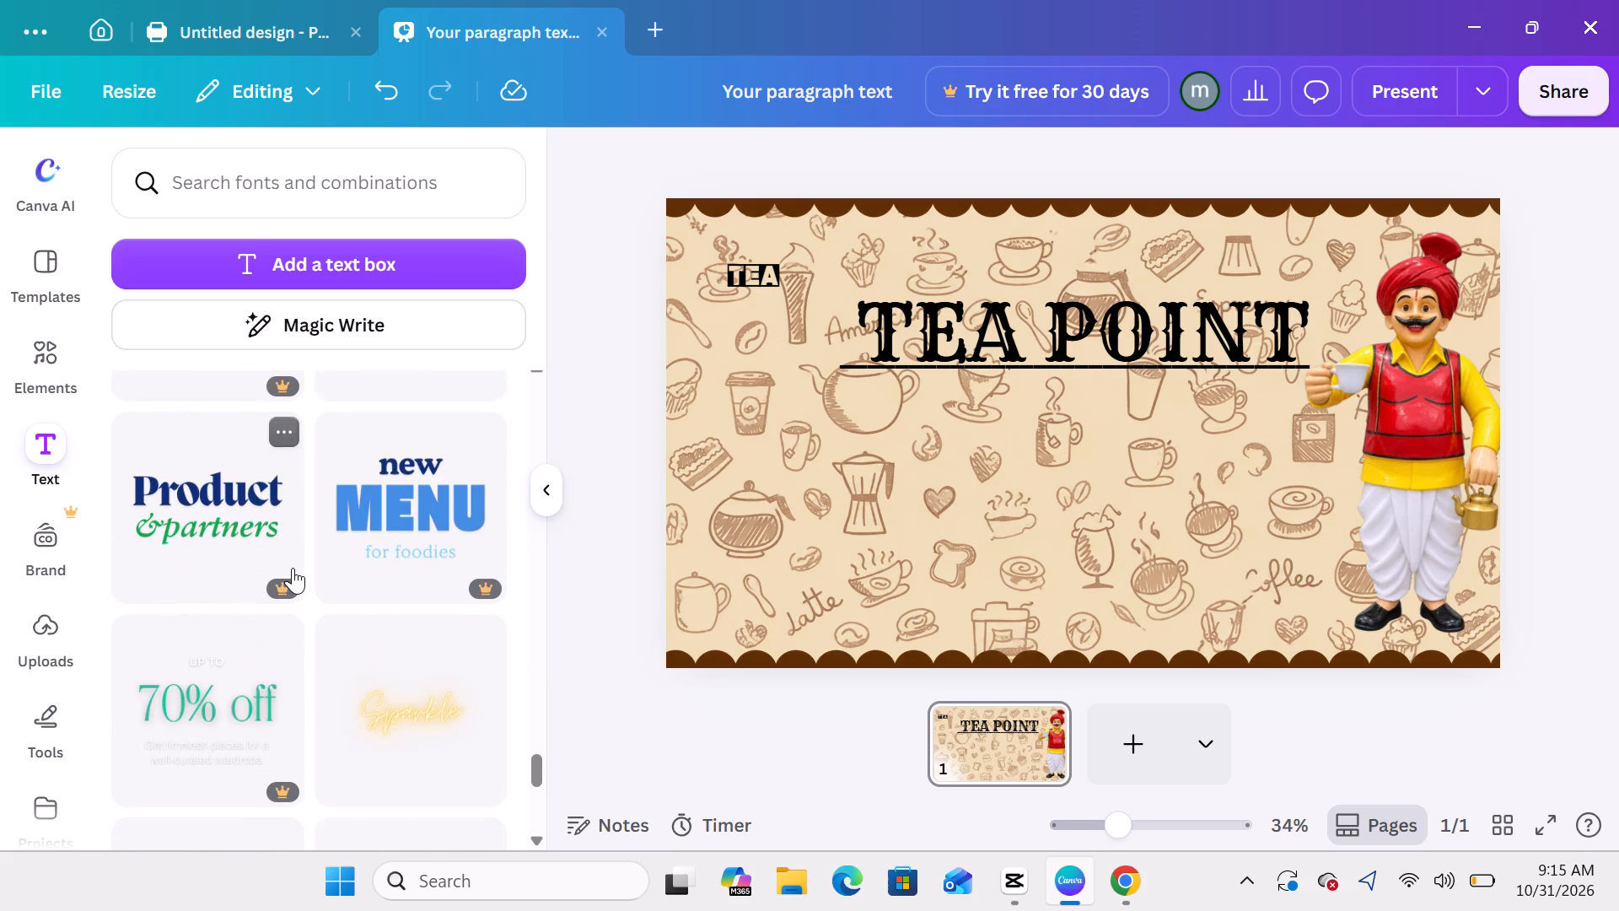
scroll(293, 568, "right", 5)
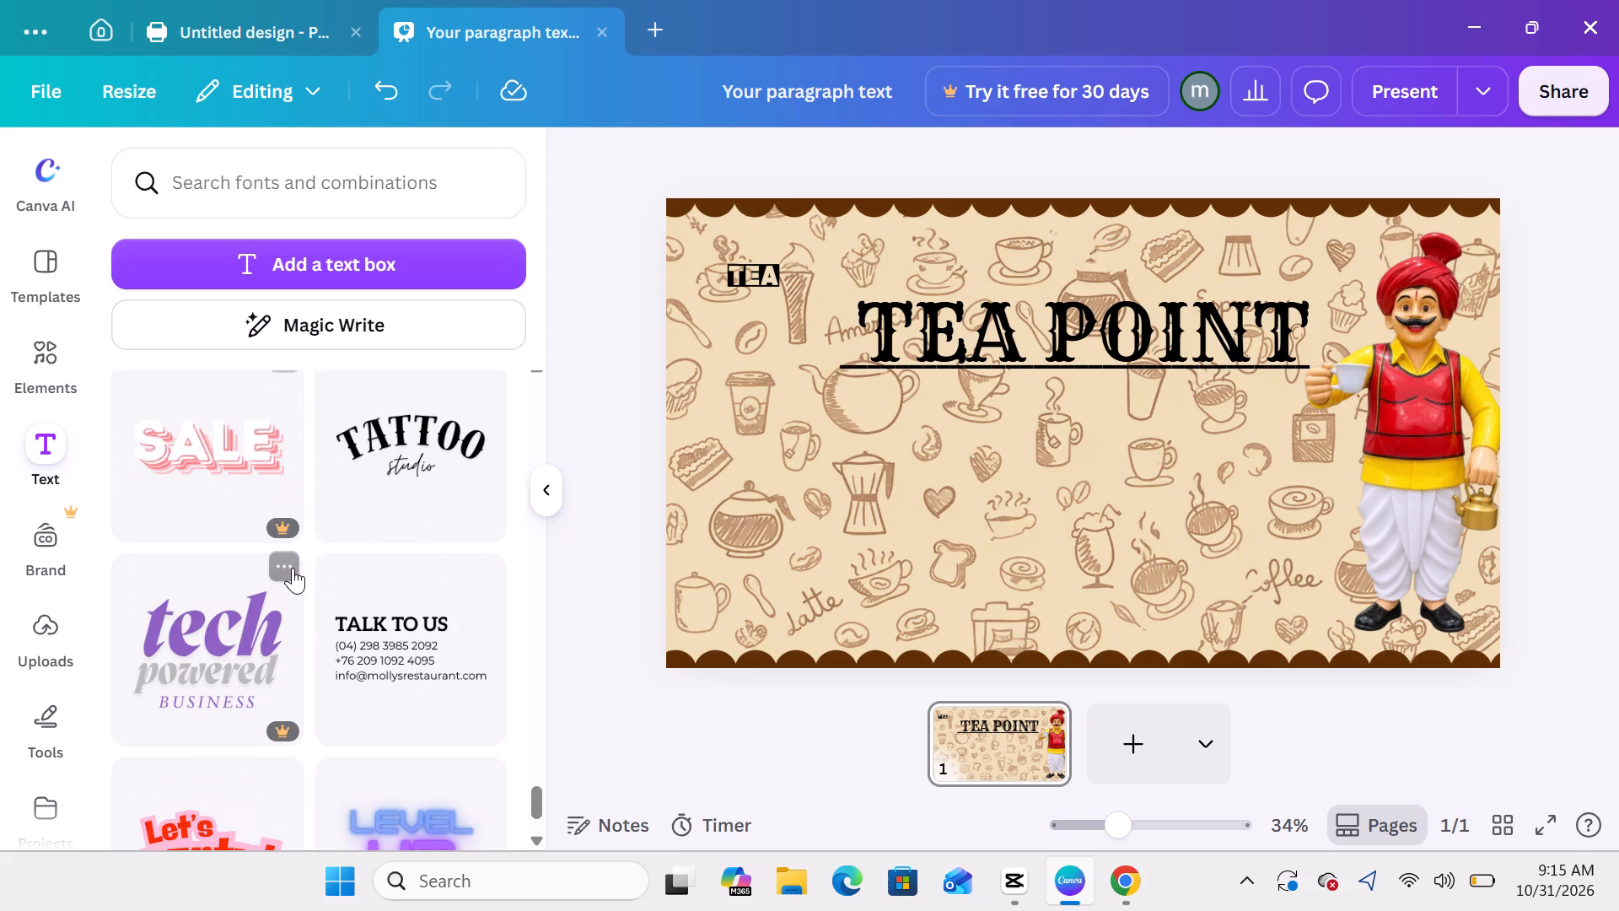
scroll(293, 568, "right", 4)
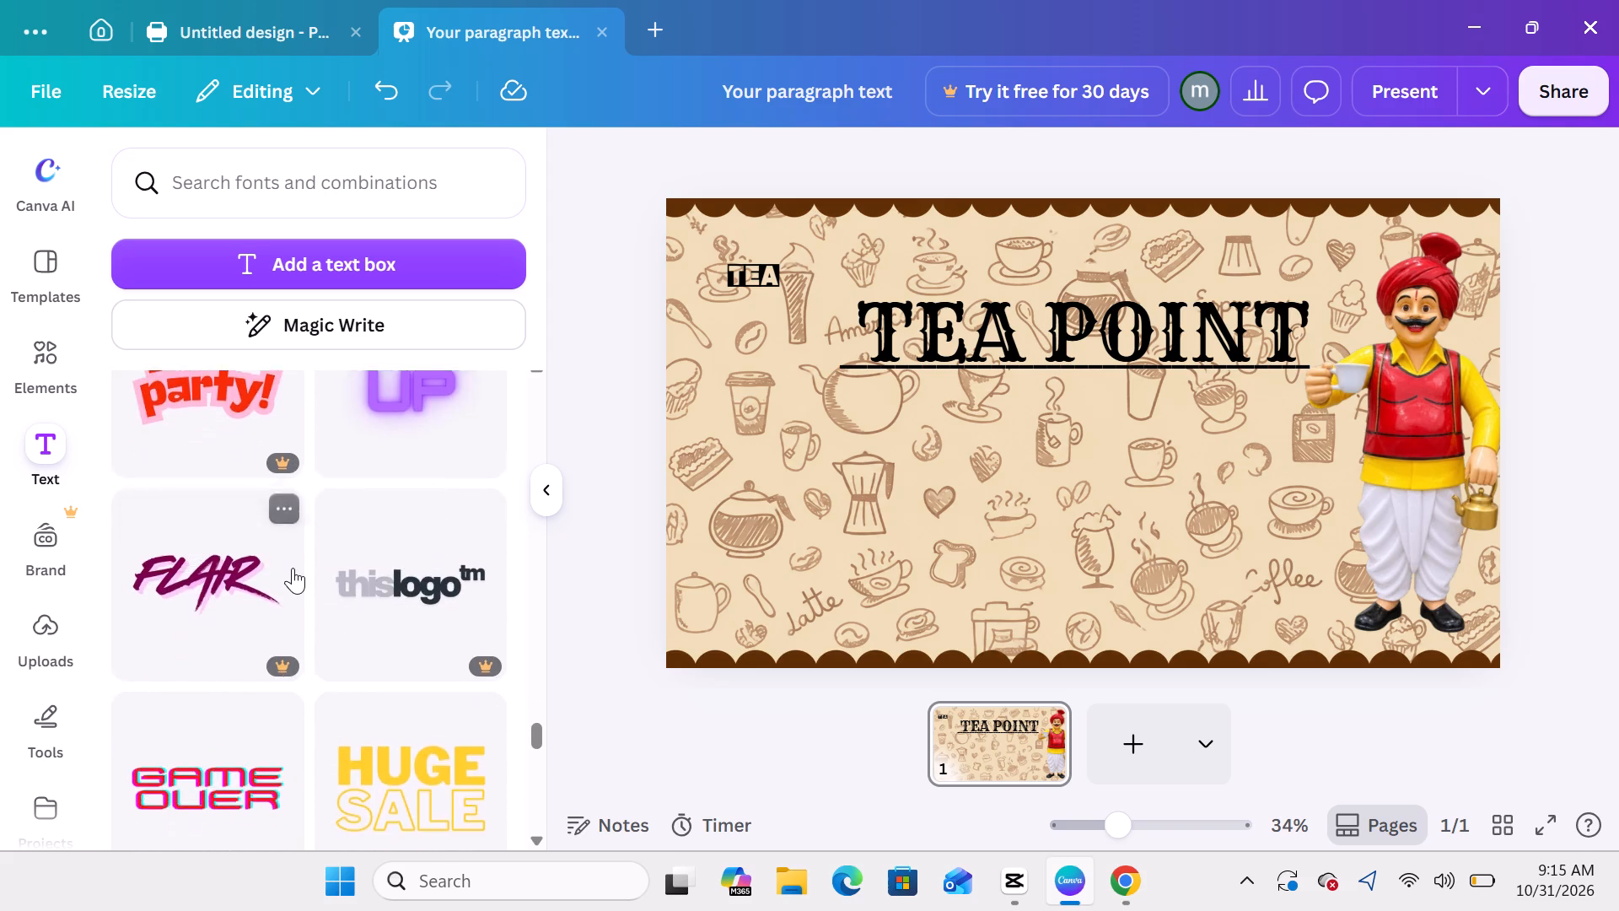
scroll(293, 568, "right", 6)
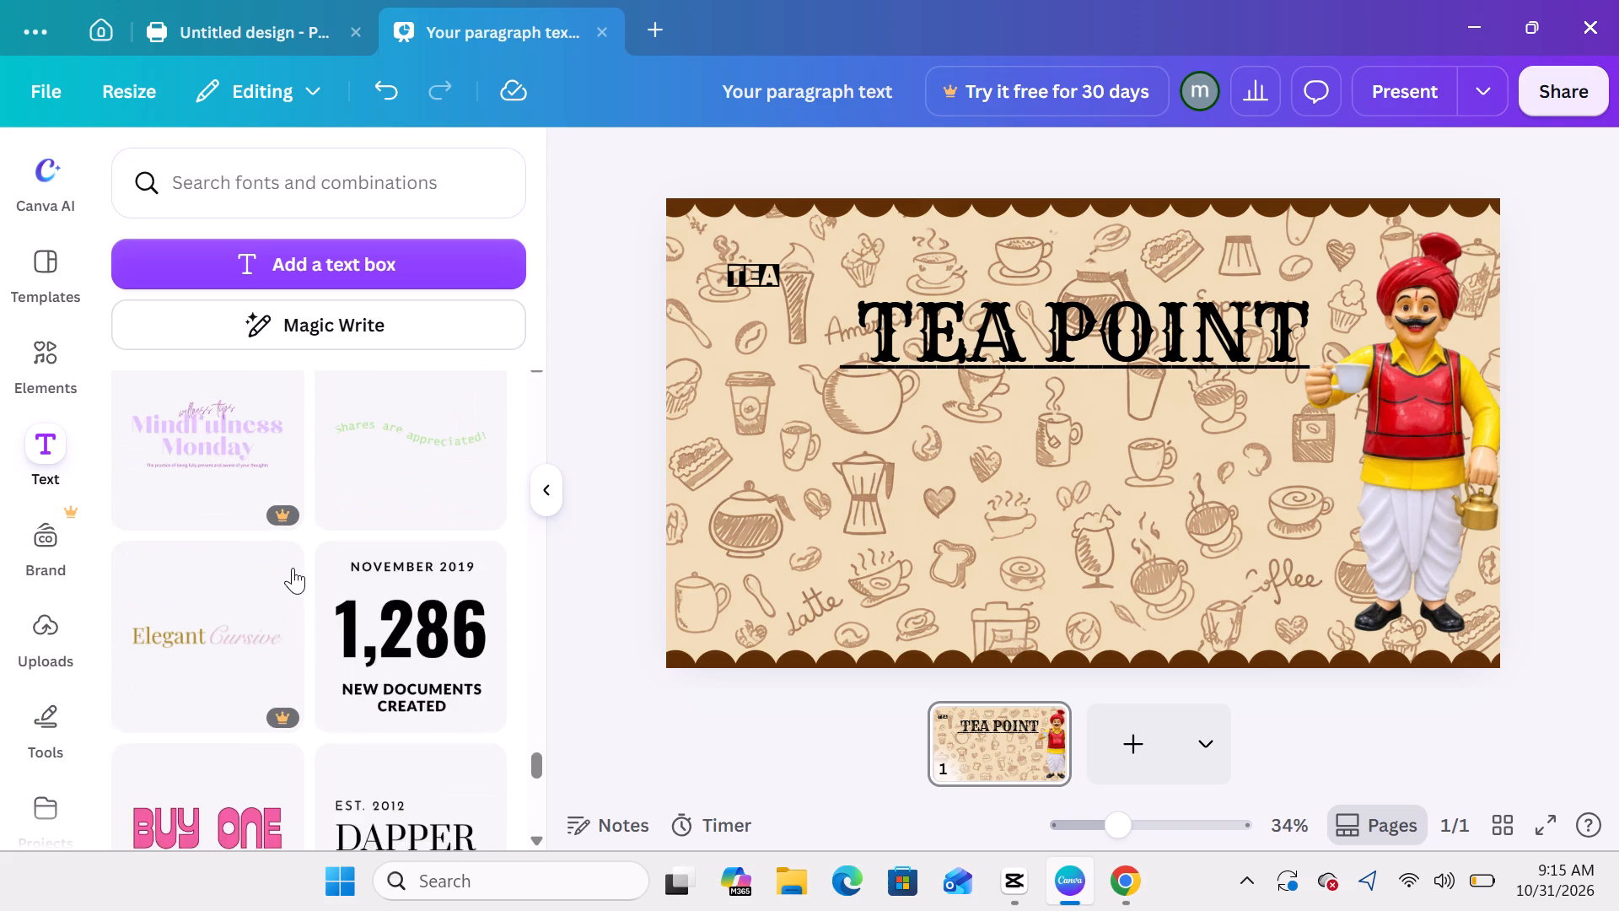
scroll(293, 568, "right", 4)
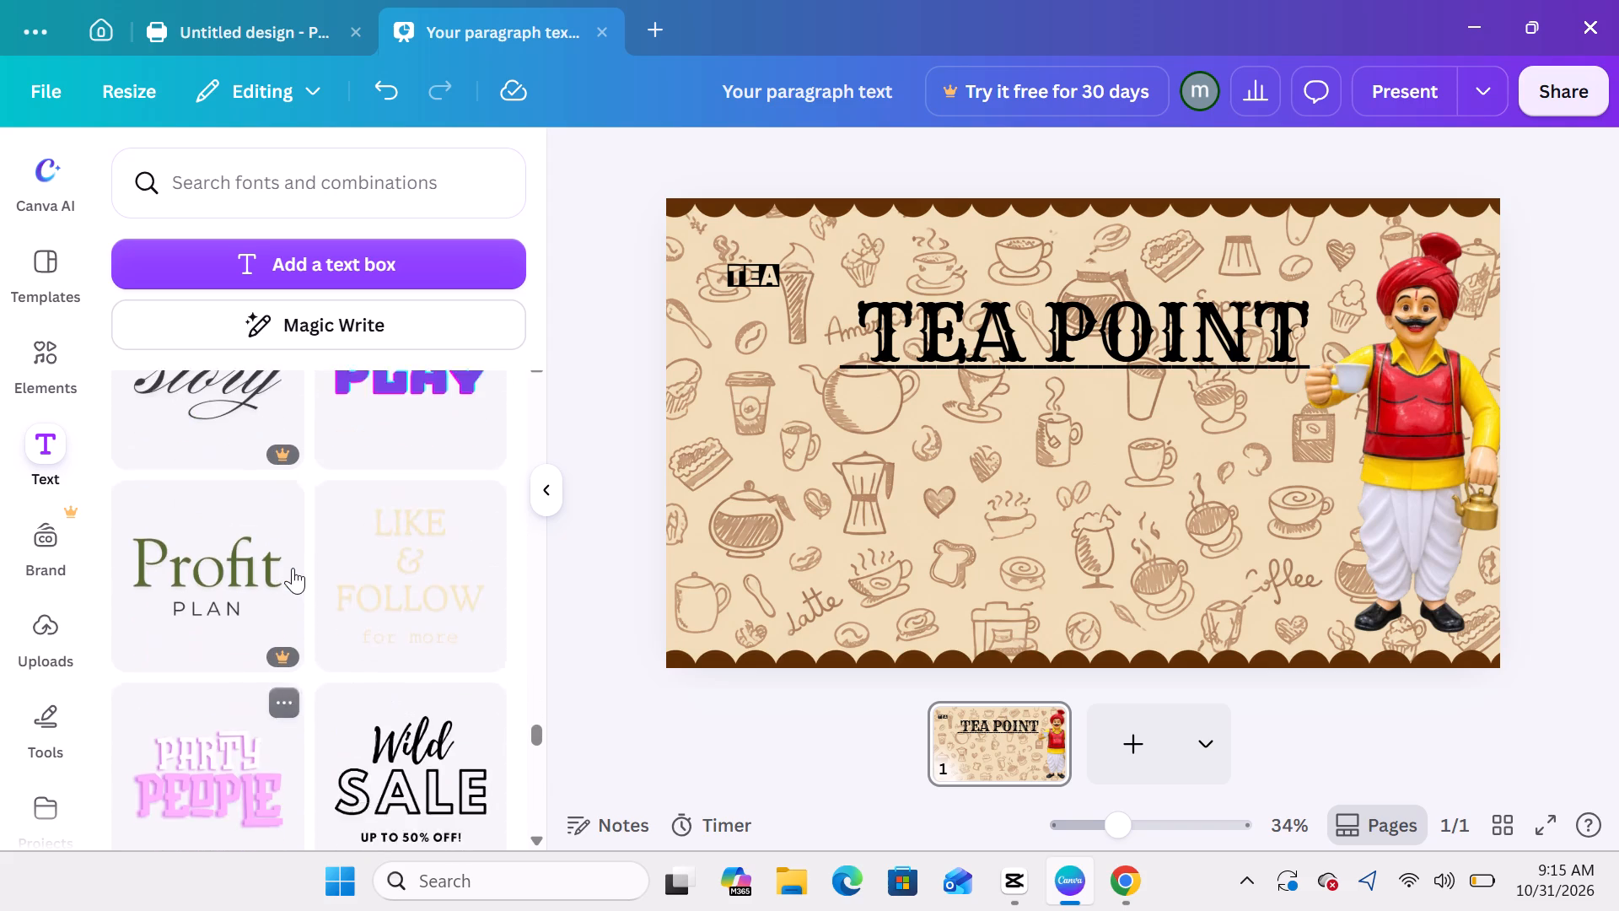
scroll(293, 568, "right", 3)
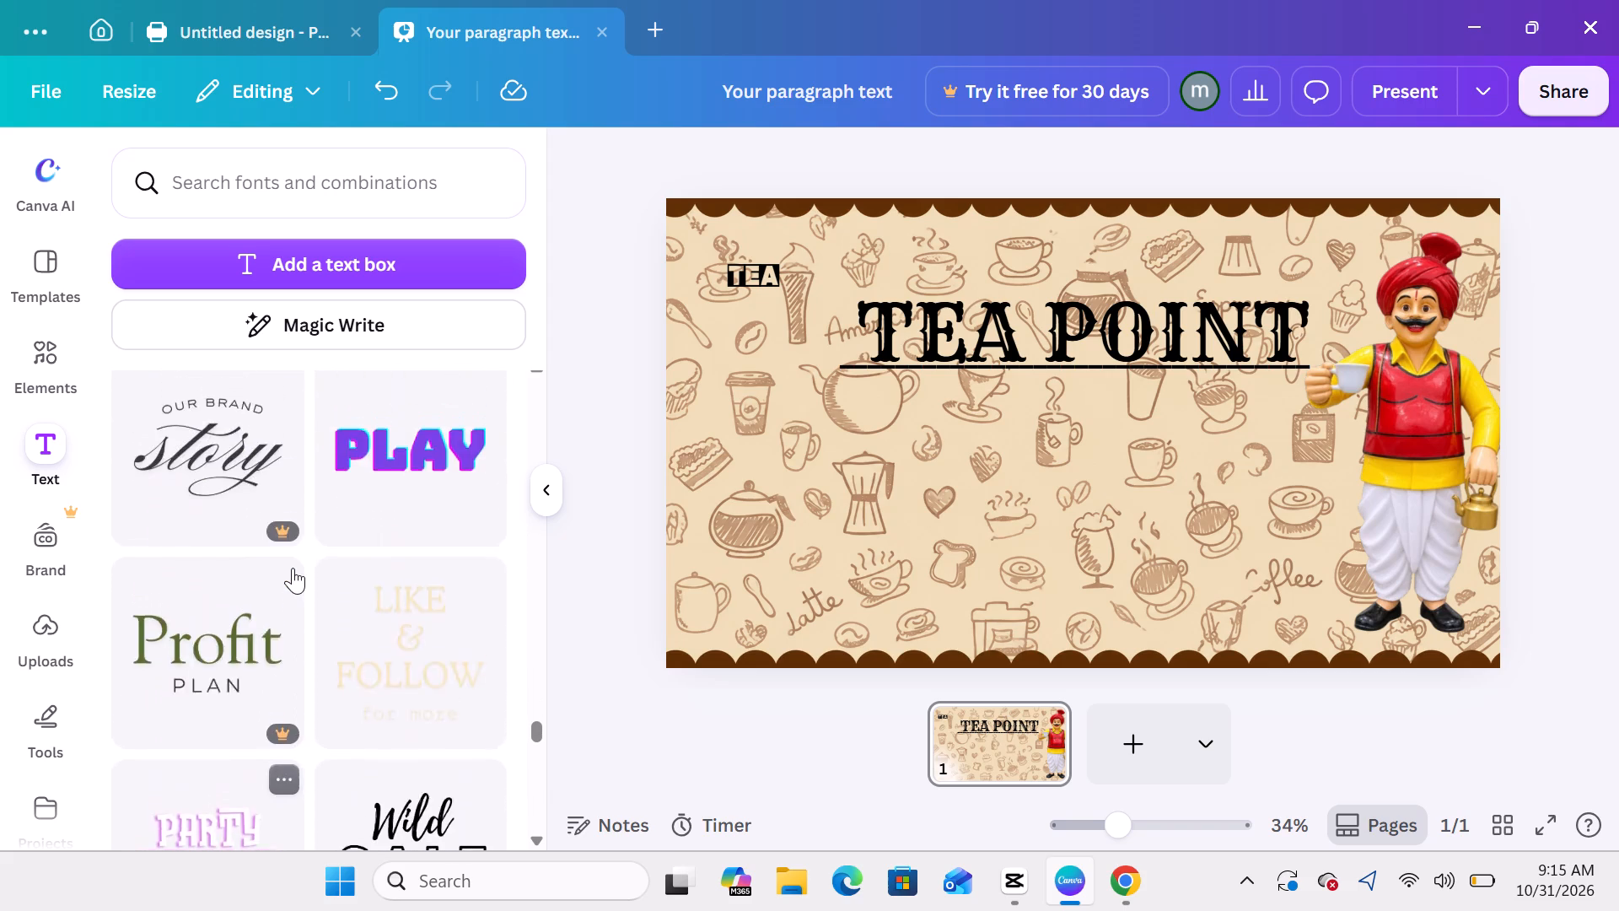
scroll(293, 568, "up", 2)
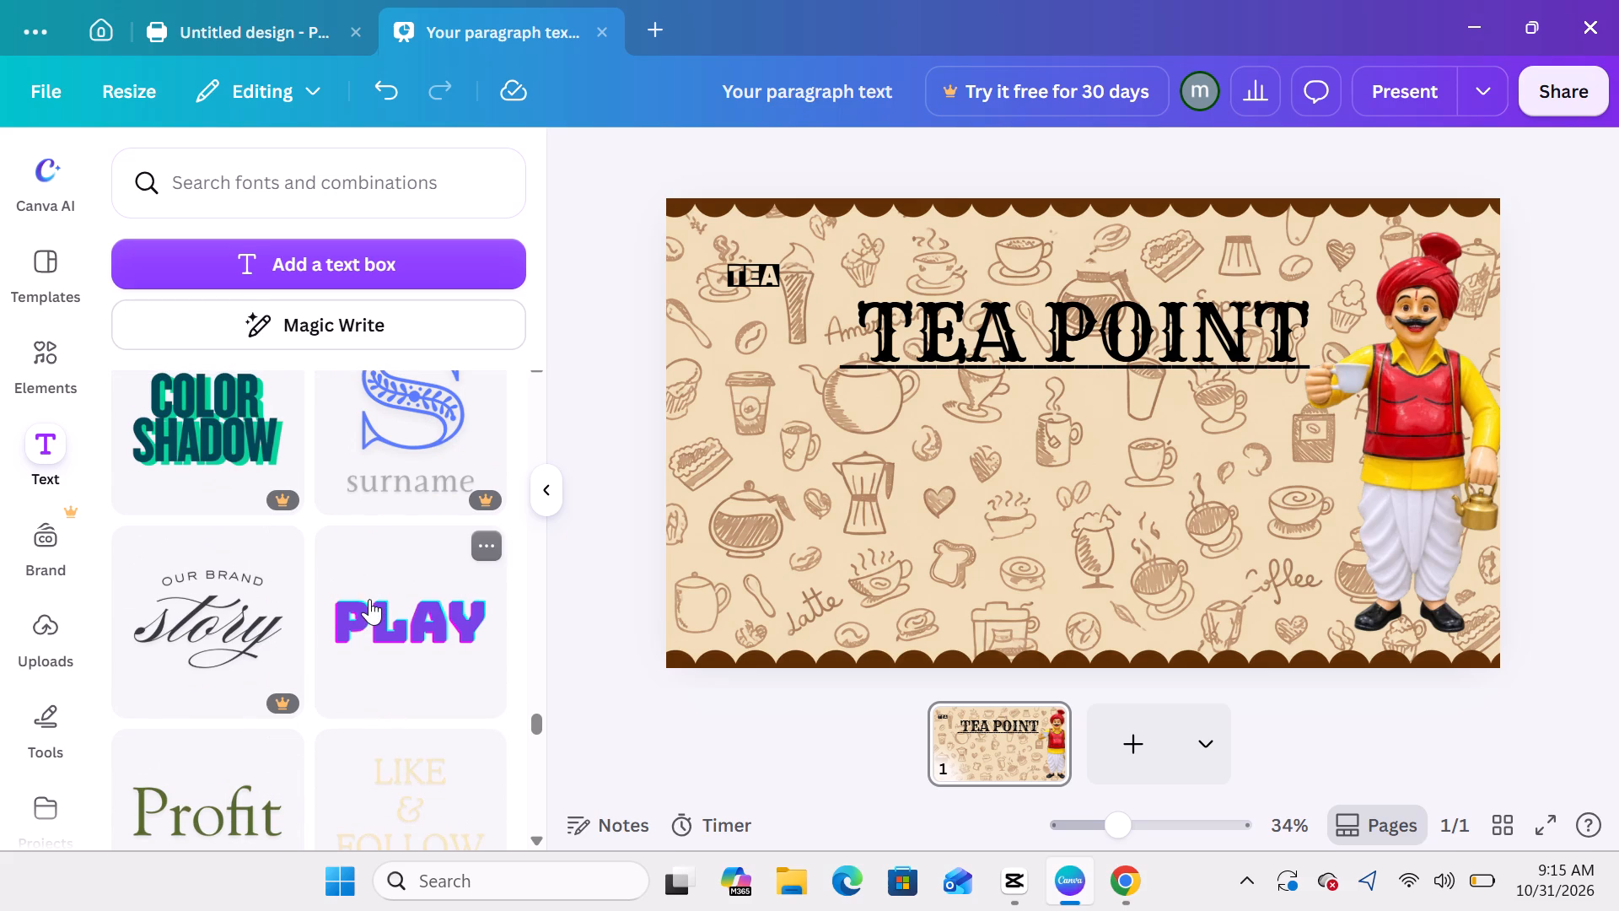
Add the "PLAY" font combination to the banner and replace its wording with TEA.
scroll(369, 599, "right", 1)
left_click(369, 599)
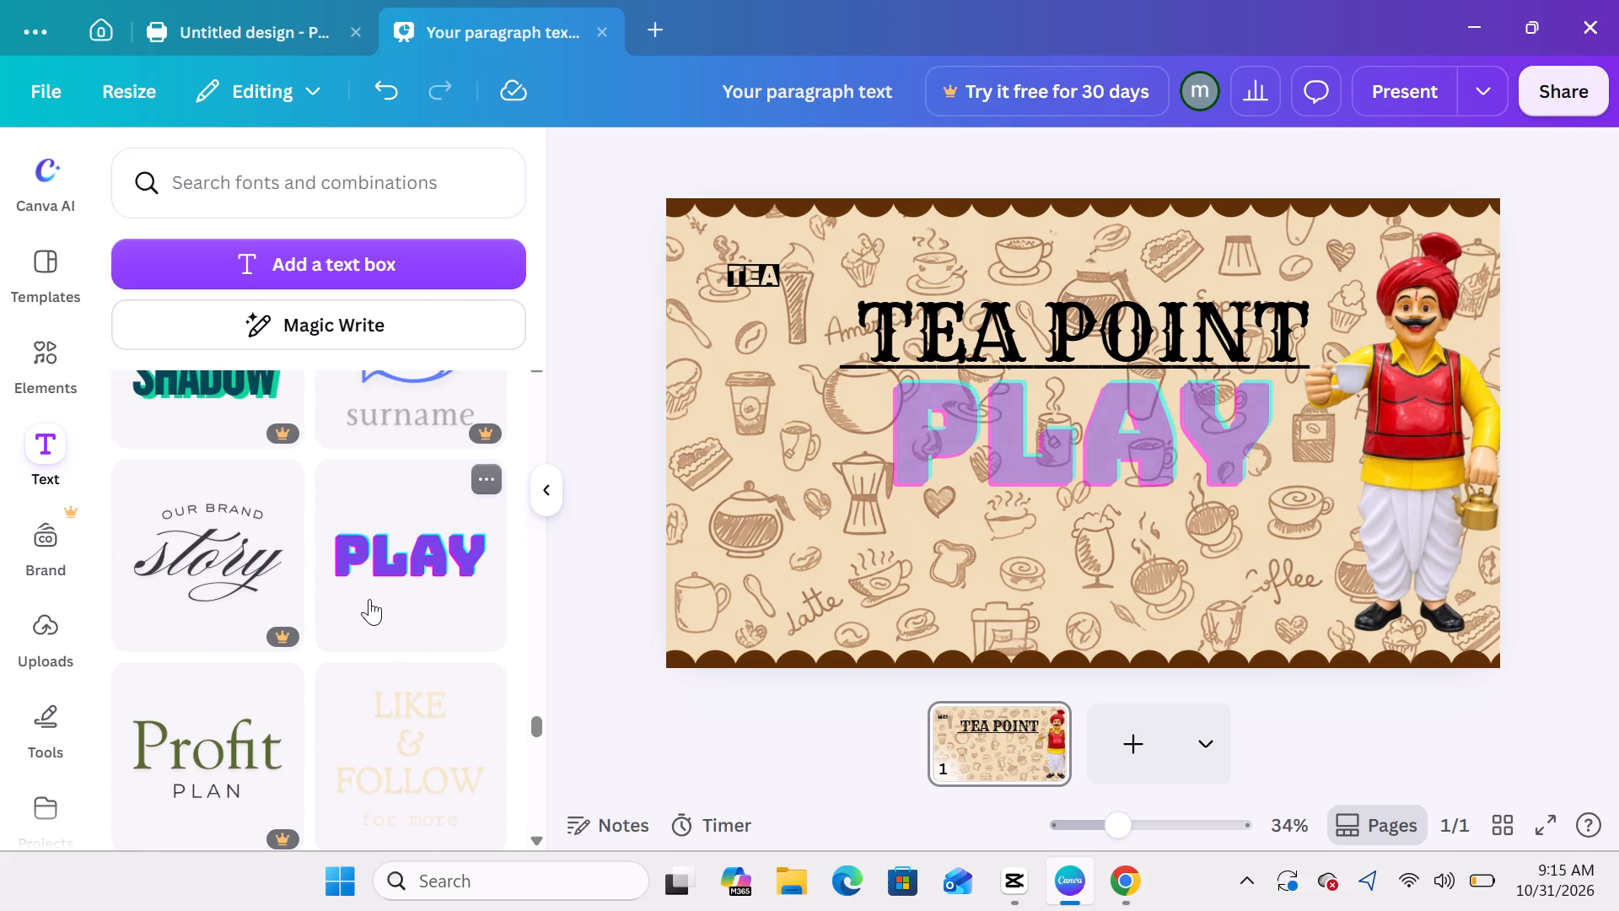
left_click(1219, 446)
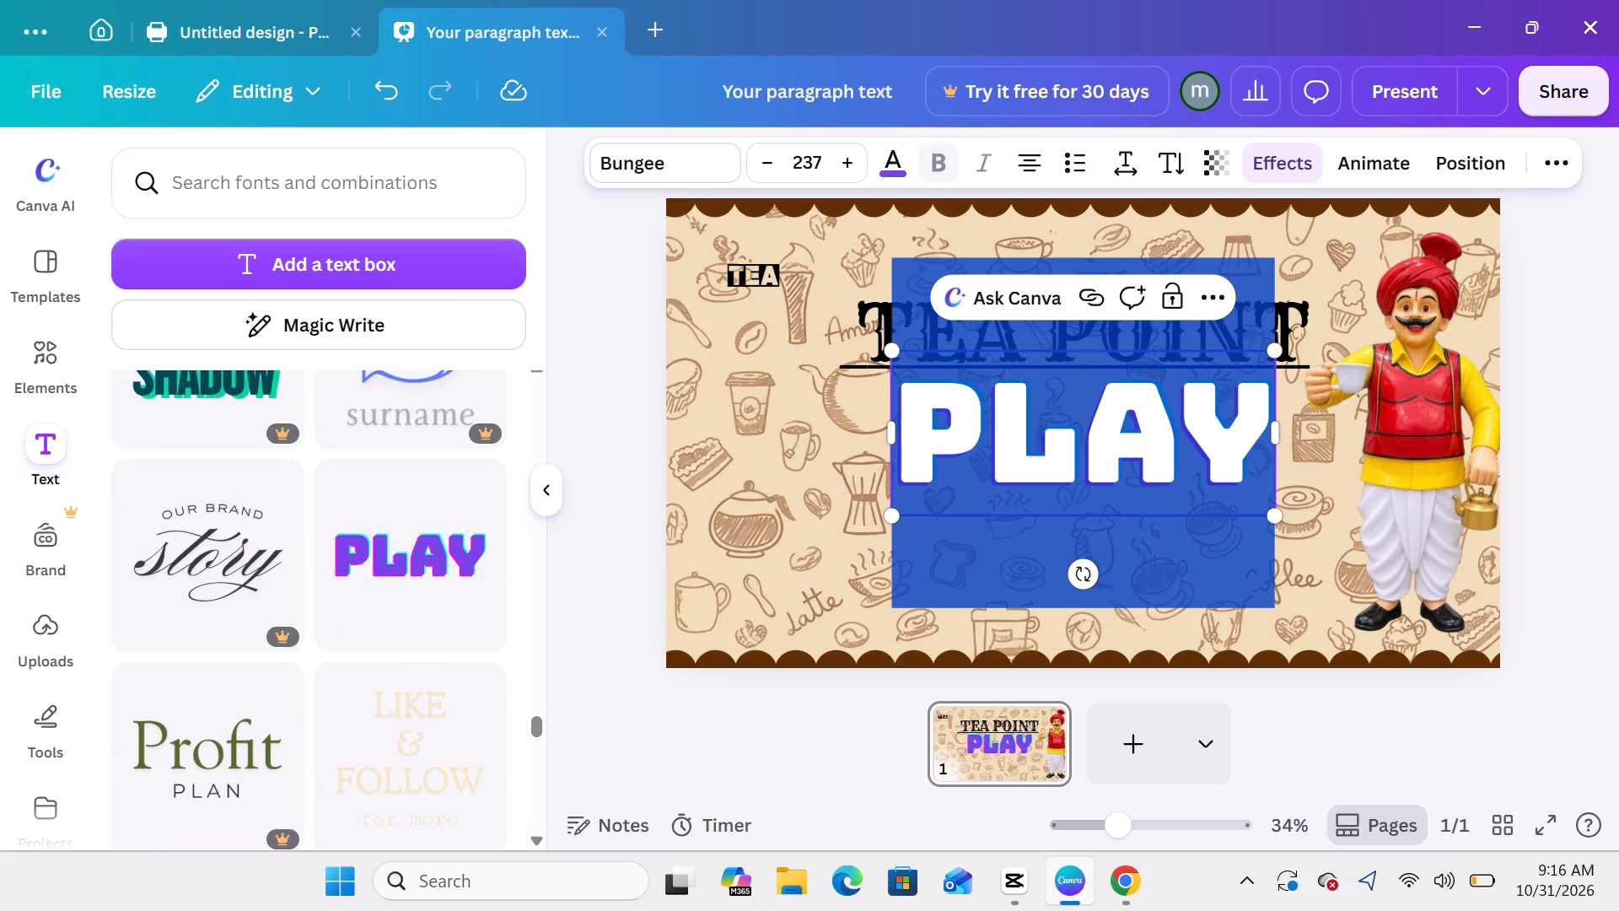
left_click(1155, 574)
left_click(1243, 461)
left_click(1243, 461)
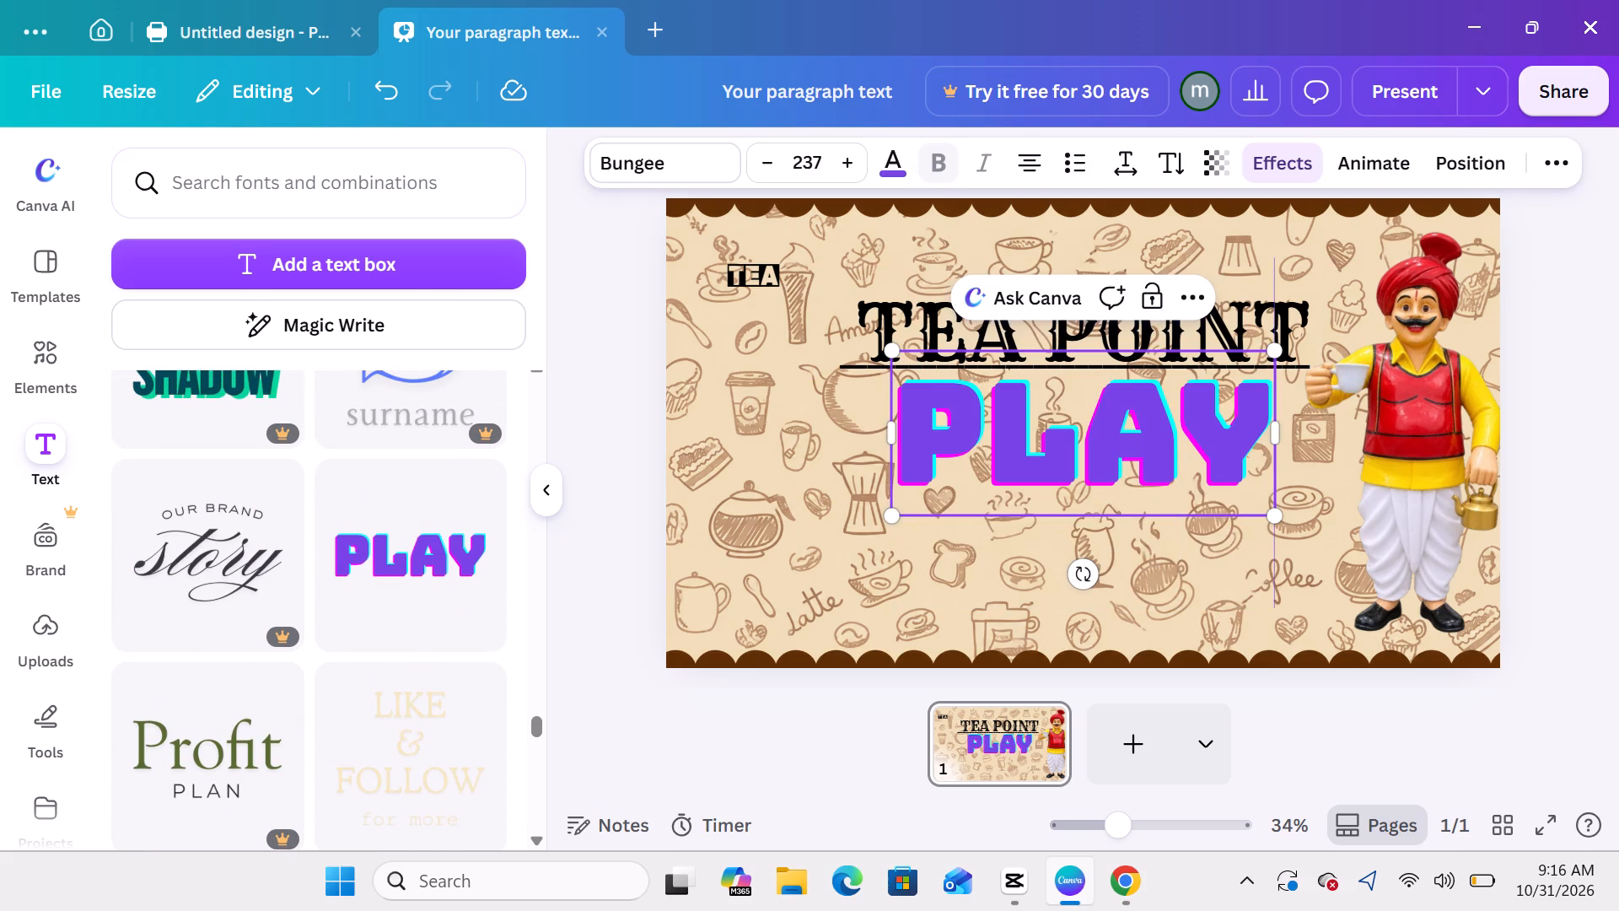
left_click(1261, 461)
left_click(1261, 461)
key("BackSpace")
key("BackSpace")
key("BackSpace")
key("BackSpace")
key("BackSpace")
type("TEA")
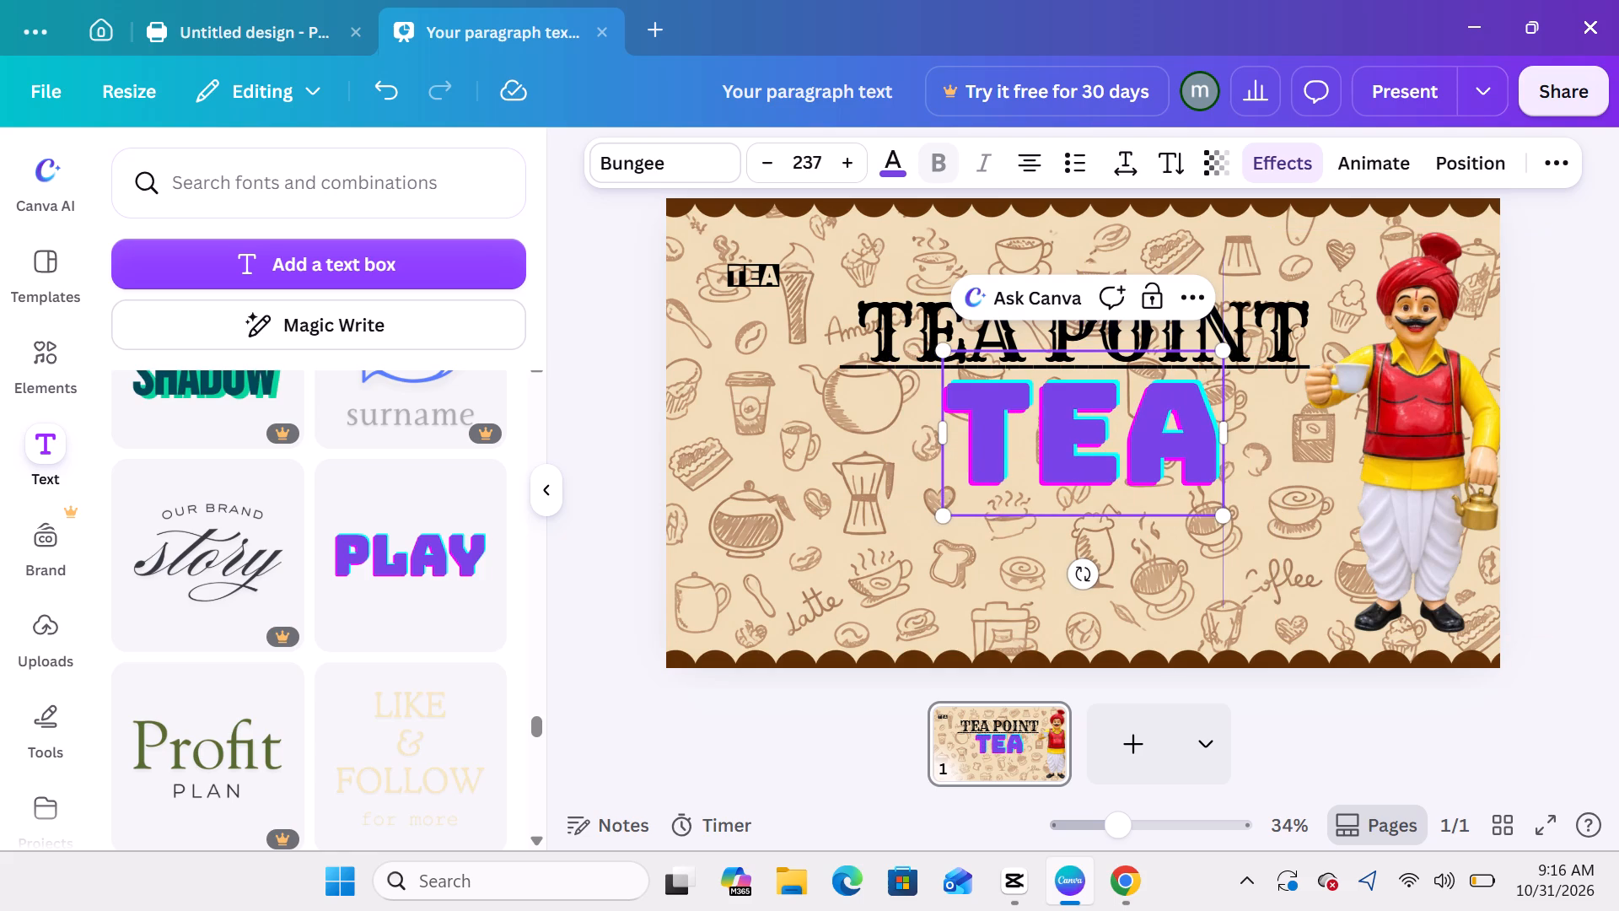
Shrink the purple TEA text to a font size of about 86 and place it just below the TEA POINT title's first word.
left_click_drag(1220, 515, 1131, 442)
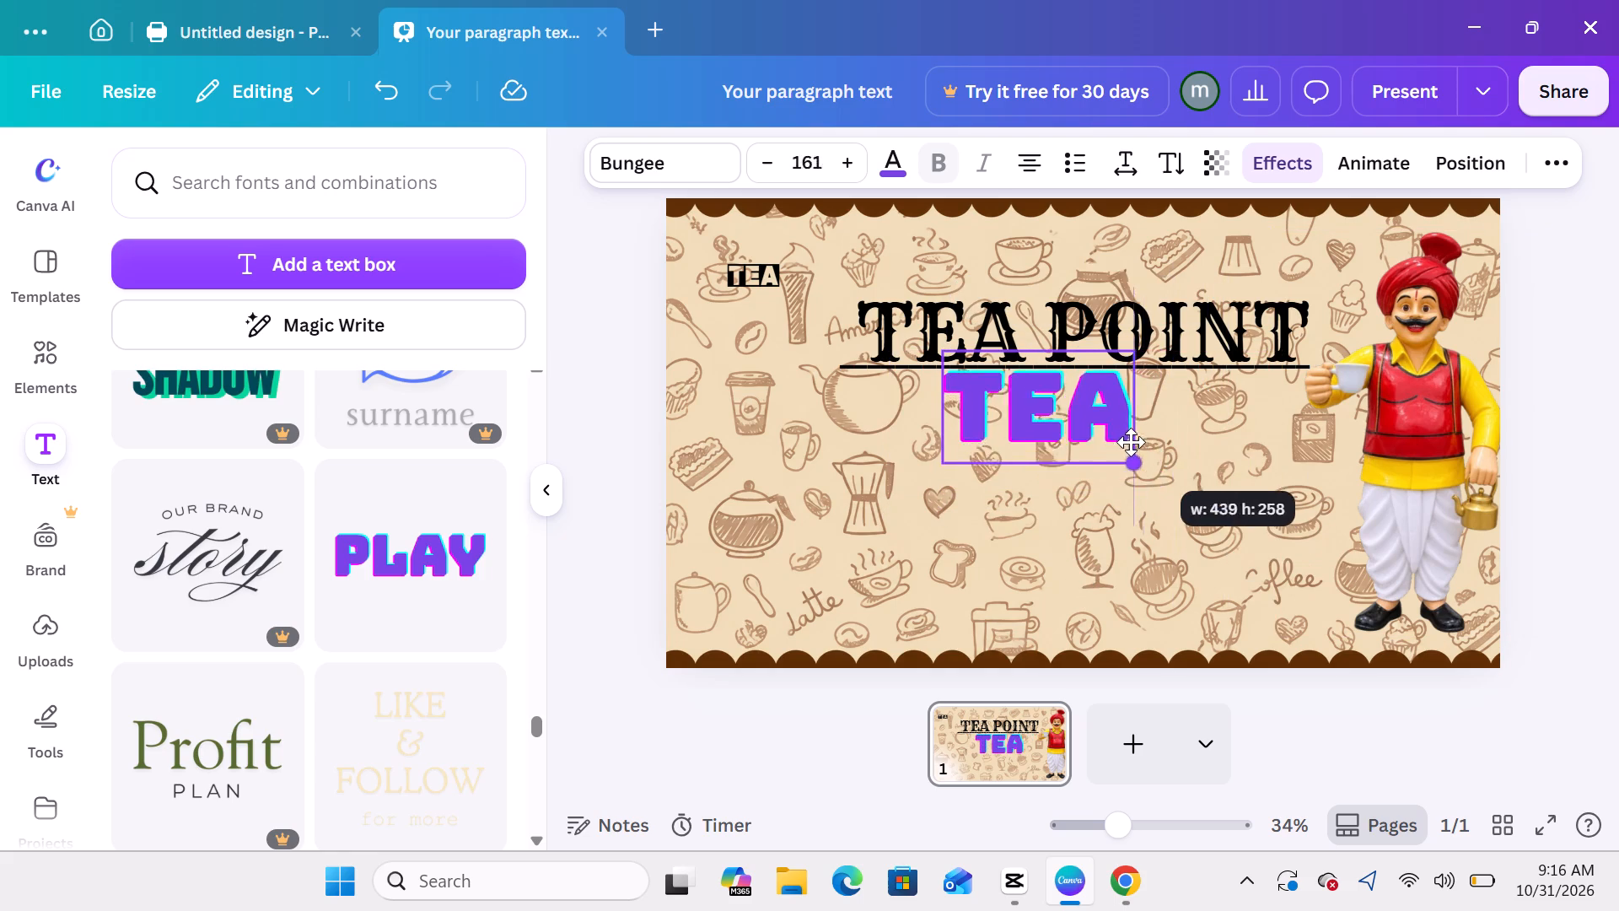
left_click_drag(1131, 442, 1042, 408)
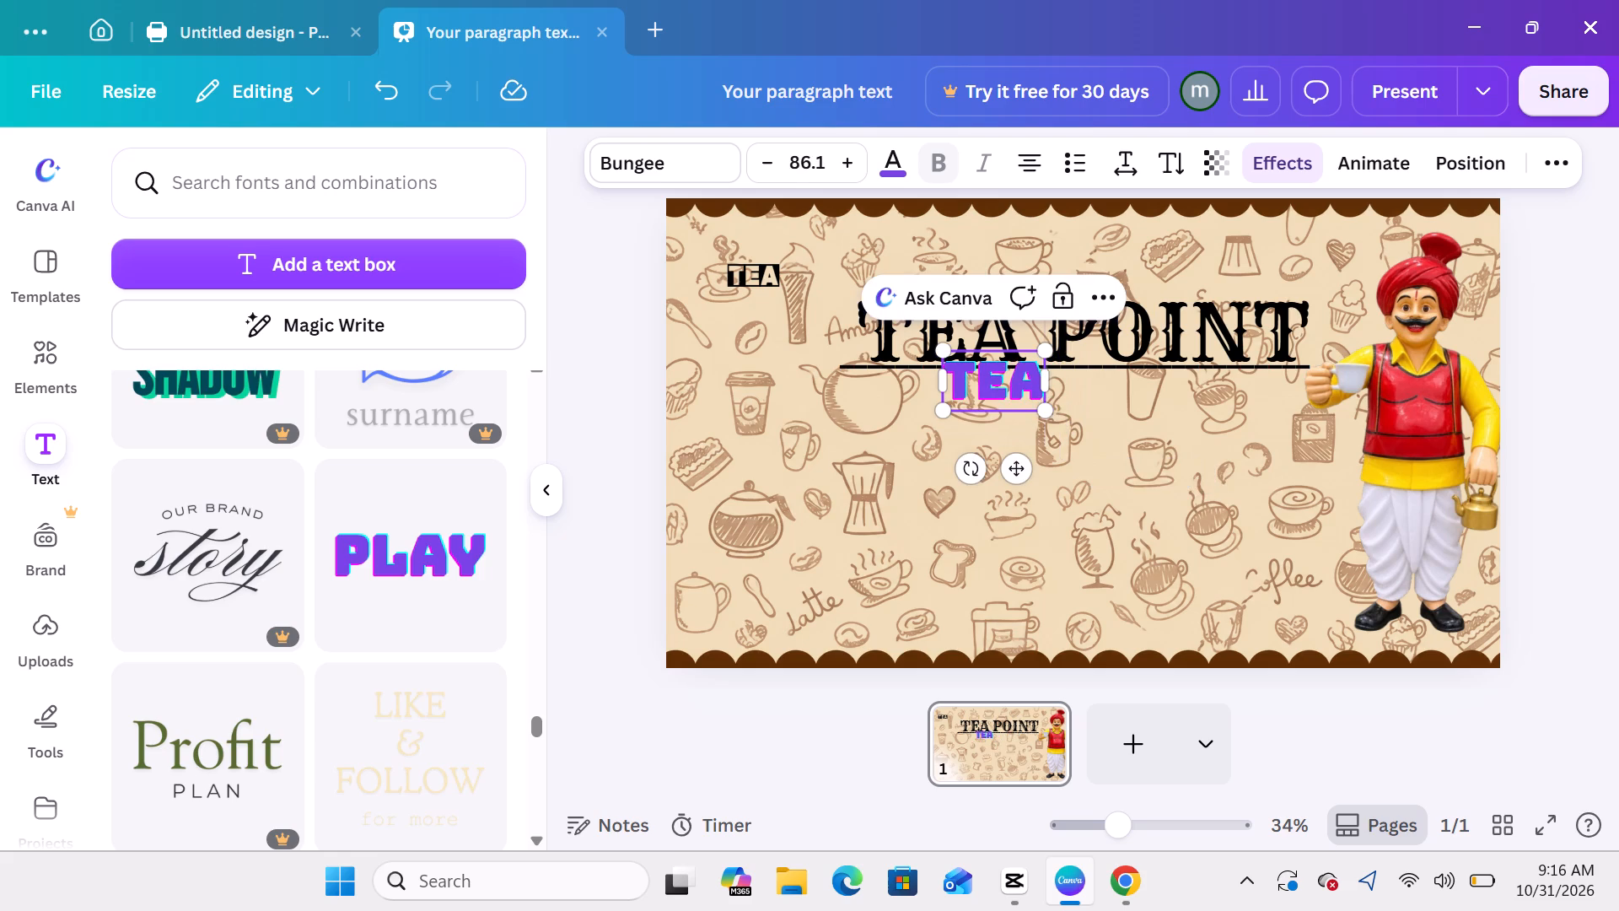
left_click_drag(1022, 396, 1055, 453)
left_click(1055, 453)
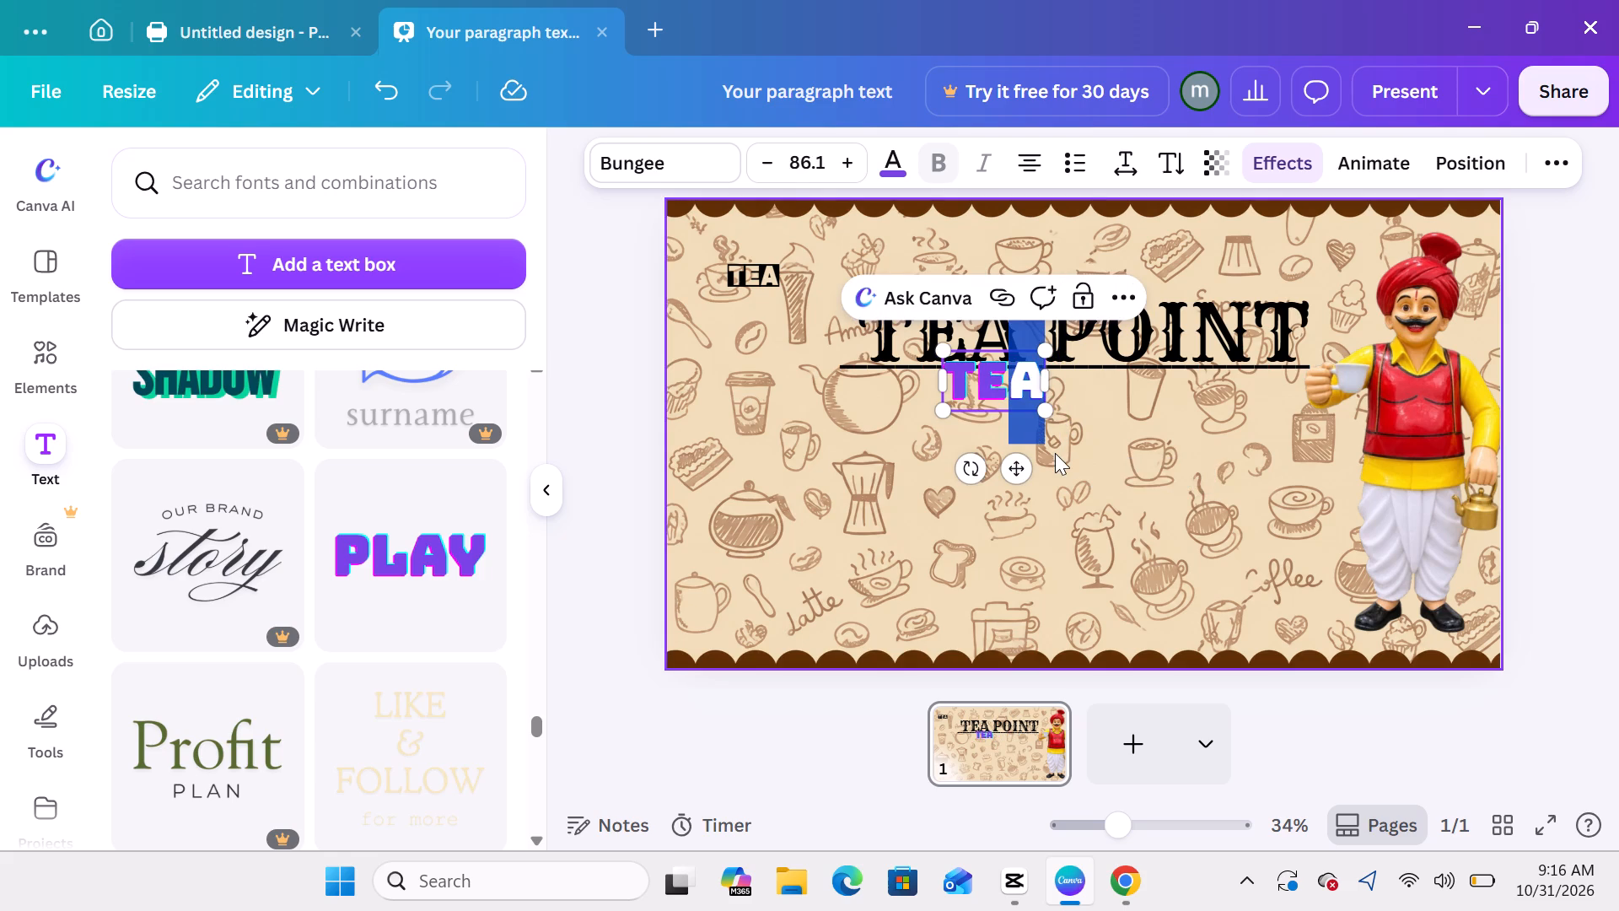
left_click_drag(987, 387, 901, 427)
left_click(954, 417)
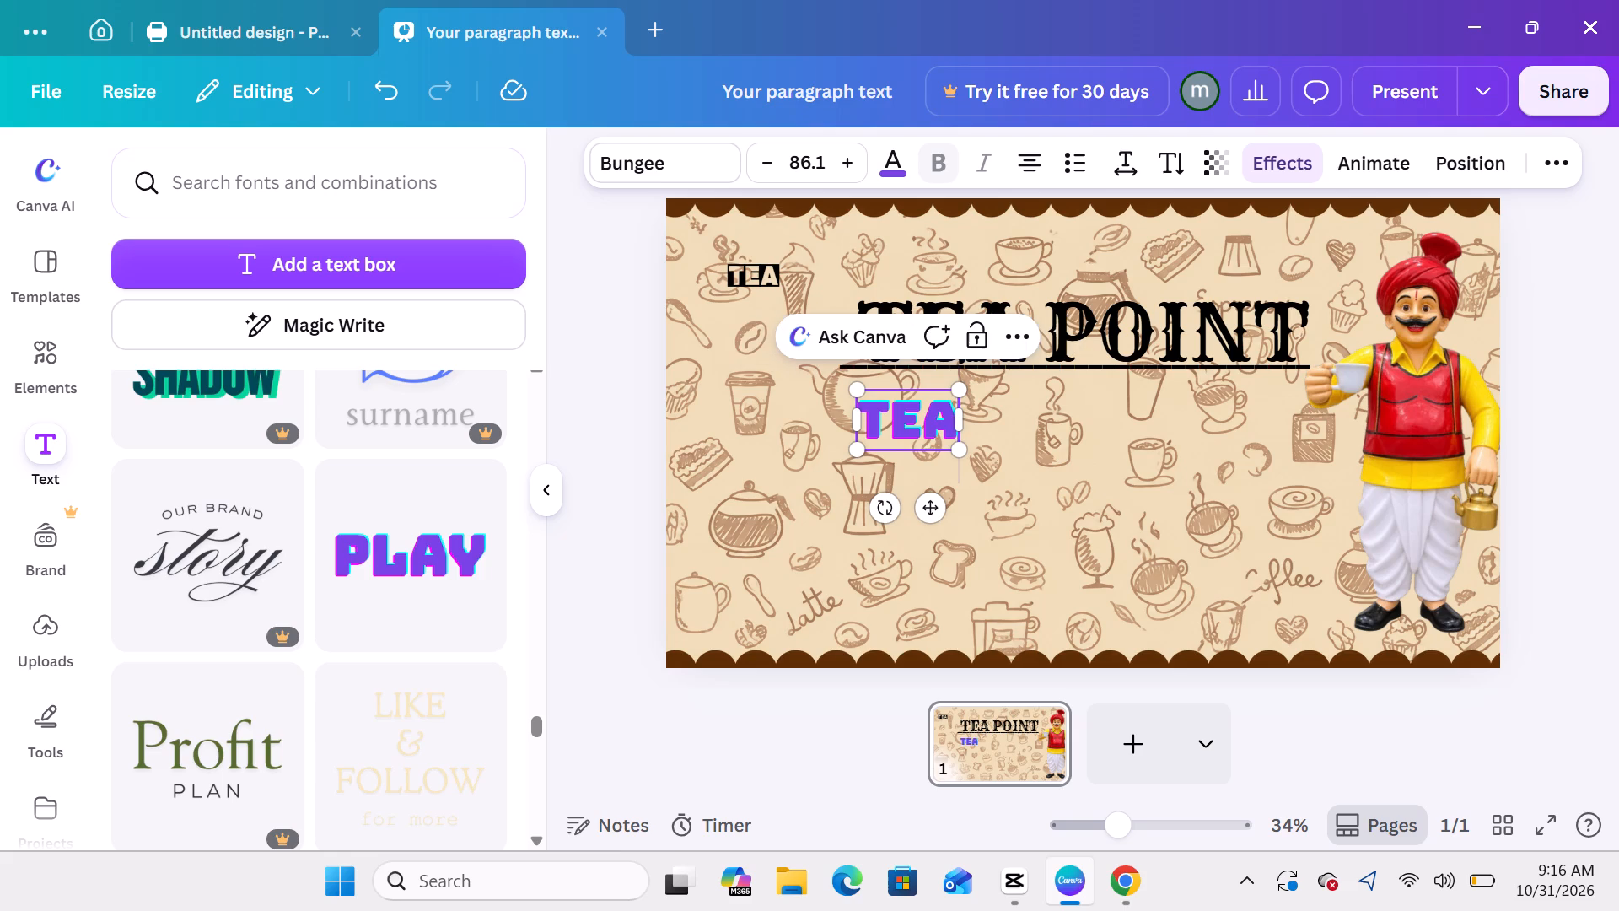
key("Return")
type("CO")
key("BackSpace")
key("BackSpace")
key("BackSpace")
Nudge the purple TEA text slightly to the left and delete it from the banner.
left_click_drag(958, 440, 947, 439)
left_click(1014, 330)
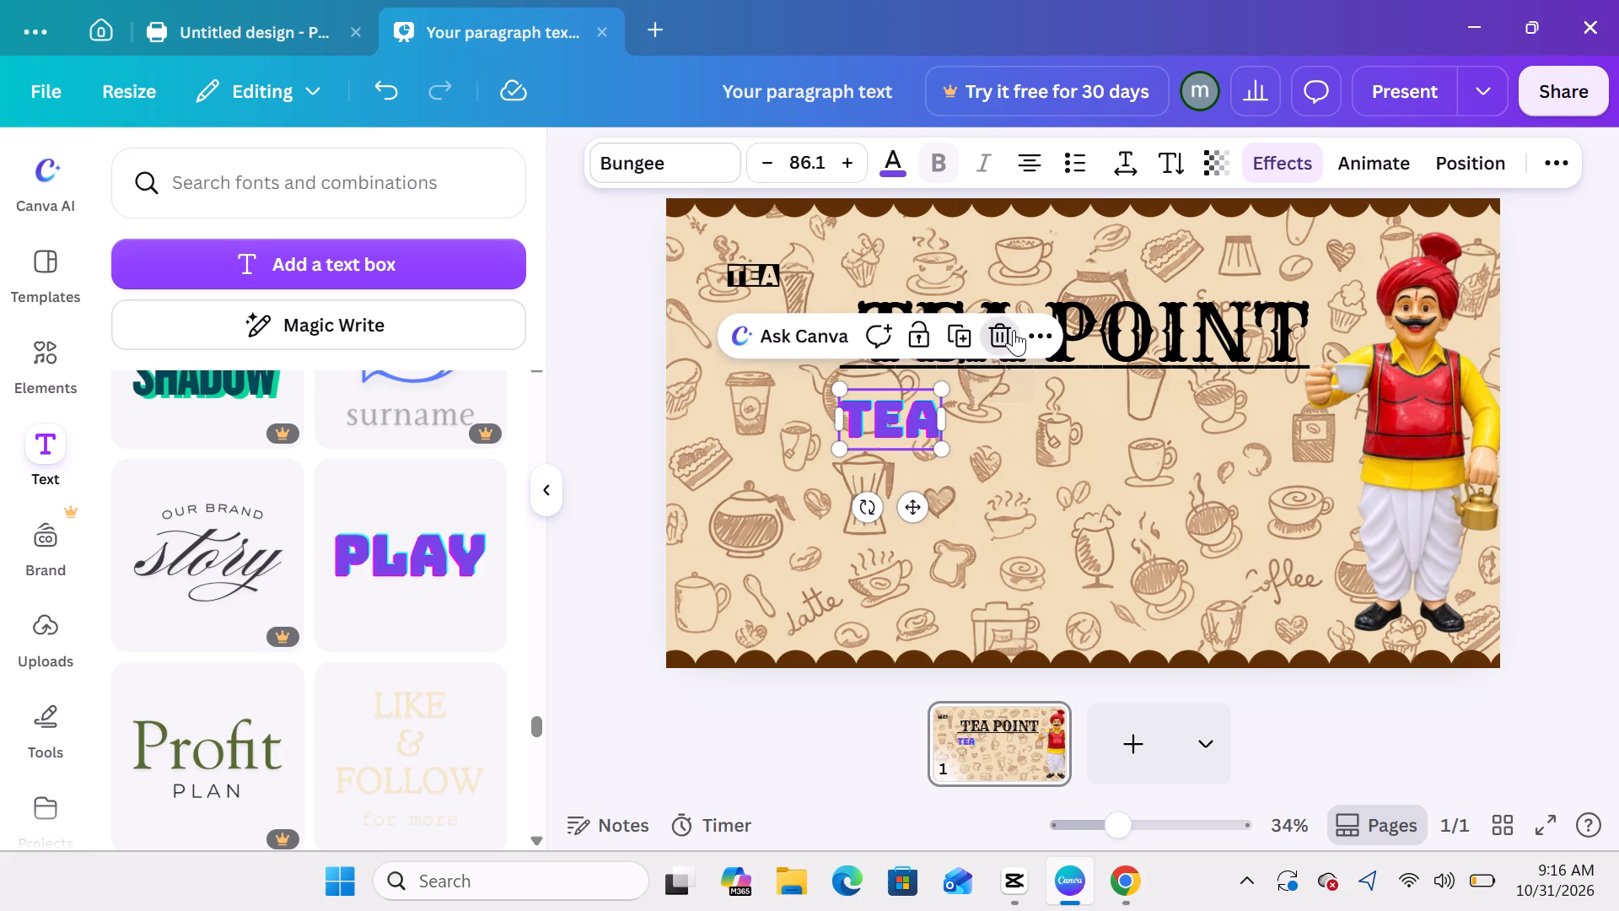
Find the "Content that CLICKS" font combination and add it to the banner below the TEA POINT title.
scroll(220, 732, "down", 3)
scroll(220, 732, "right", 1)
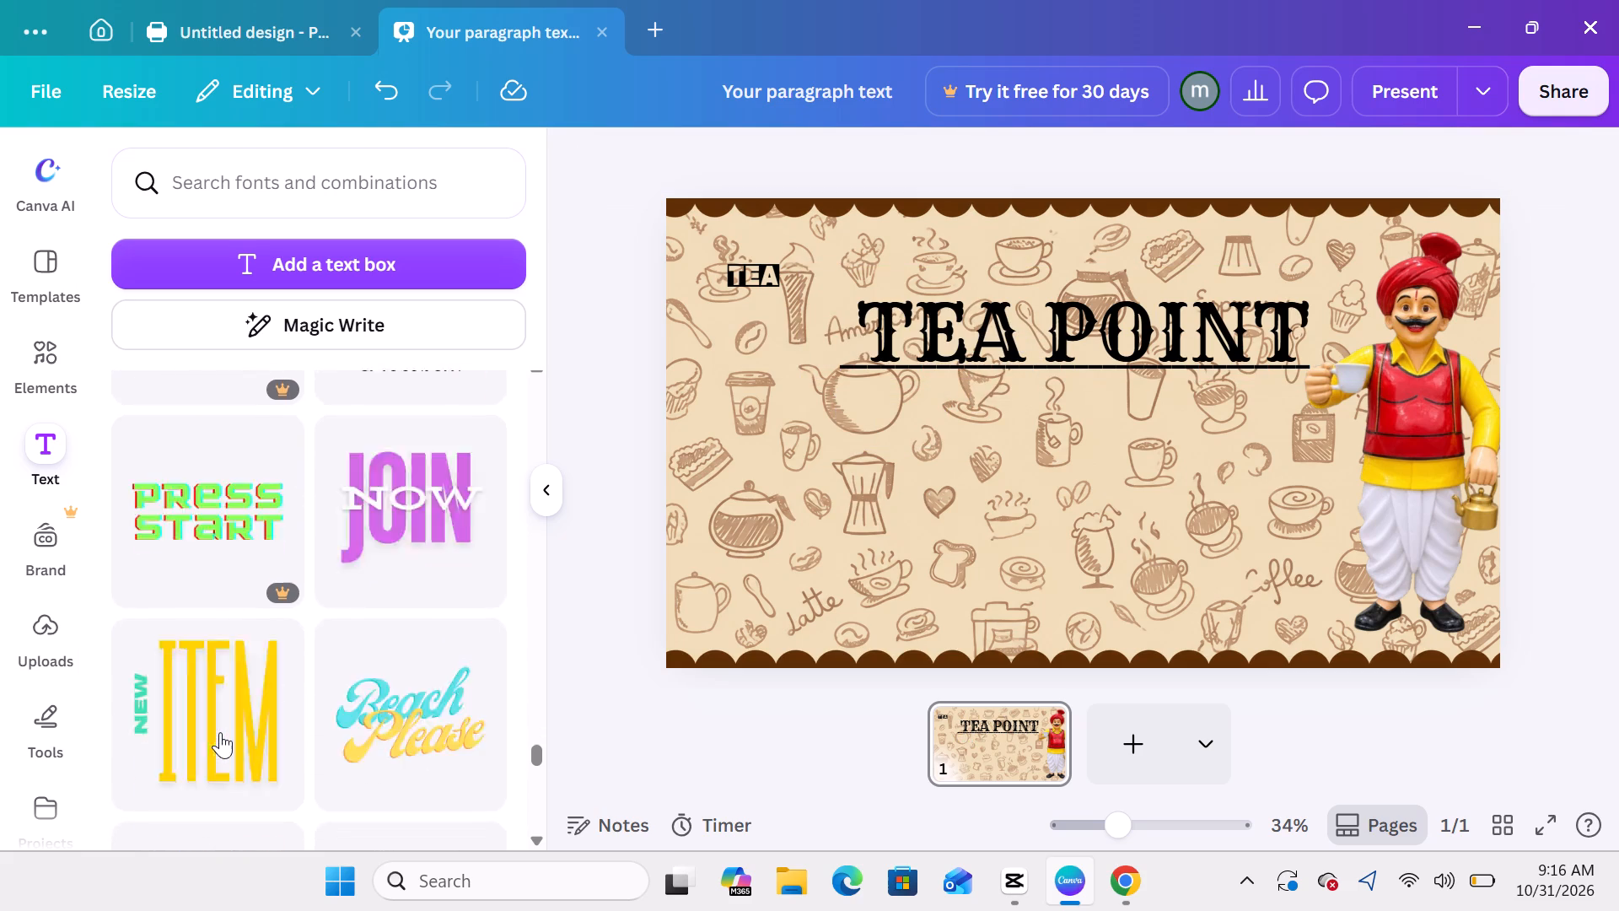
scroll(220, 732, "right", 2)
scroll(220, 732, "down", 1)
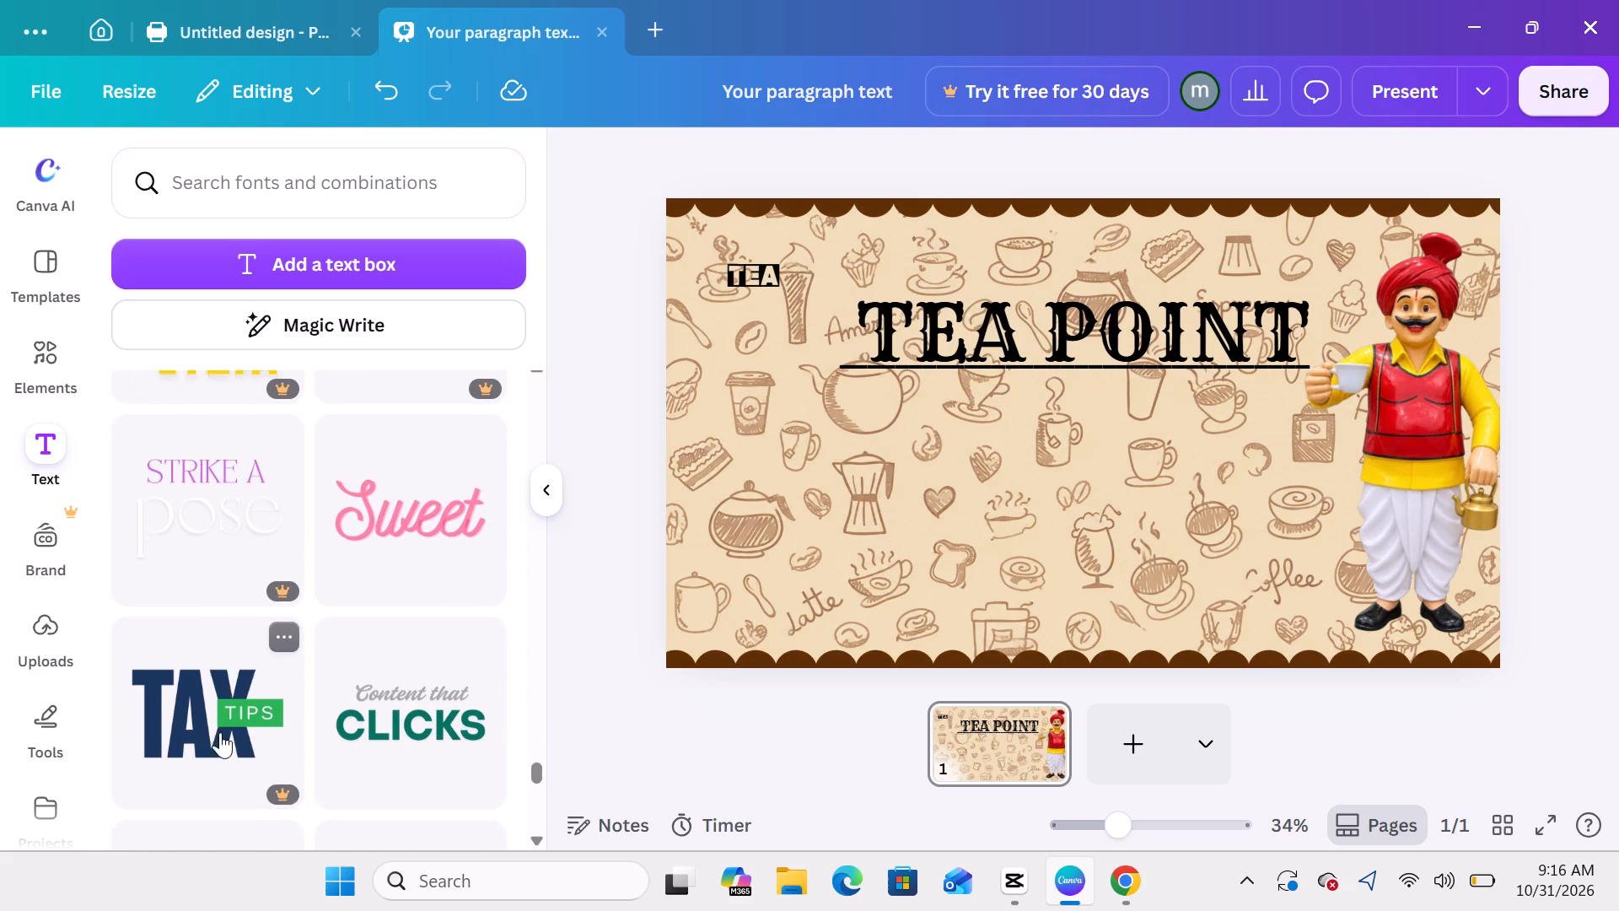
scroll(220, 732, "down", 1)
scroll(220, 732, "right", 2)
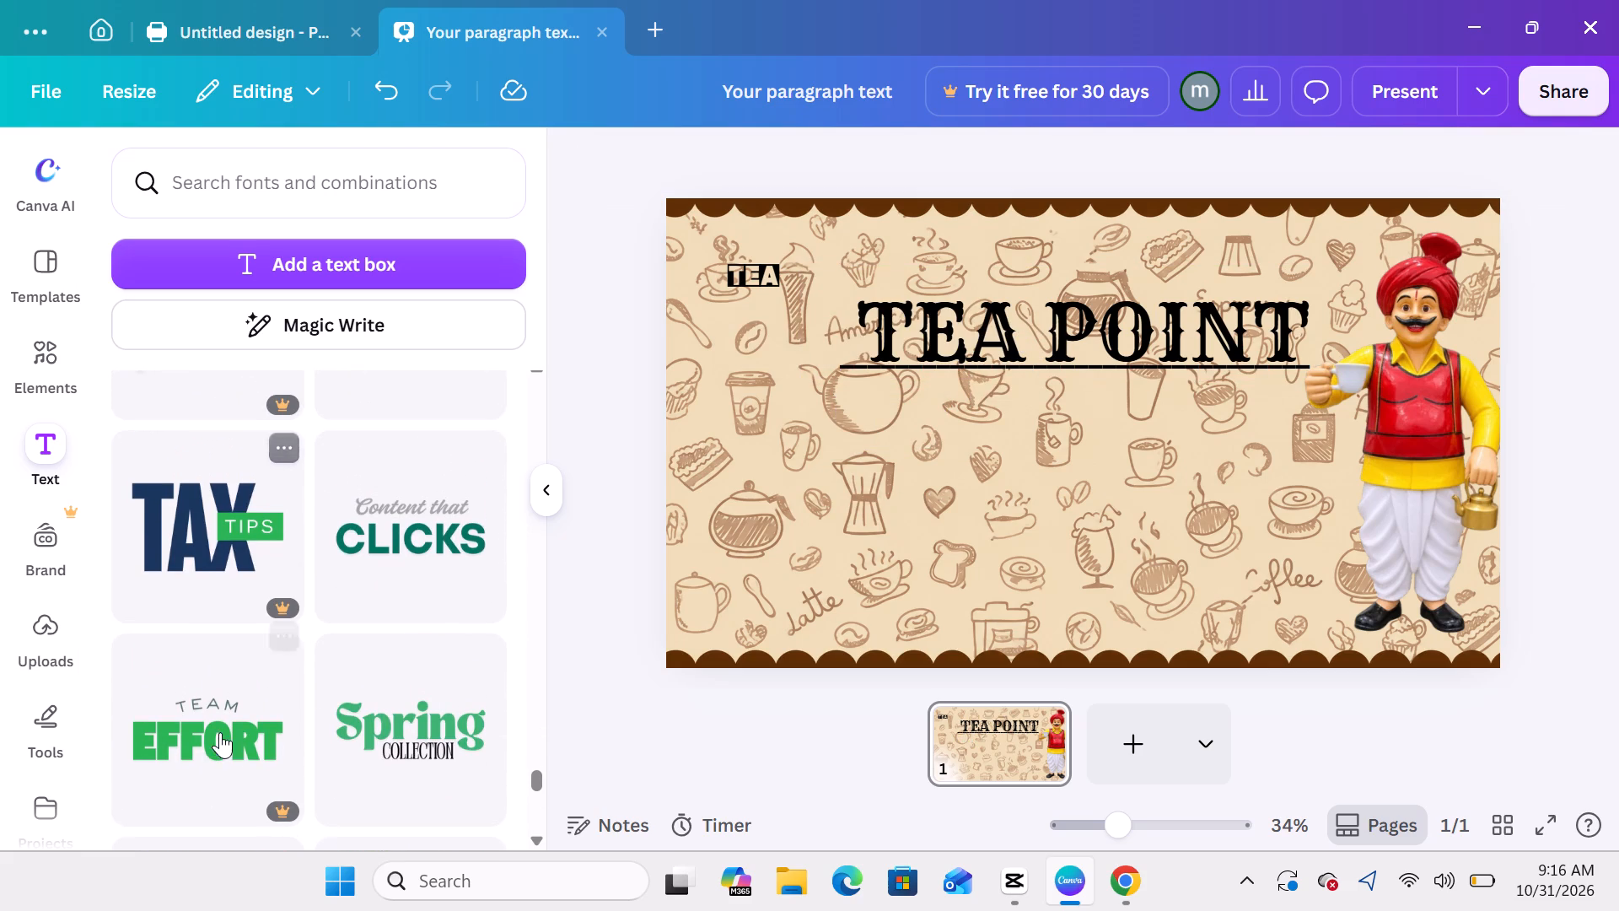
double_click(344, 536)
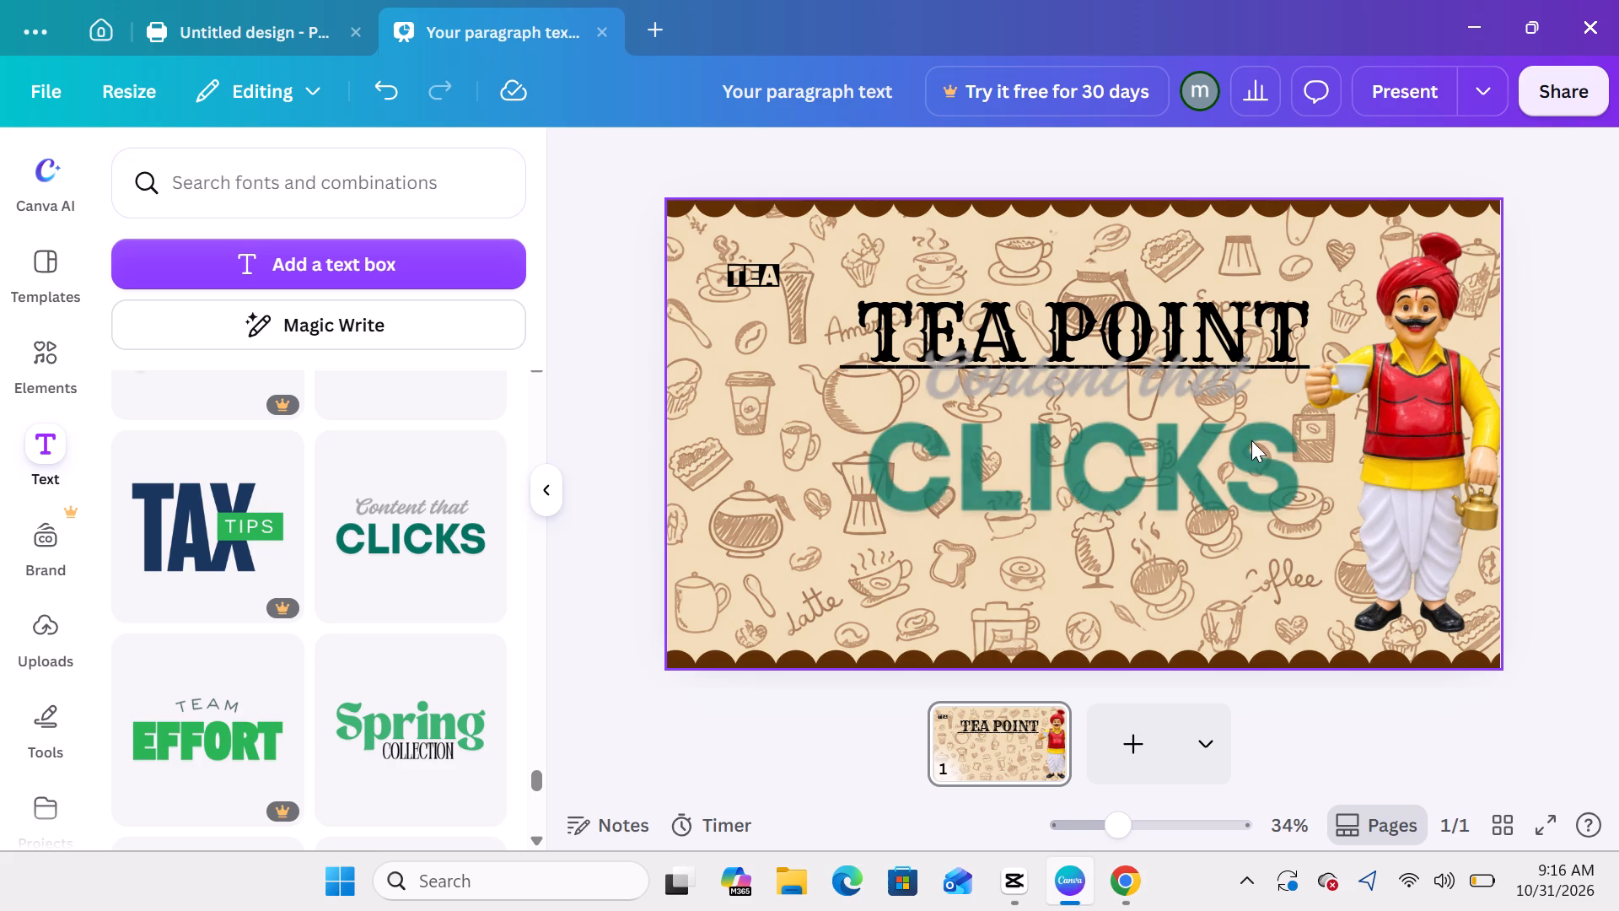
left_click(1229, 368)
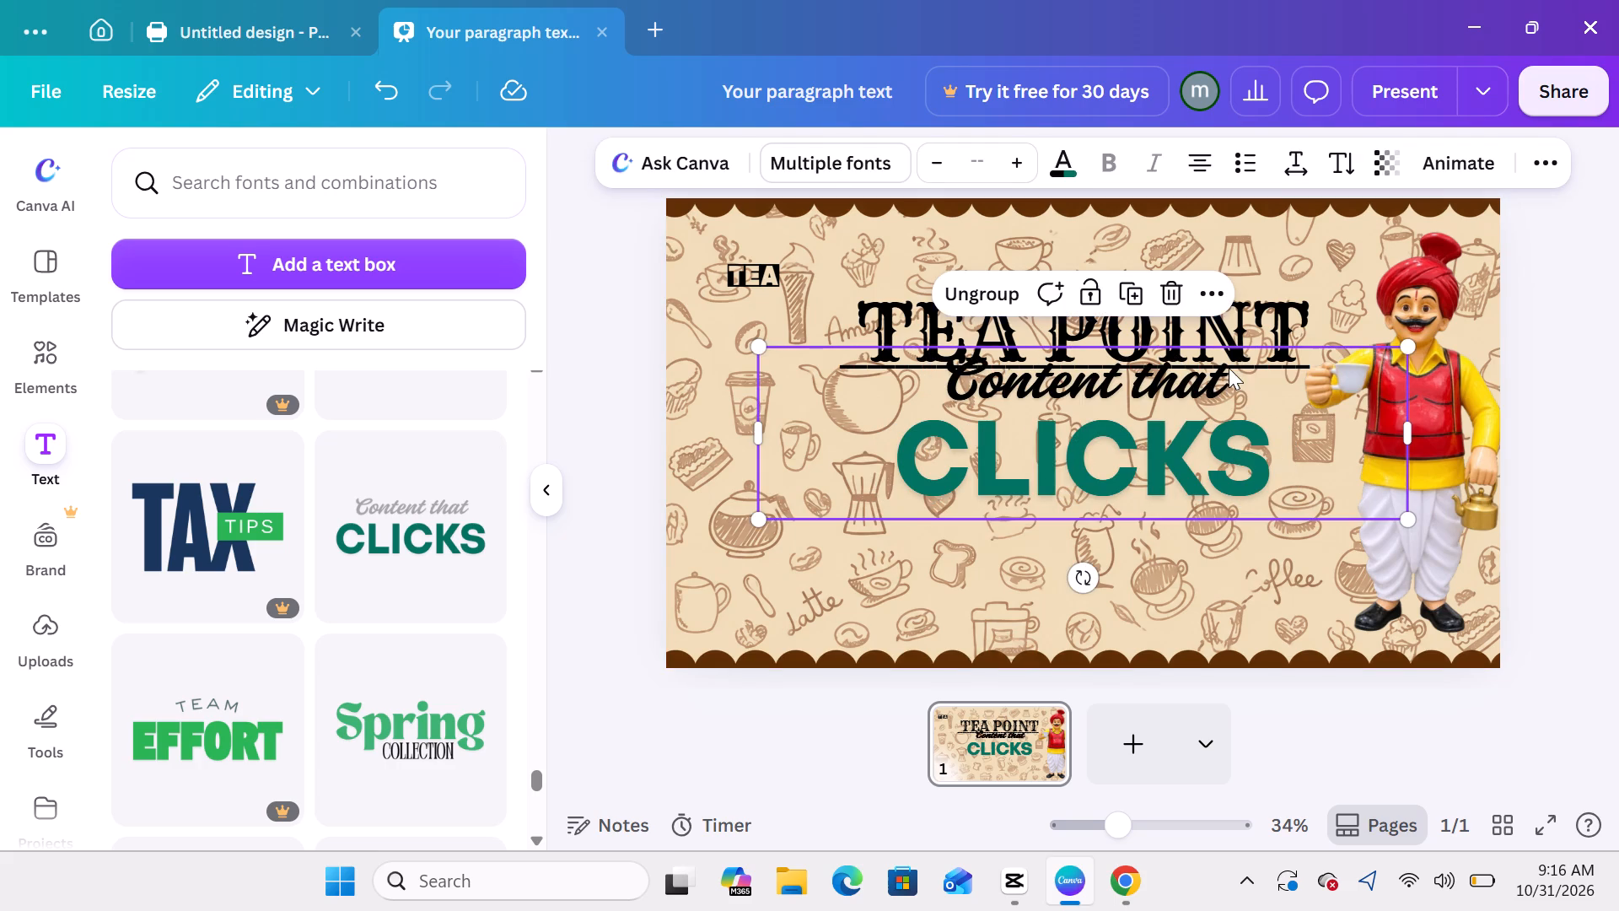
Shift the word CLICKS slightly left and delete the duplicate "Content that CLICKS" combination lying underneath.
left_click(1229, 419)
left_click_drag(1229, 419, 1211, 423)
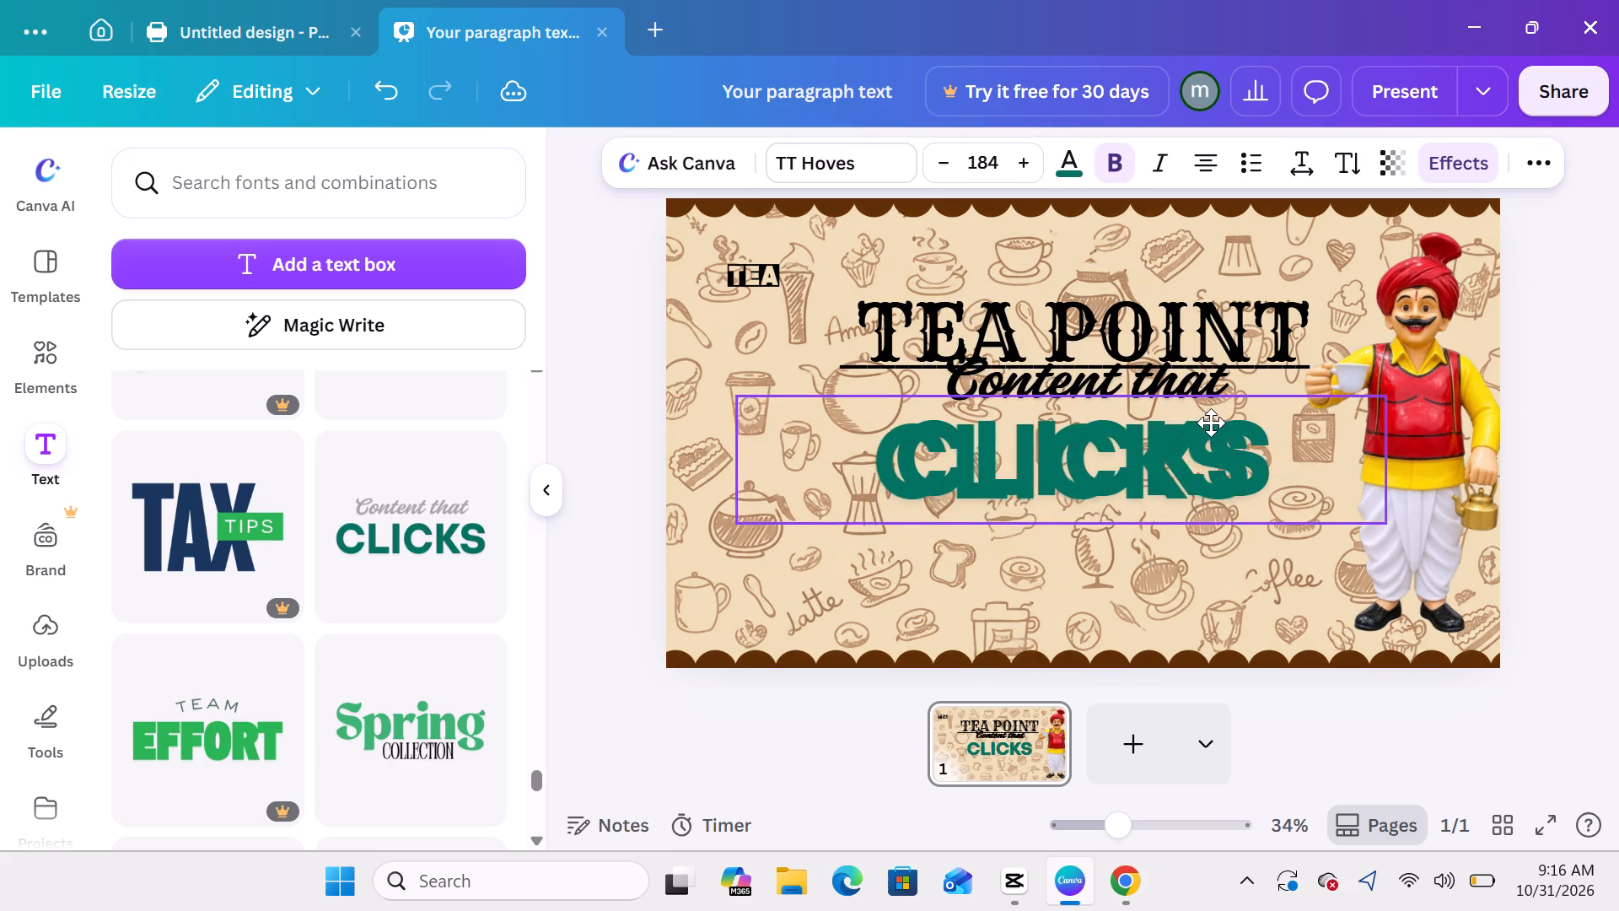
left_click_drag(1211, 423, 1214, 410)
left_click(1290, 463)
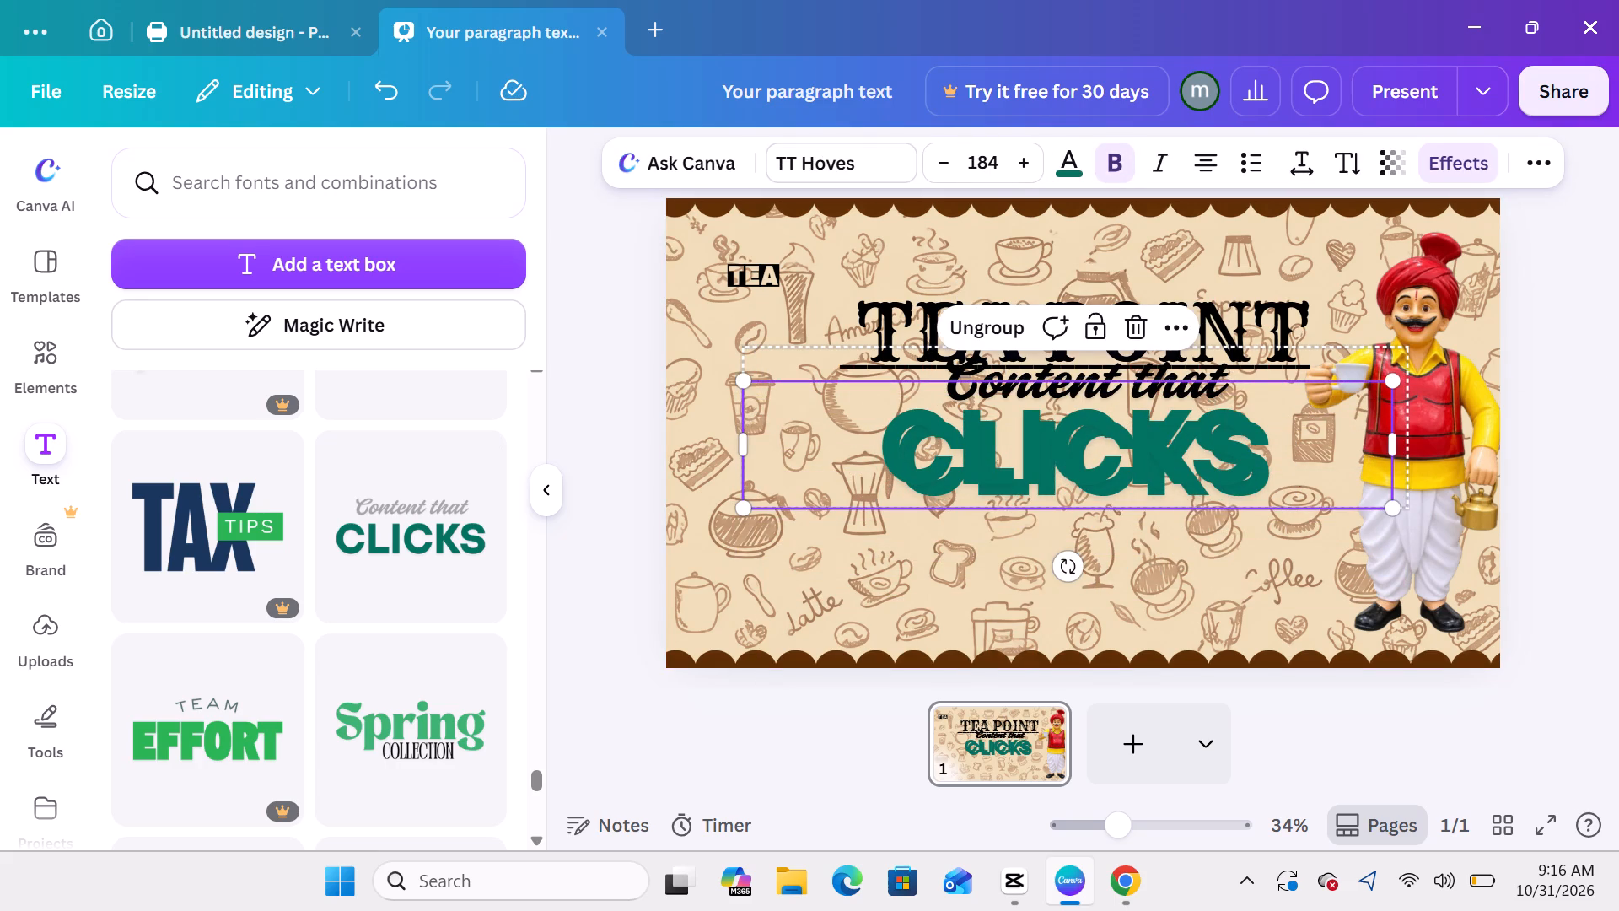
left_click(1219, 513)
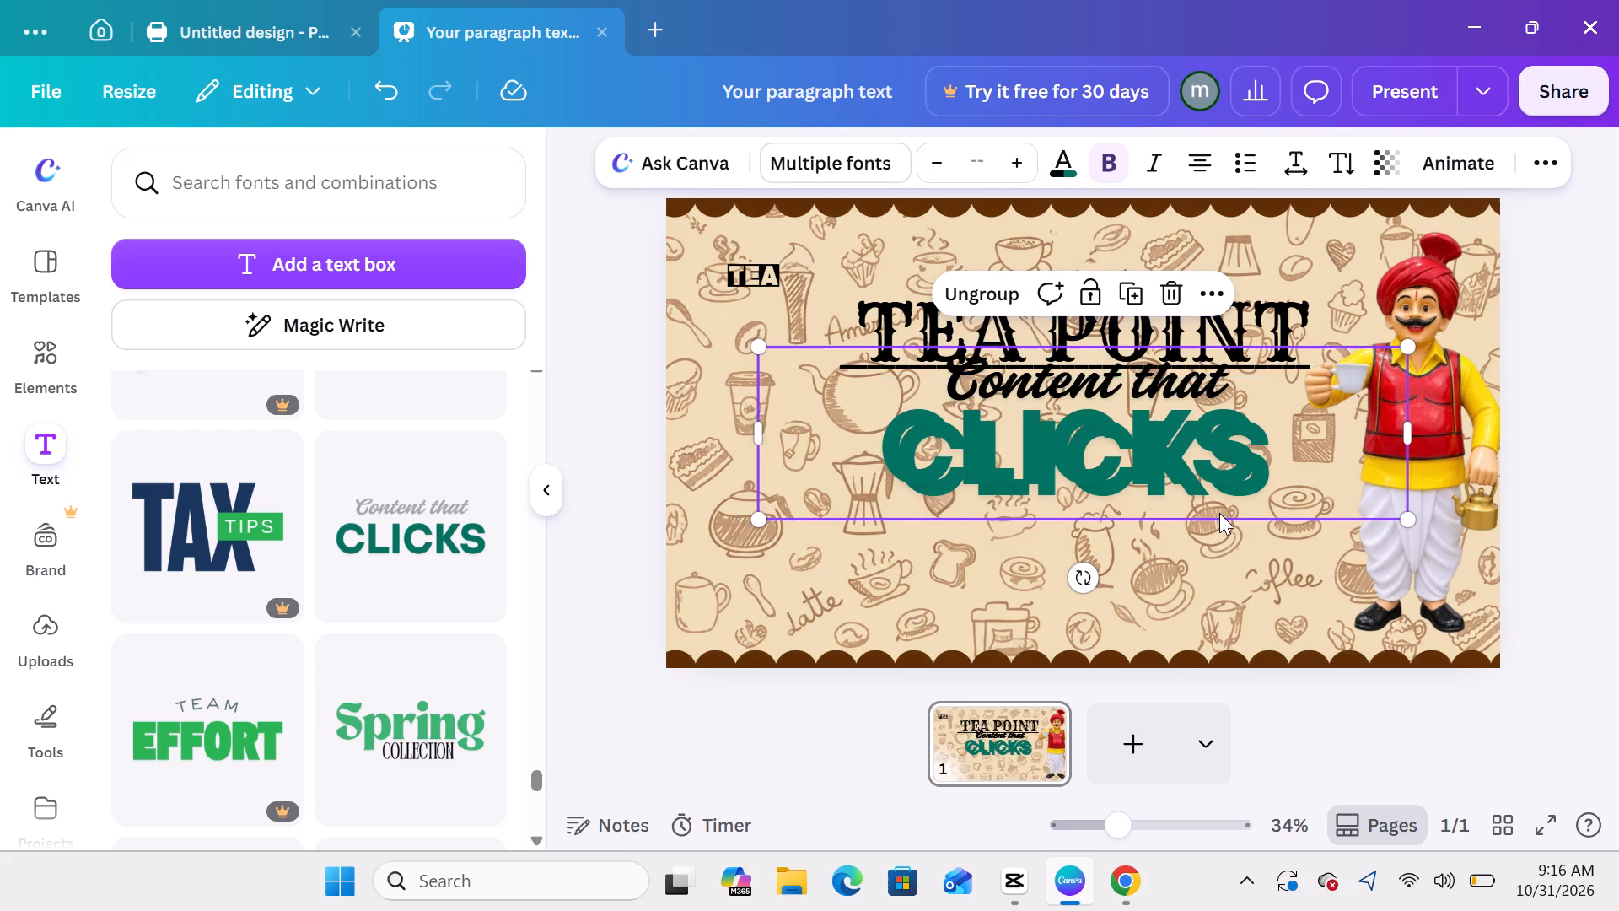
left_click(1164, 297)
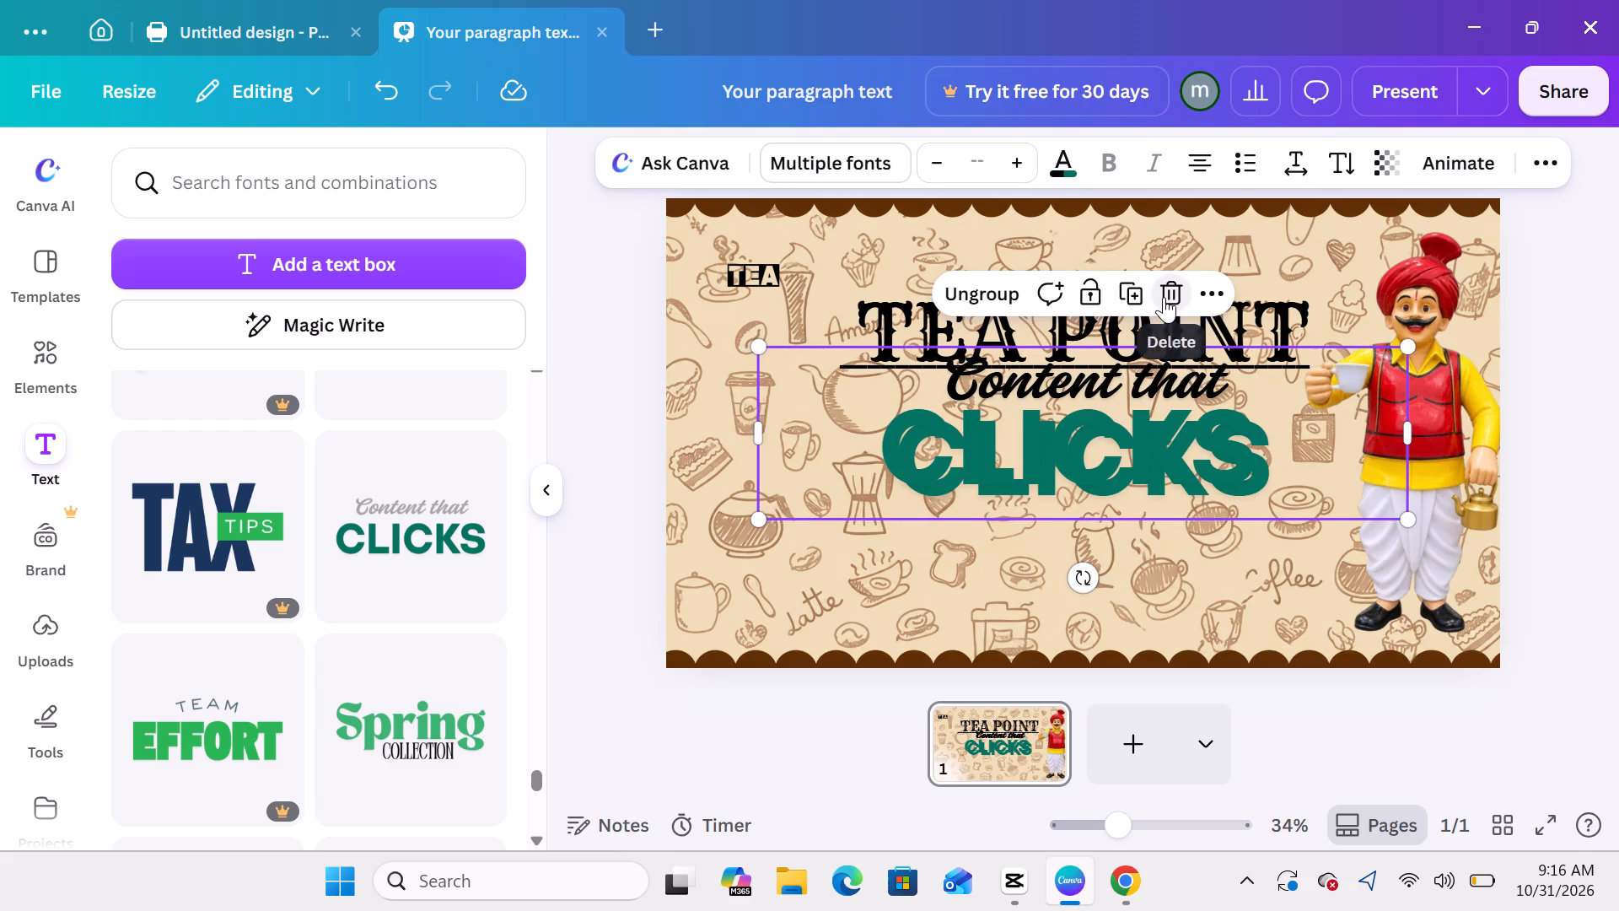
Move the remaining "Content that CLICKS" combination down and left so it sits clear below the TEA POINT title.
left_click_drag(1107, 418, 1046, 494)
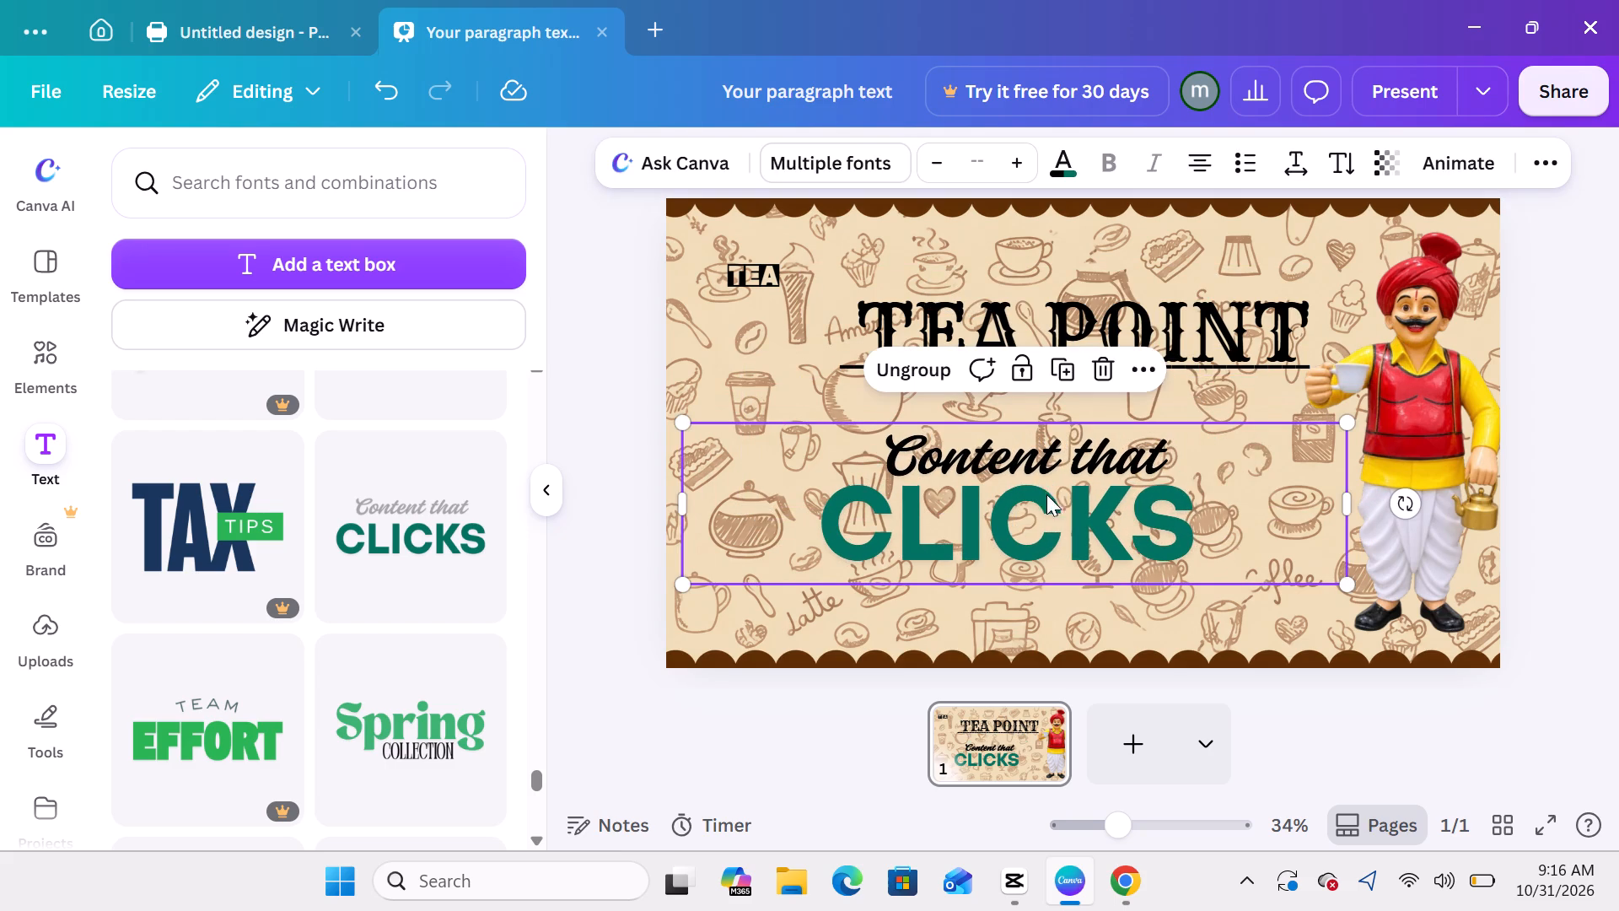
left_click_drag(1178, 511, 1176, 490)
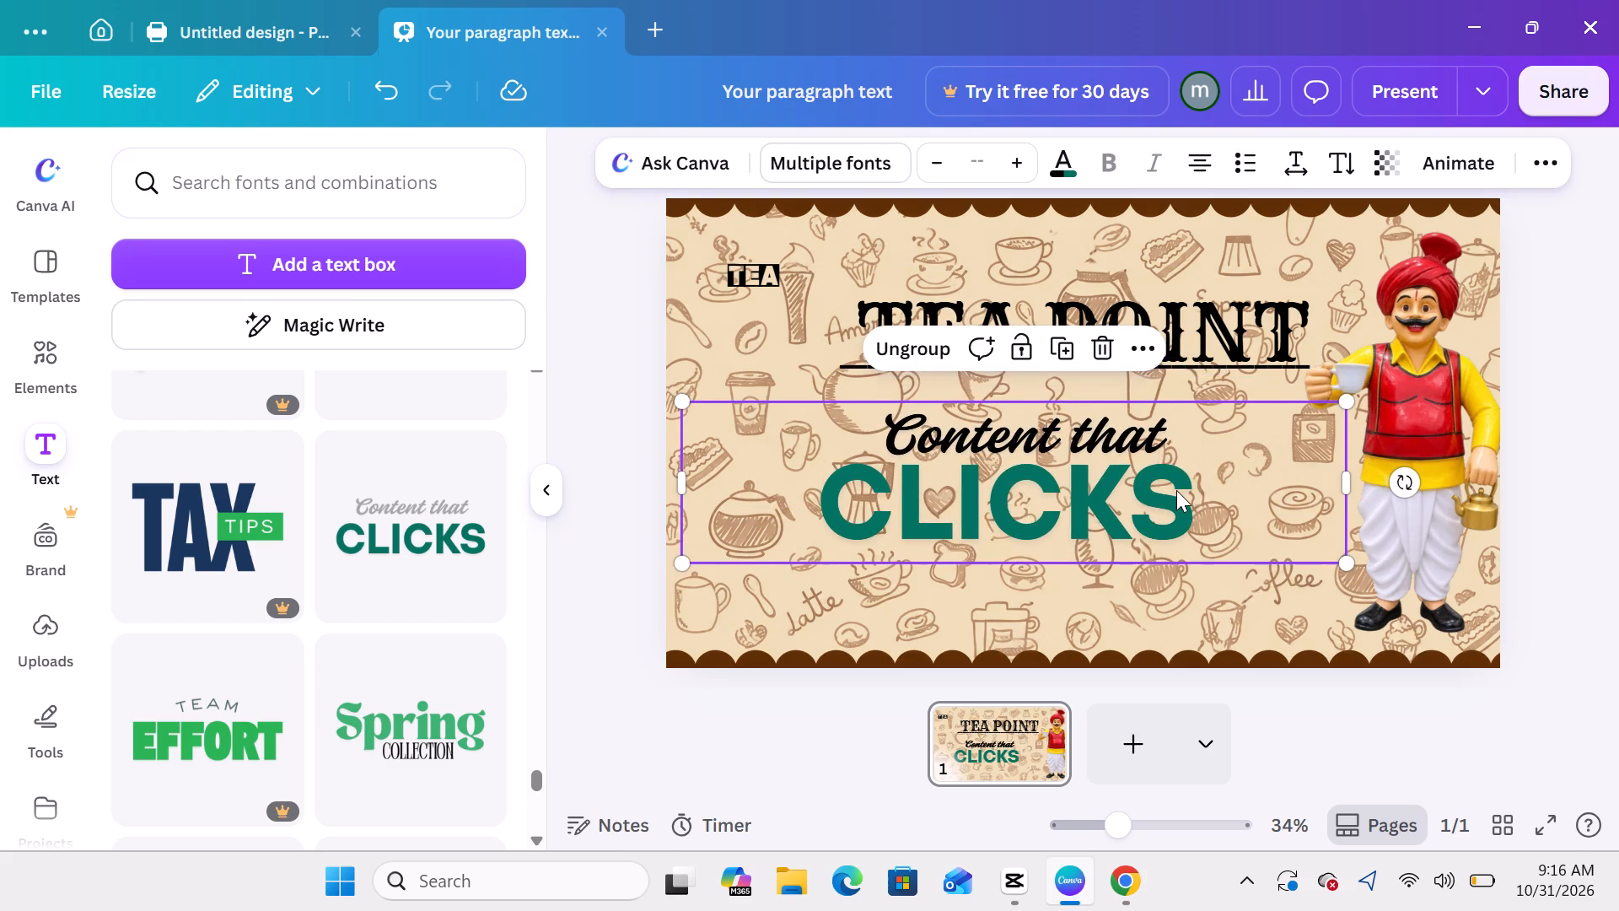
Clear the "Content that" wording from the font combination.
left_click(1173, 445)
left_click(1167, 431)
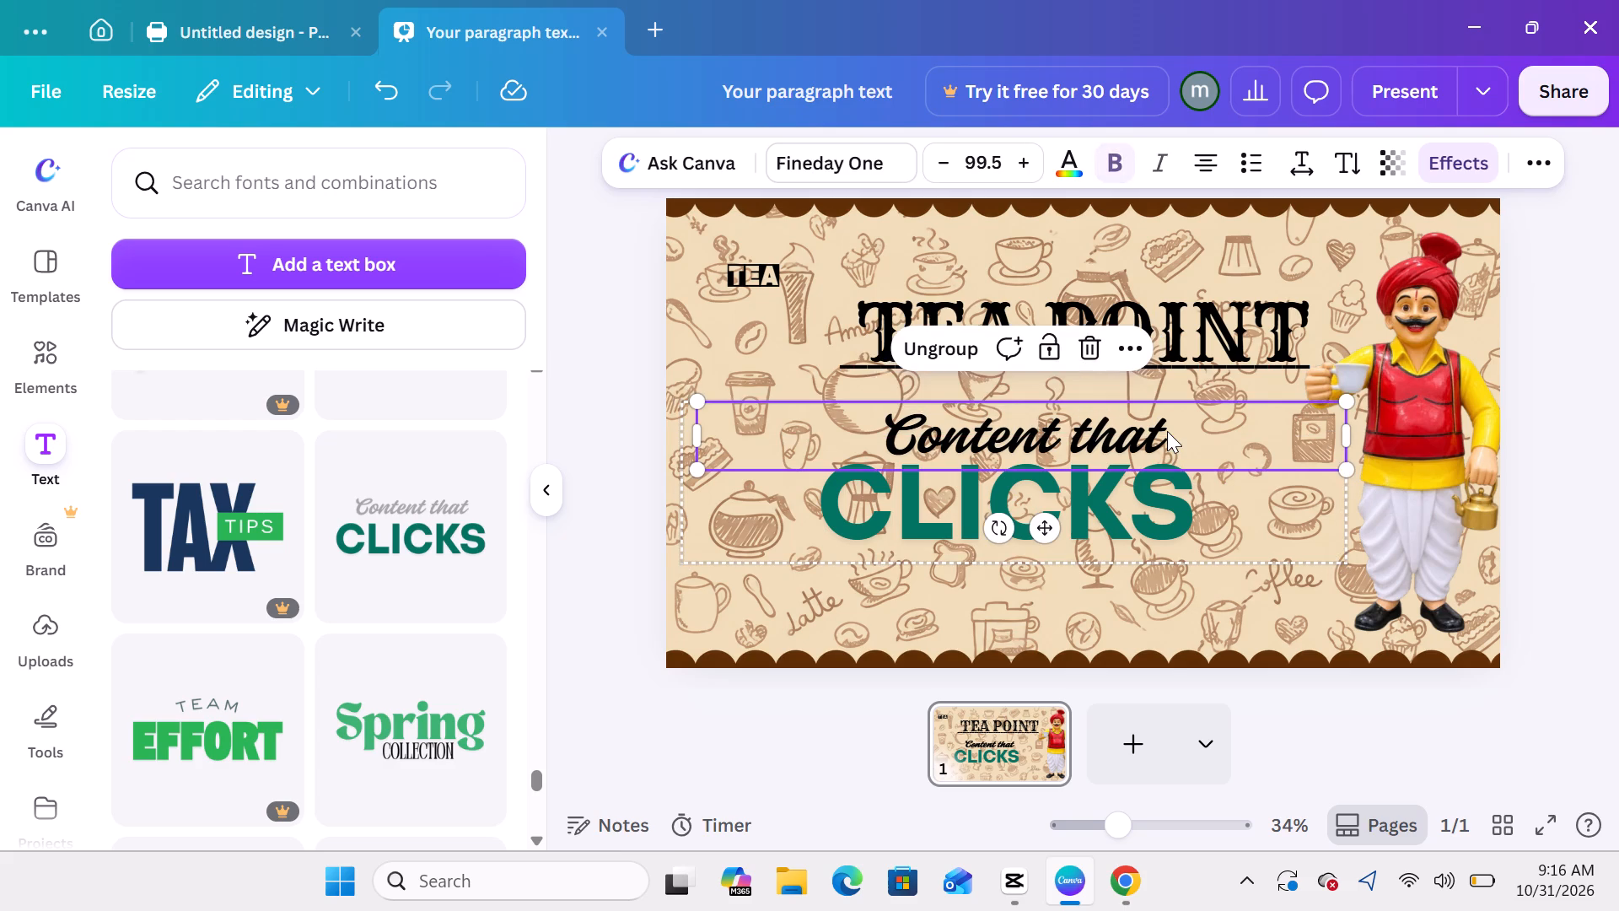
left_click(1167, 431)
key("BackSpace")
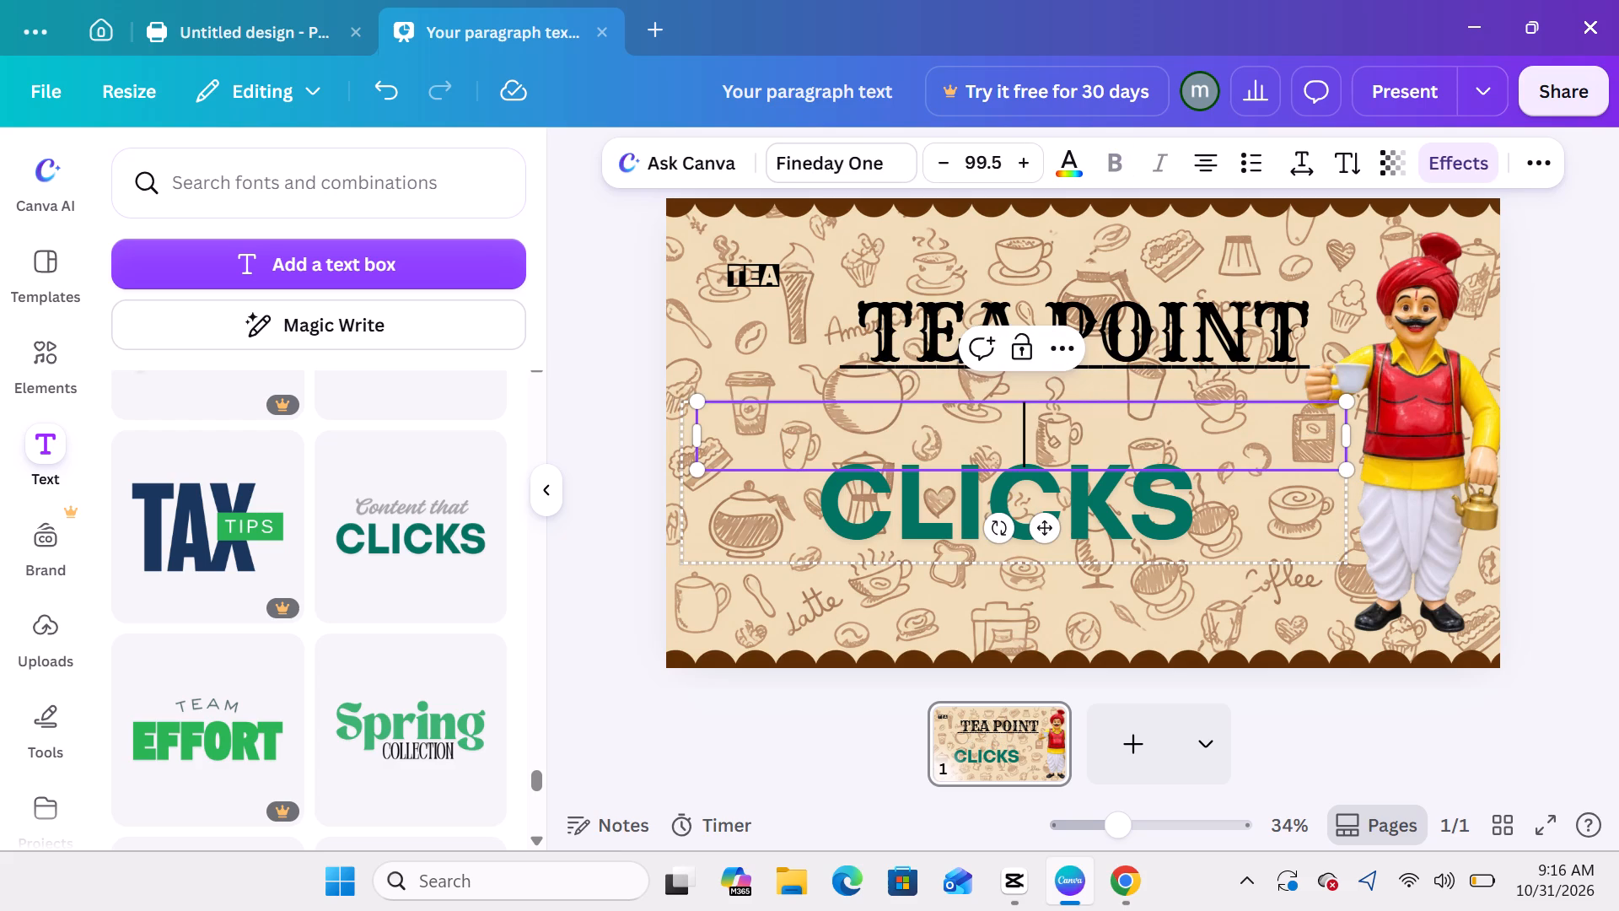
Replace the word CLICKS in the font combination with TEA.
left_click(1234, 491)
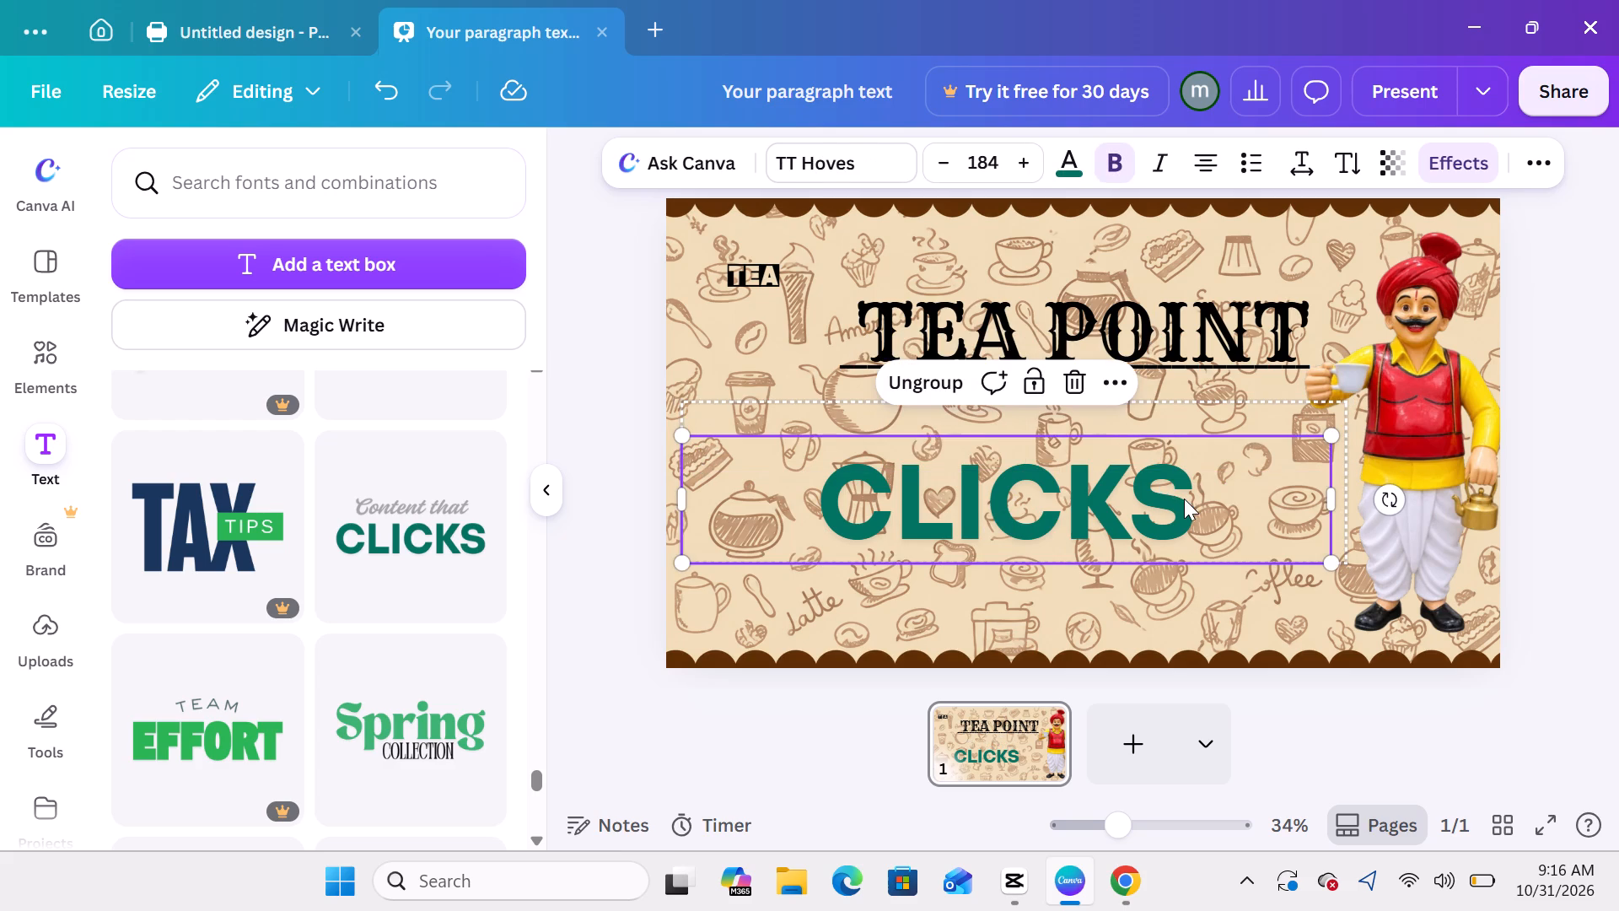
left_click(1184, 499)
left_click(1184, 499)
key("BackSpace")
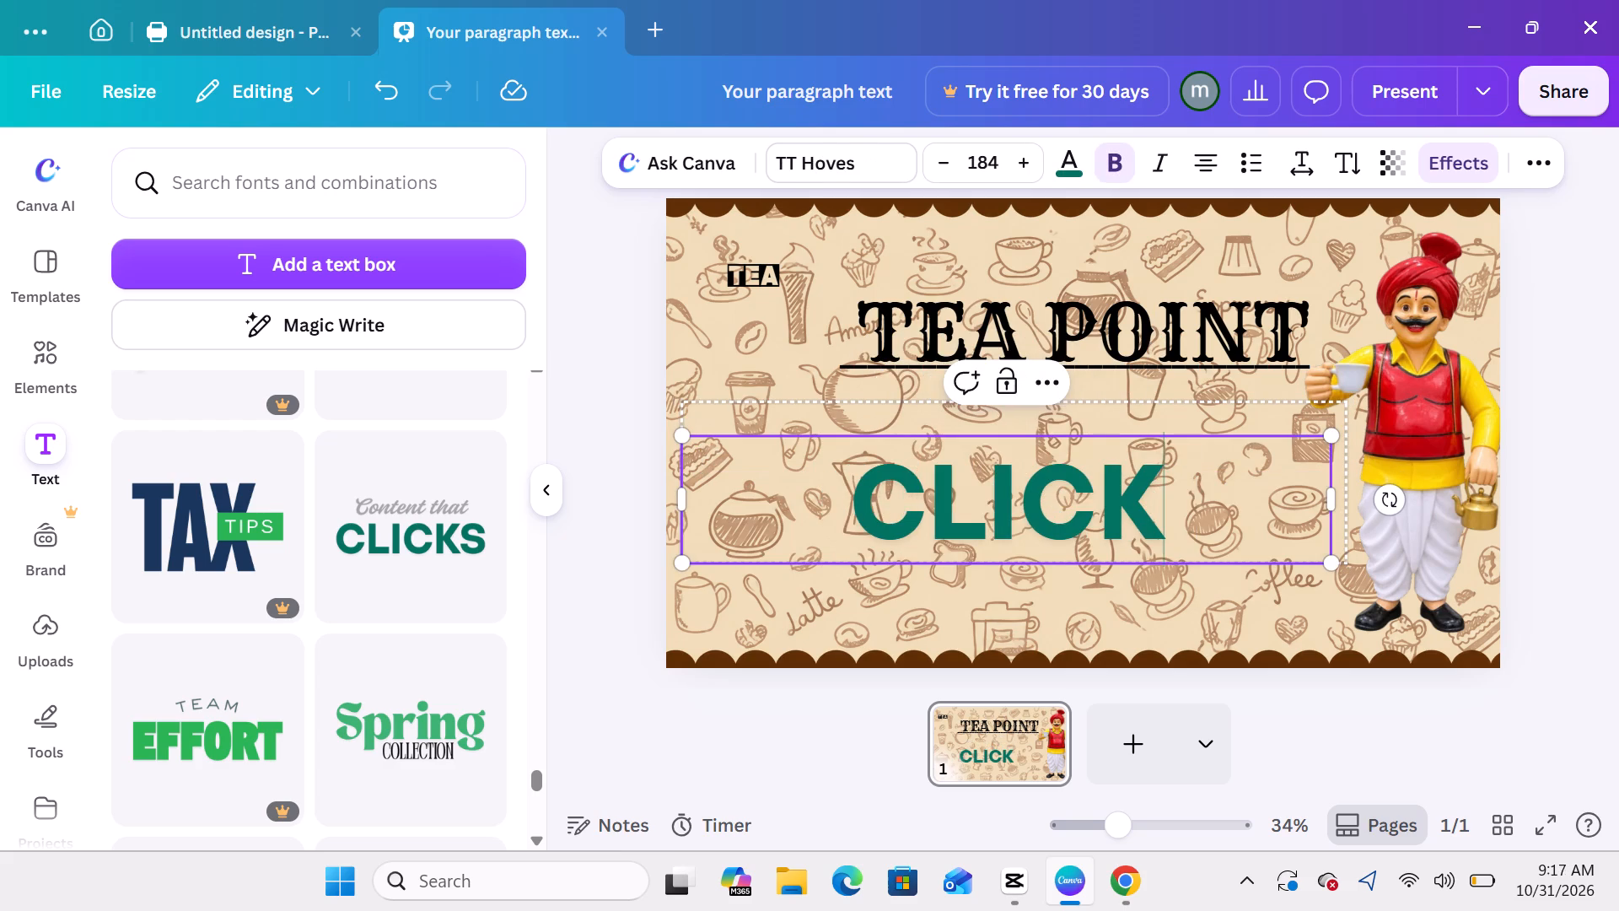
key("BackSpace")
key("BackSpace")
key("BackSpace")
key("BackSpace")
key("BackSpace")
key("BackSpace")
key("BackSpace")
key("BackSpace")
key("BackSpace")
key("BackSpace")
key("BackSpace")
key("BackSpace")
type("te")
key("shift+a")
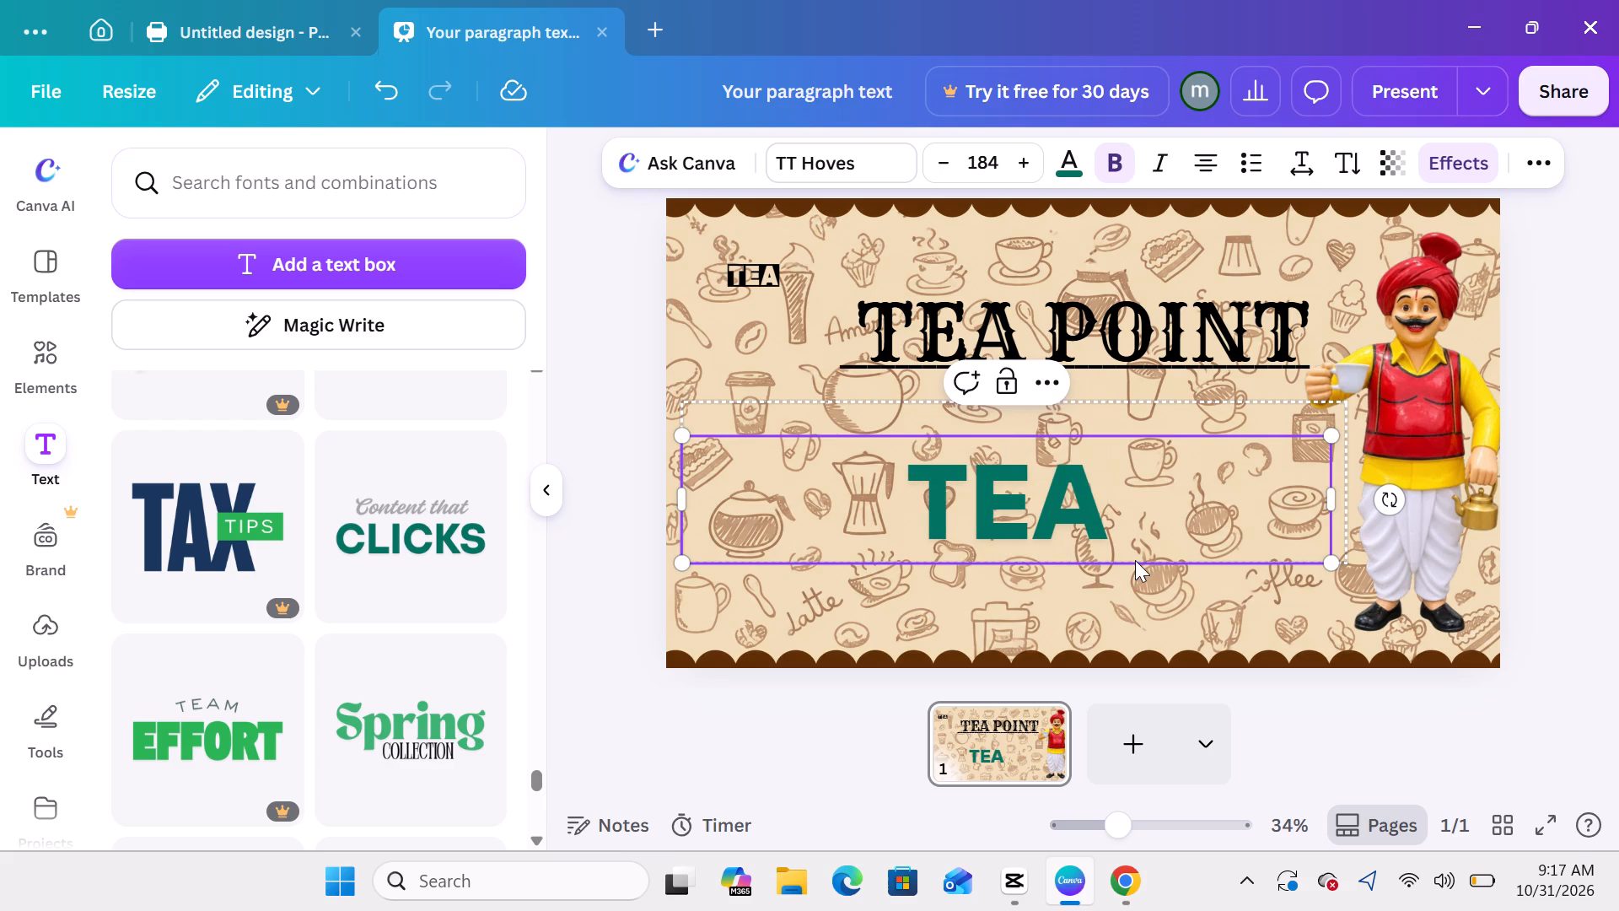
Shrink the green TEA text to a font size of about 61.
left_click_drag(1332, 555, 901, 407)
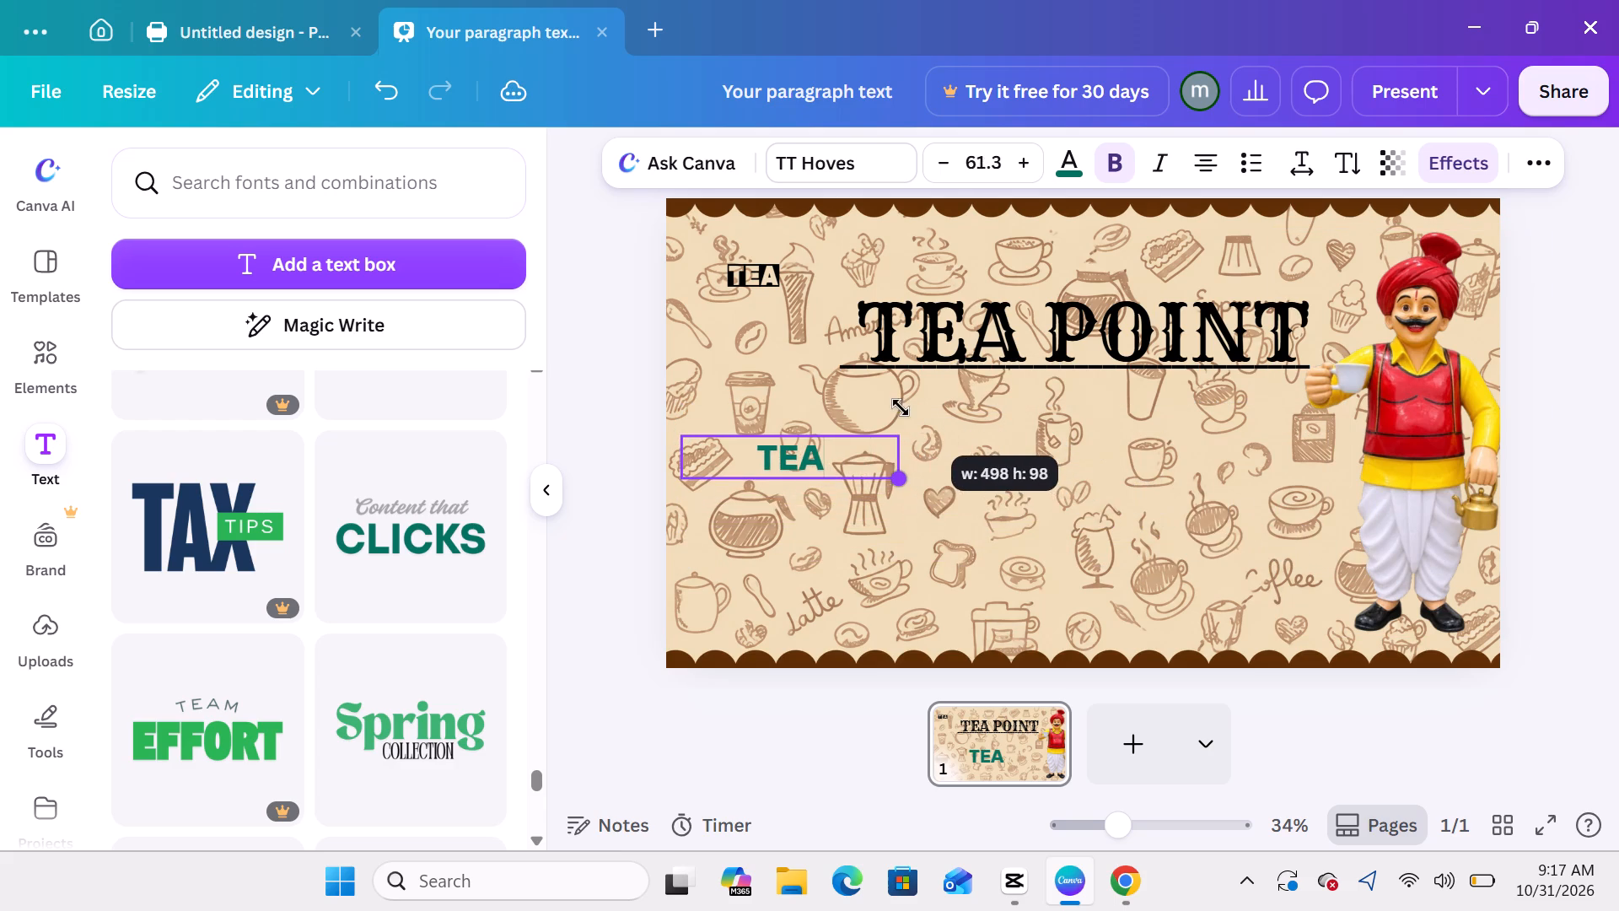
left_click_drag(901, 407, 869, 389)
left_click_drag(834, 457, 827, 437)
Delete the small black TEA text near the banner's upper-left corner.
left_click(756, 288)
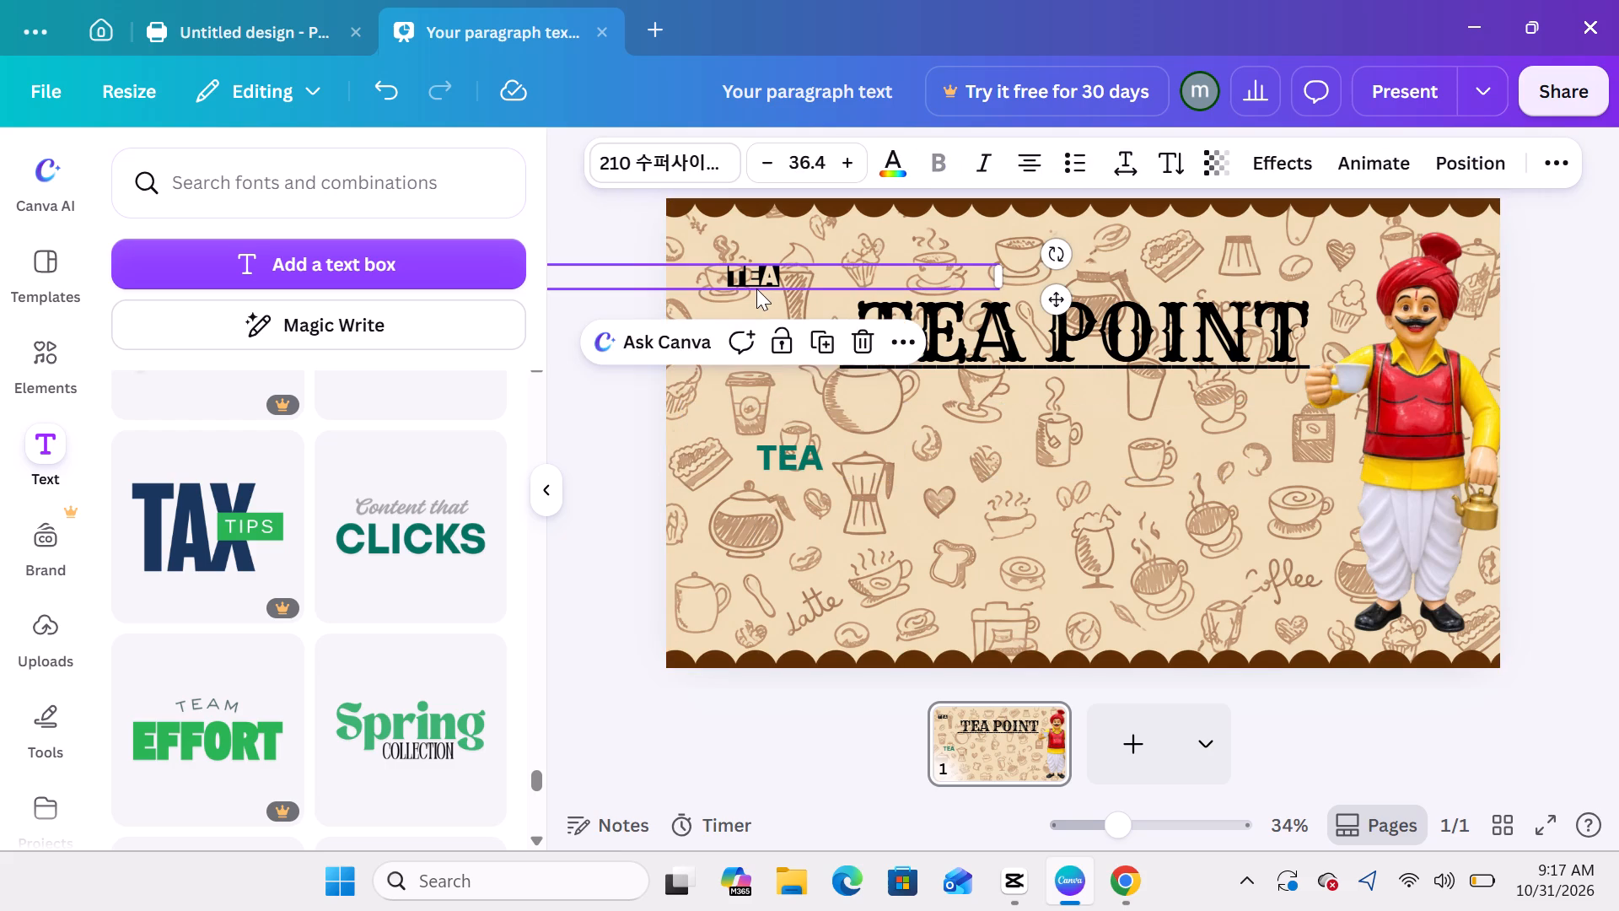
left_click(864, 341)
Move the green TEA text slightly up, closer to the TEA POINT title.
left_click(788, 458)
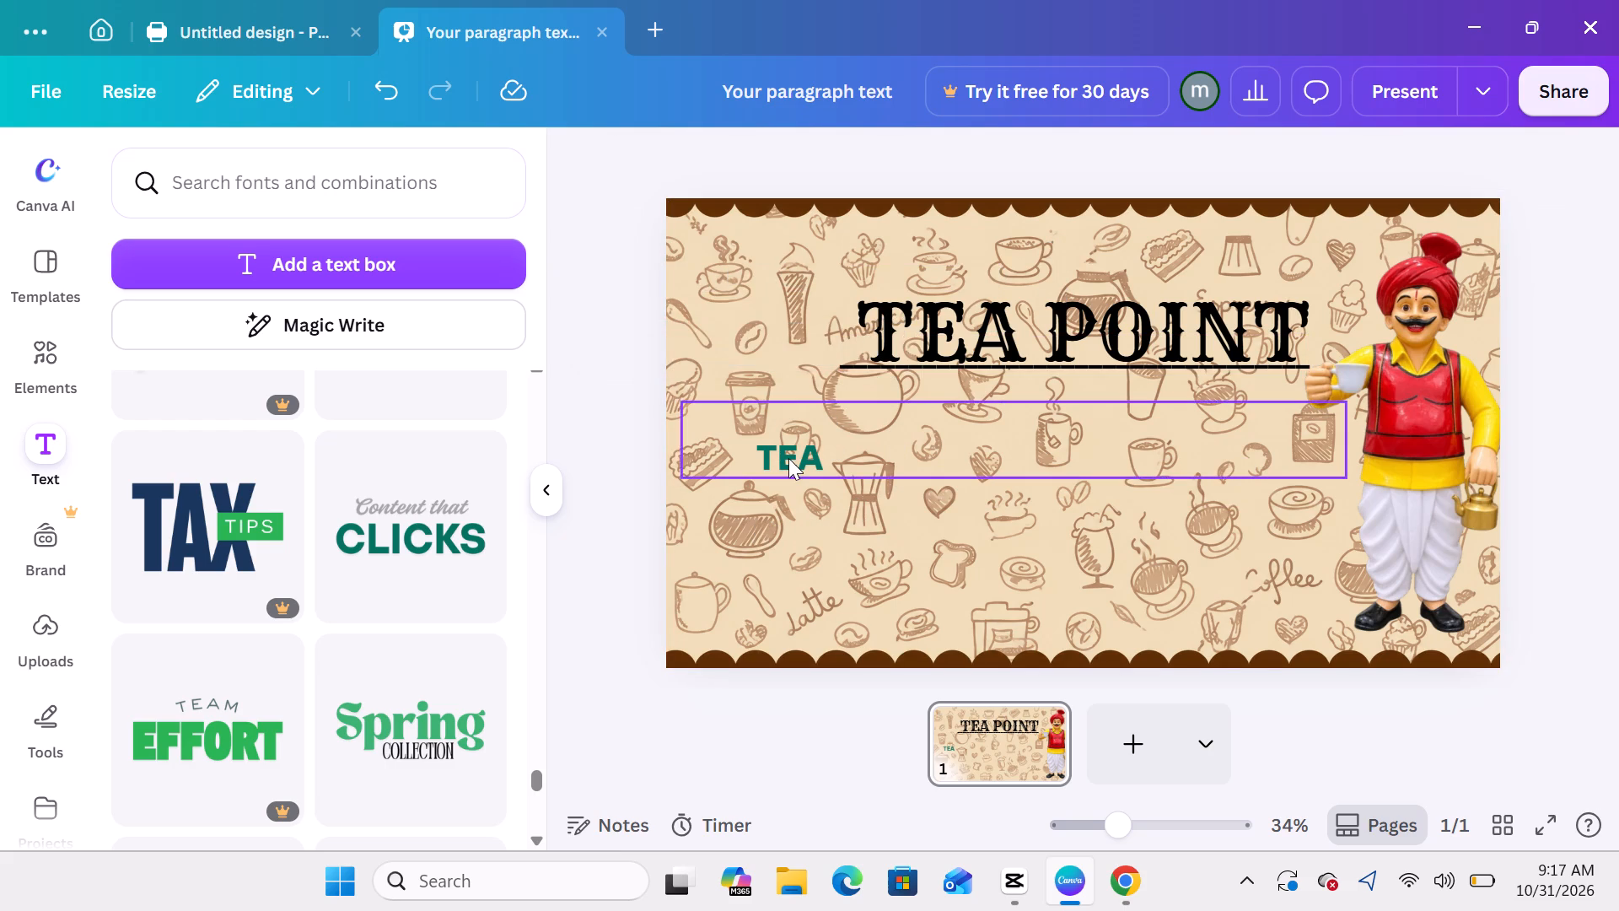
left_click_drag(817, 461, 817, 442)
left_click(817, 442)
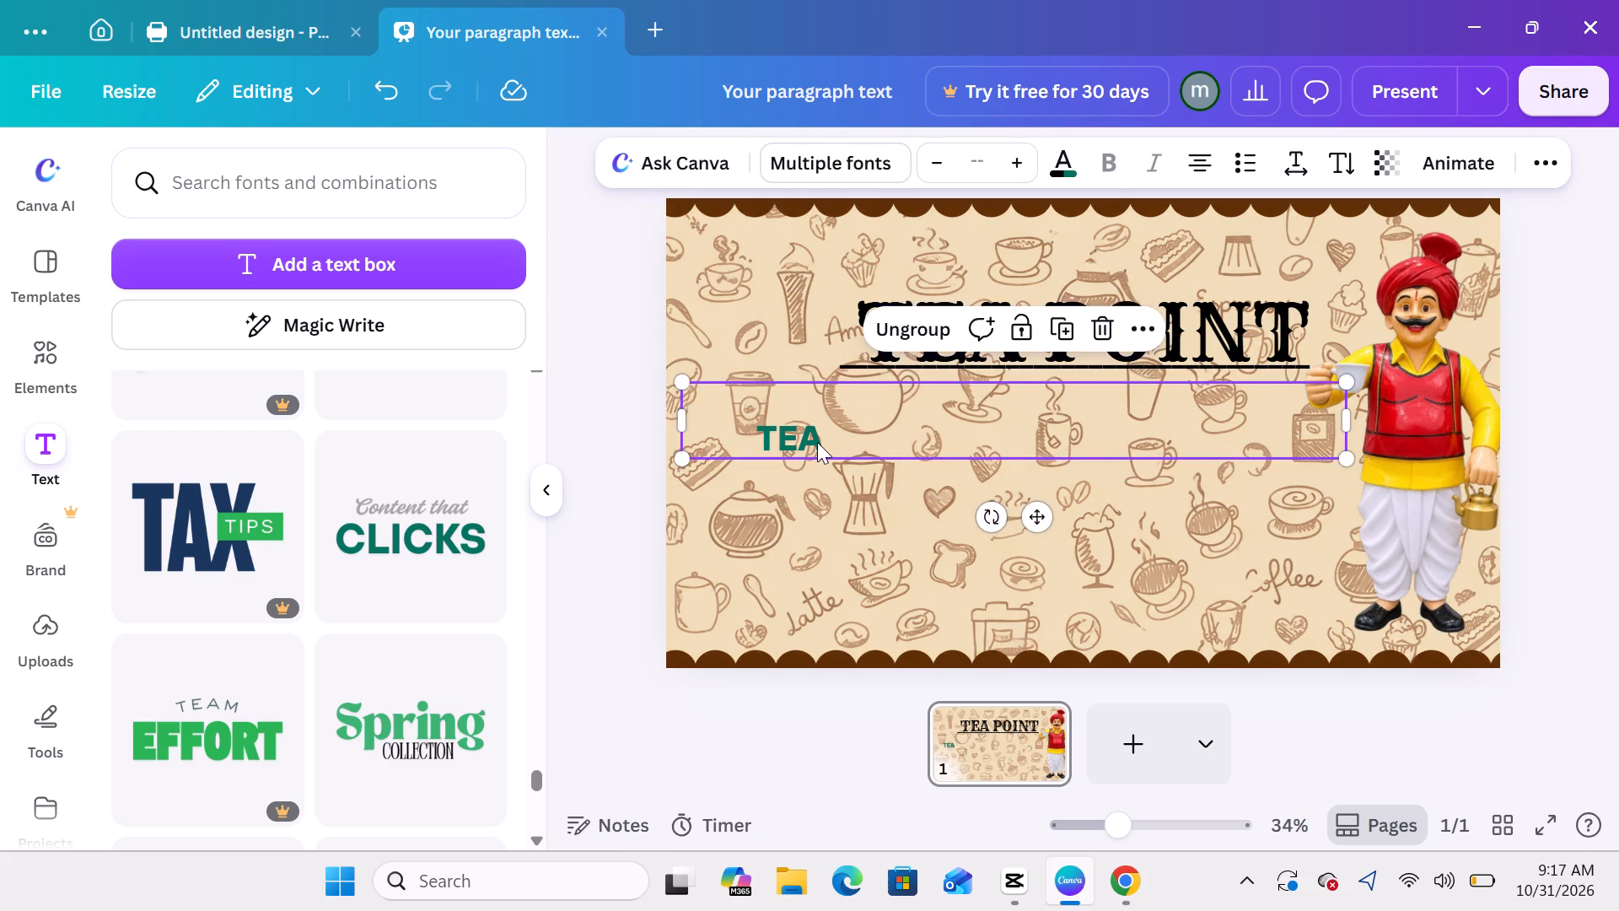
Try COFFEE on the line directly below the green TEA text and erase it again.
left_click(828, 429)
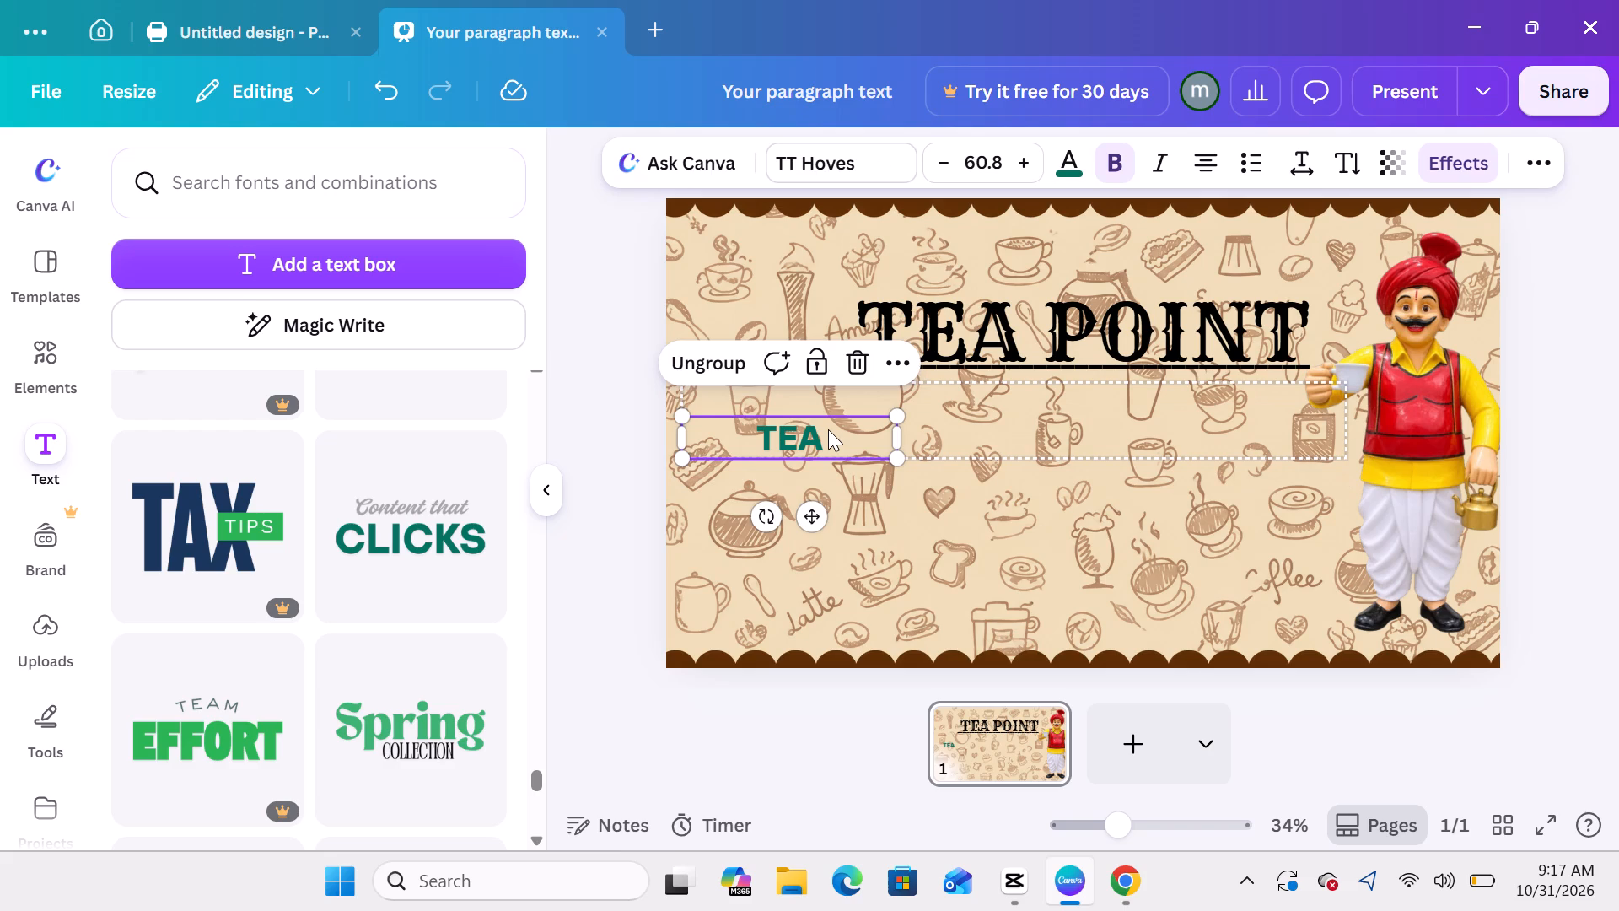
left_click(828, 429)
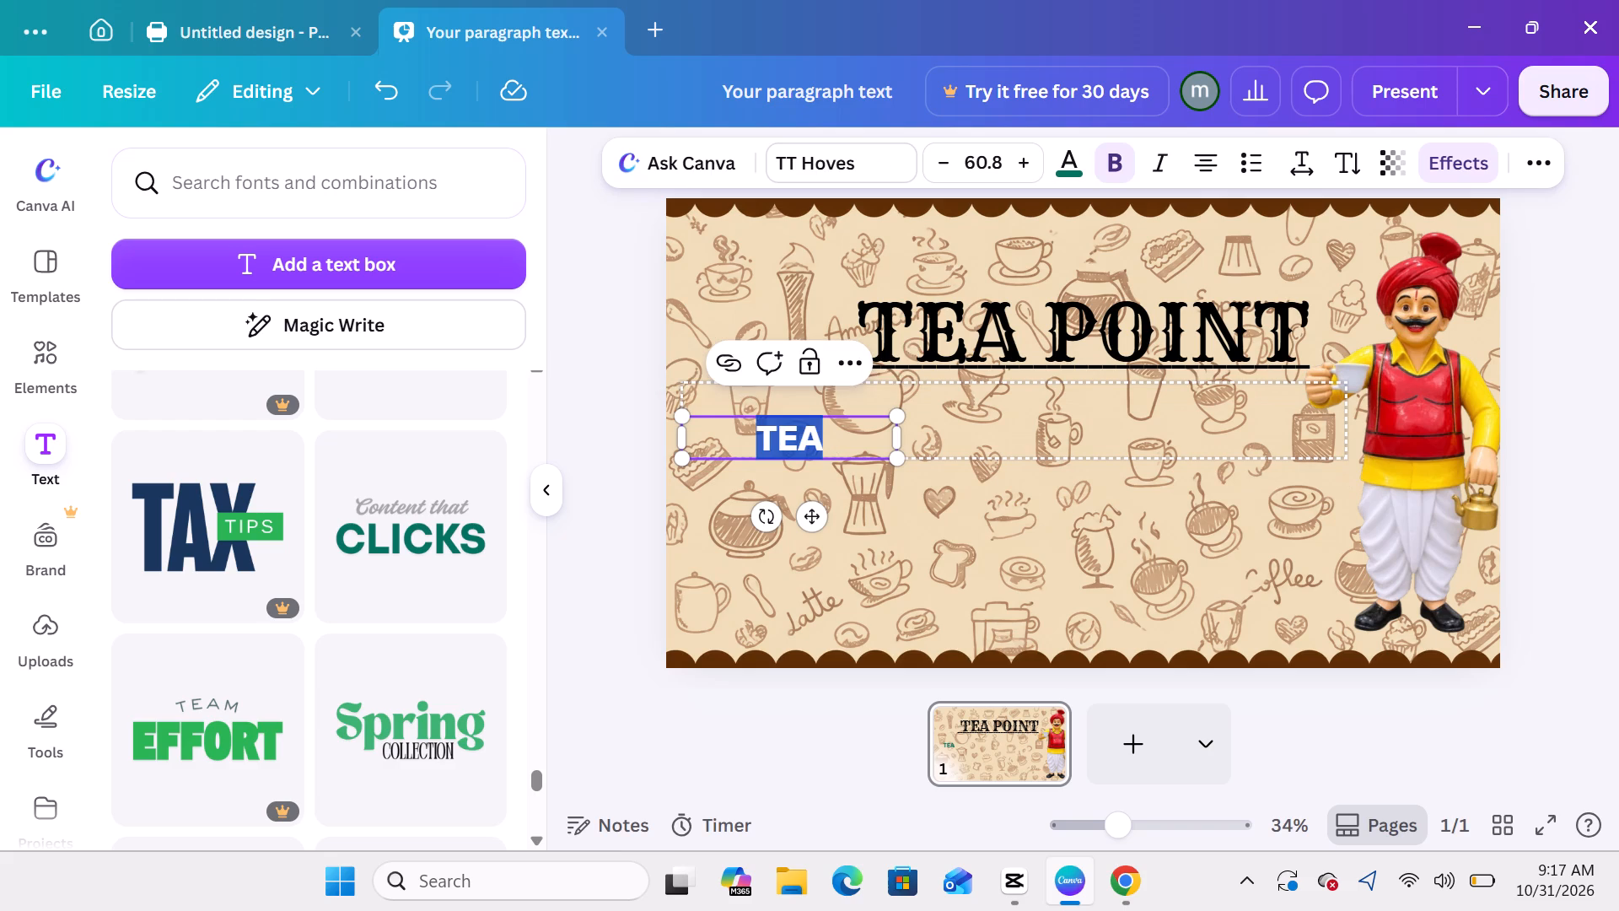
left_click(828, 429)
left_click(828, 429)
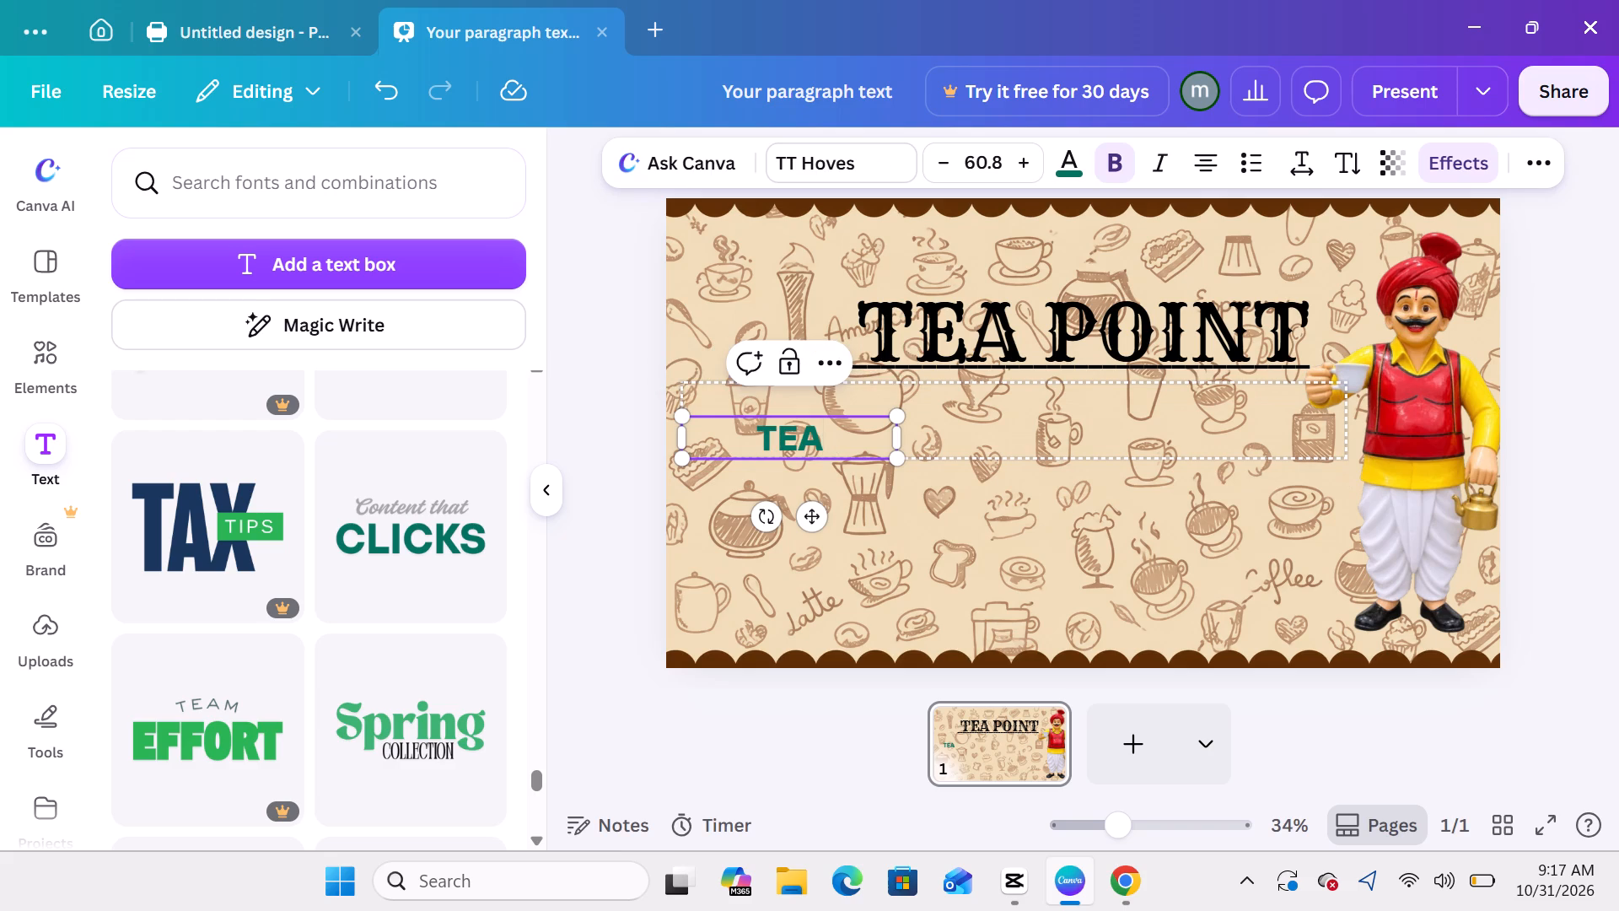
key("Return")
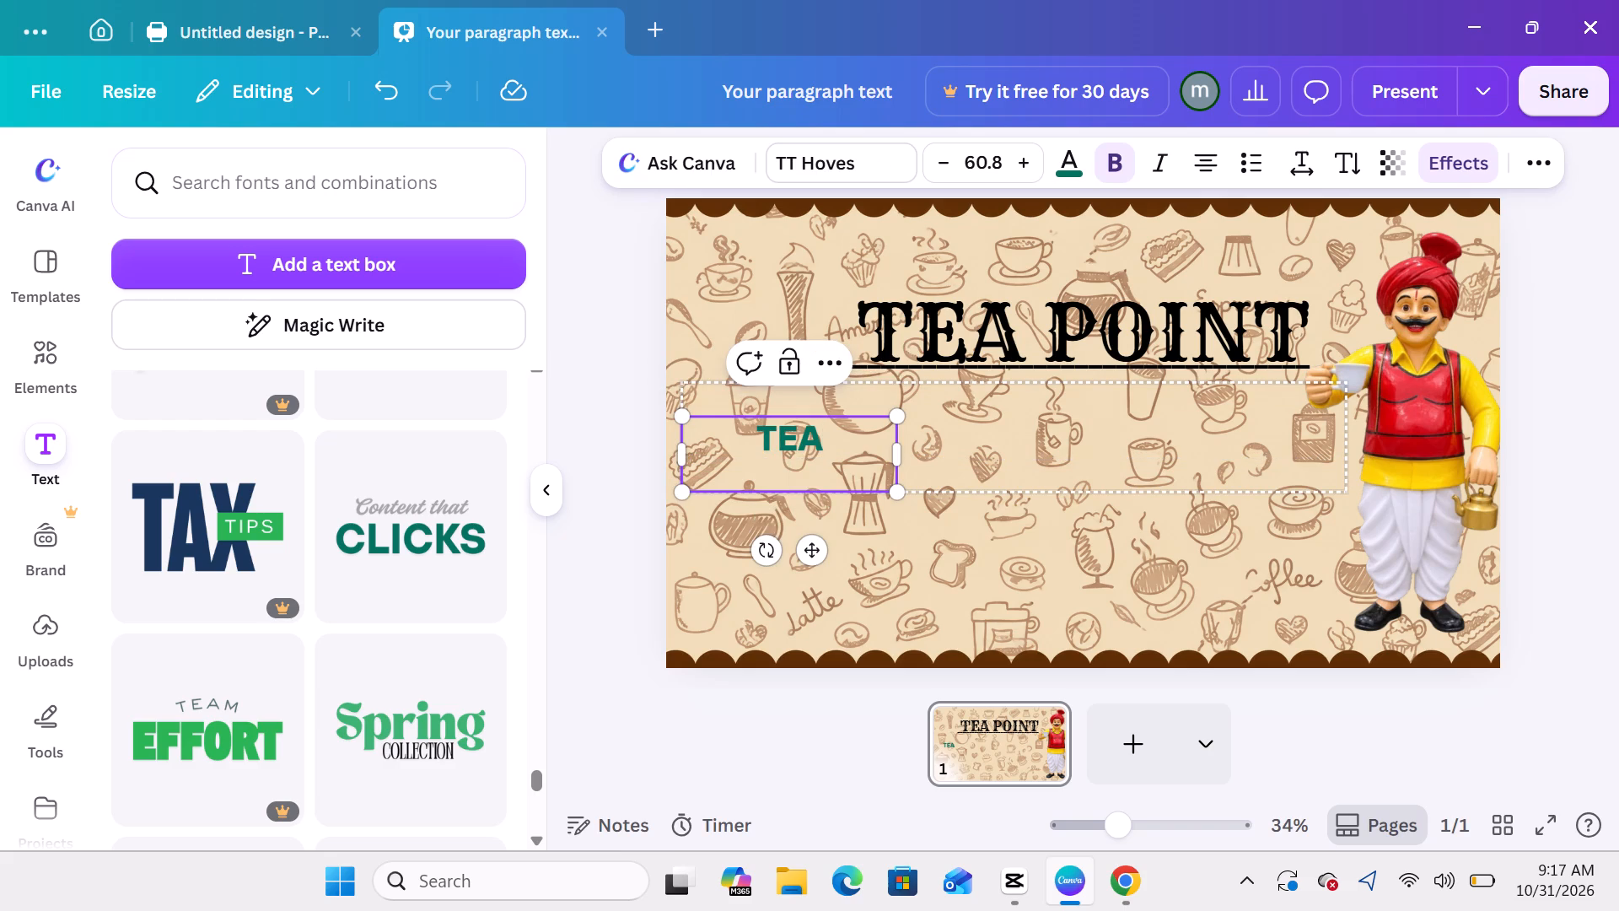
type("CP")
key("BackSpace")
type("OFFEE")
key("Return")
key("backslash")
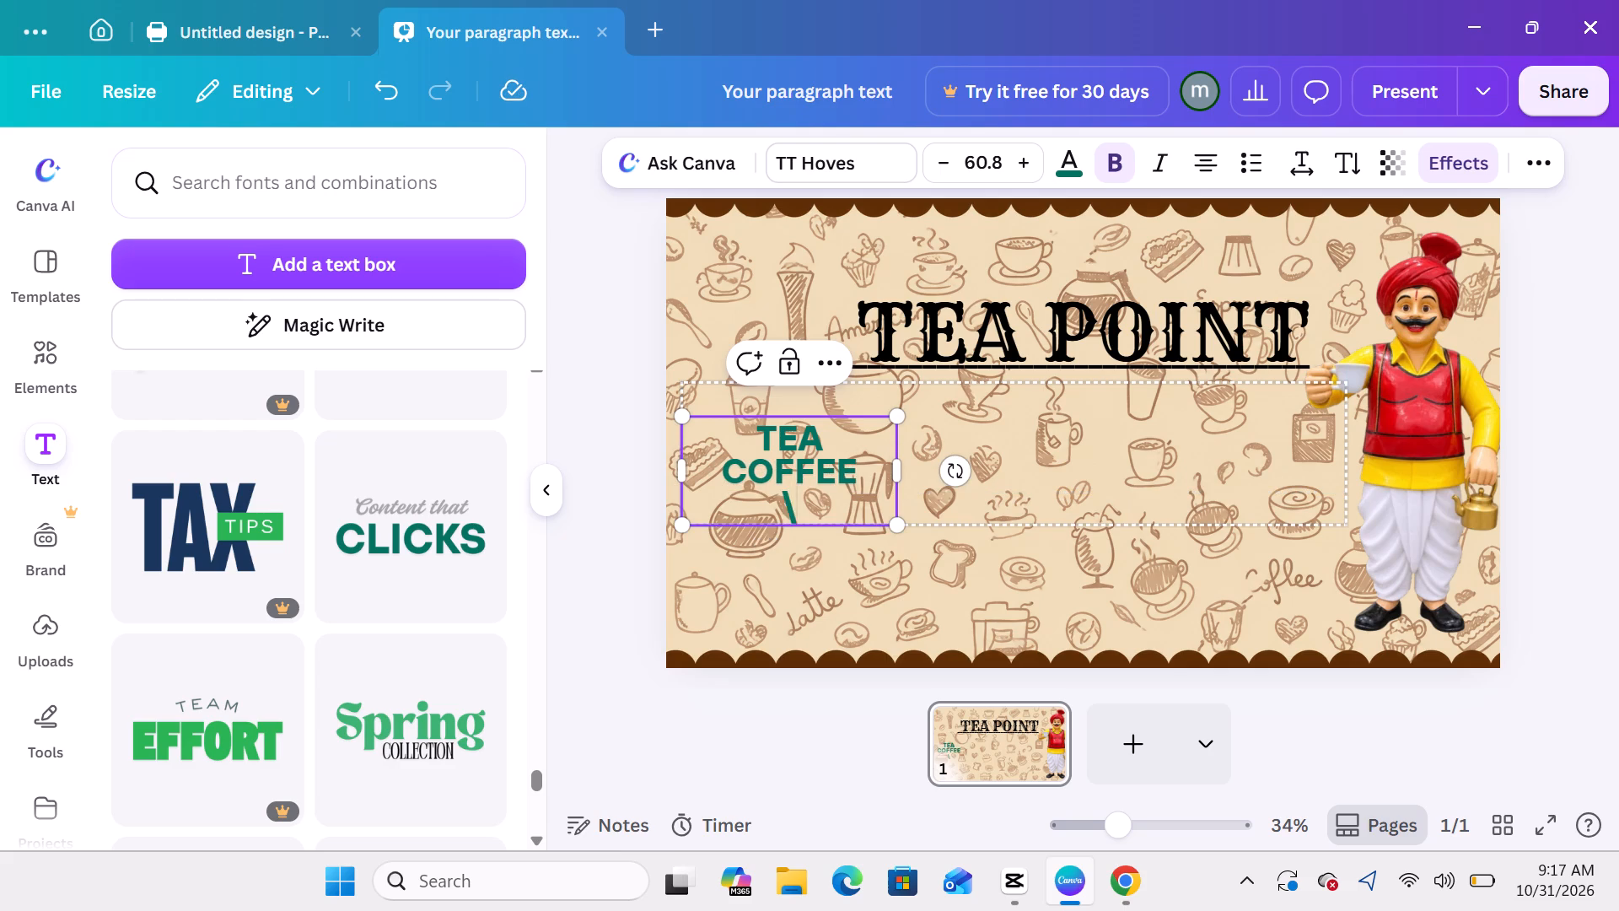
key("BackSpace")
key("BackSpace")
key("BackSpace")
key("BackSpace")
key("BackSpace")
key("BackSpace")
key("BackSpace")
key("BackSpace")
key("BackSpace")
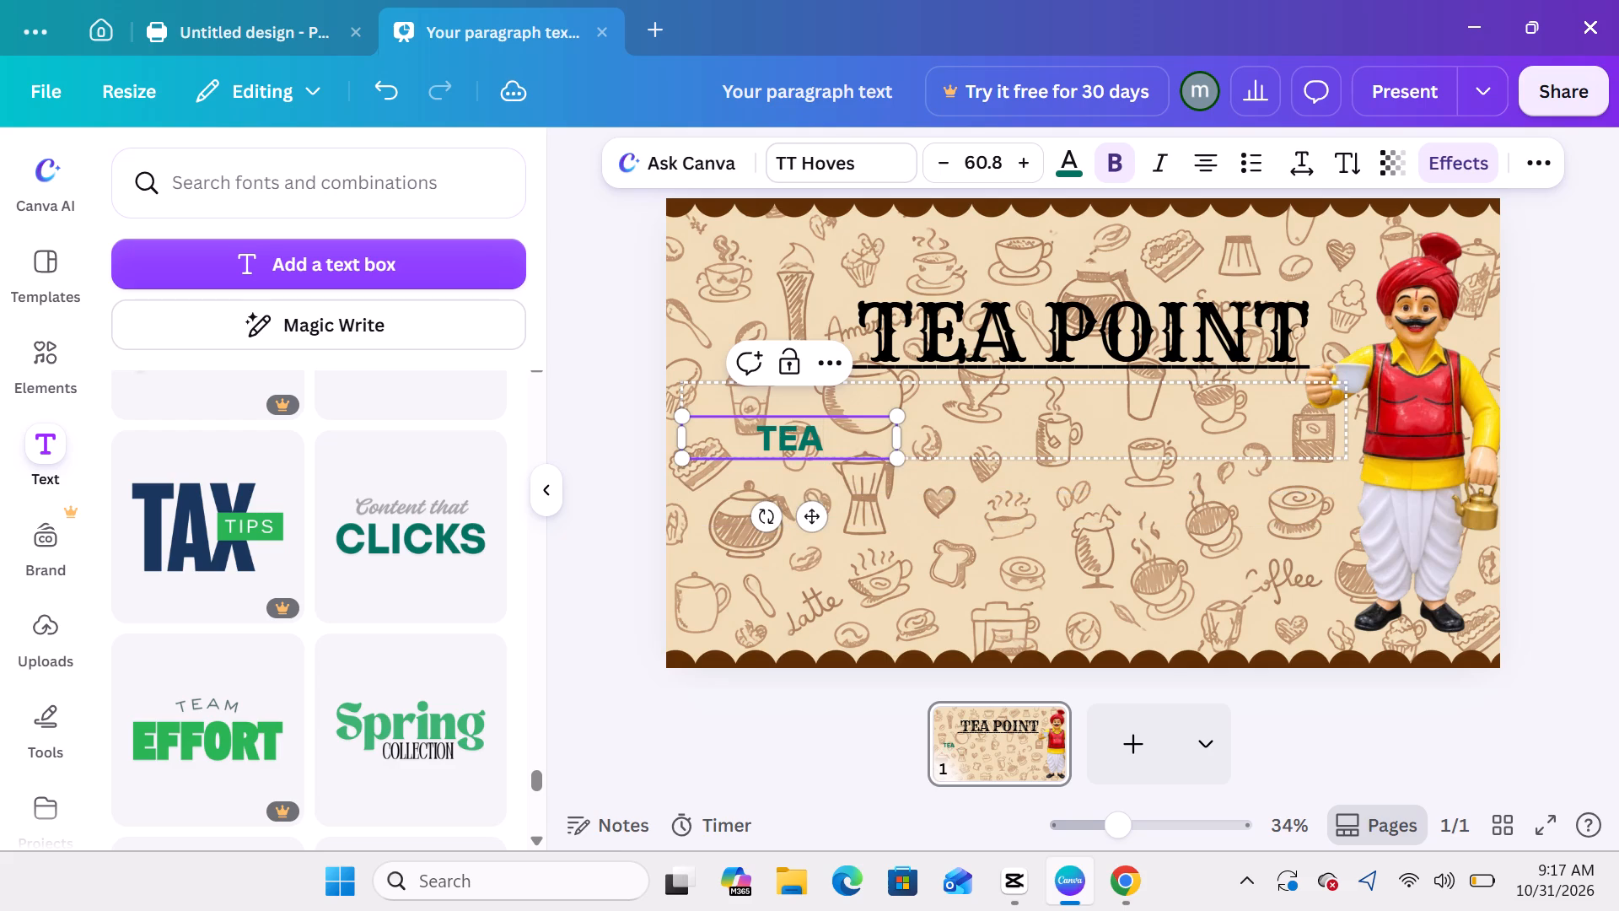
Extend the green TEA text into a list with COFFEE, BOOOST and HORLICKS, leaving a blank line between entries.
key("Return")
key("Return")
type("CP")
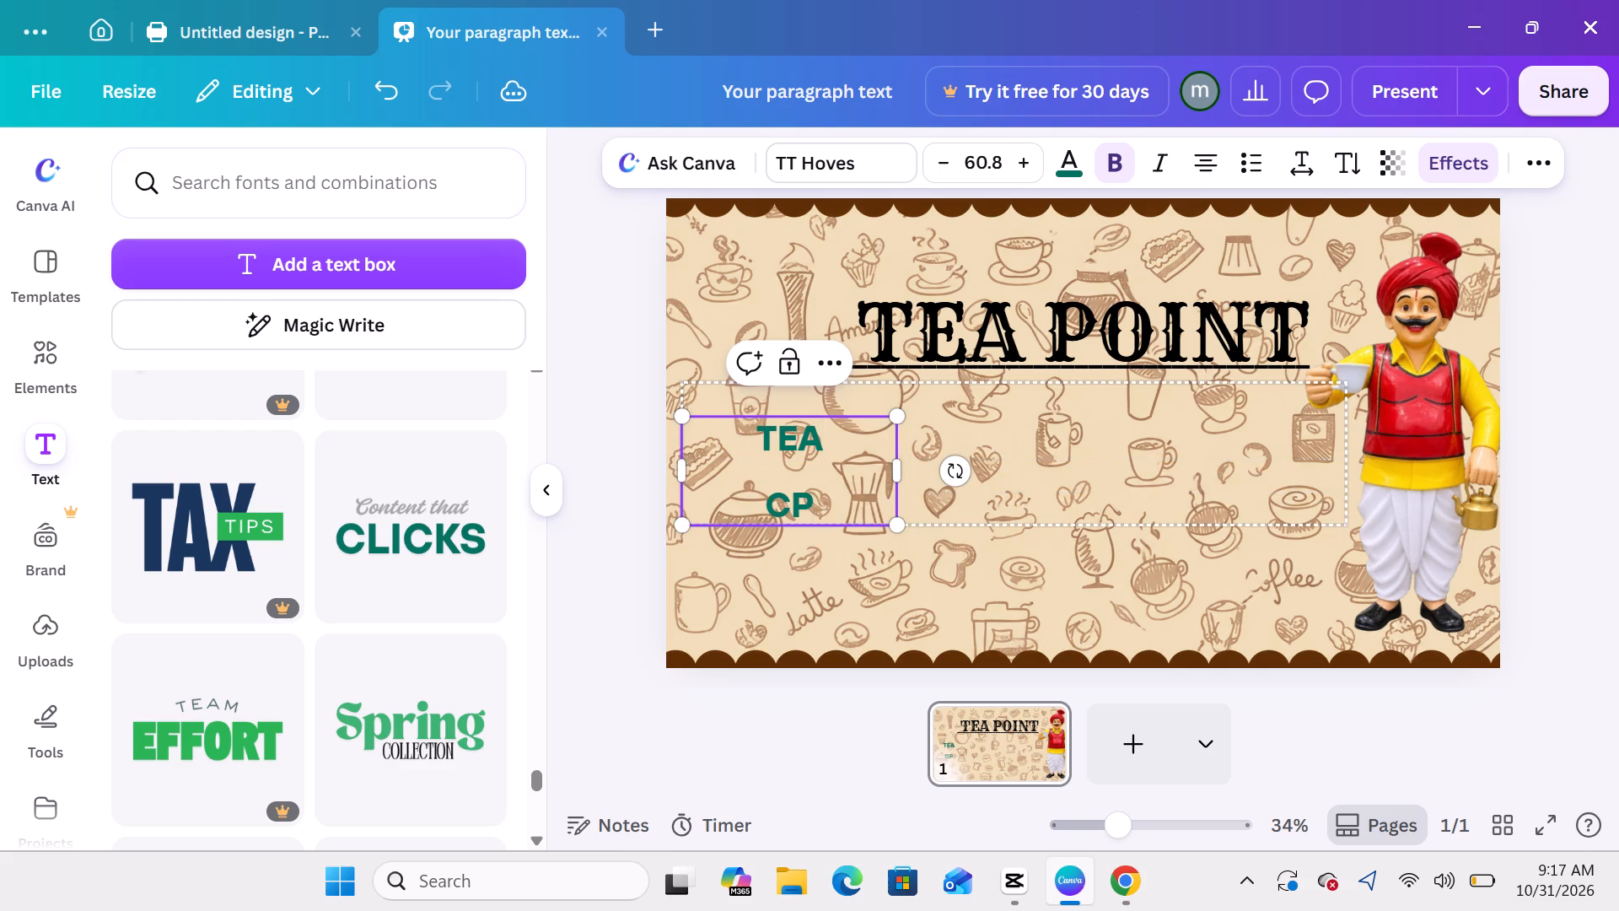
key("BackSpace")
type("OFFEE")
key("Return")
key("Return")
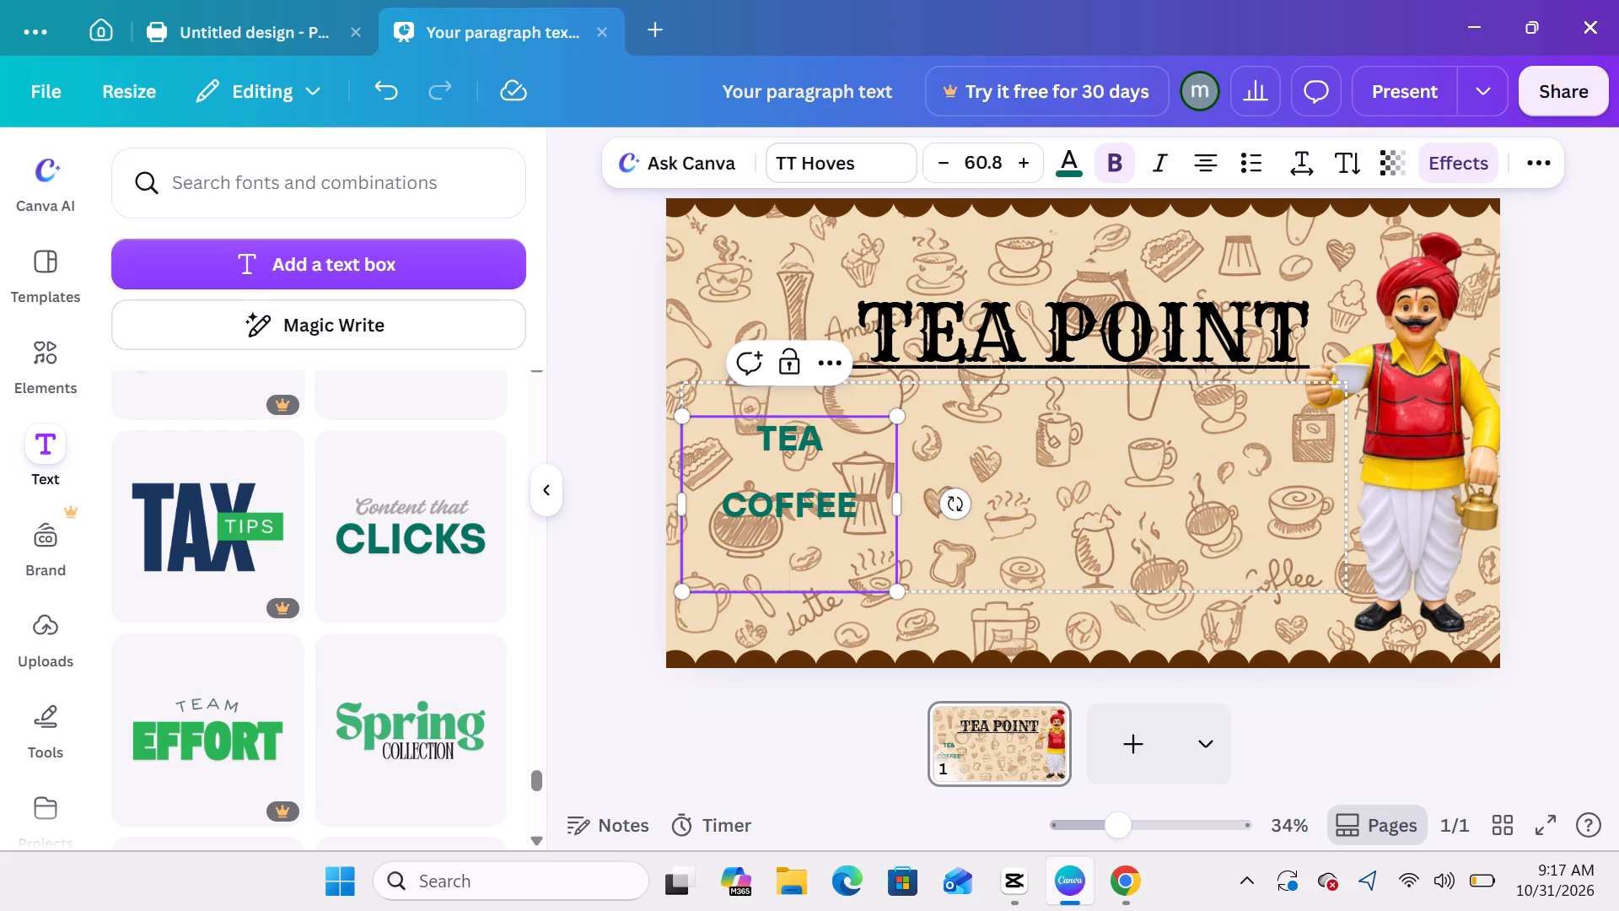
type("BOOOST")
key("Return")
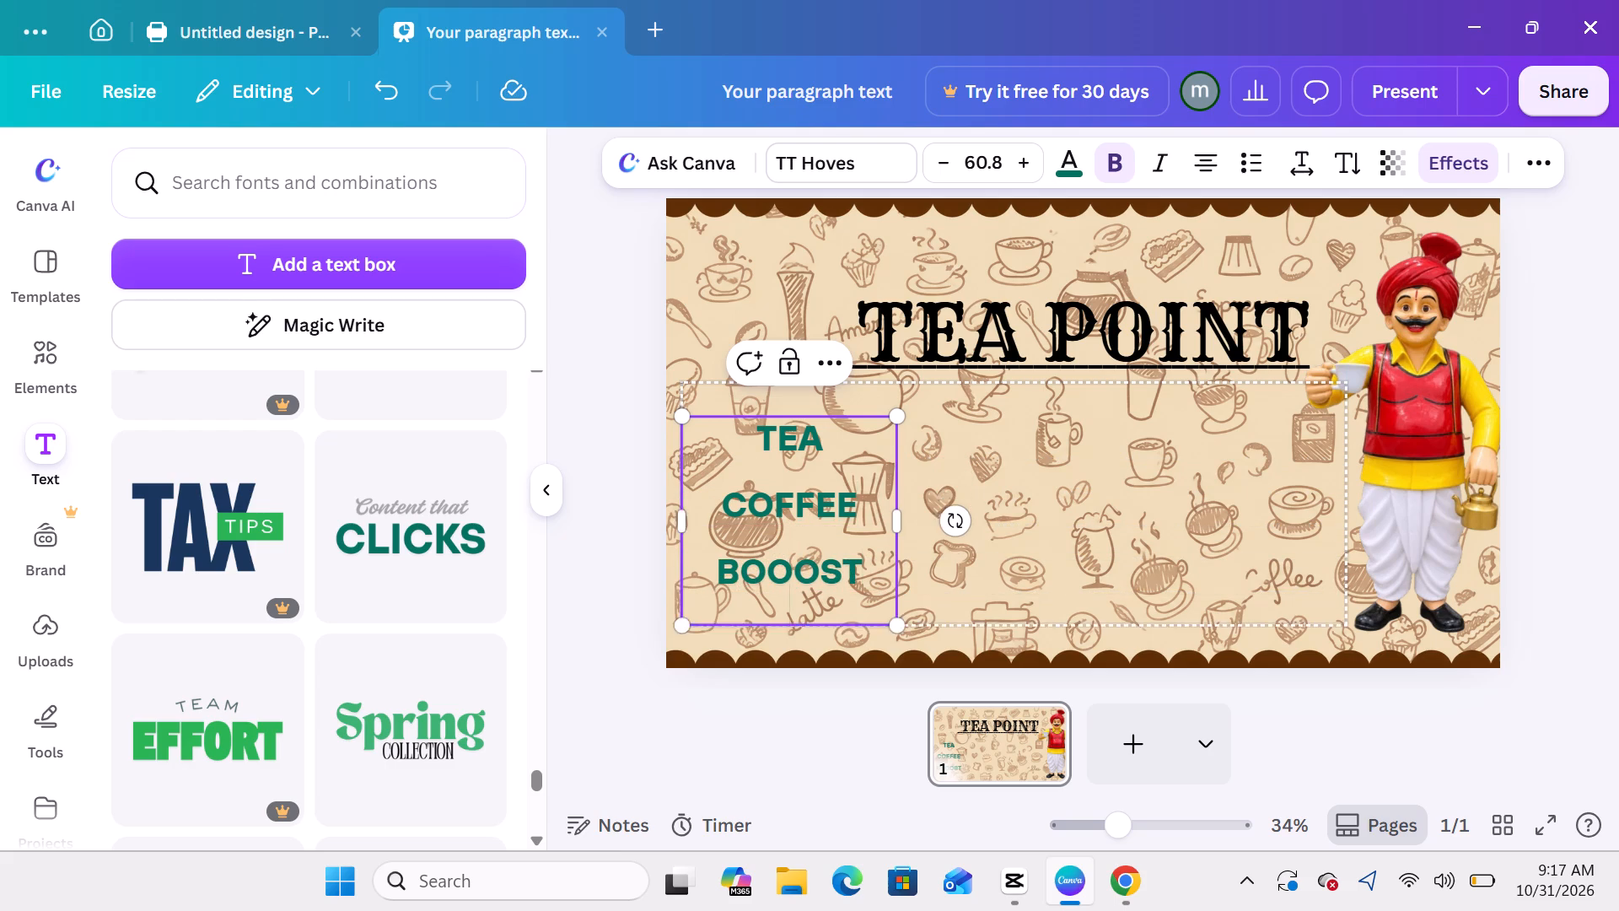
key("Return")
type("HORLICKS")
key("Return")
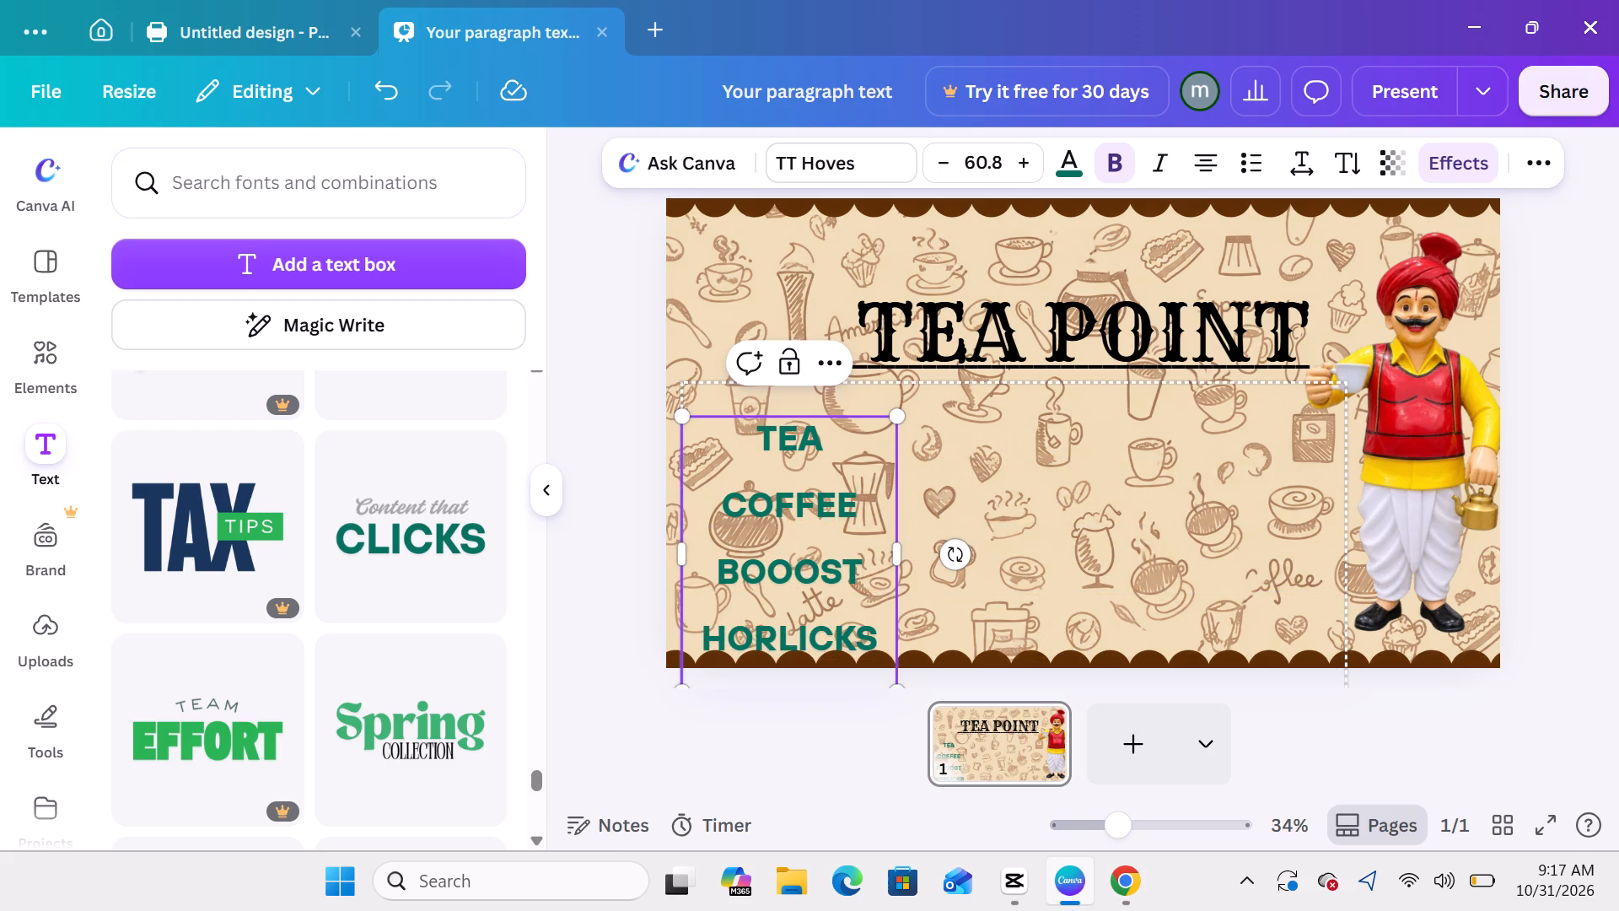
Move the green drinks list up to the banner's upper-left area, beside the TEA POINT title.
left_click_drag(739, 465, 731, 411)
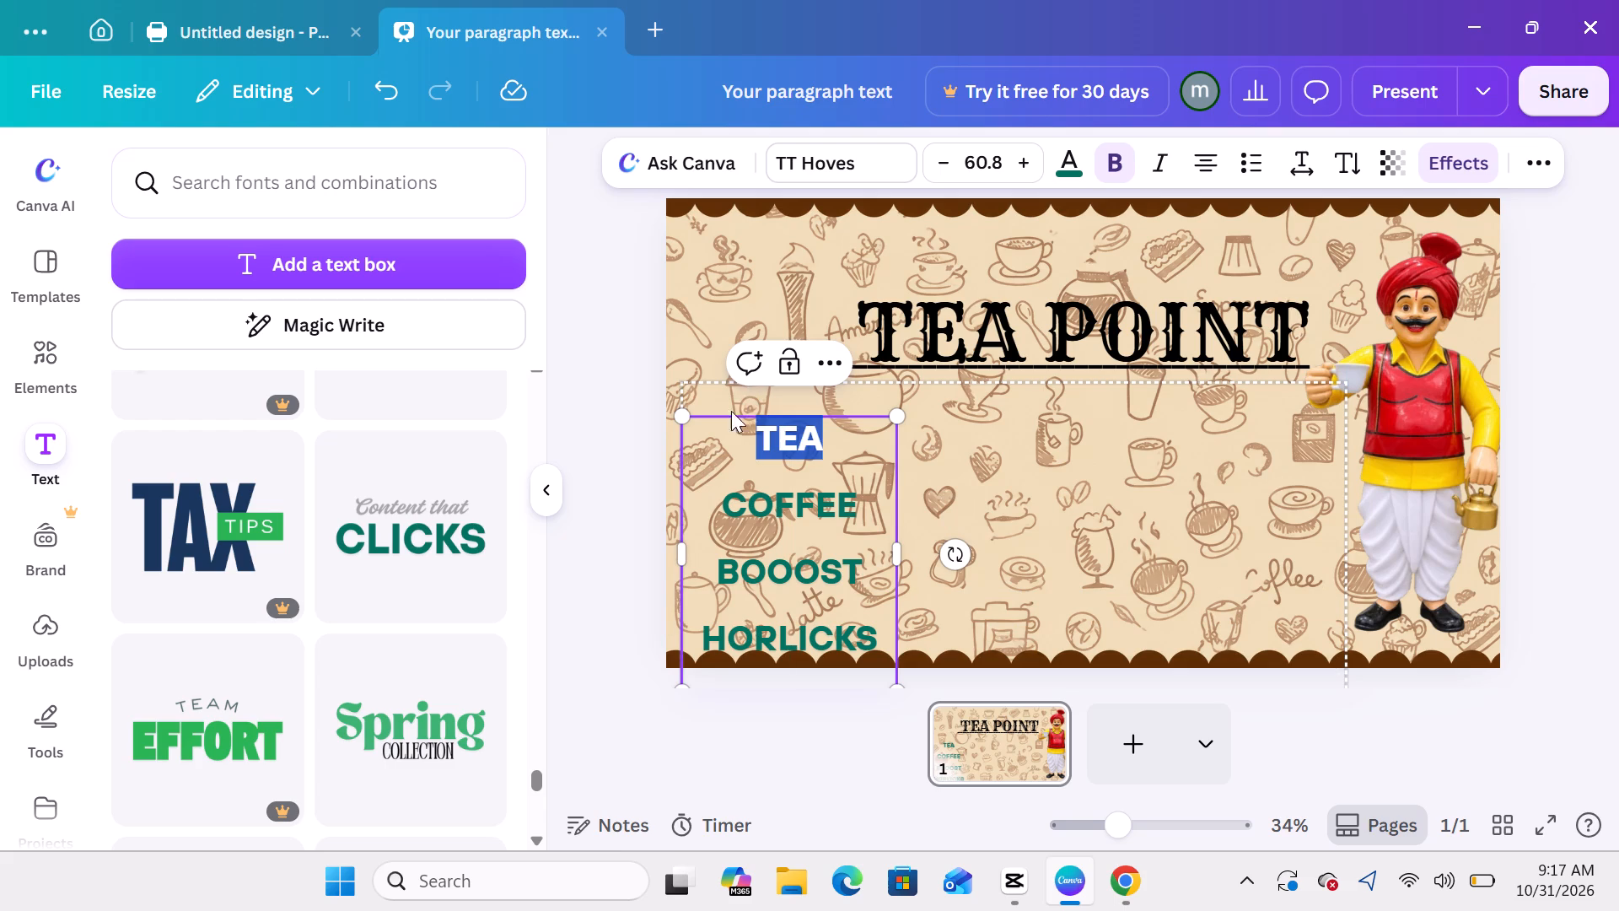
left_click_drag(731, 411, 723, 402)
left_click_drag(723, 402, 911, 488)
left_click(911, 488)
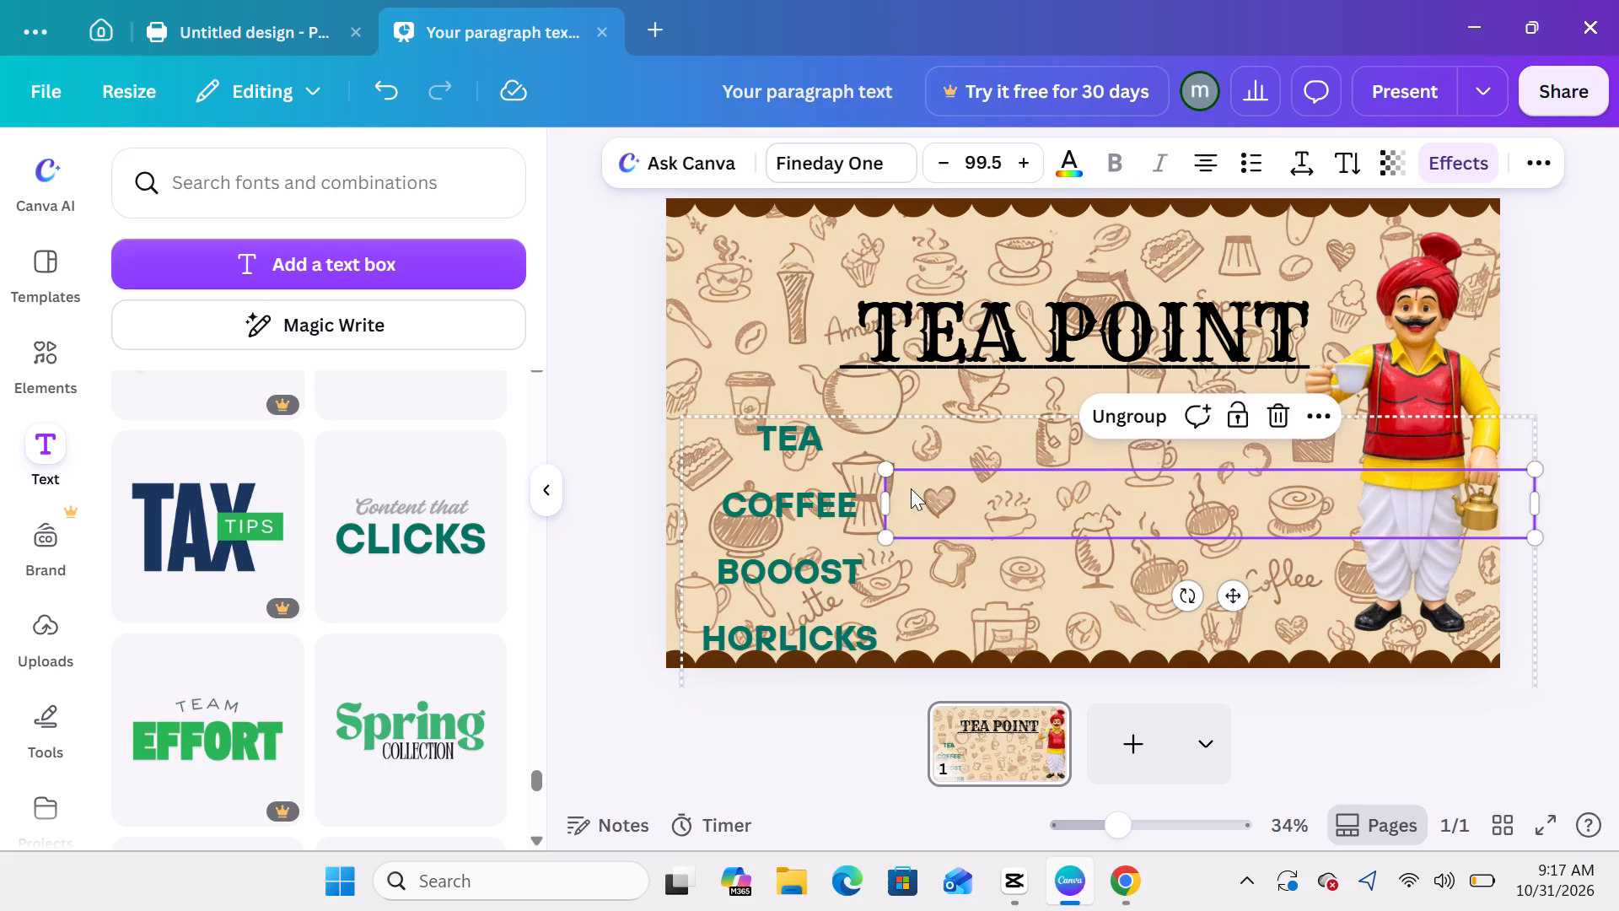
left_click(863, 437)
left_click_drag(863, 437, 847, 406)
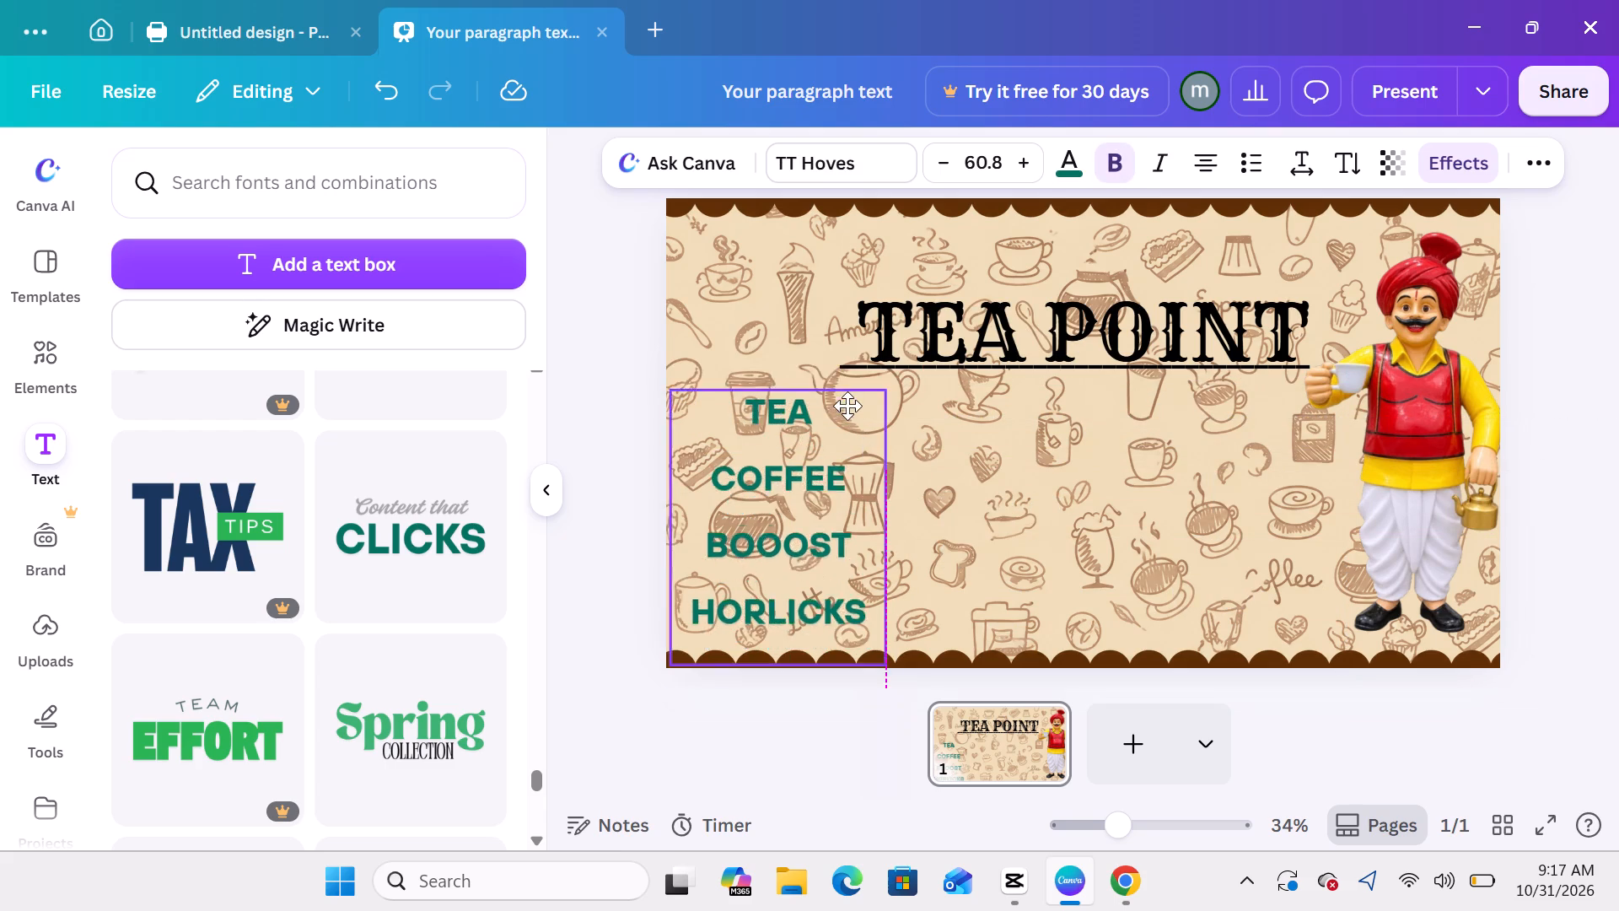
left_click_drag(847, 406, 830, 244)
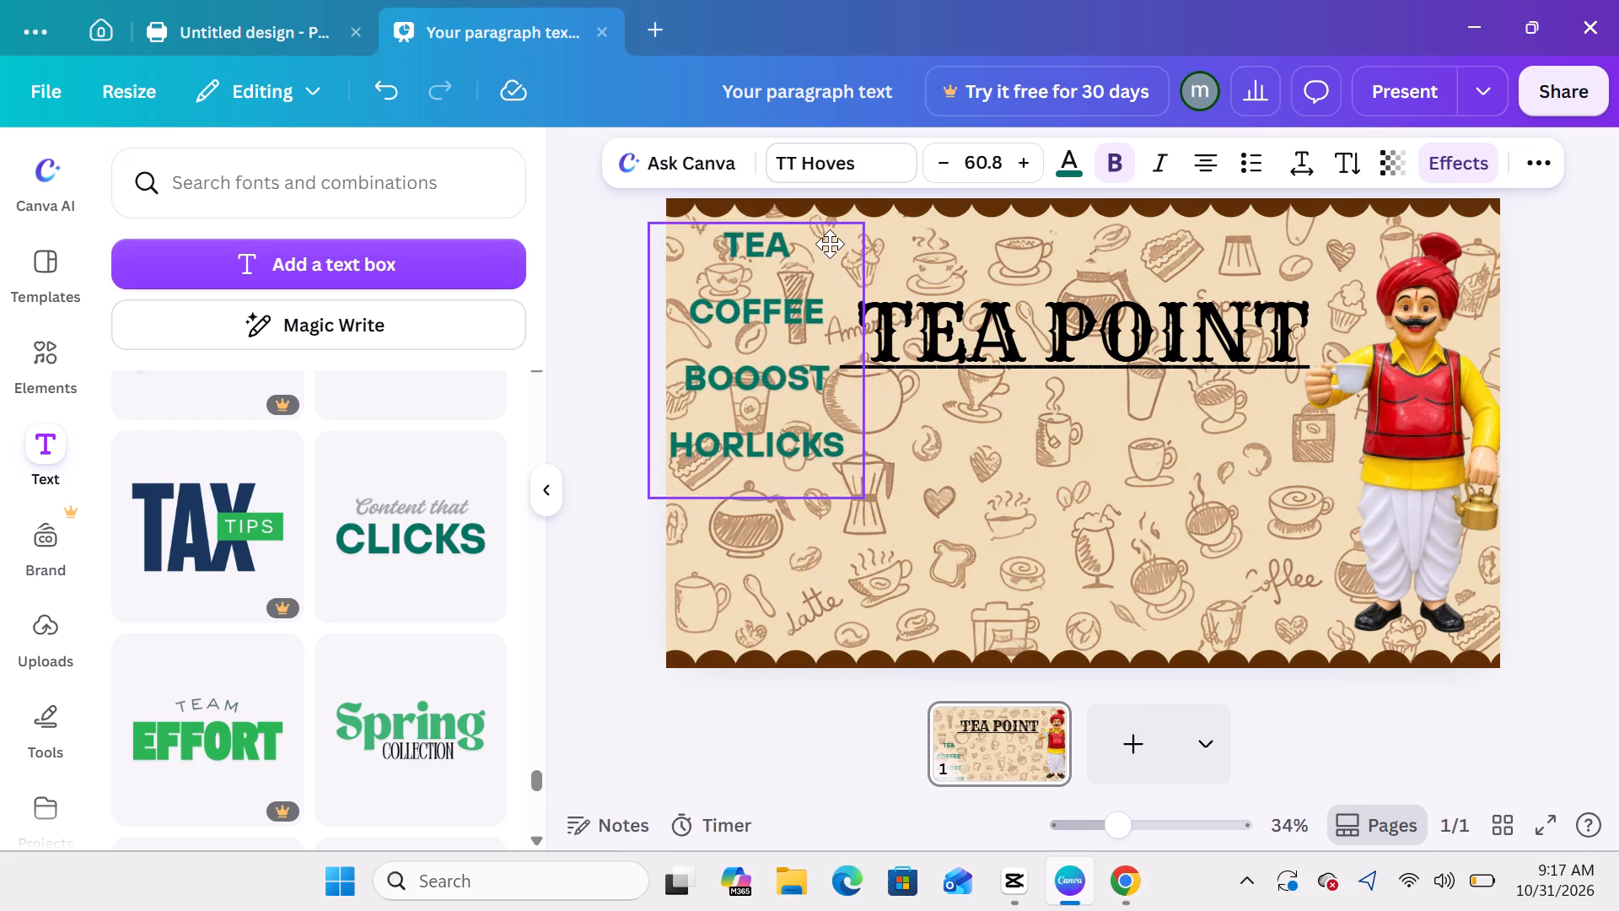
left_click_drag(830, 244, 828, 256)
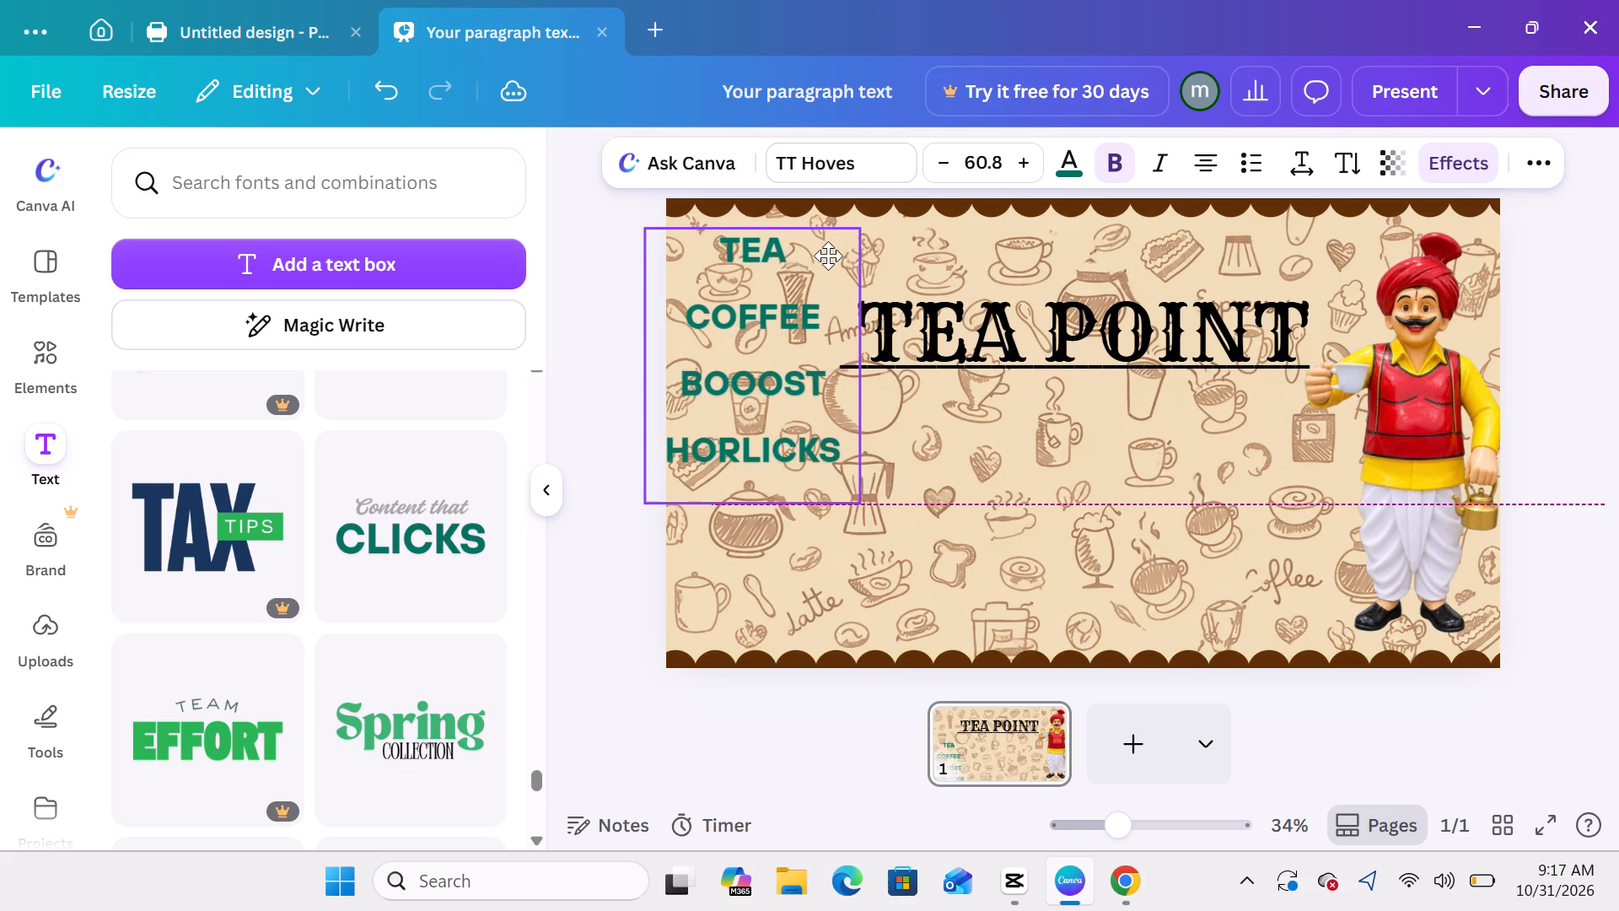
left_click_drag(828, 256, 842, 259)
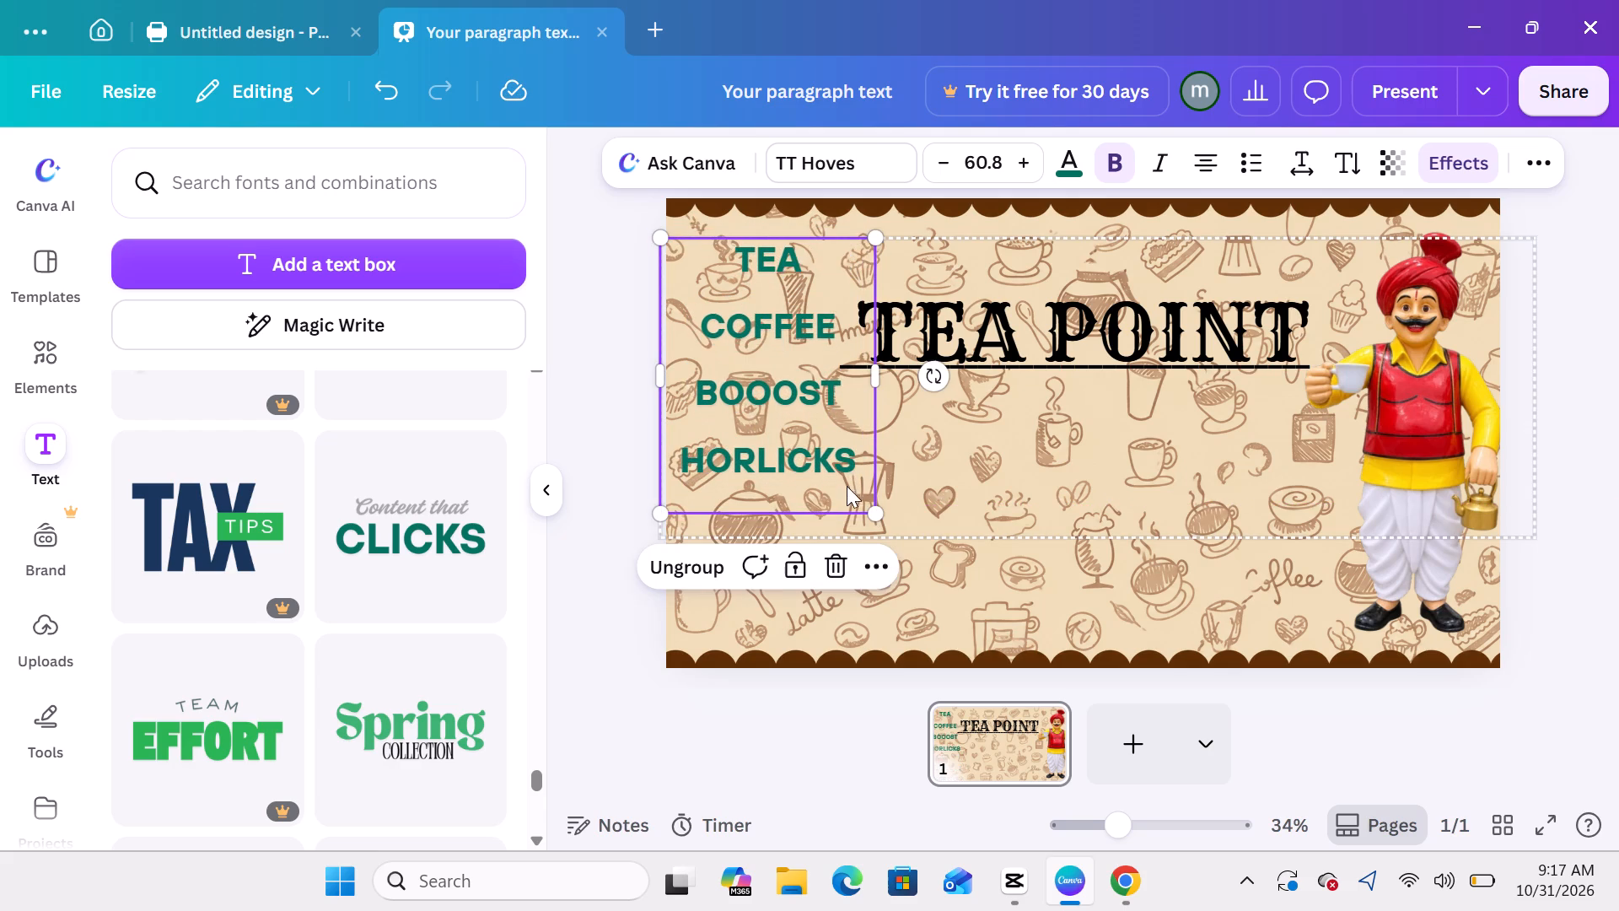
Add GREEN TEA and LEMON TEA below HORLICKS in the drinks list, with a blank line before each.
left_click(857, 456)
left_click(857, 456)
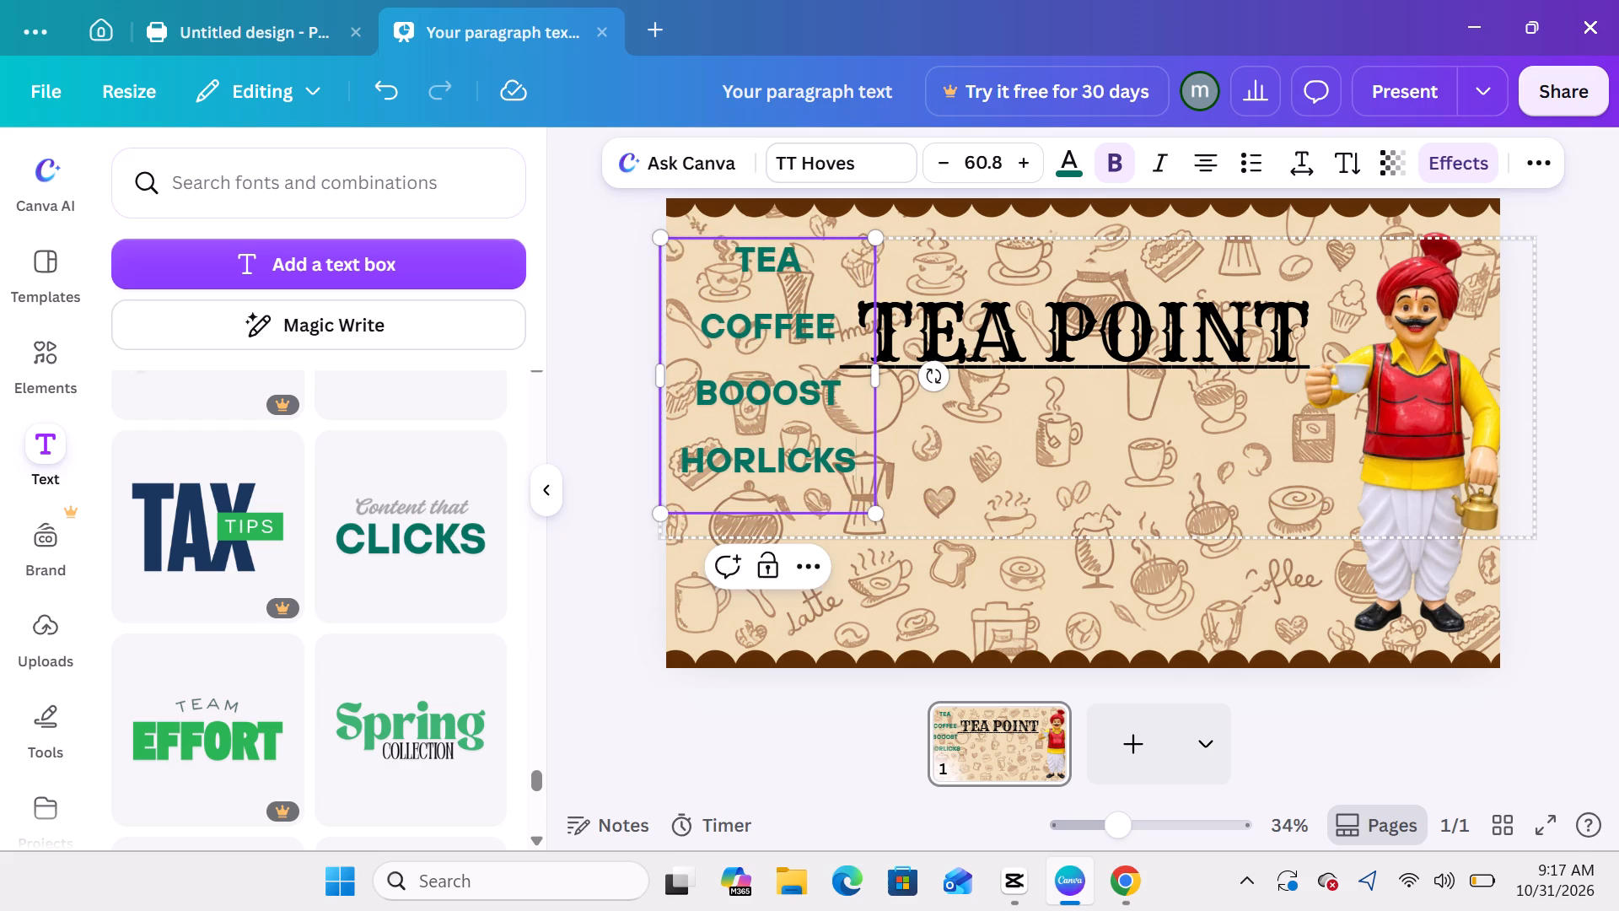
key("Return")
key("Return")
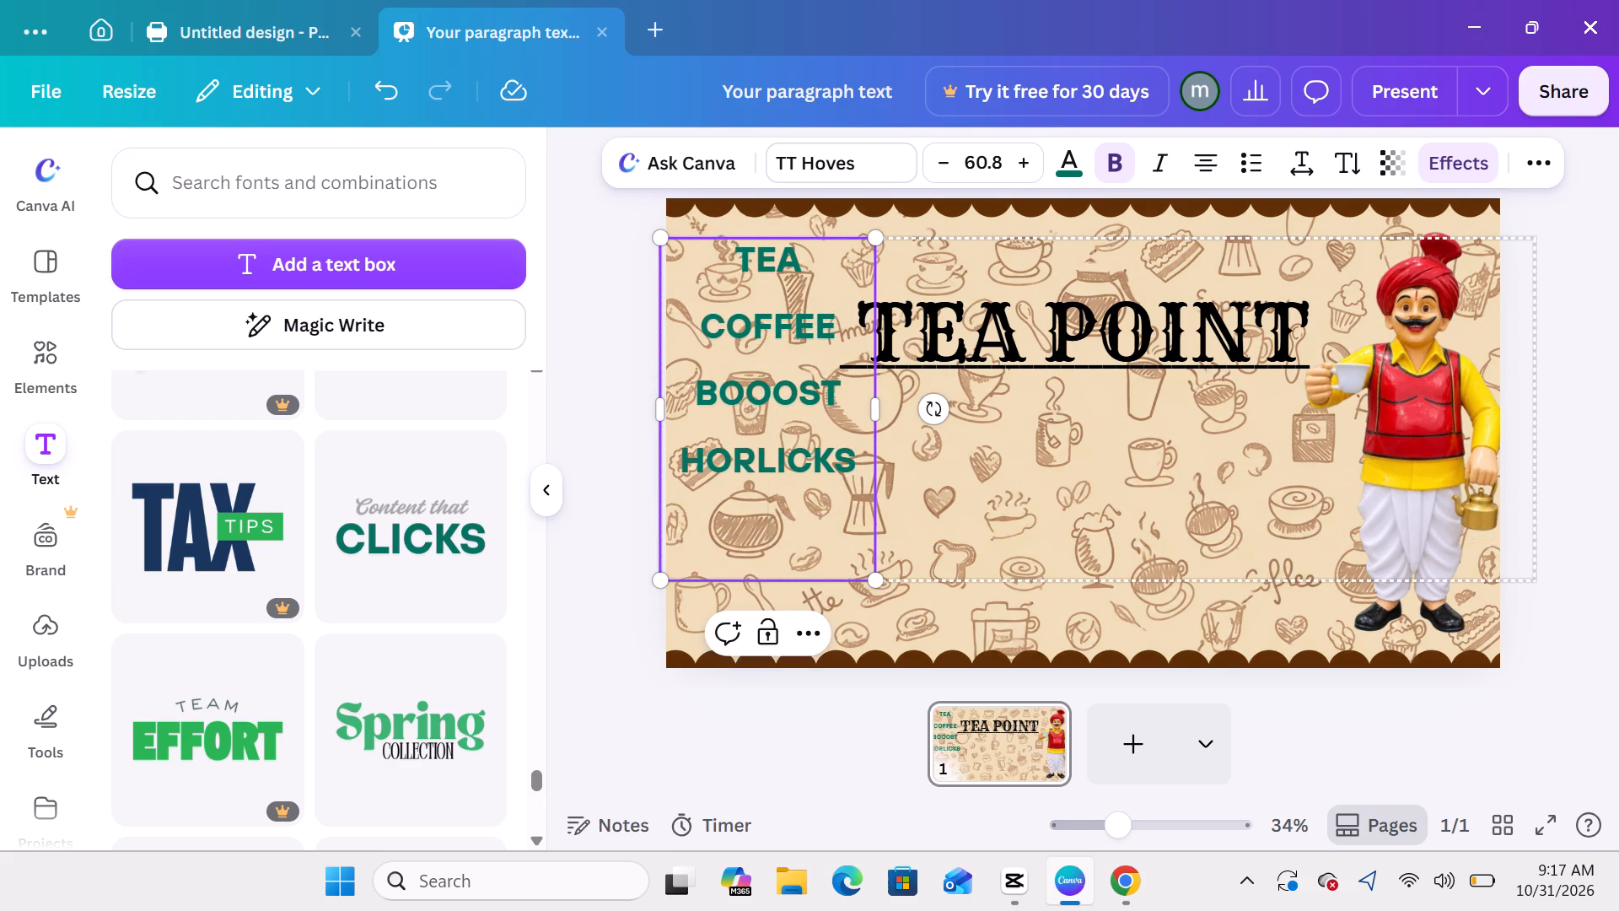
type("GREEN TEA")
key("space")
key("Return")
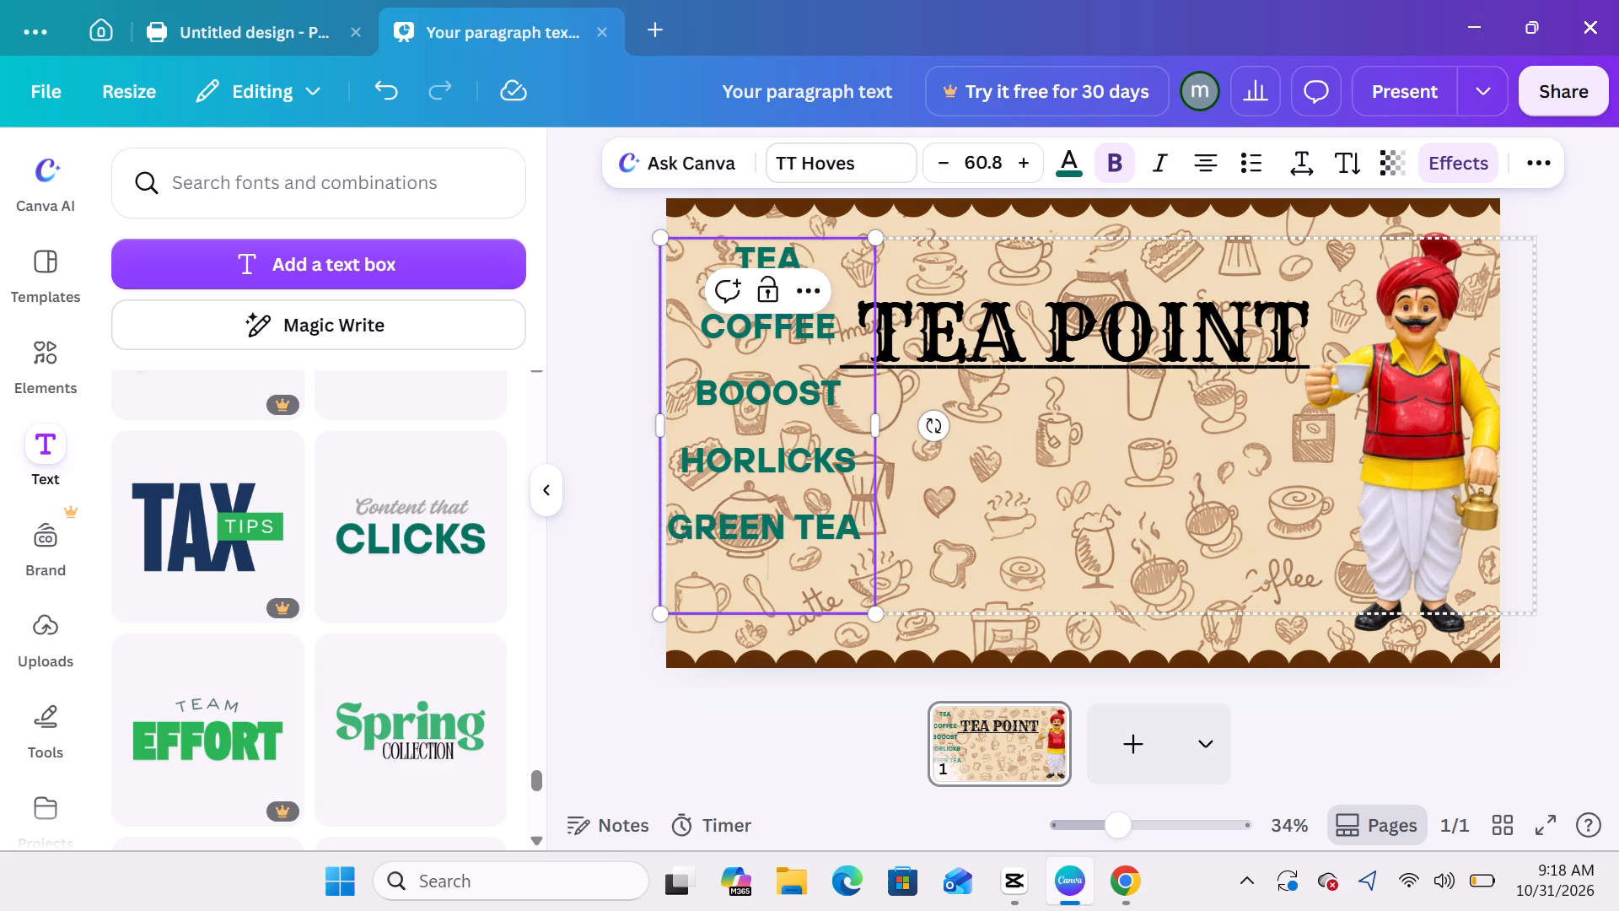
key("Return")
type("LEMON TEA")
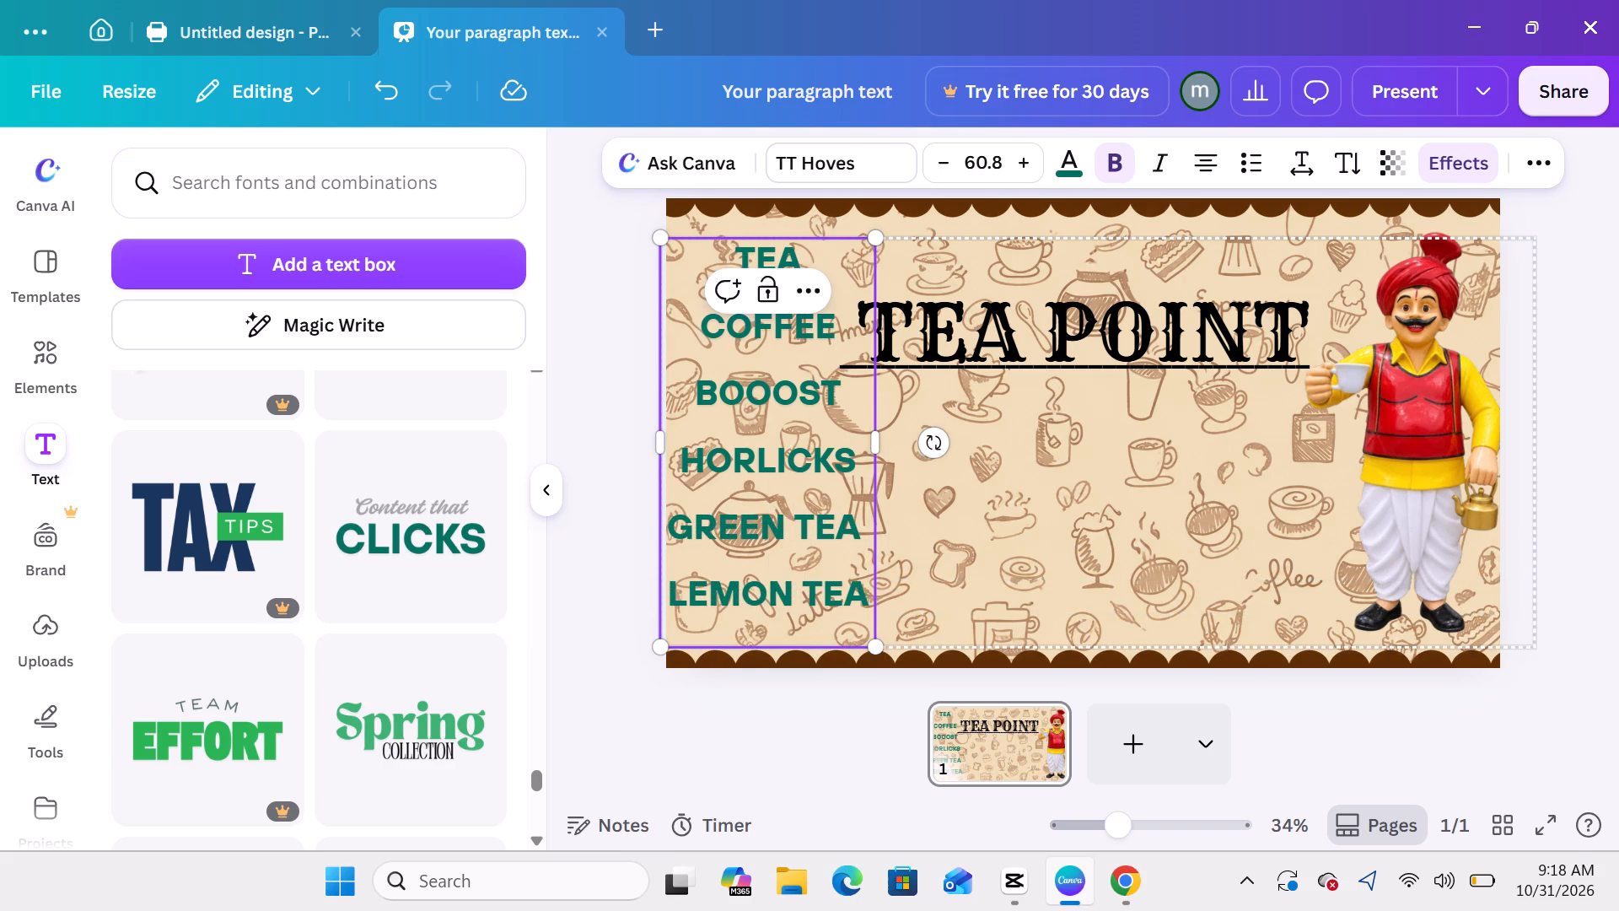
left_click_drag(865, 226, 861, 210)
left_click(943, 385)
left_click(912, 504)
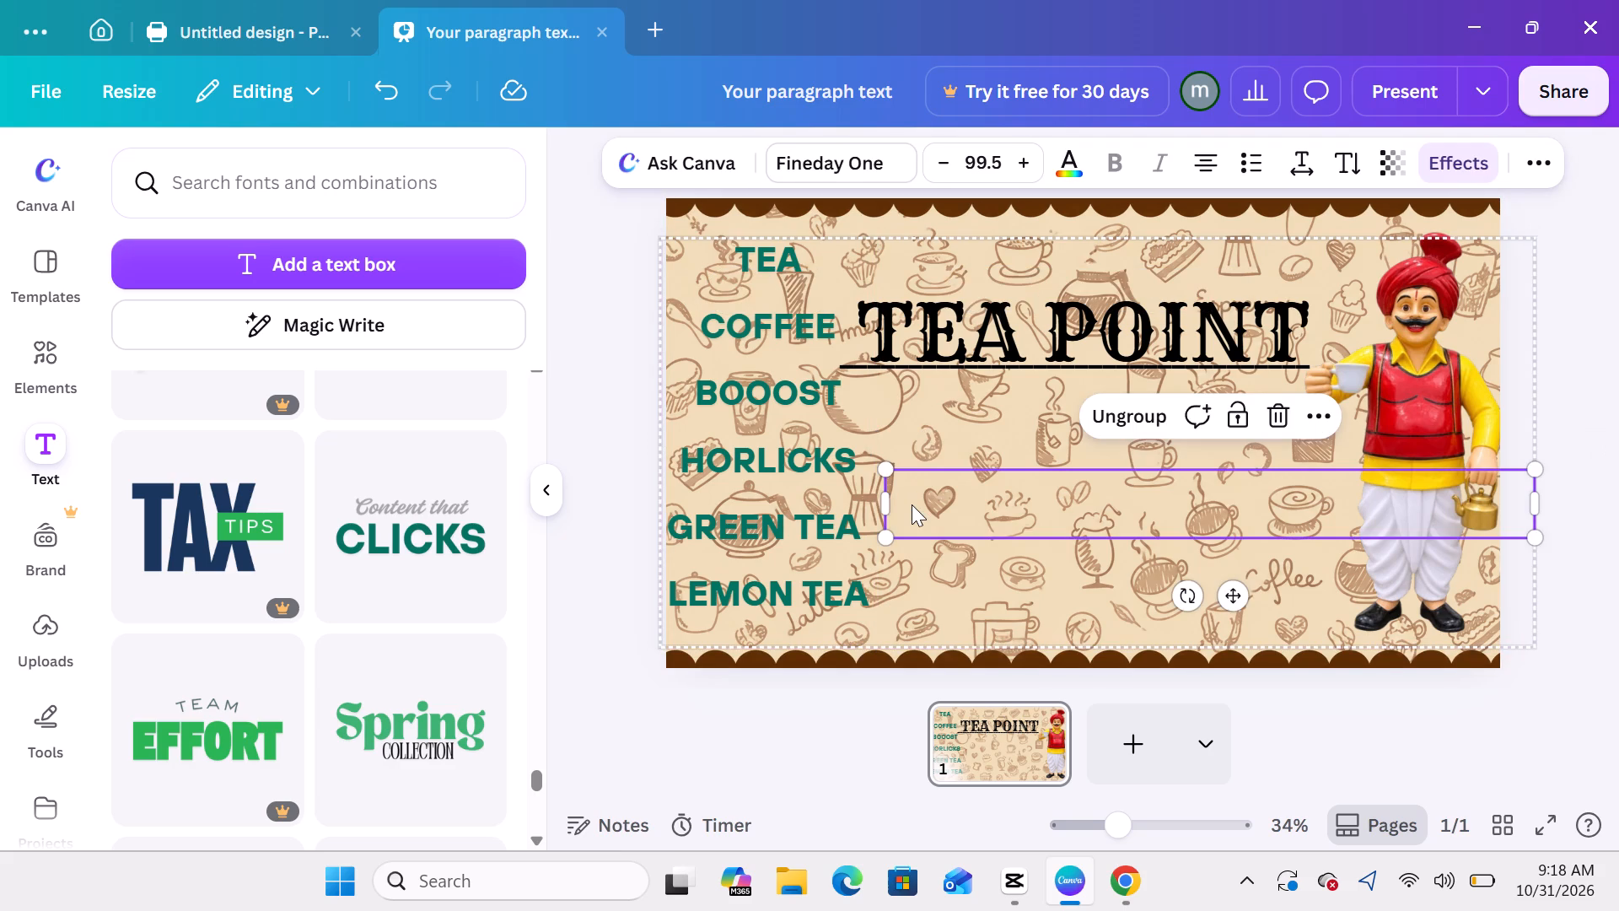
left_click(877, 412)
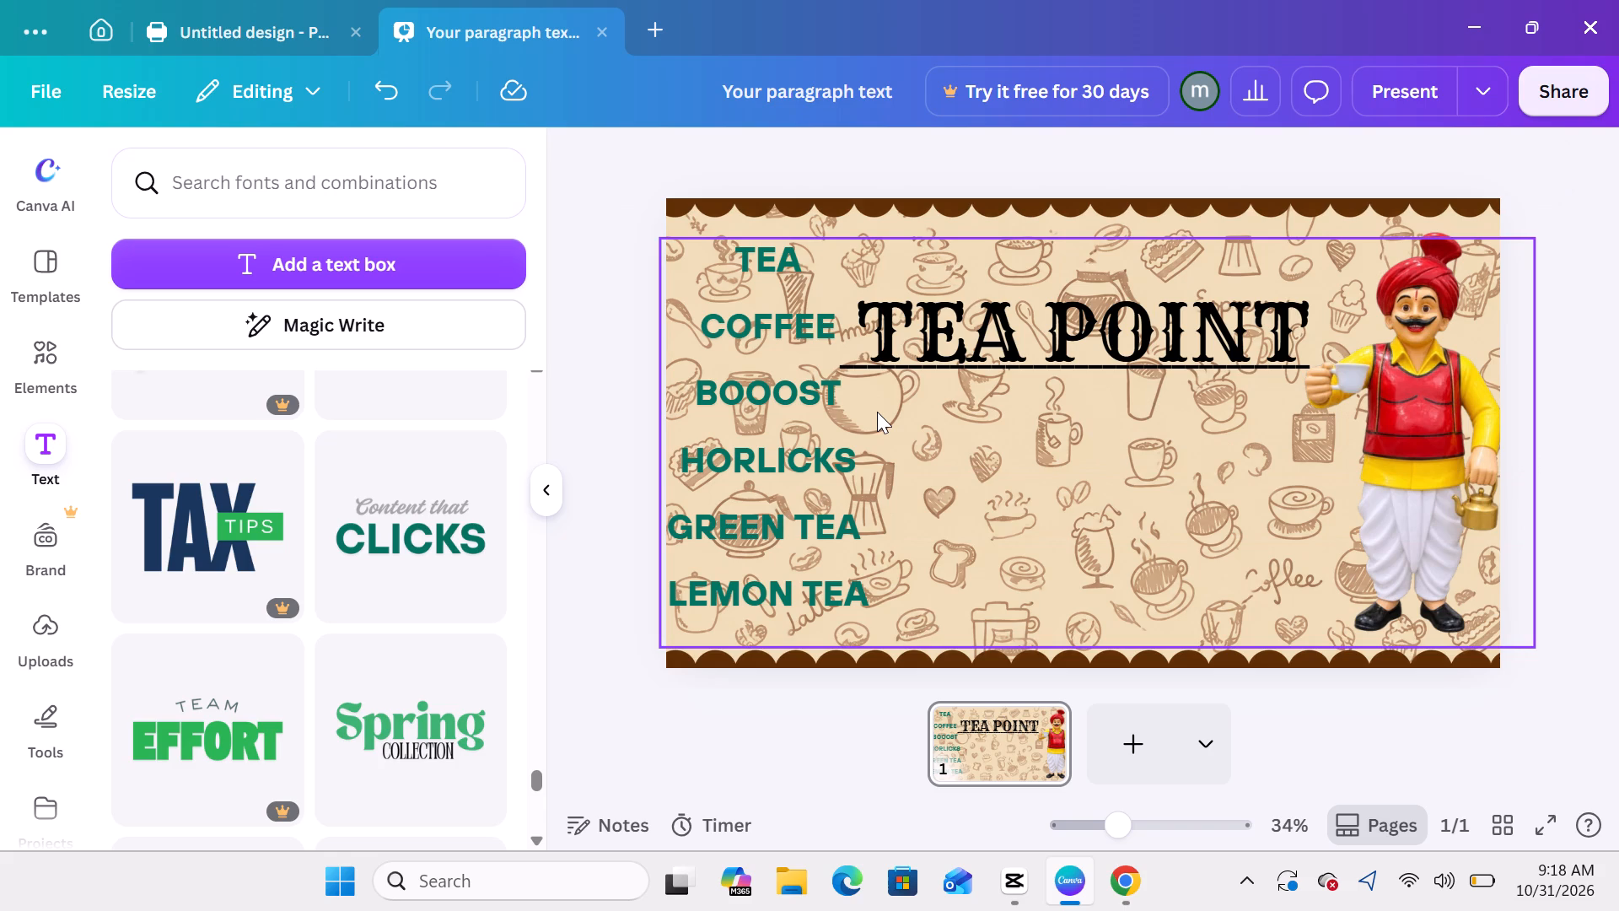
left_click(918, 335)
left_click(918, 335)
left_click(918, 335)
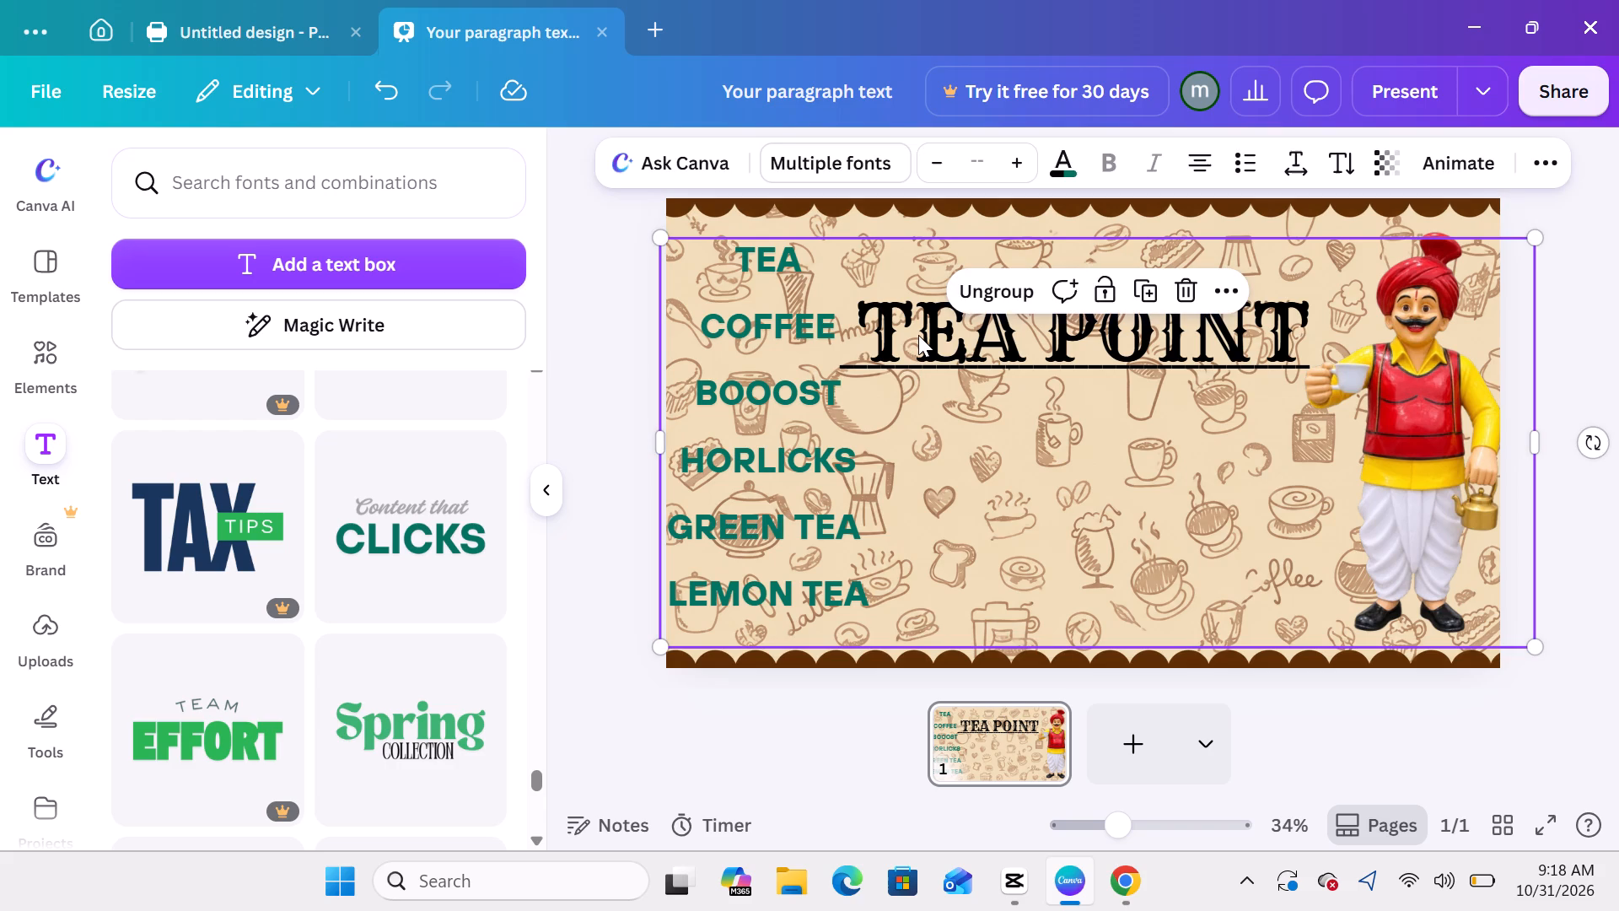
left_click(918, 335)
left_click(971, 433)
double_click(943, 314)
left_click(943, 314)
Reposition the green drinks list slightly lower, flush with the banner's left edge and beside the TEA POINT title.
left_click_drag(943, 314, 1588, 205)
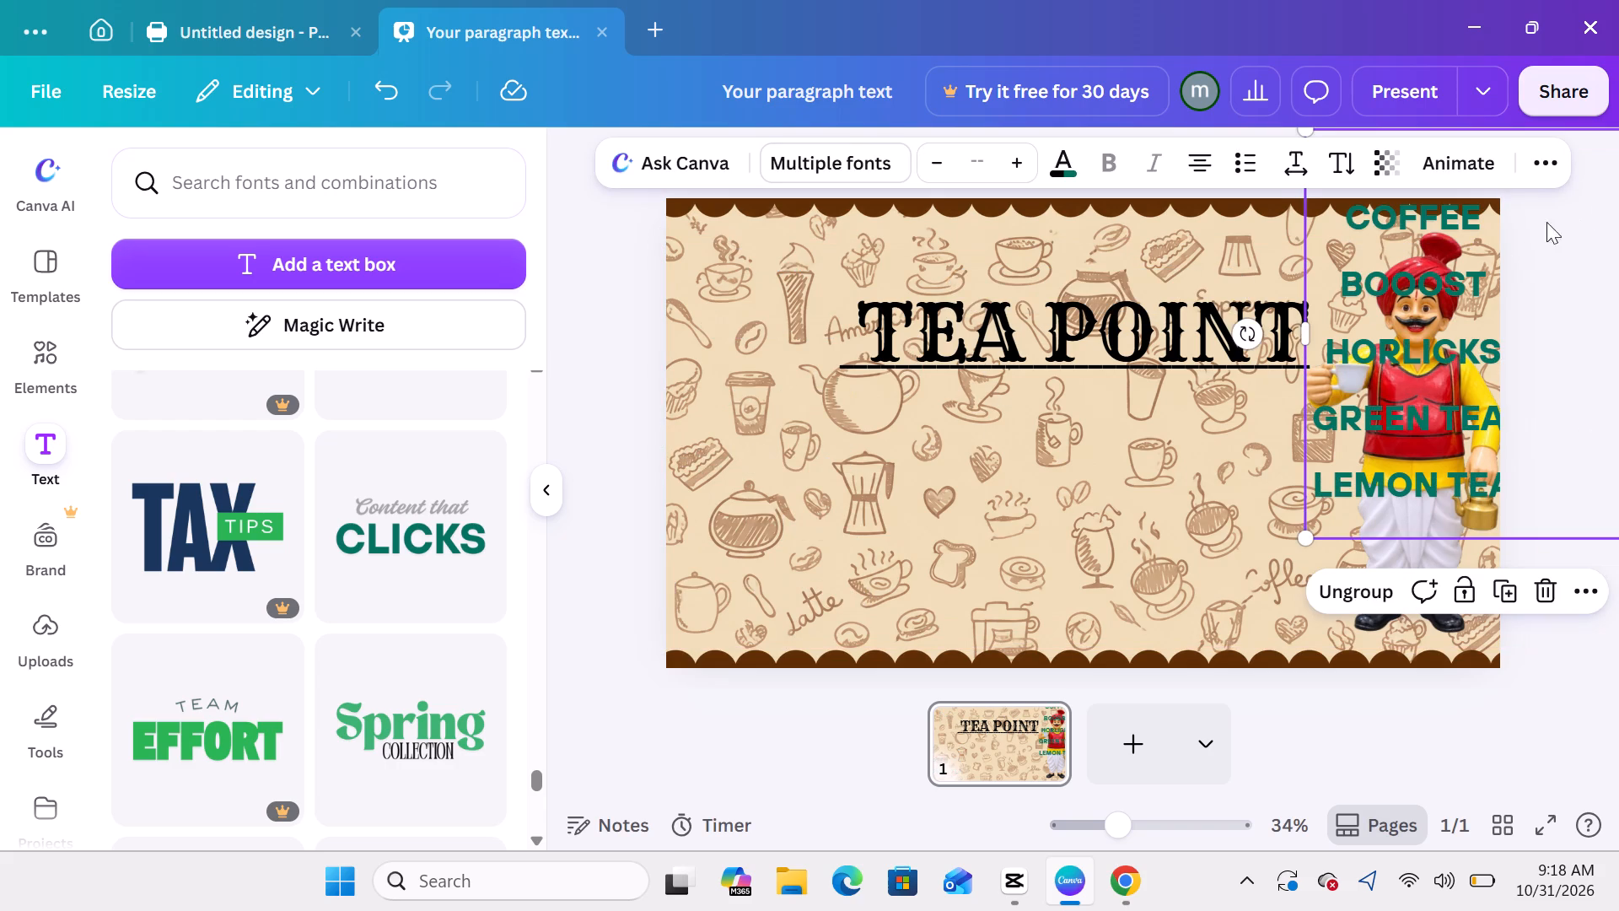
left_click_drag(1418, 260, 853, 349)
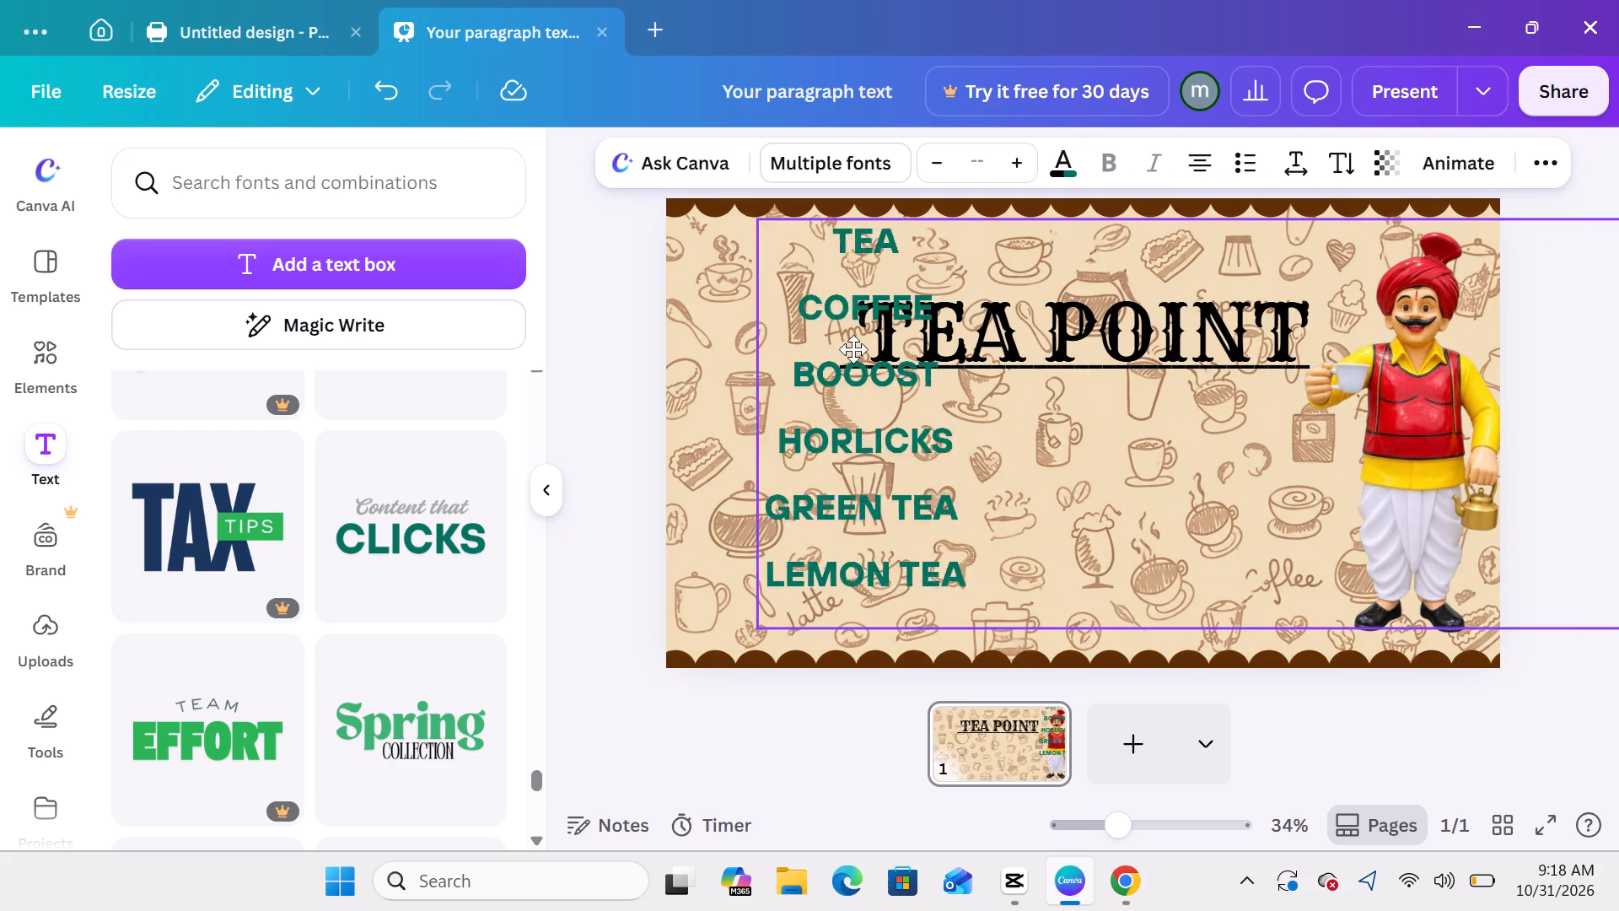
left_click_drag(853, 349, 791, 357)
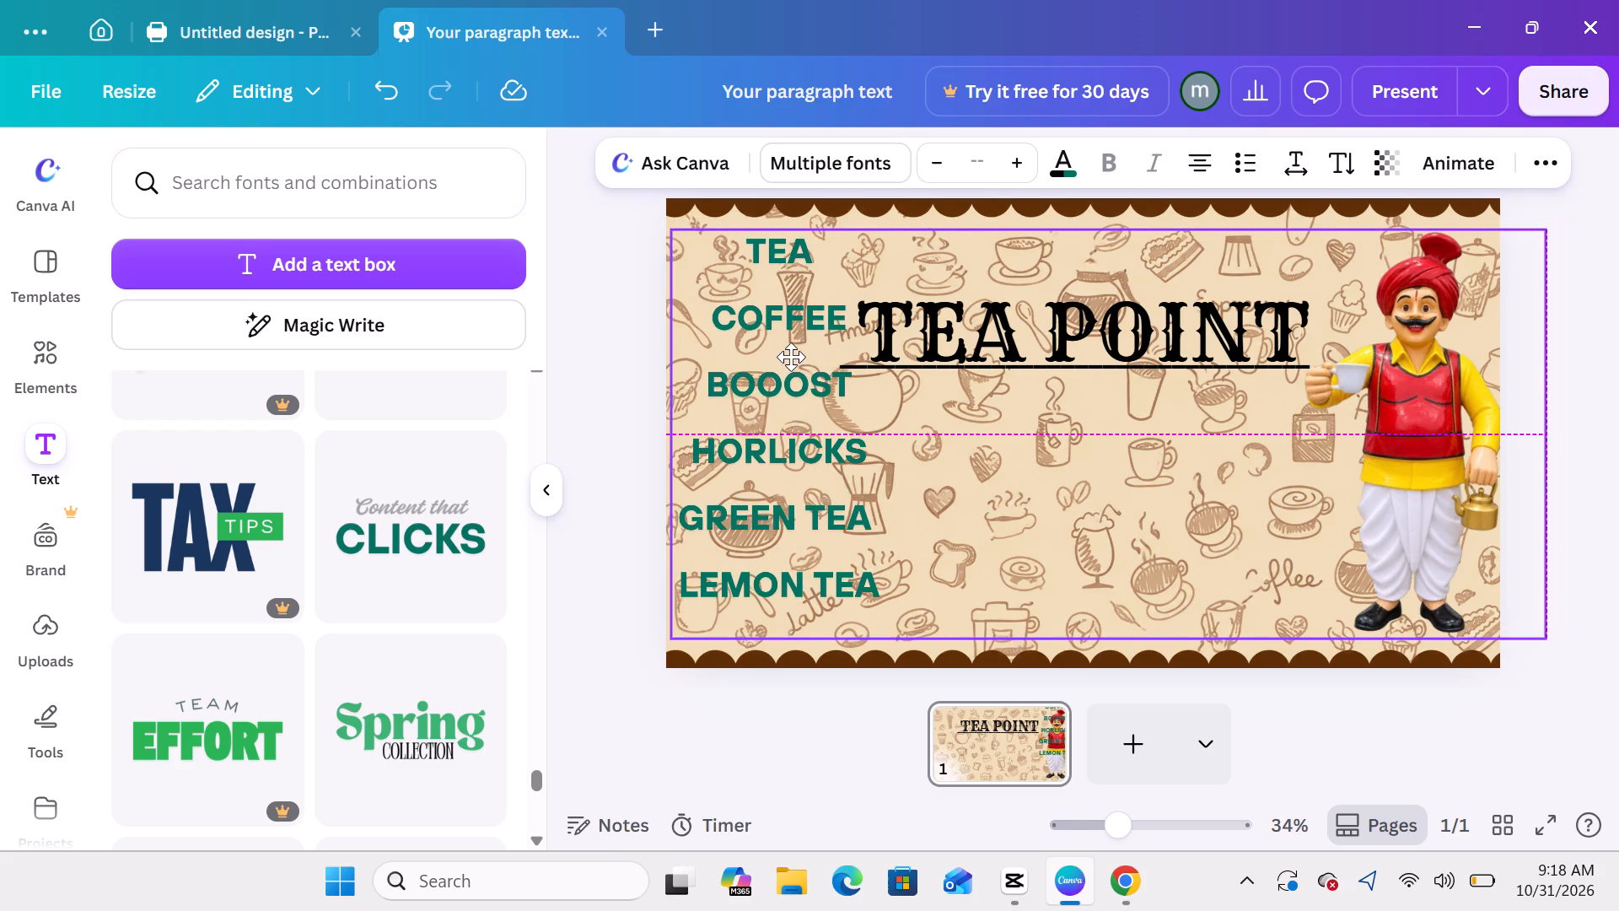
left_click_drag(791, 357, 791, 356)
left_click(975, 336)
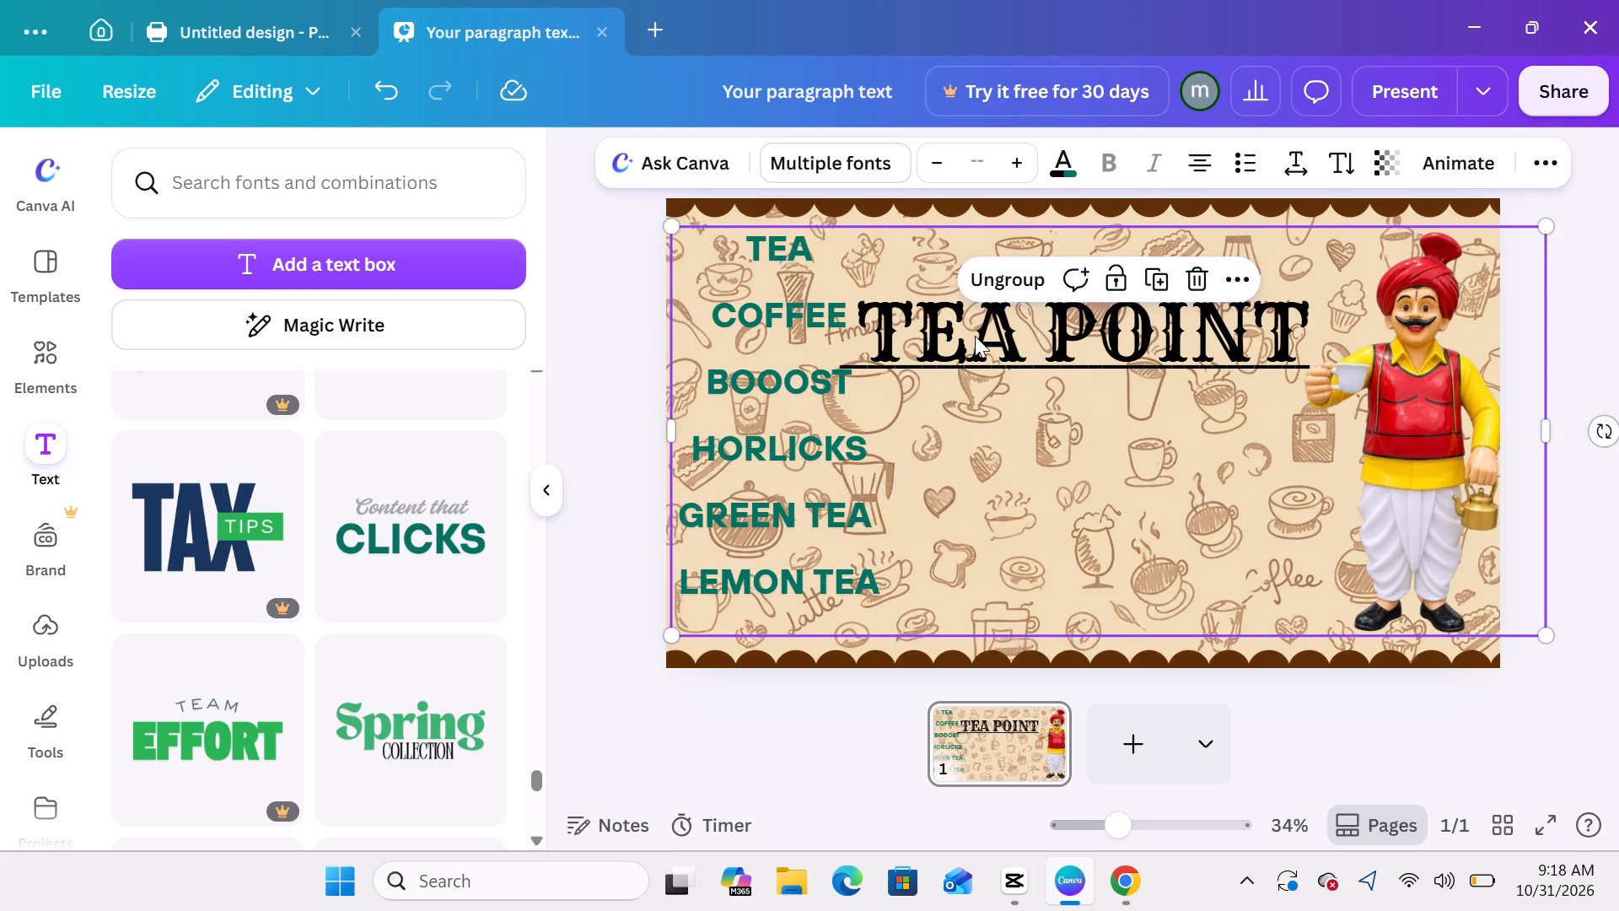
left_click_drag(975, 336, 983, 350)
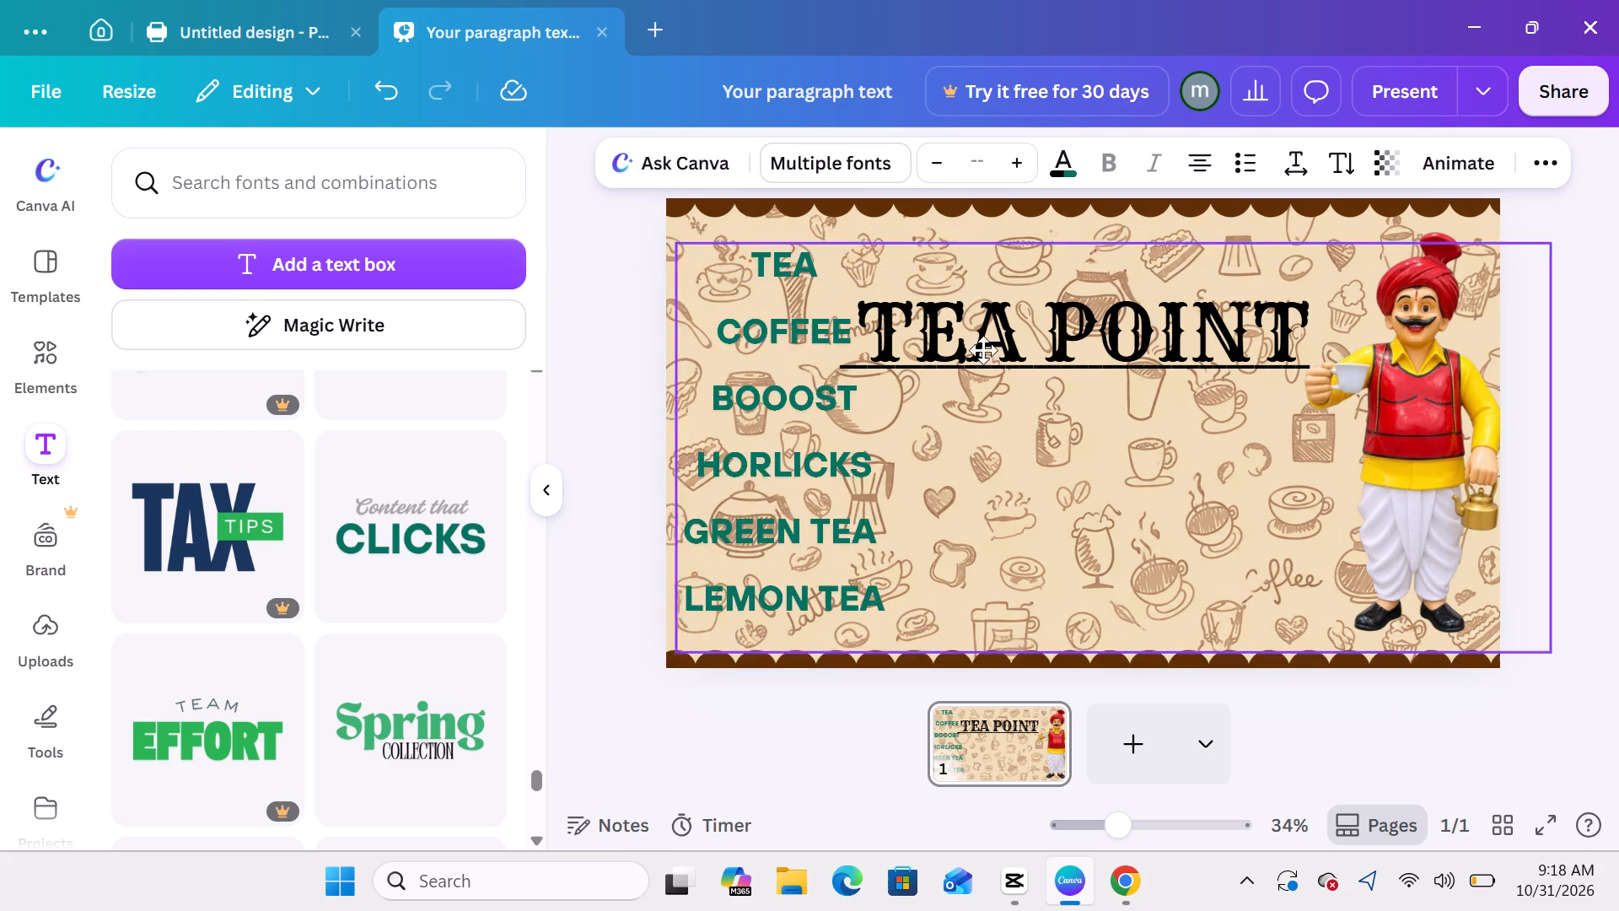
left_click_drag(983, 350, 968, 347)
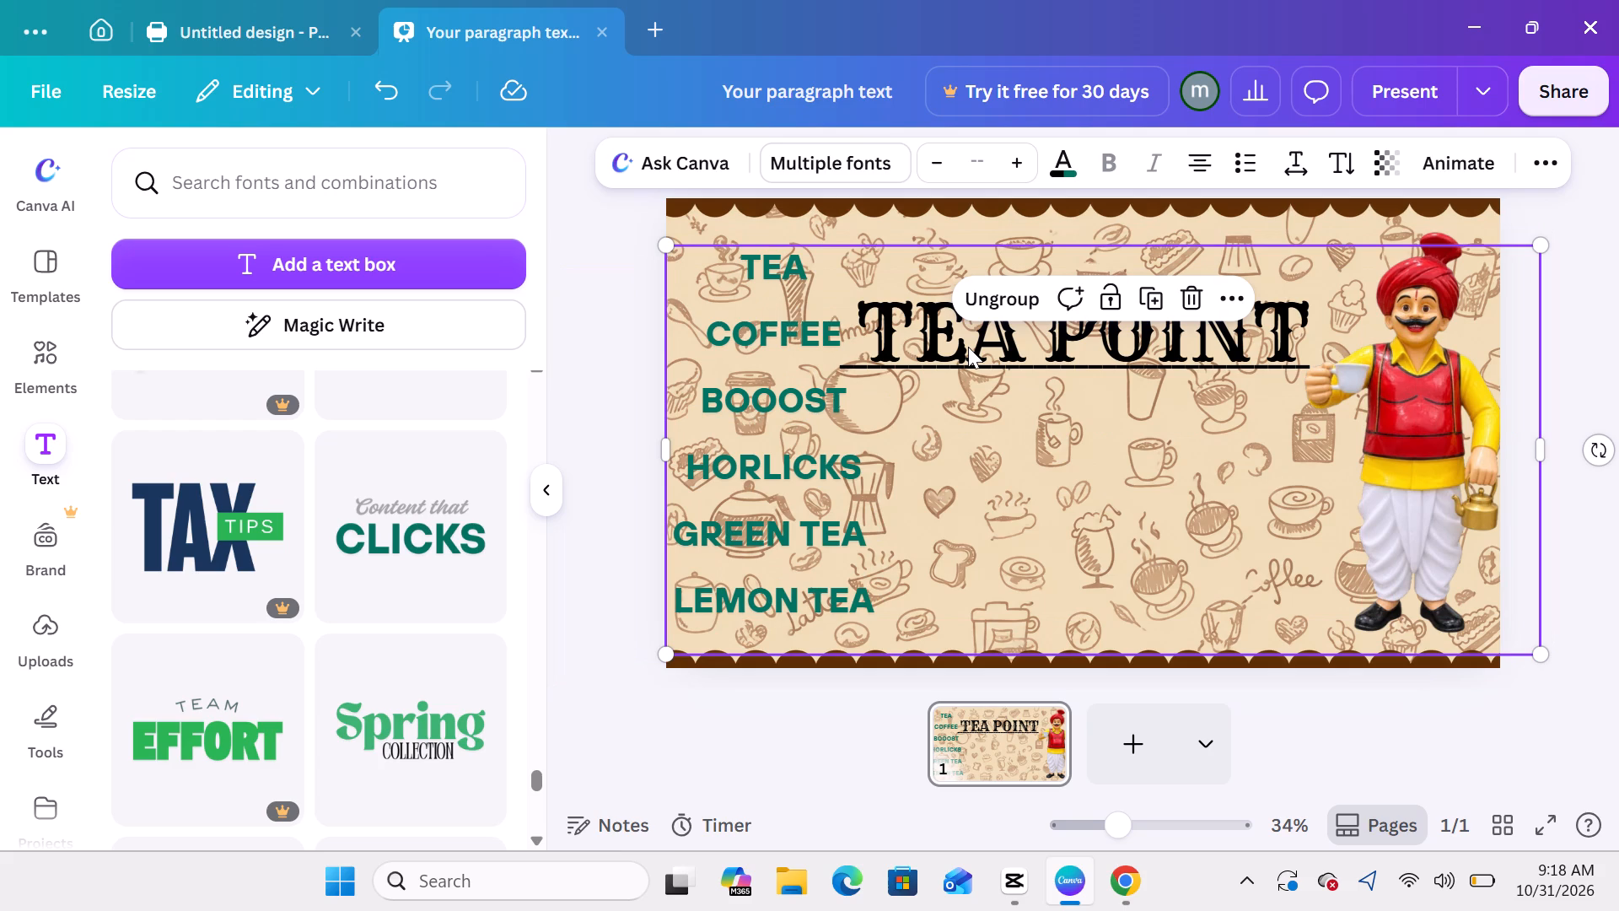
left_click(972, 442)
left_click(596, 432)
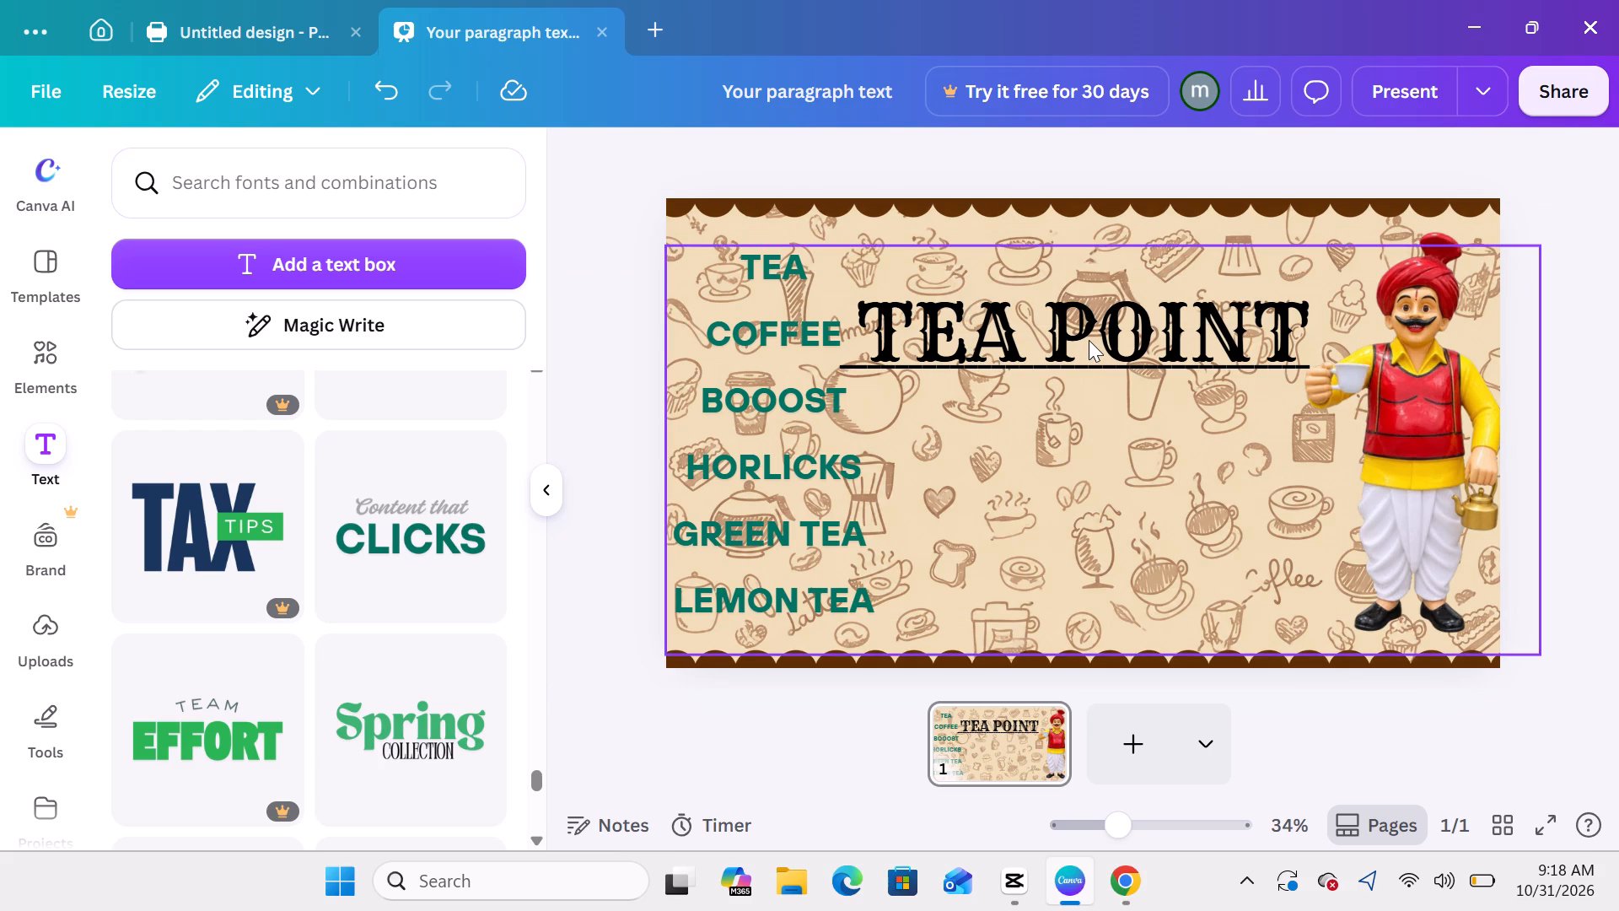
Ungroup the green drinks list from the empty text box that overlaps the title and mascot.
left_click(1089, 340)
double_click(1089, 340)
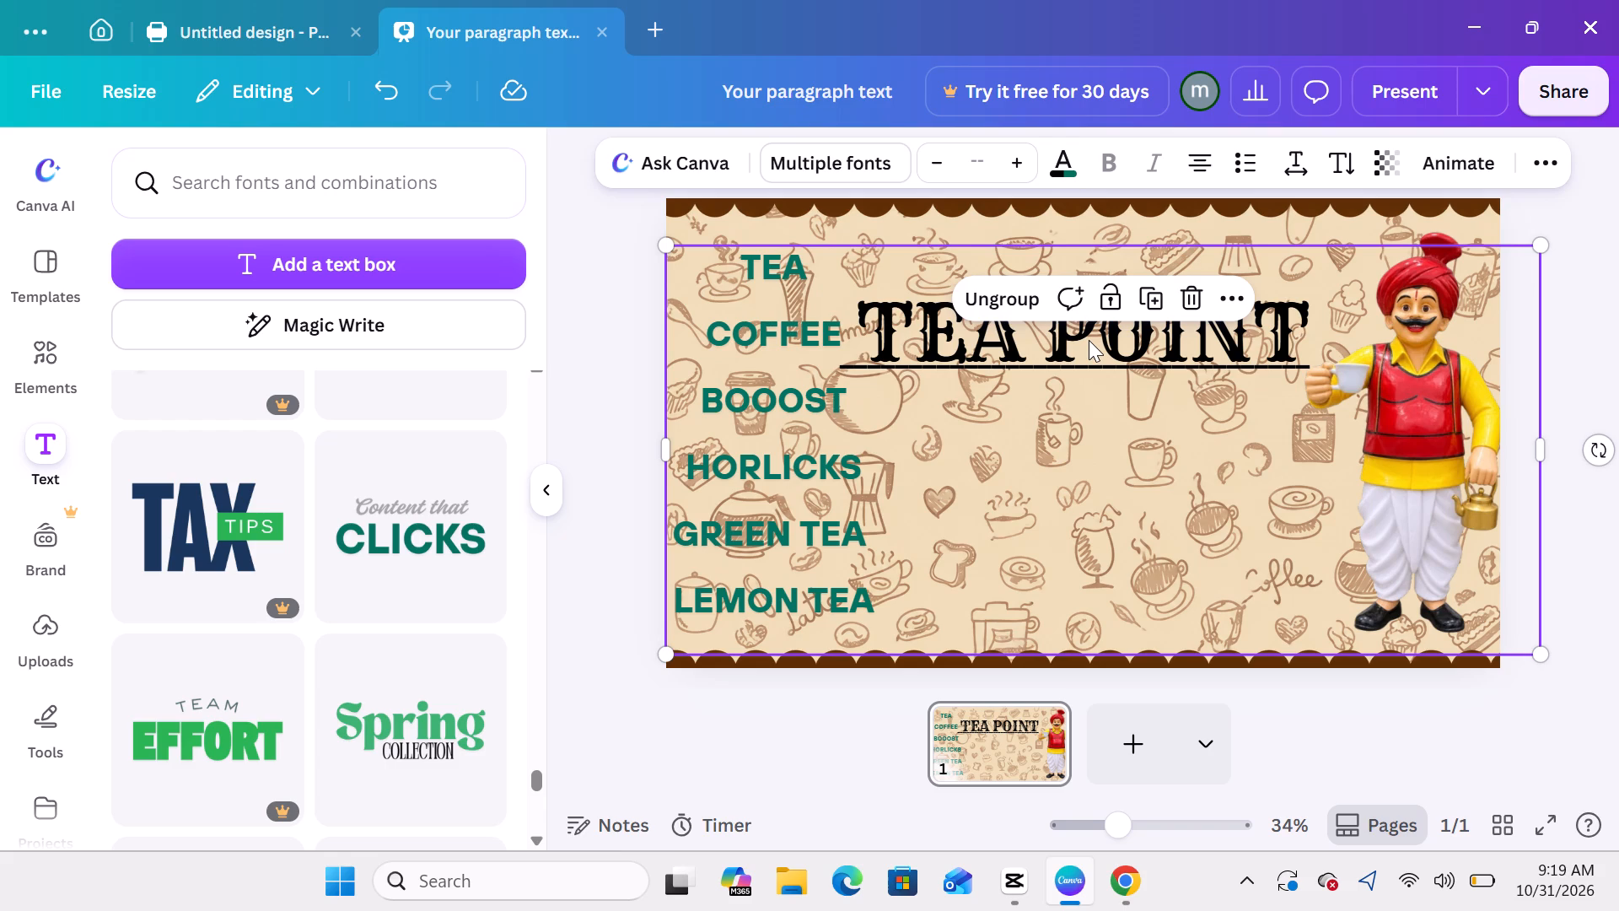
left_click(1089, 340)
left_click_drag(1089, 340, 1095, 401)
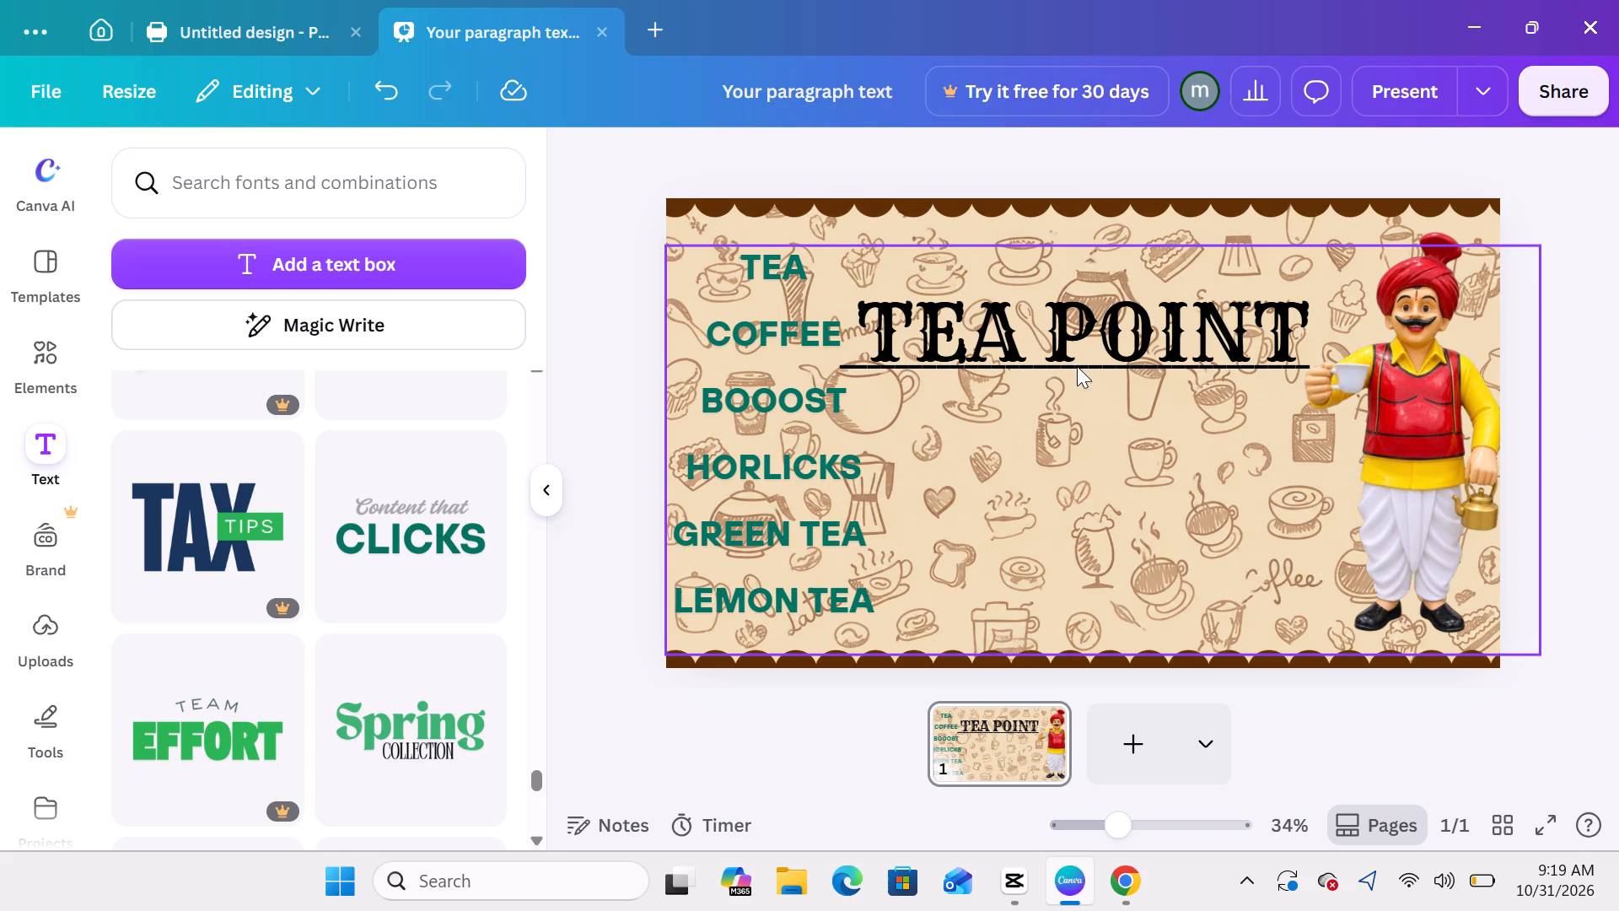
double_click(1067, 358)
left_click(1433, 785)
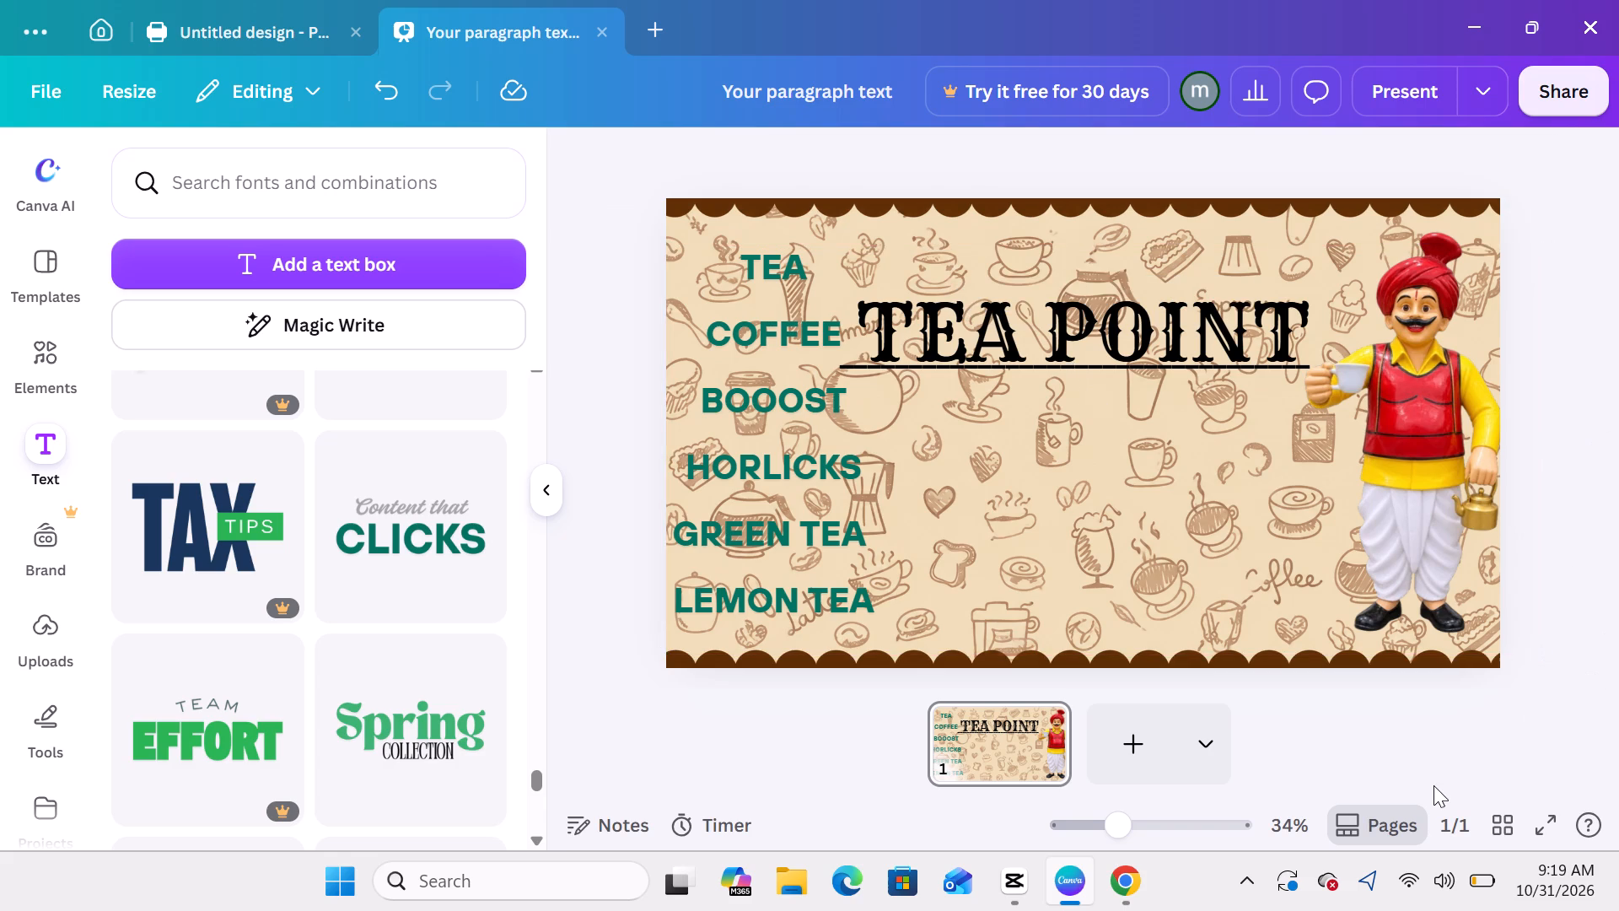
left_click(1043, 321)
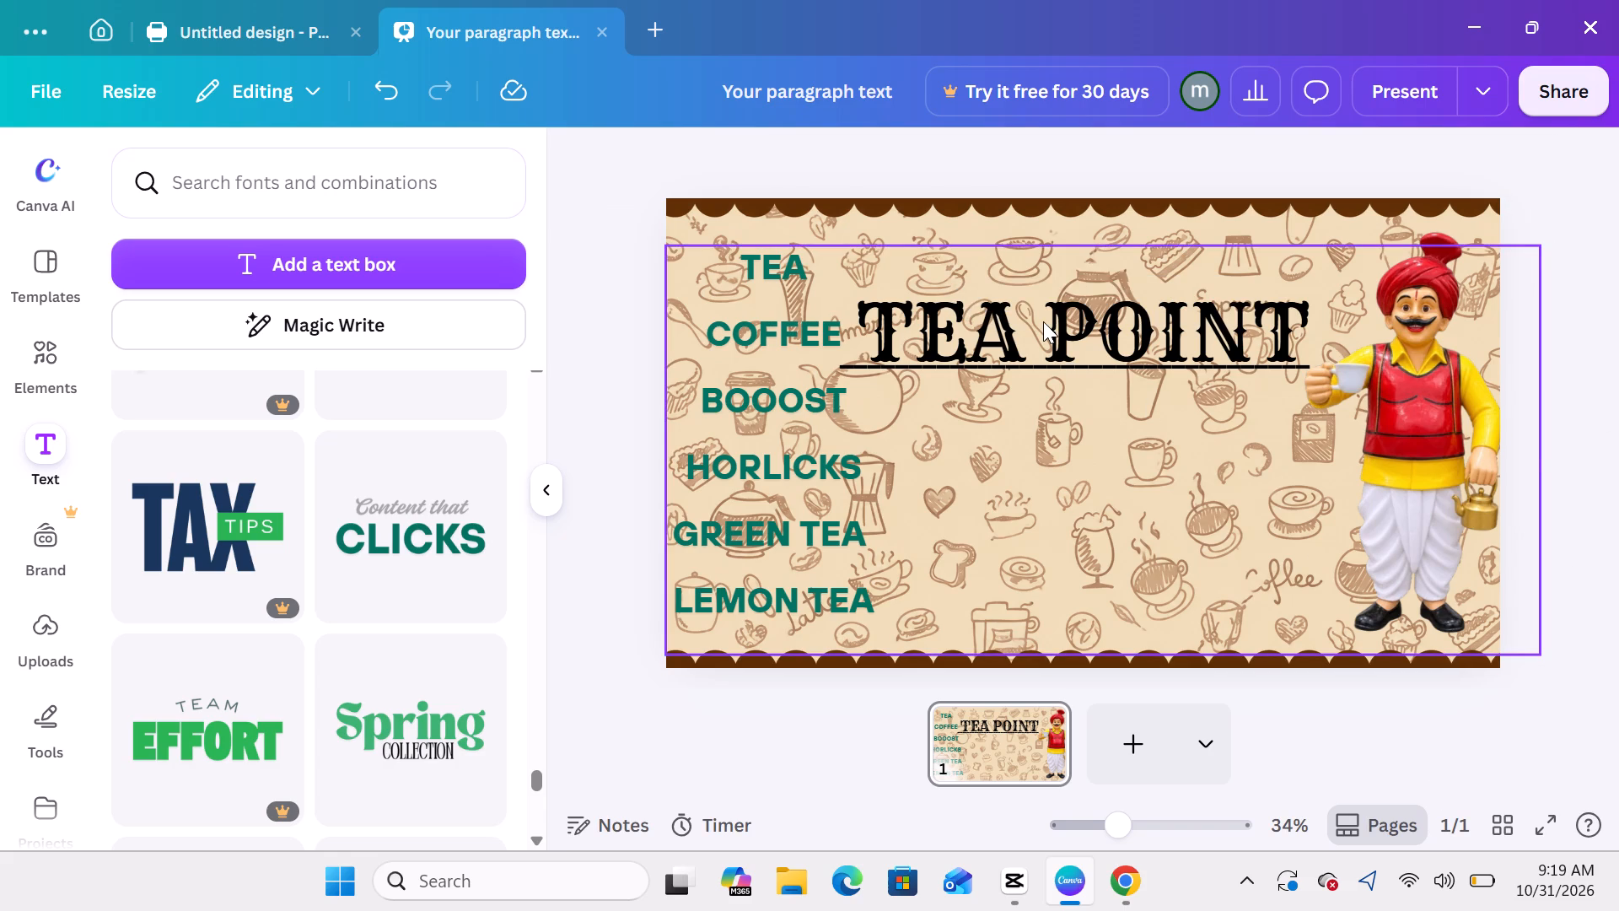
left_click(1017, 302)
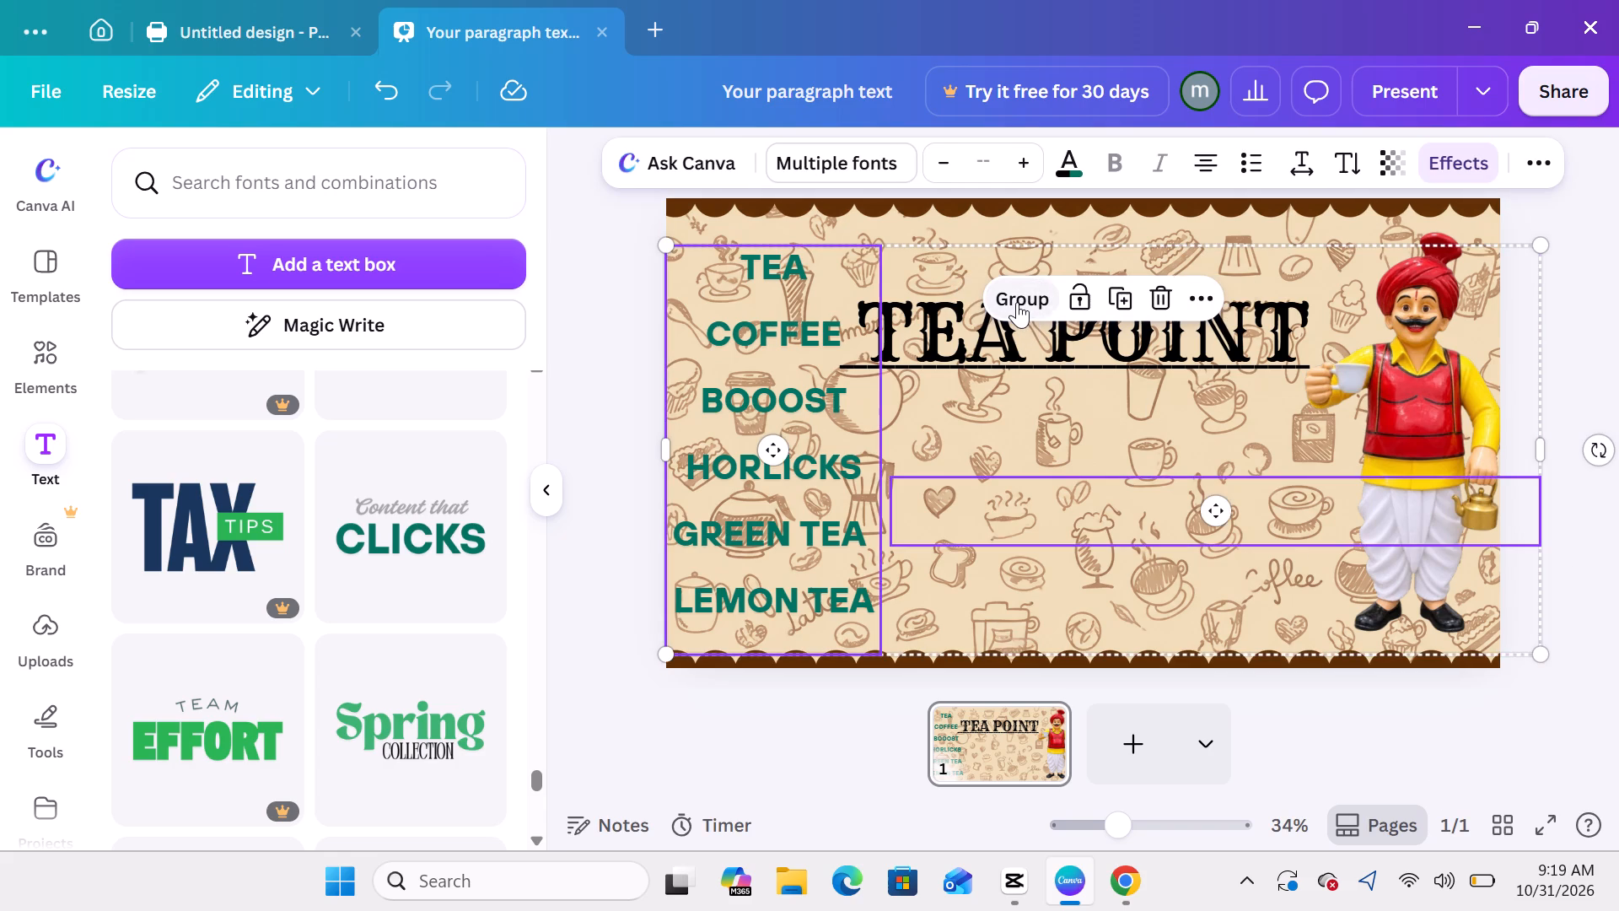
Move the TEA POINT title lower on the banner, keeping it horizontally centred.
left_click(999, 321)
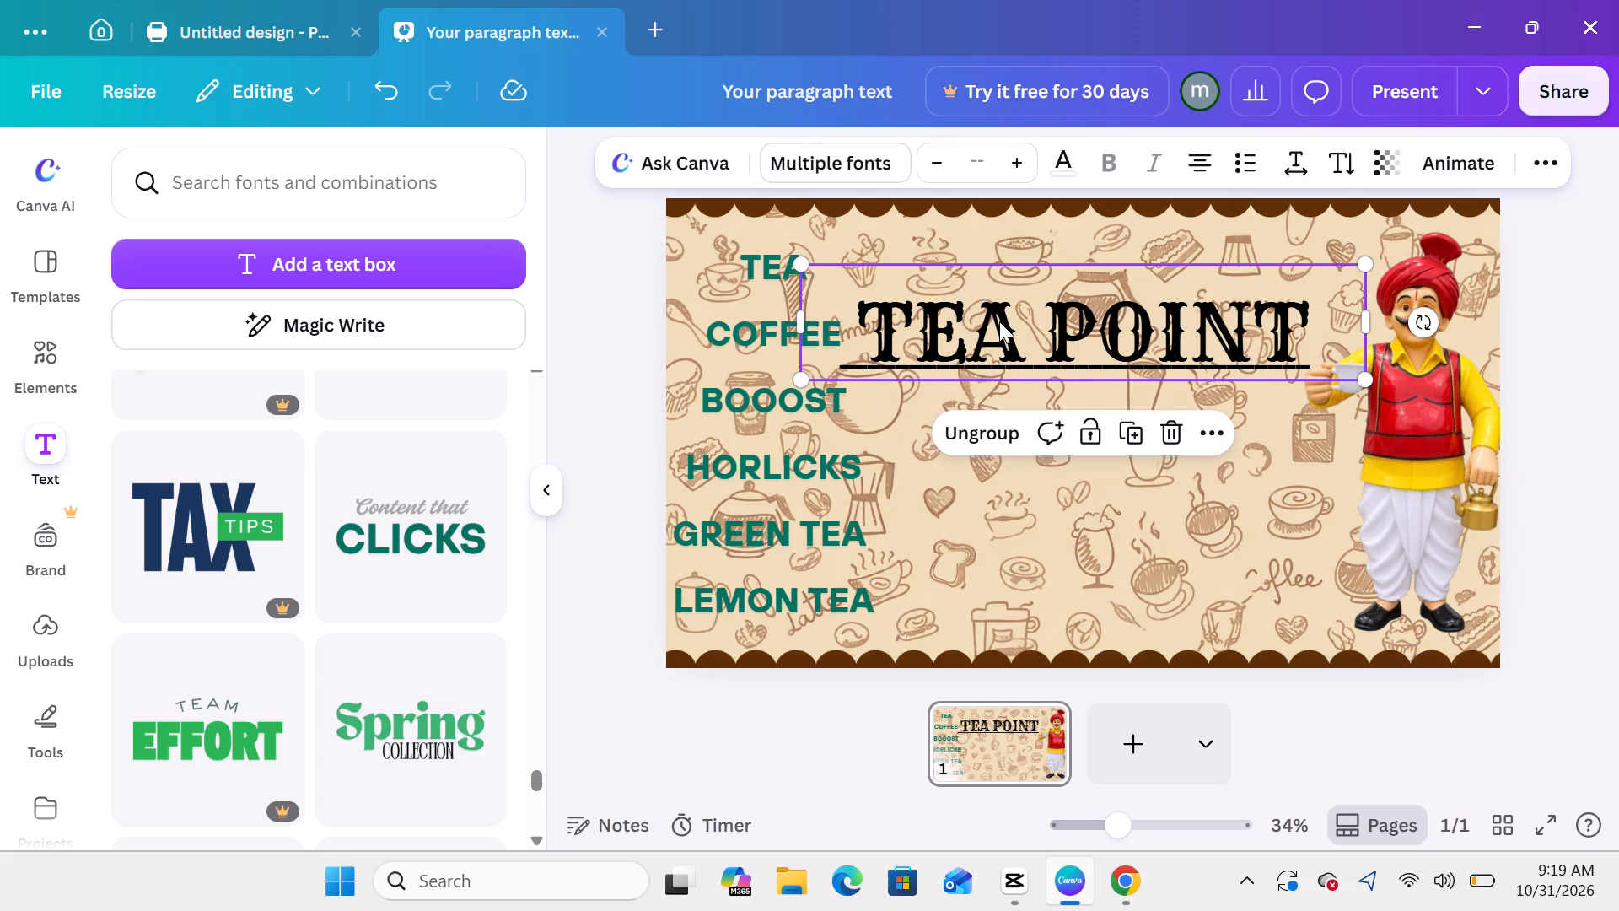
left_click_drag(1001, 323, 1000, 378)
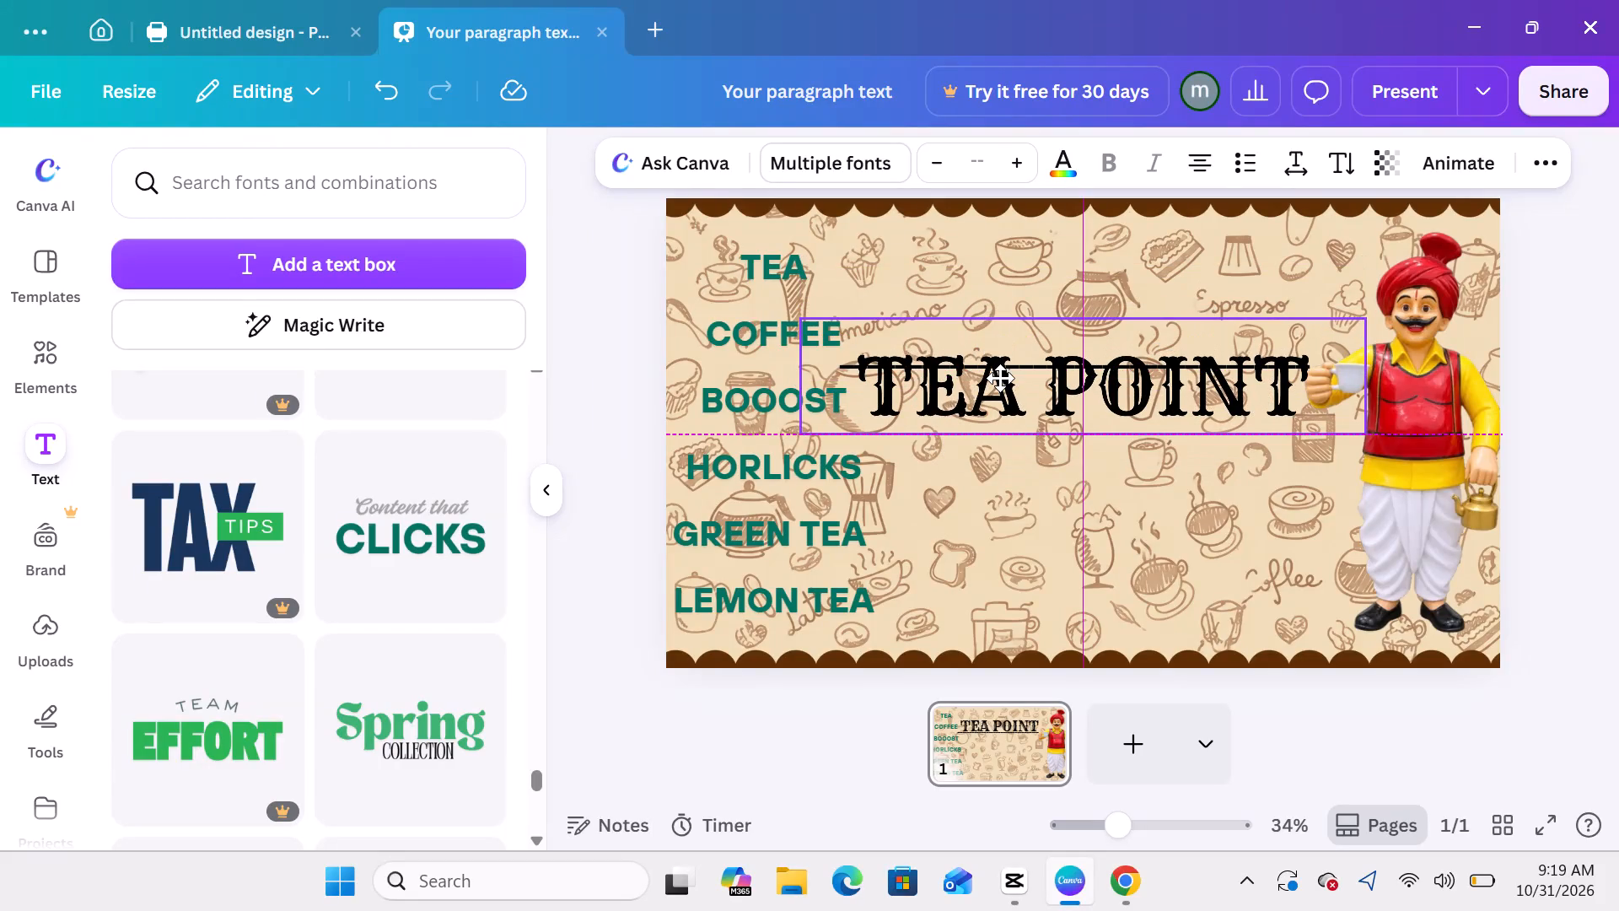
left_click_drag(1000, 378, 1000, 366)
Move the underline down to sit centred just beneath the TEA POINT title.
left_click_drag(1016, 366, 1024, 424)
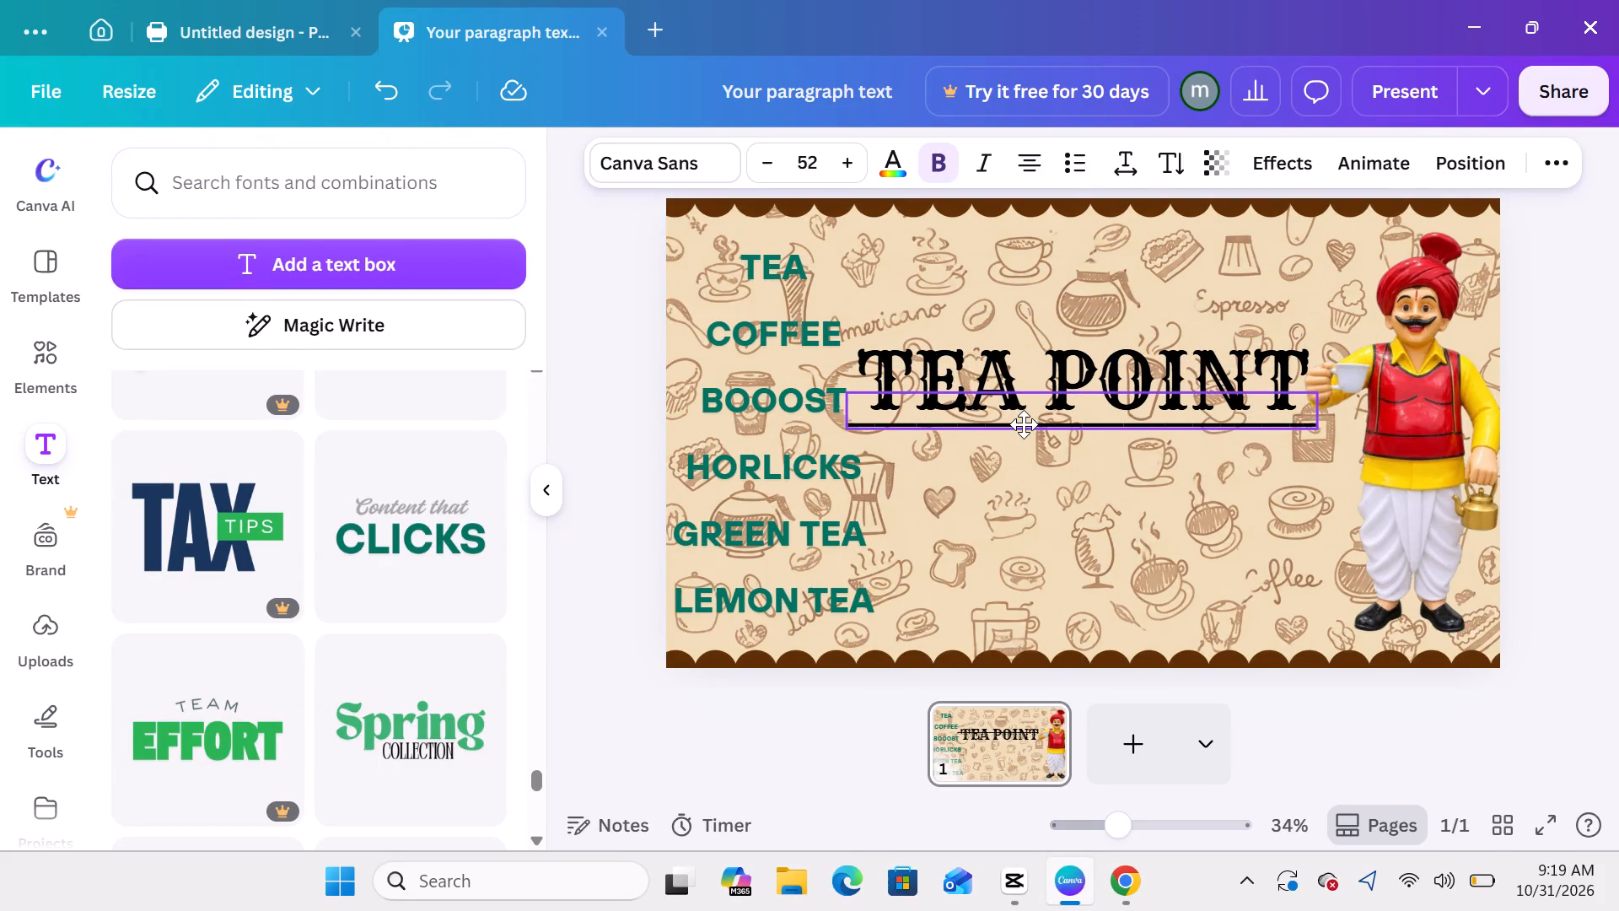
left_click_drag(1024, 424, 1037, 418)
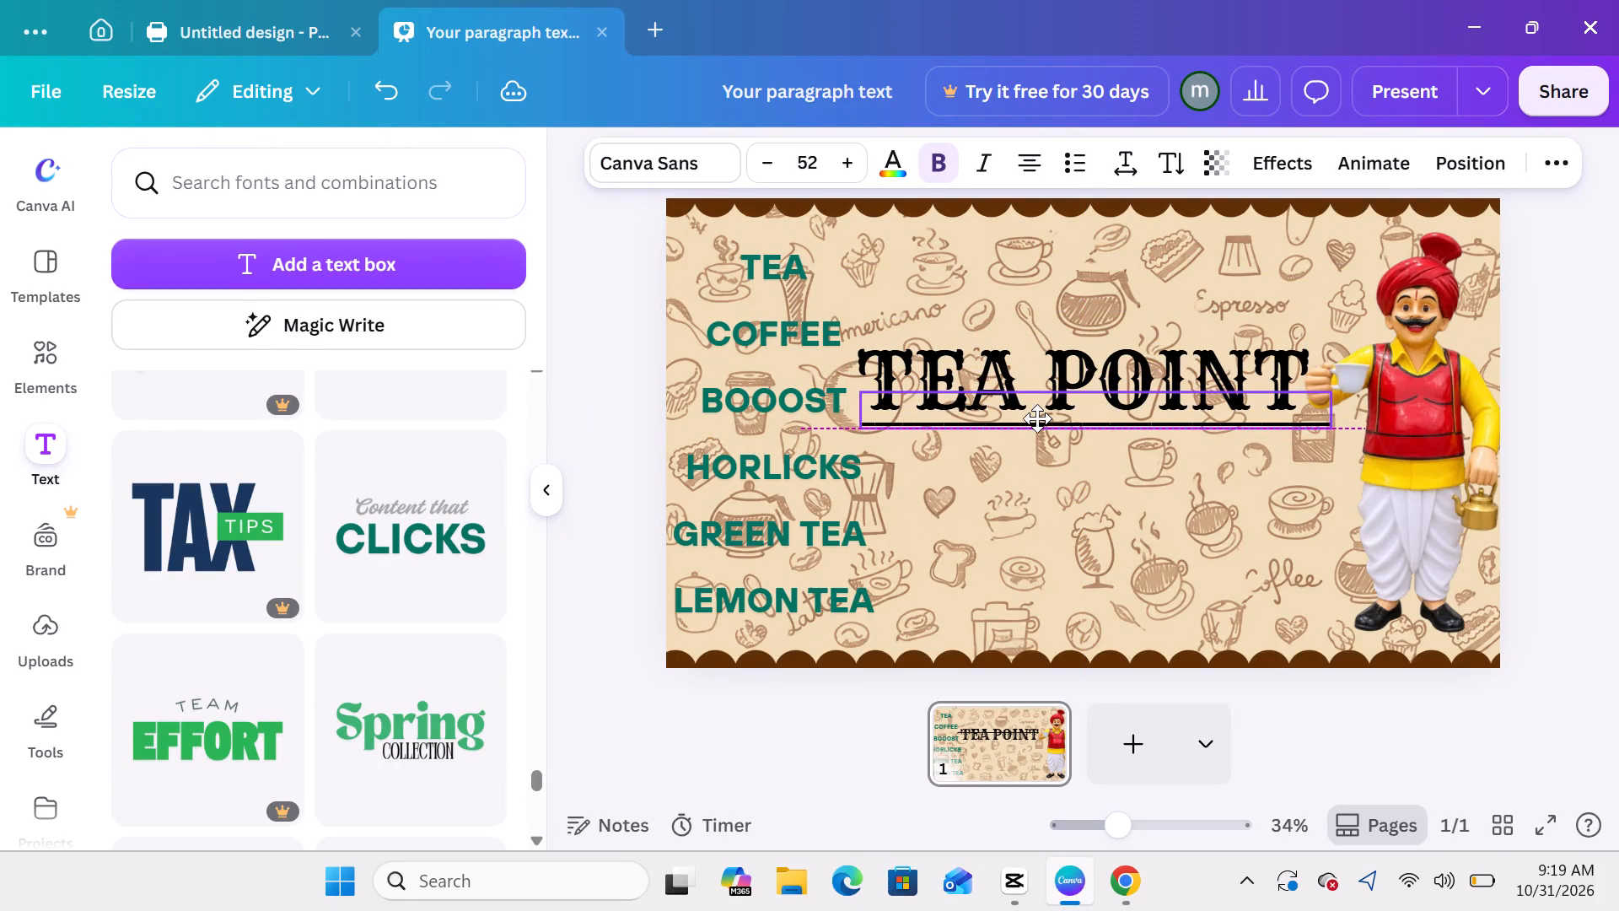
left_click_drag(1037, 418, 1036, 412)
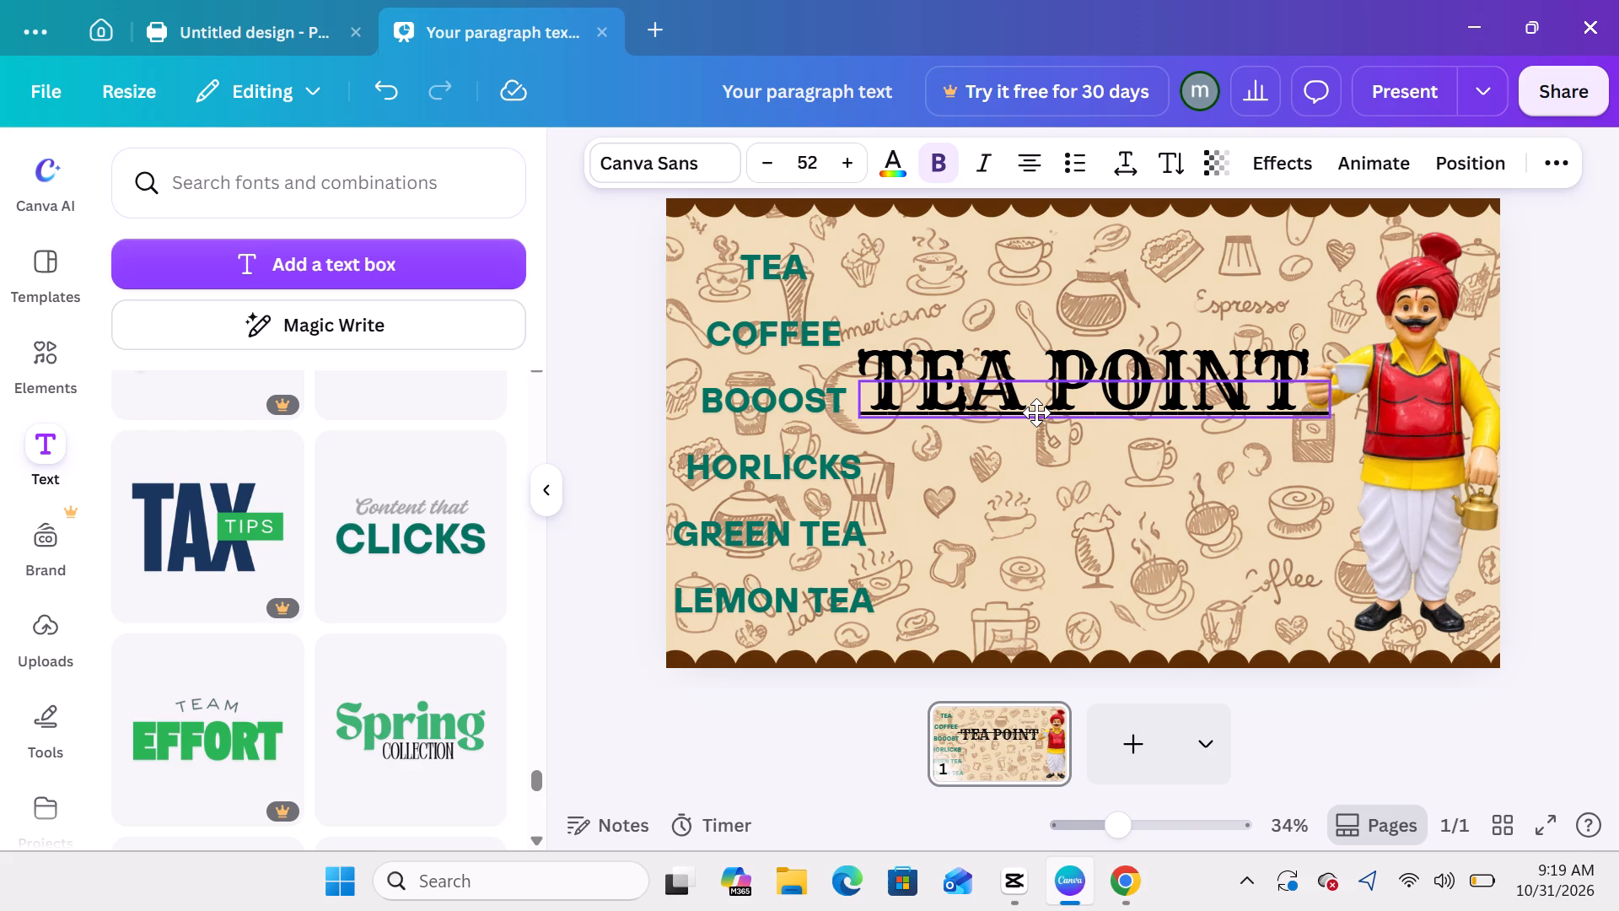
left_click_drag(1036, 412, 1033, 417)
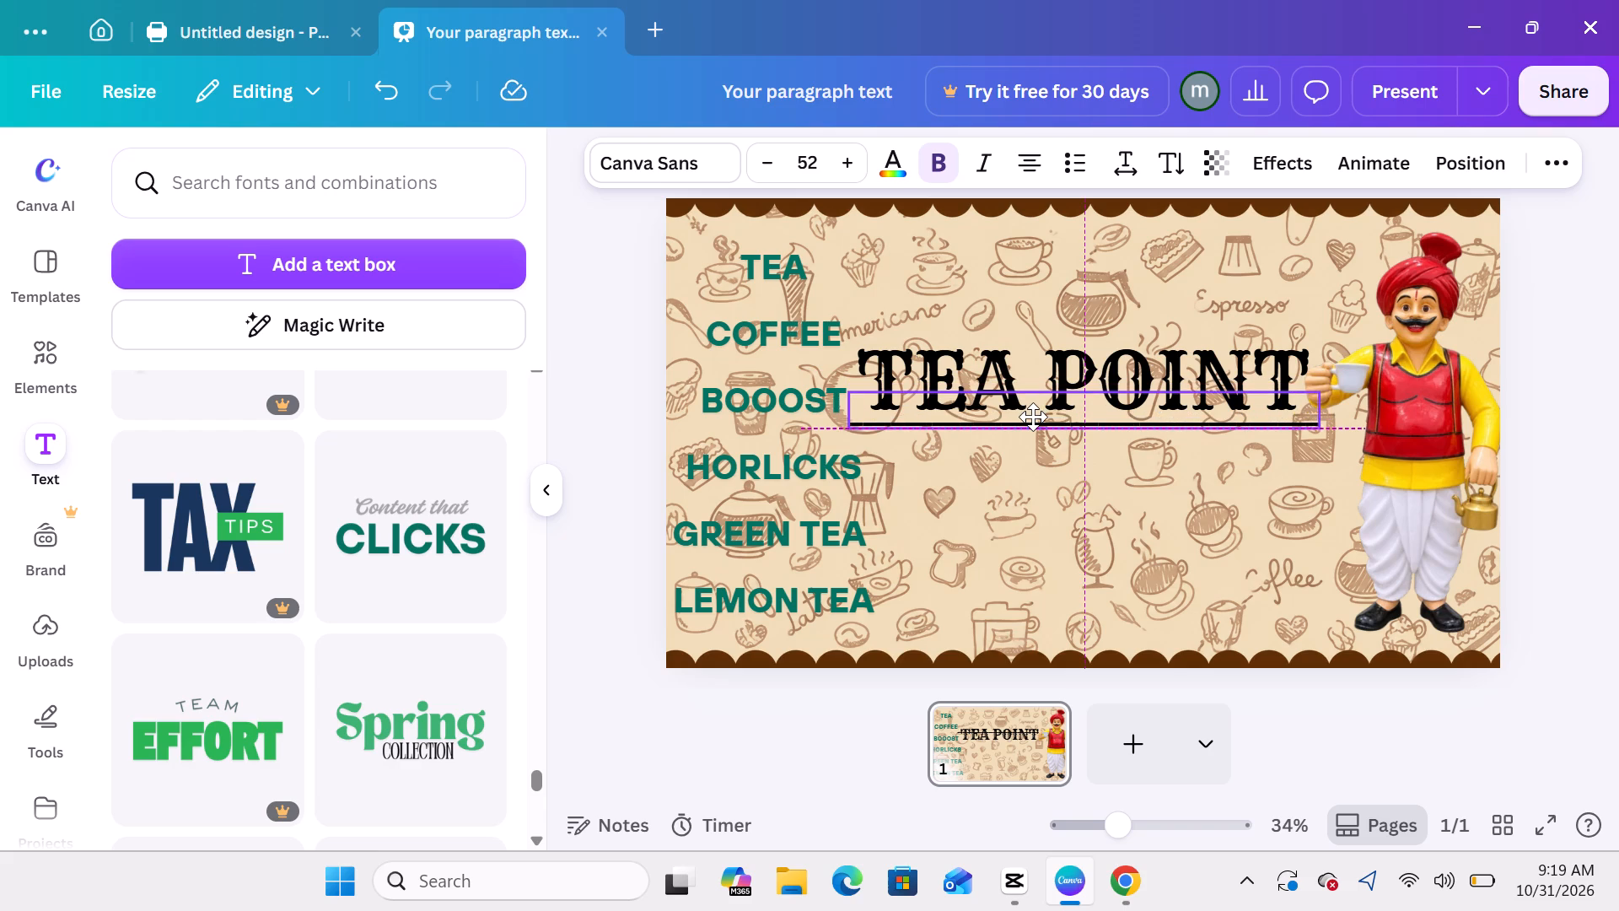
left_click_drag(1033, 417, 1035, 415)
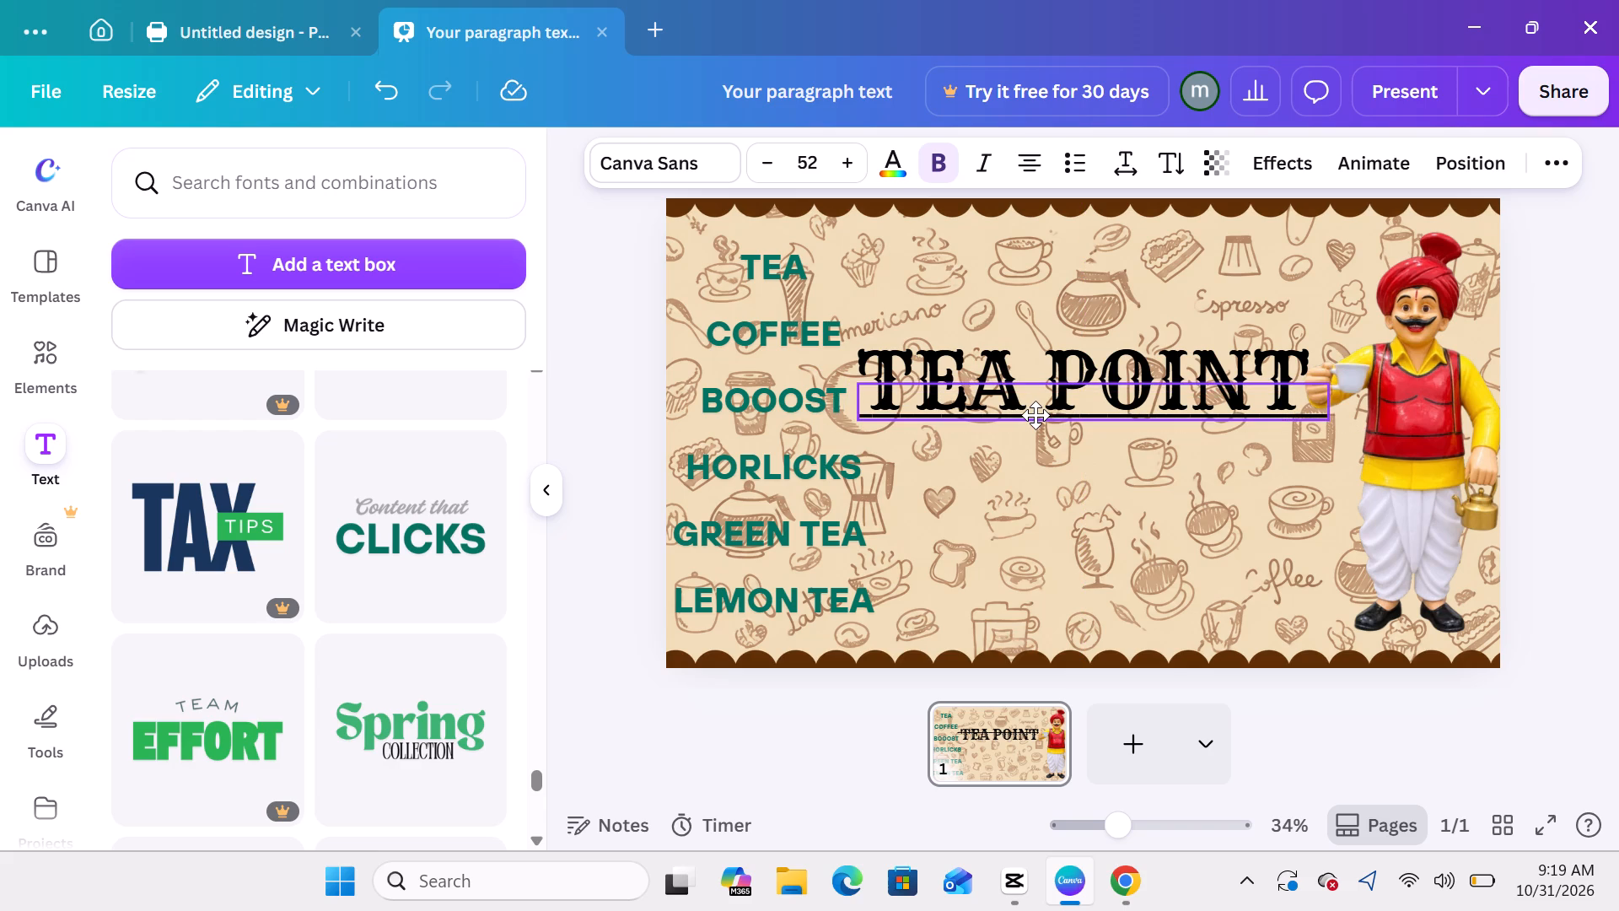
left_click_drag(1035, 415, 1032, 415)
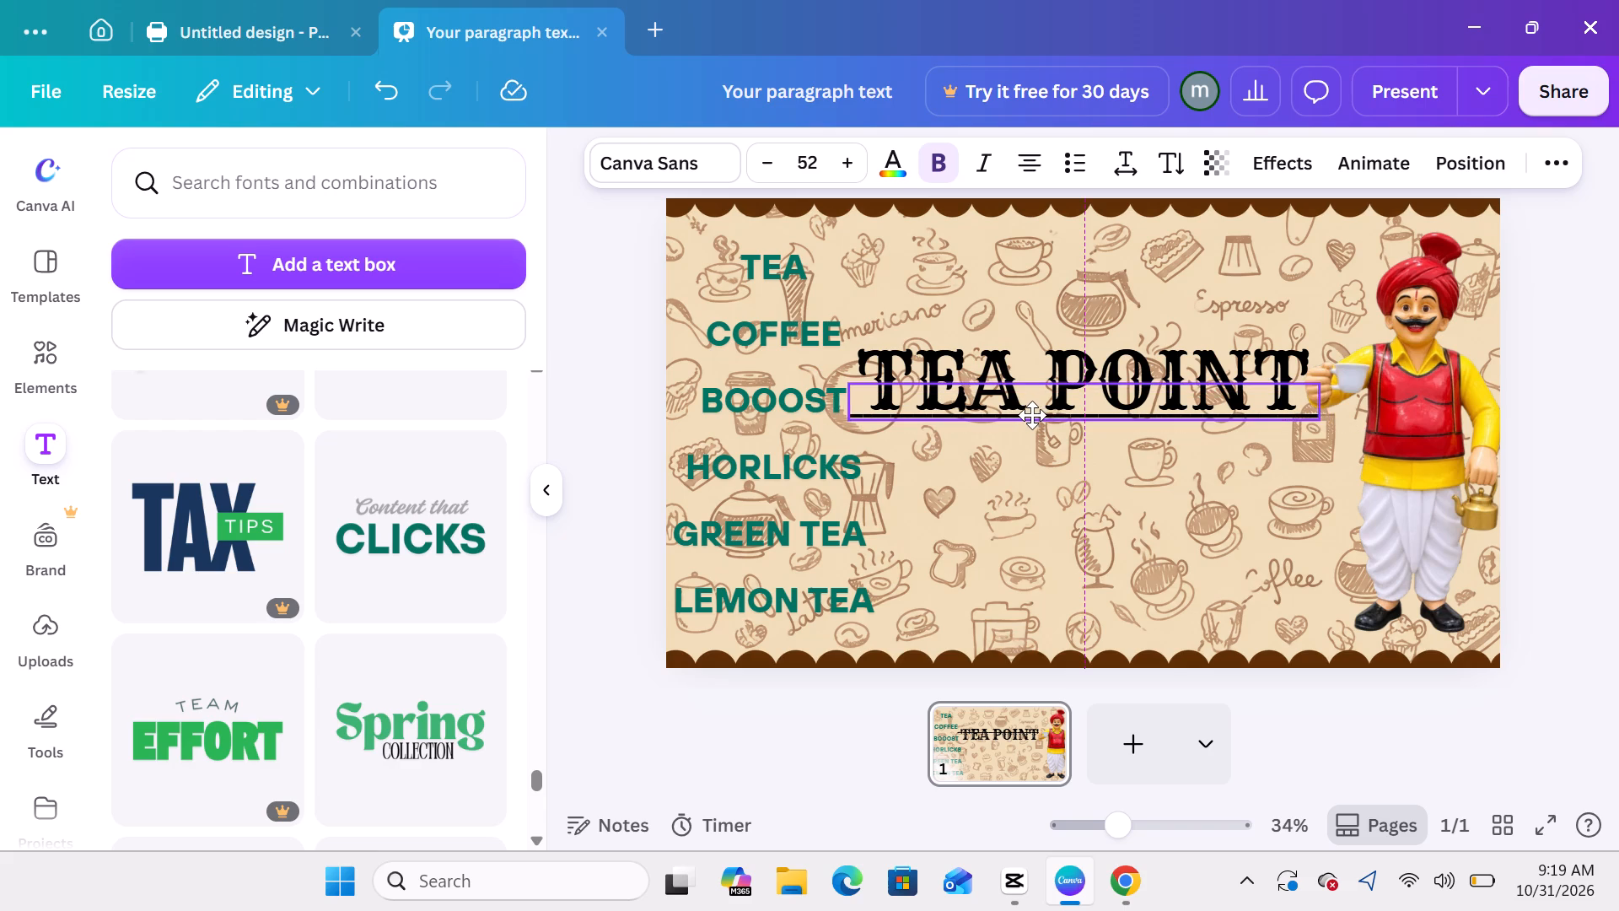
left_click_drag(1032, 415, 1032, 417)
left_click(1046, 483)
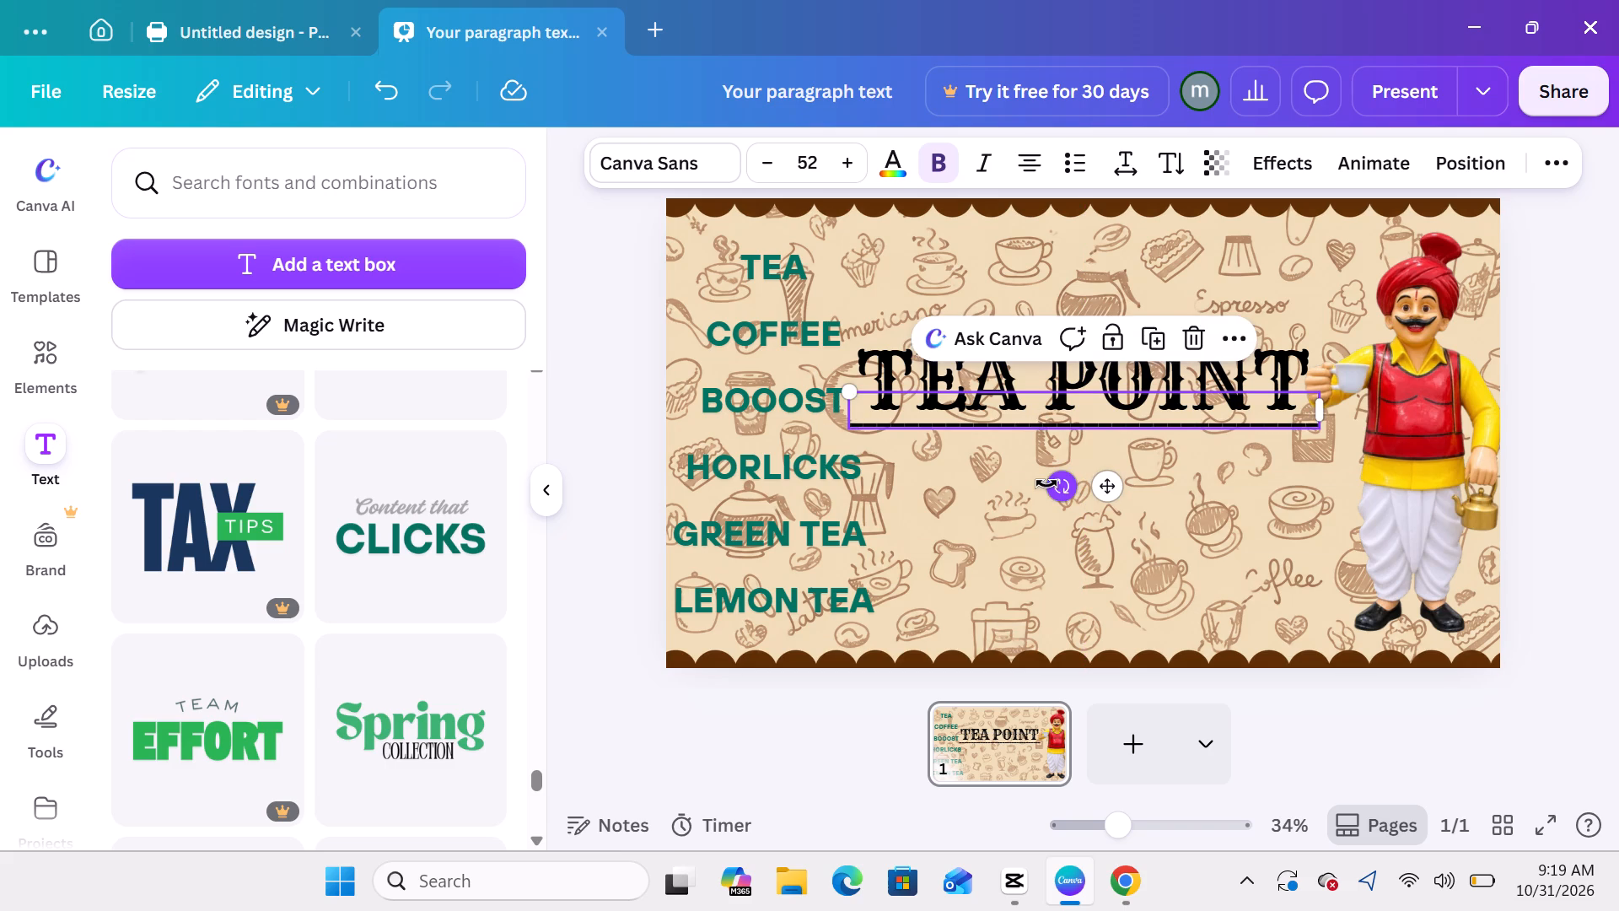
left_click(973, 505)
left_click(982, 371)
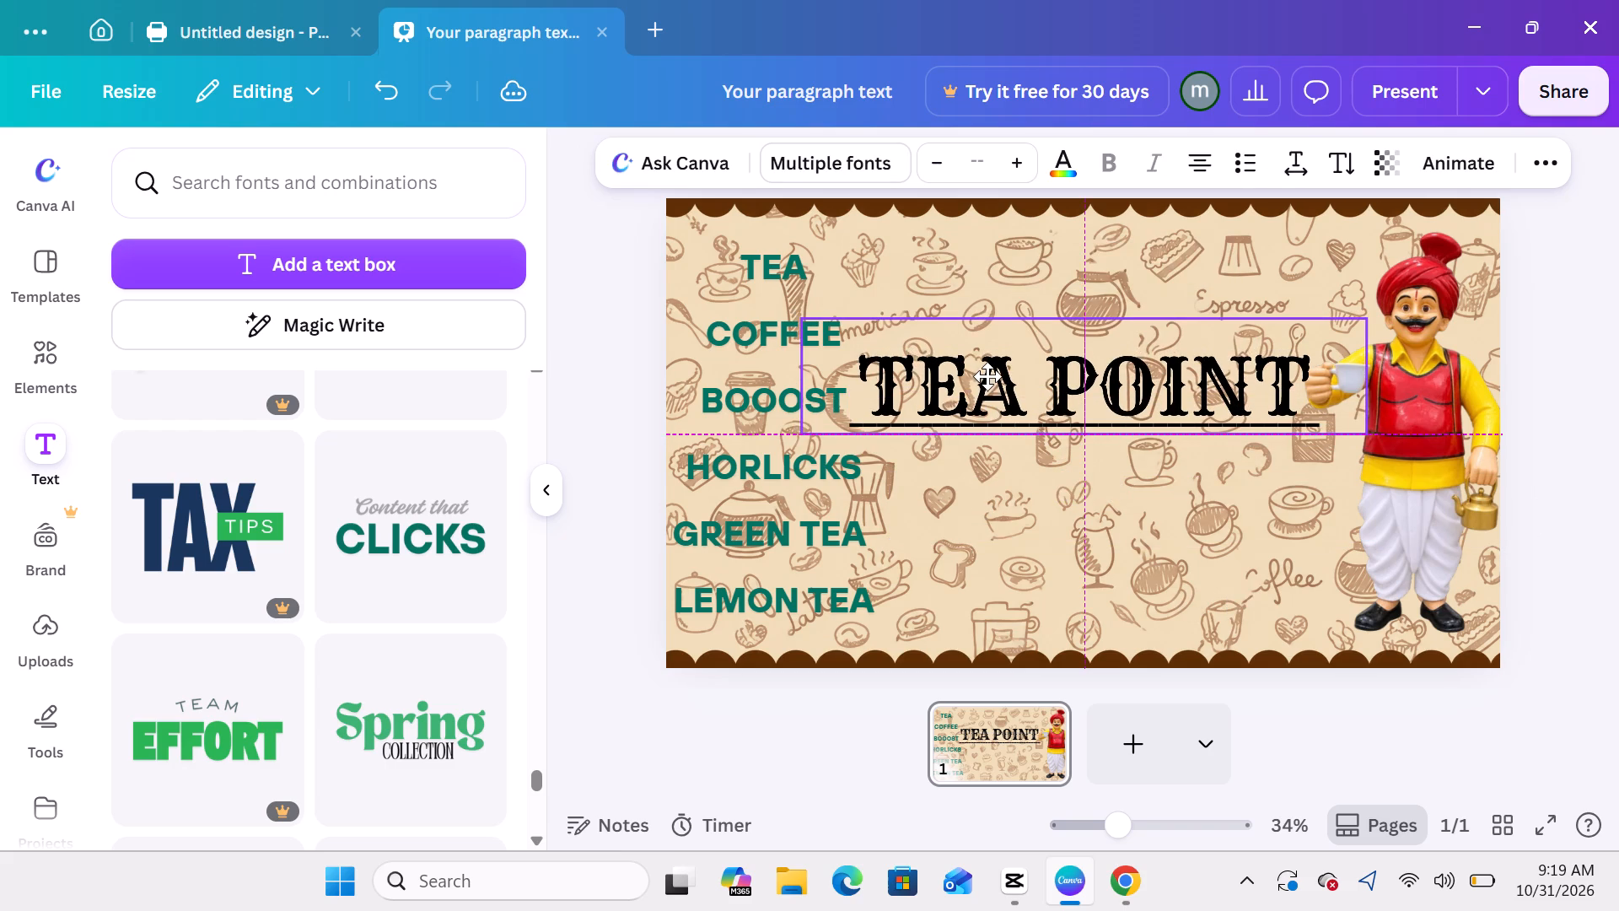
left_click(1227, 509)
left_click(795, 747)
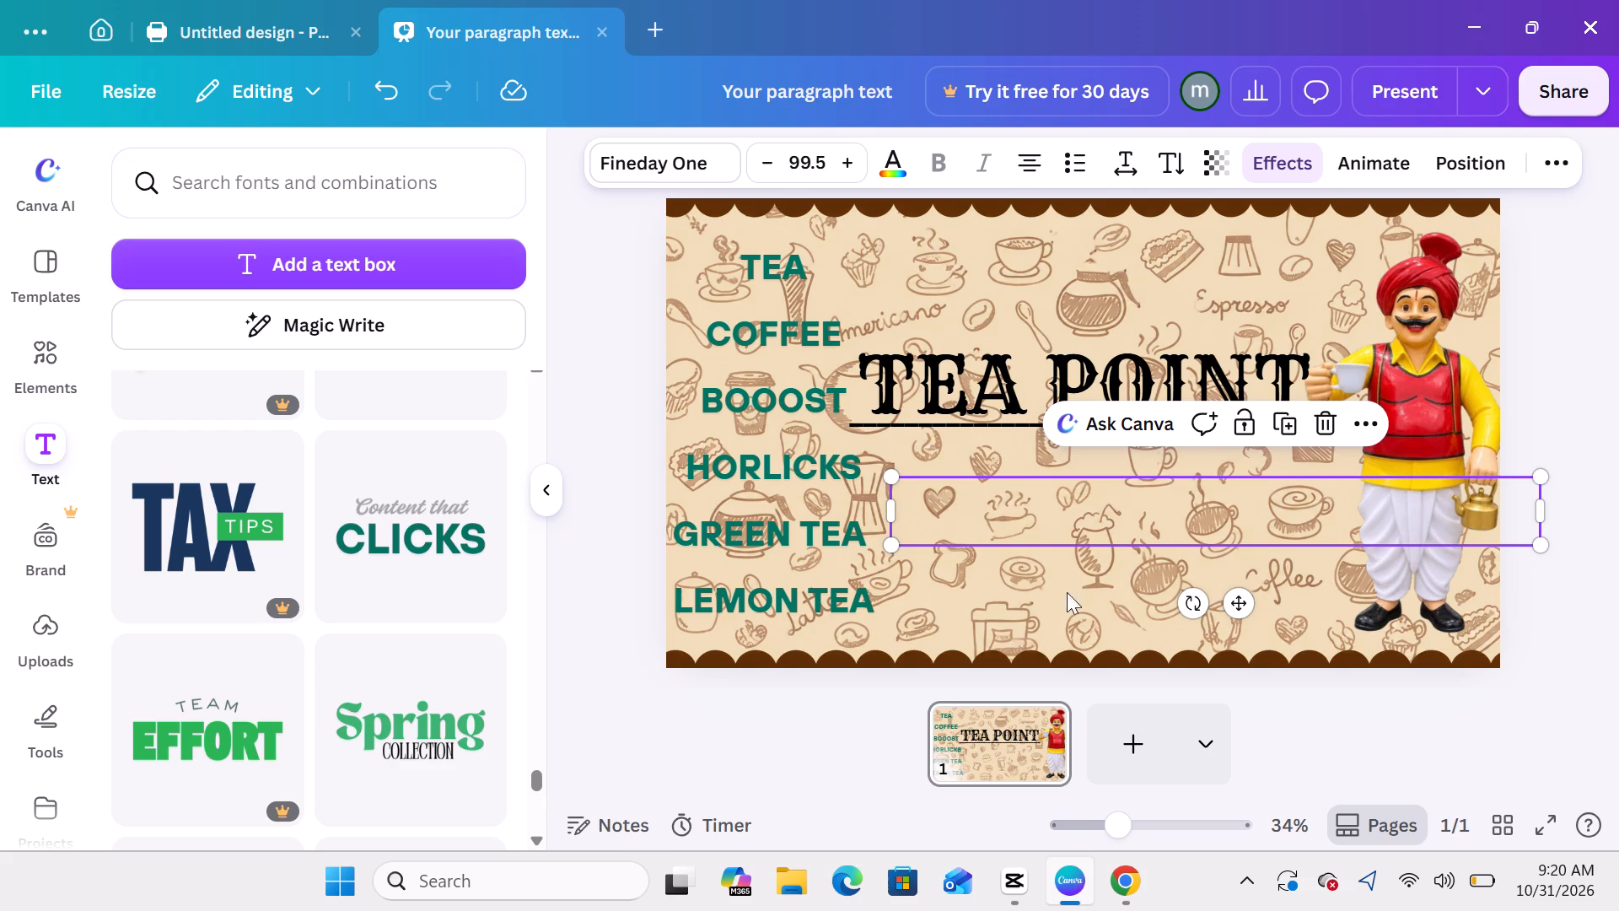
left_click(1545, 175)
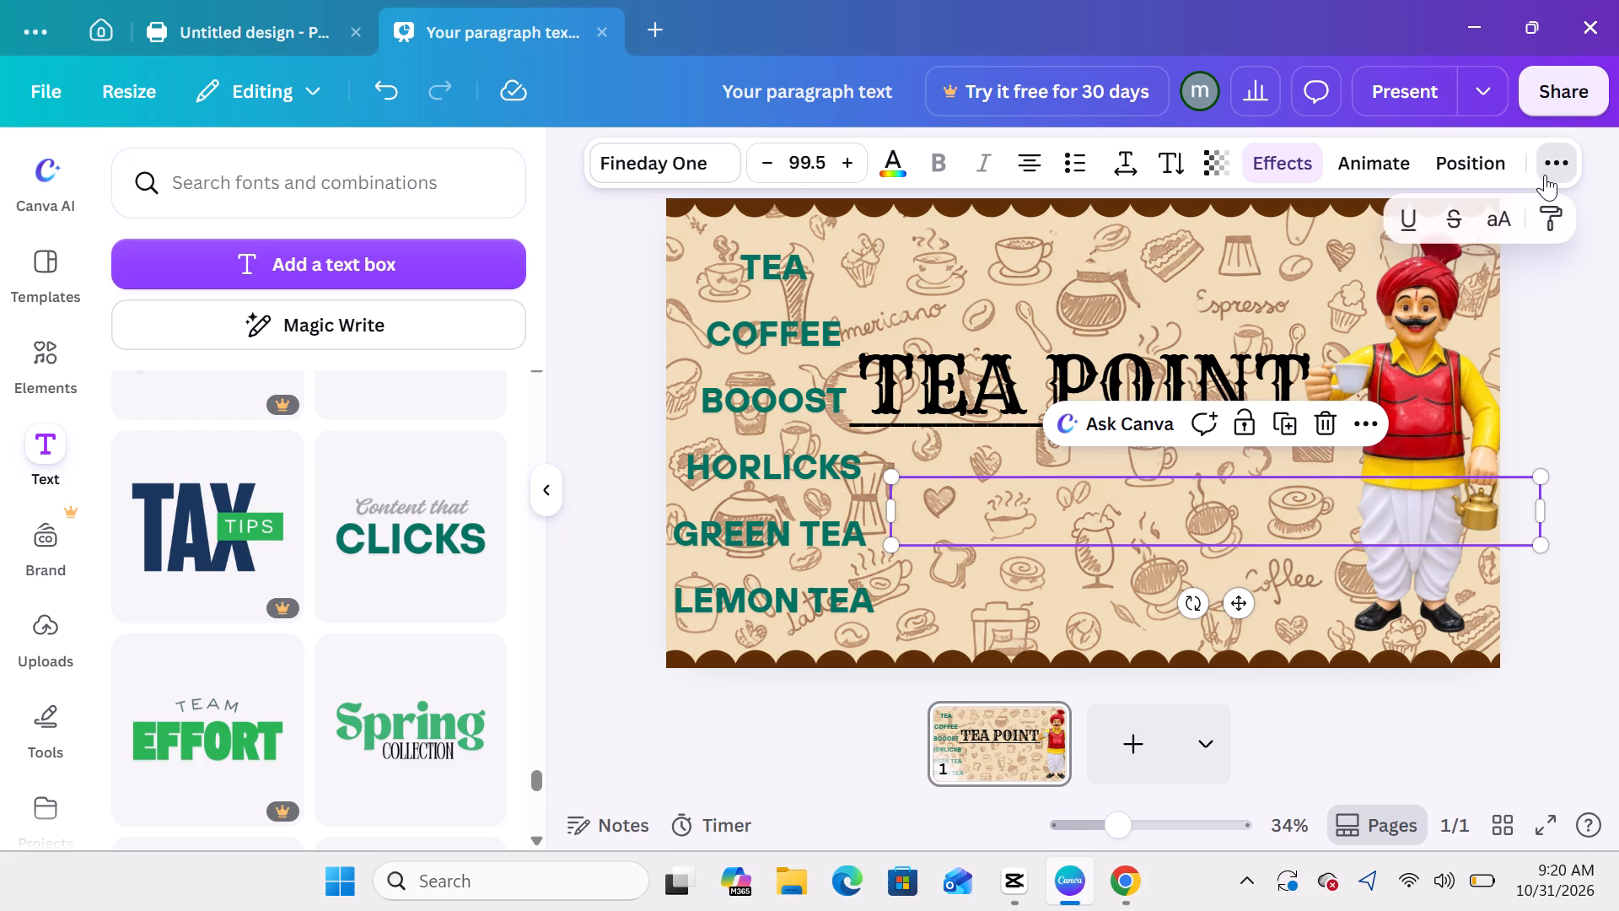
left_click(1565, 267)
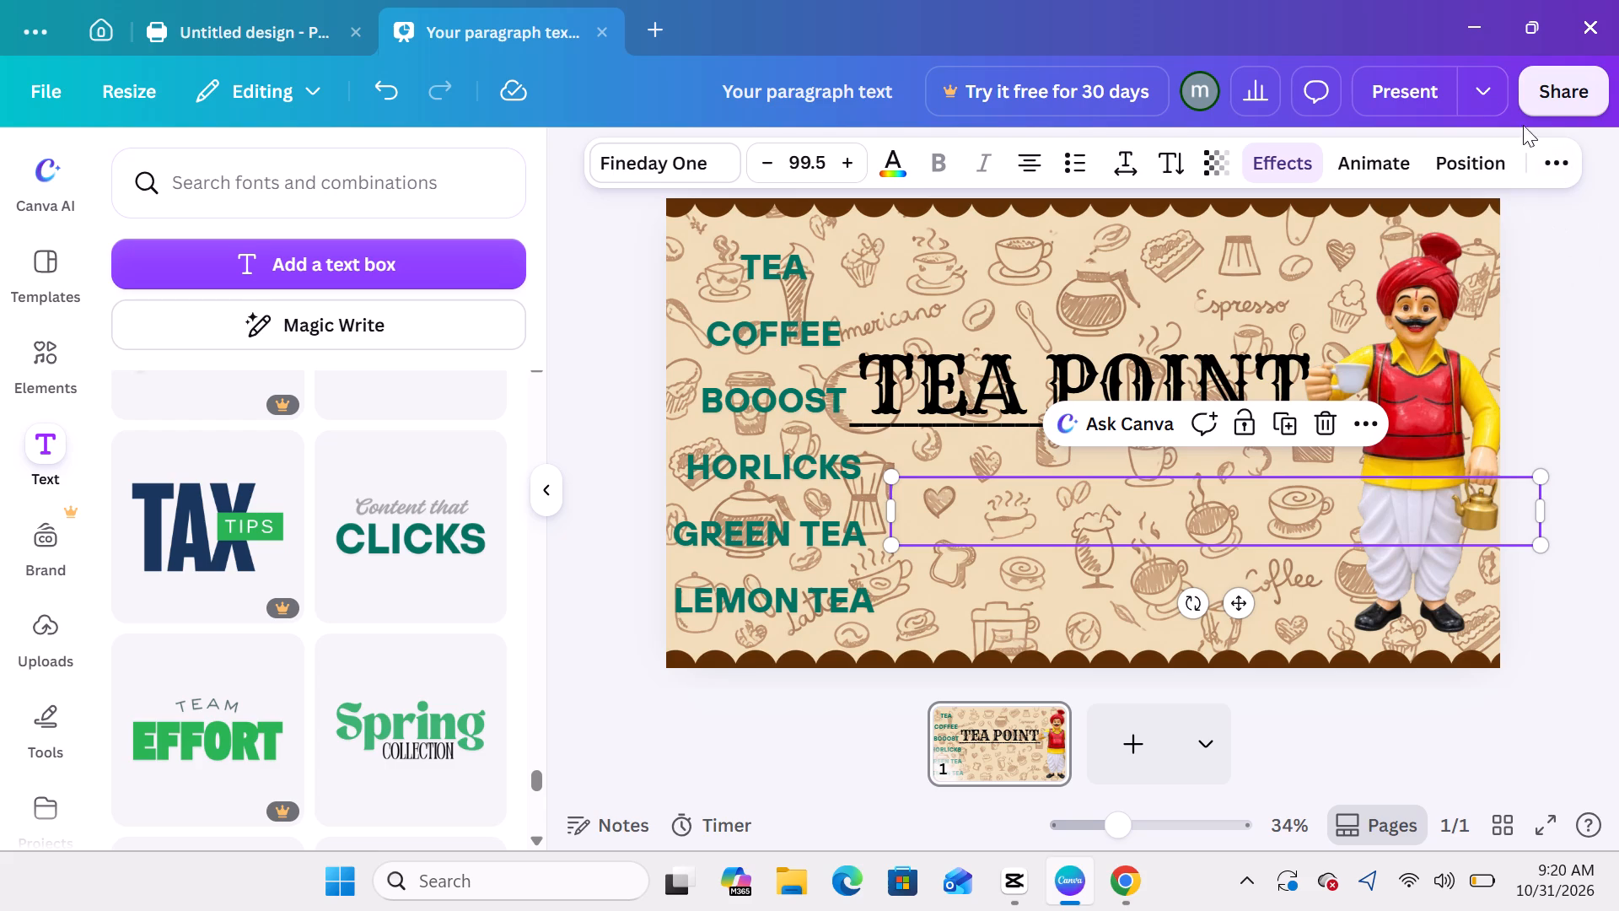
Preview the finished banner in full-screen presentation mode and check its layout.
left_click(1454, 90)
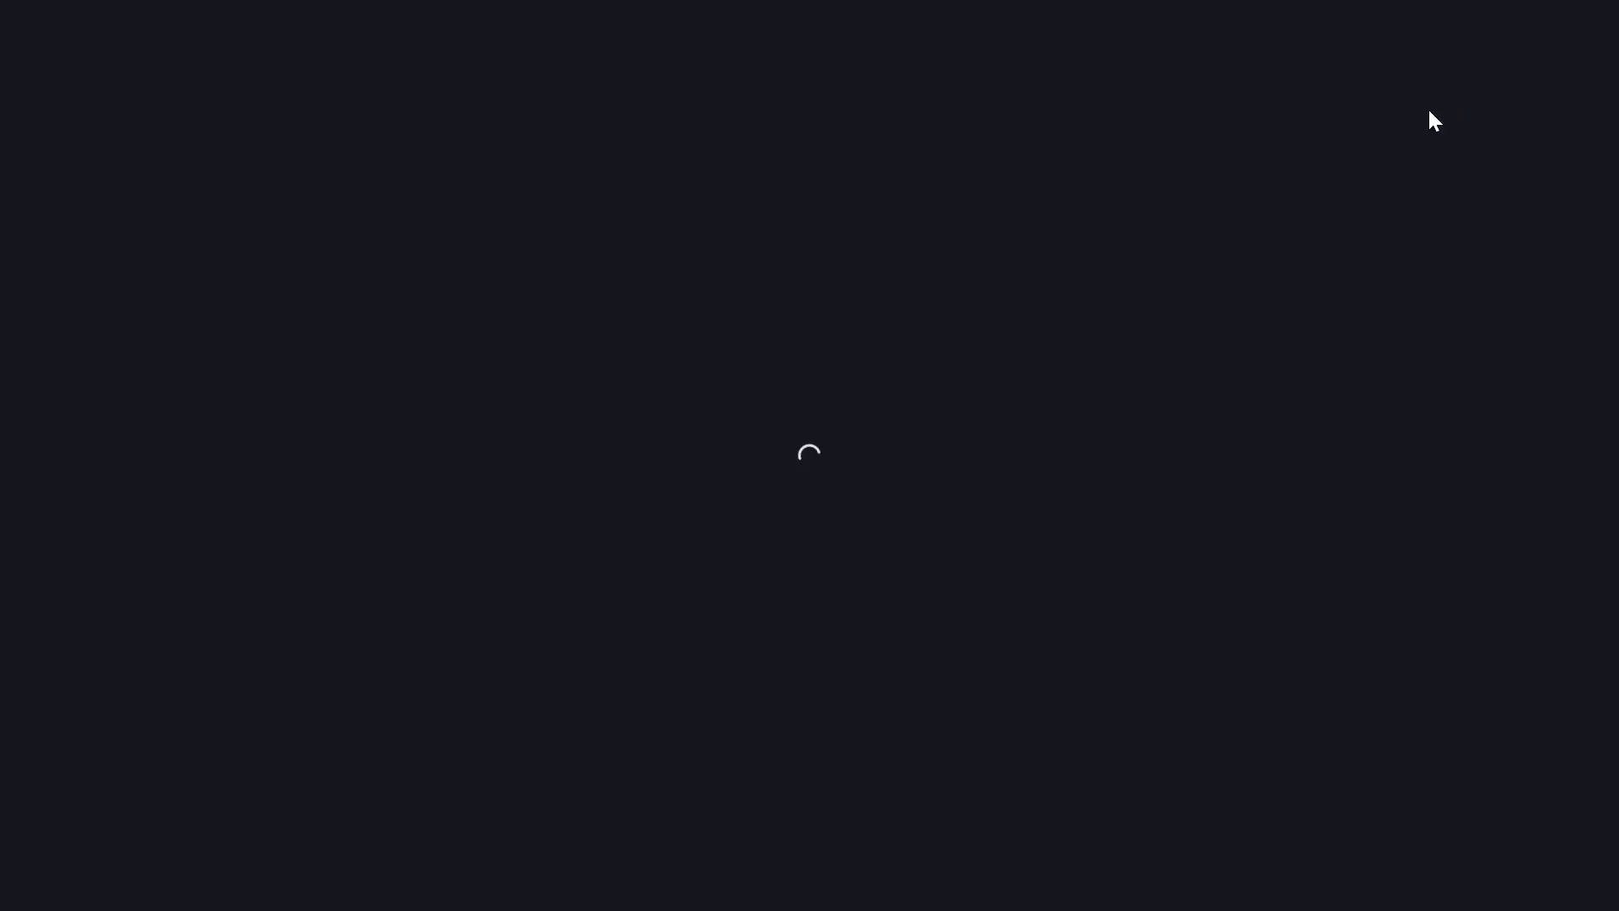
left_click(1518, 904)
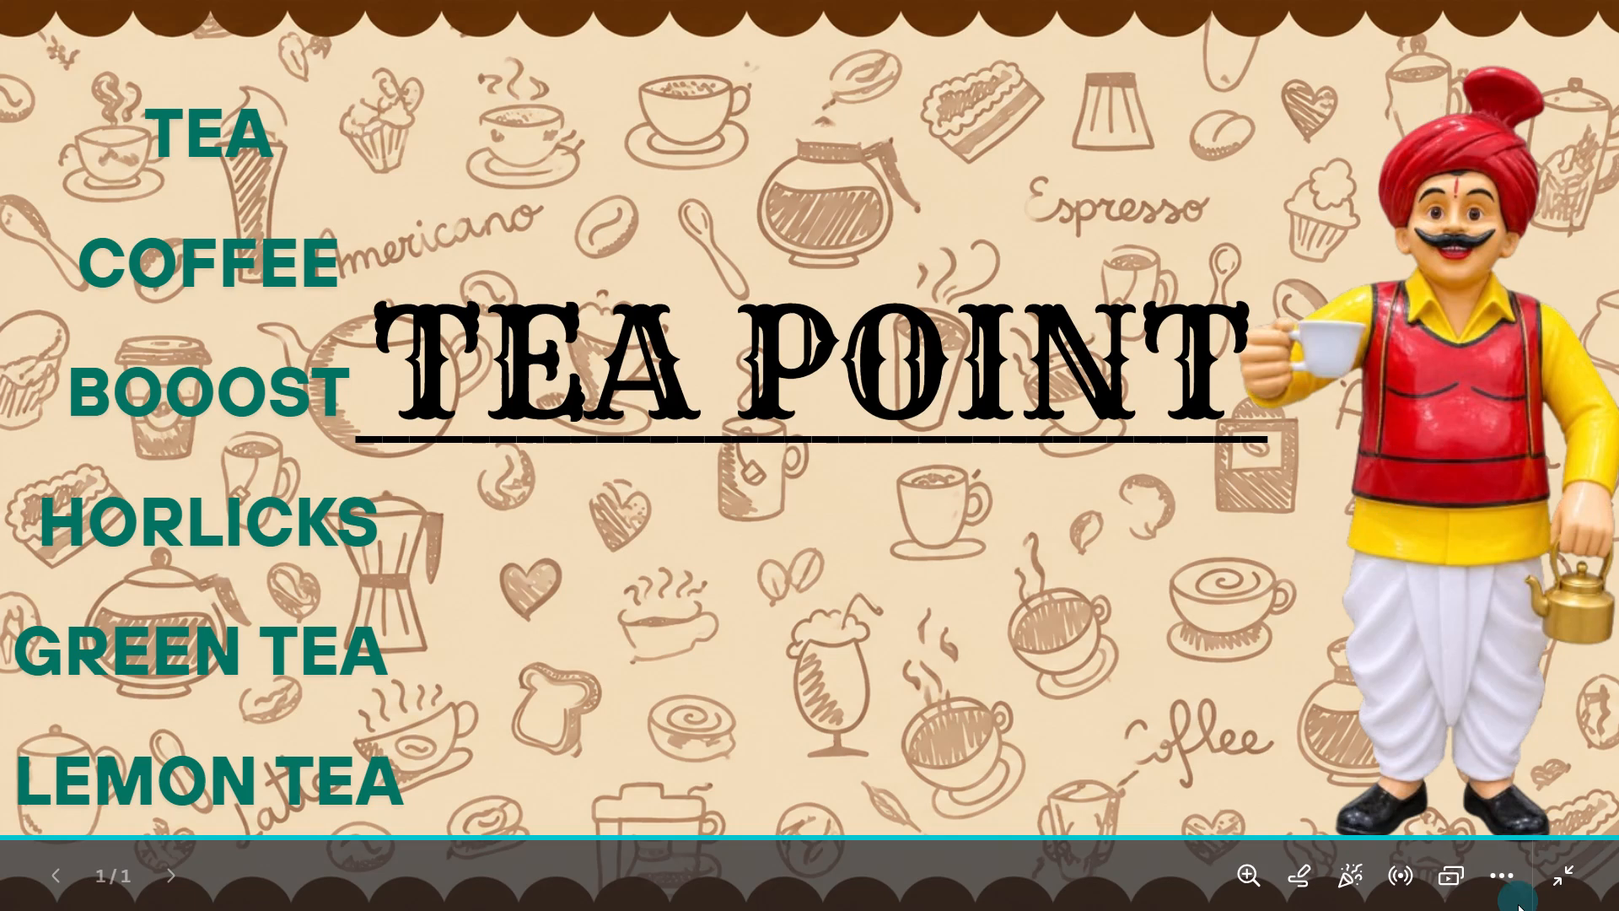
left_click(1511, 872)
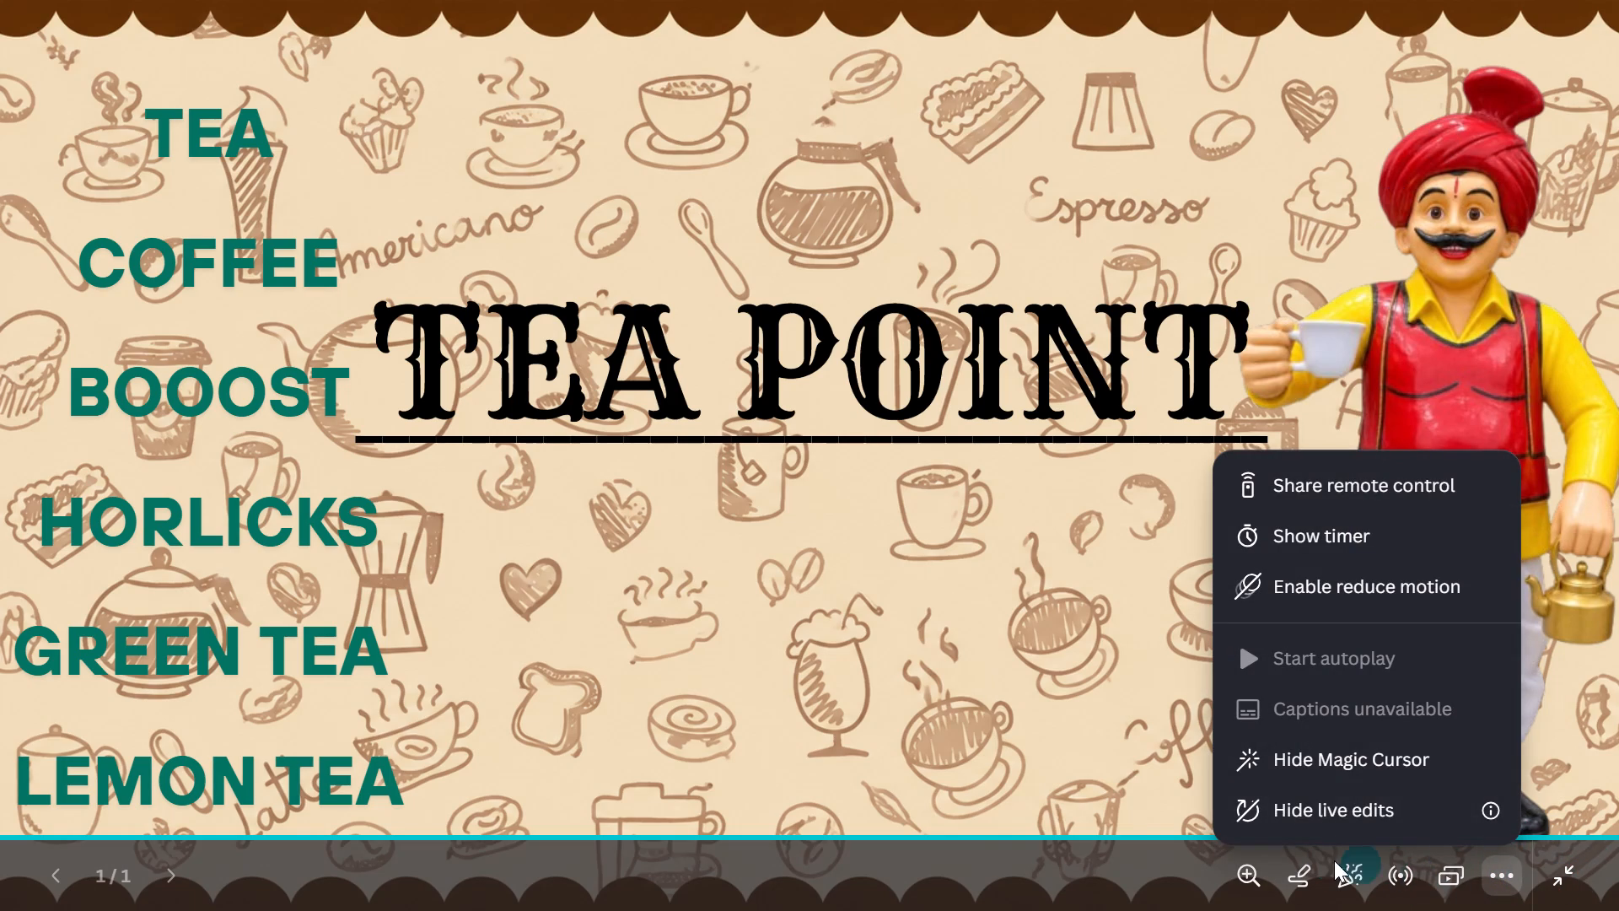
left_click(1615, 625)
left_click(1492, 651)
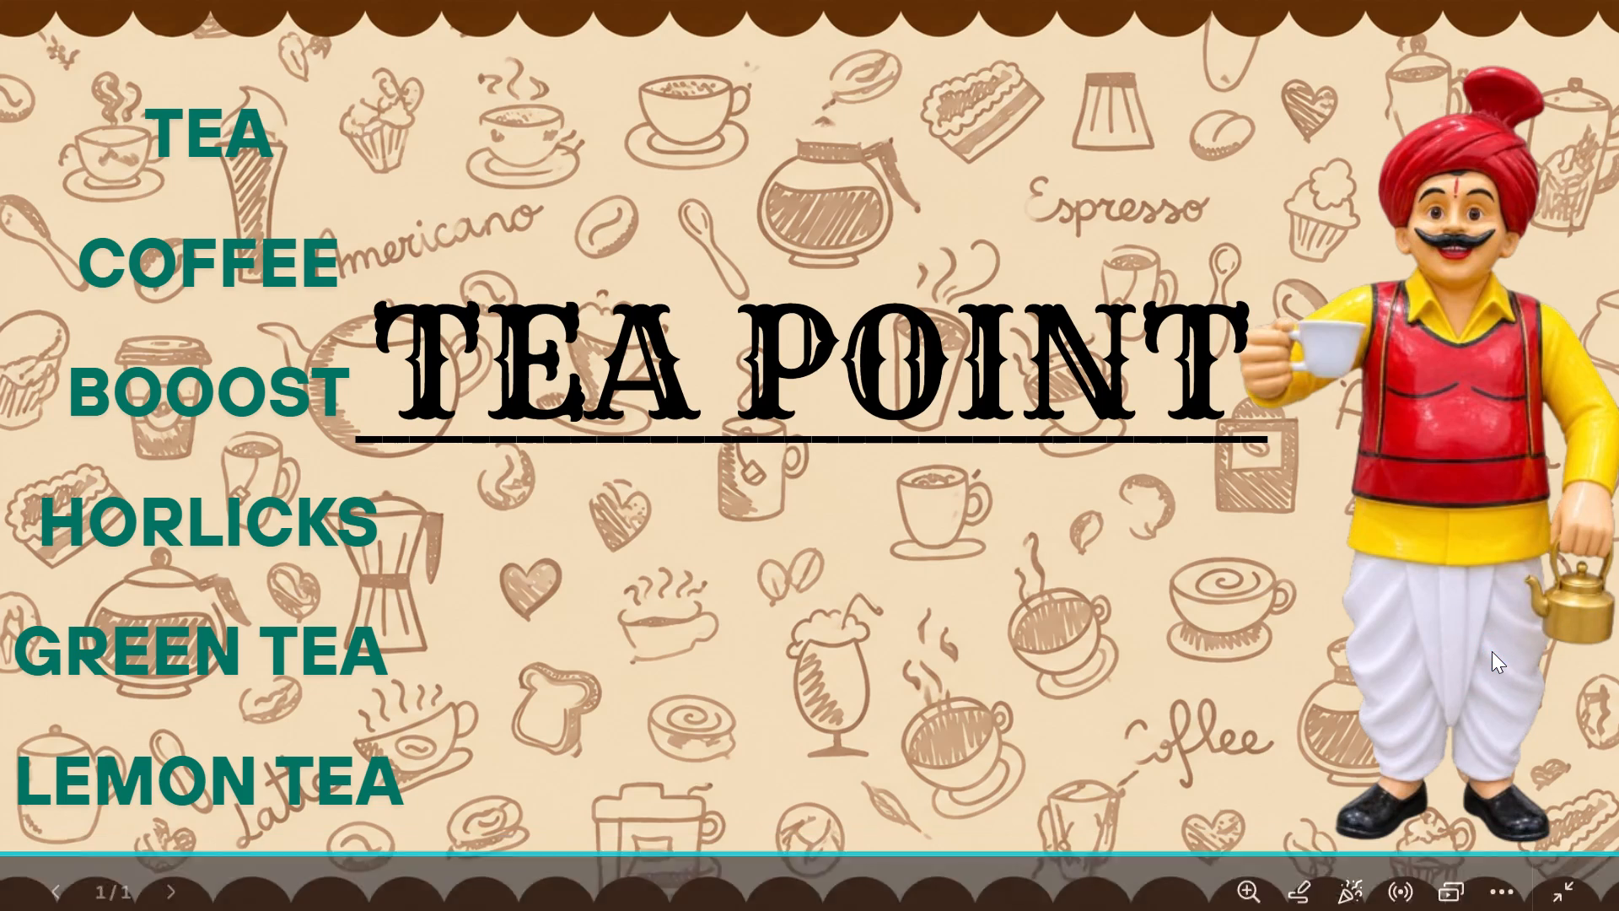
double_click(1492, 651)
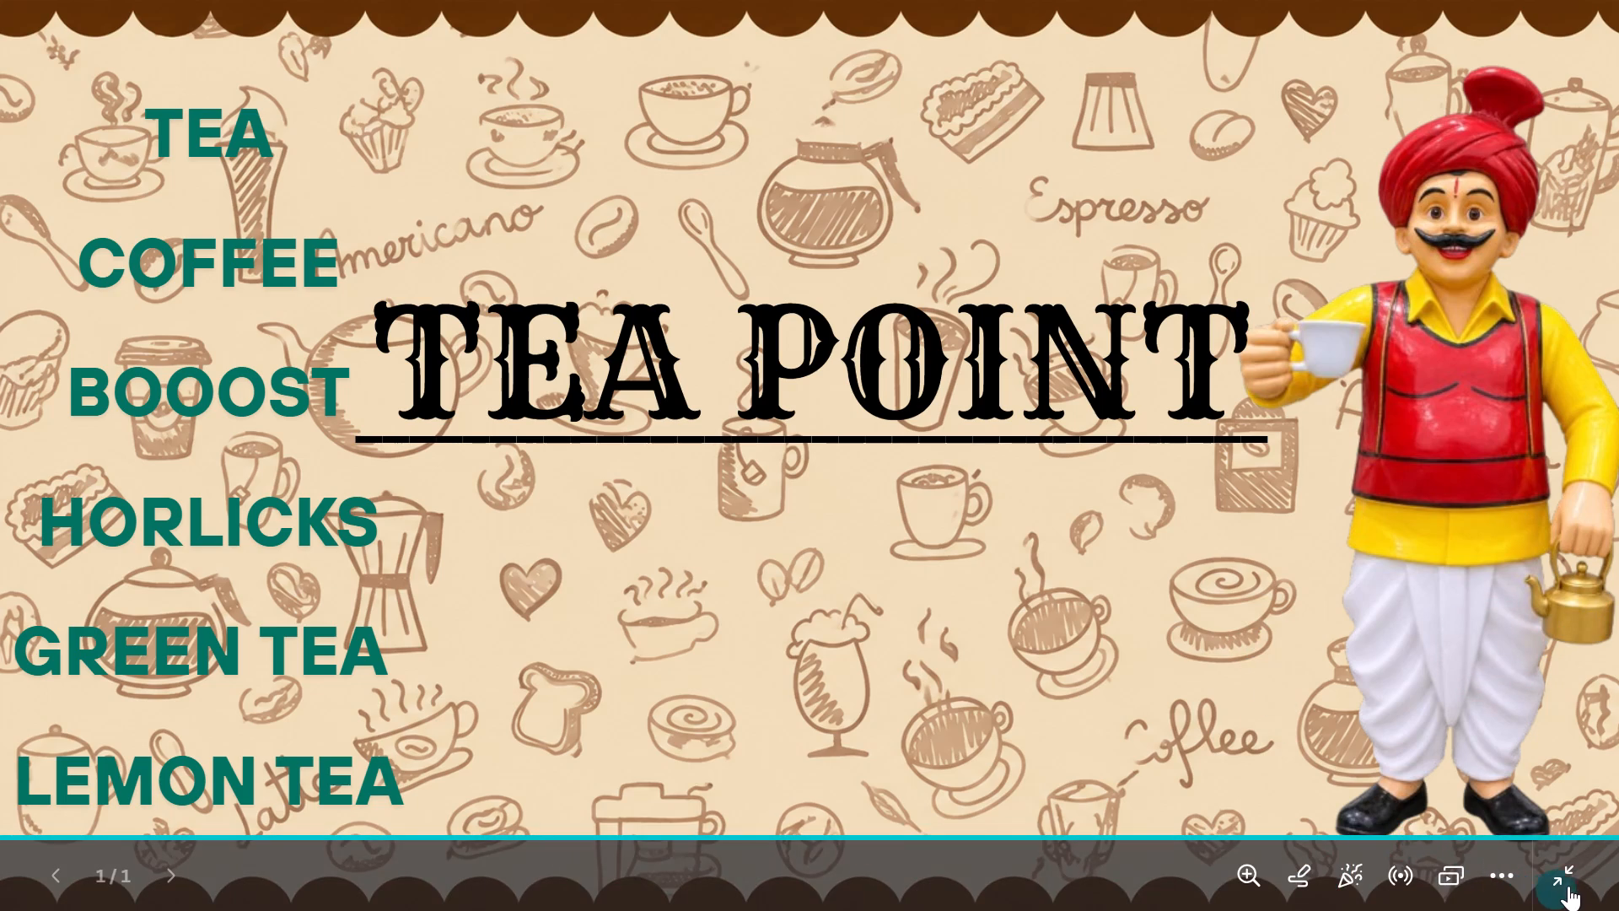
Exit the full-screen presentation preview and return to the banner editor.
left_click(1569, 886)
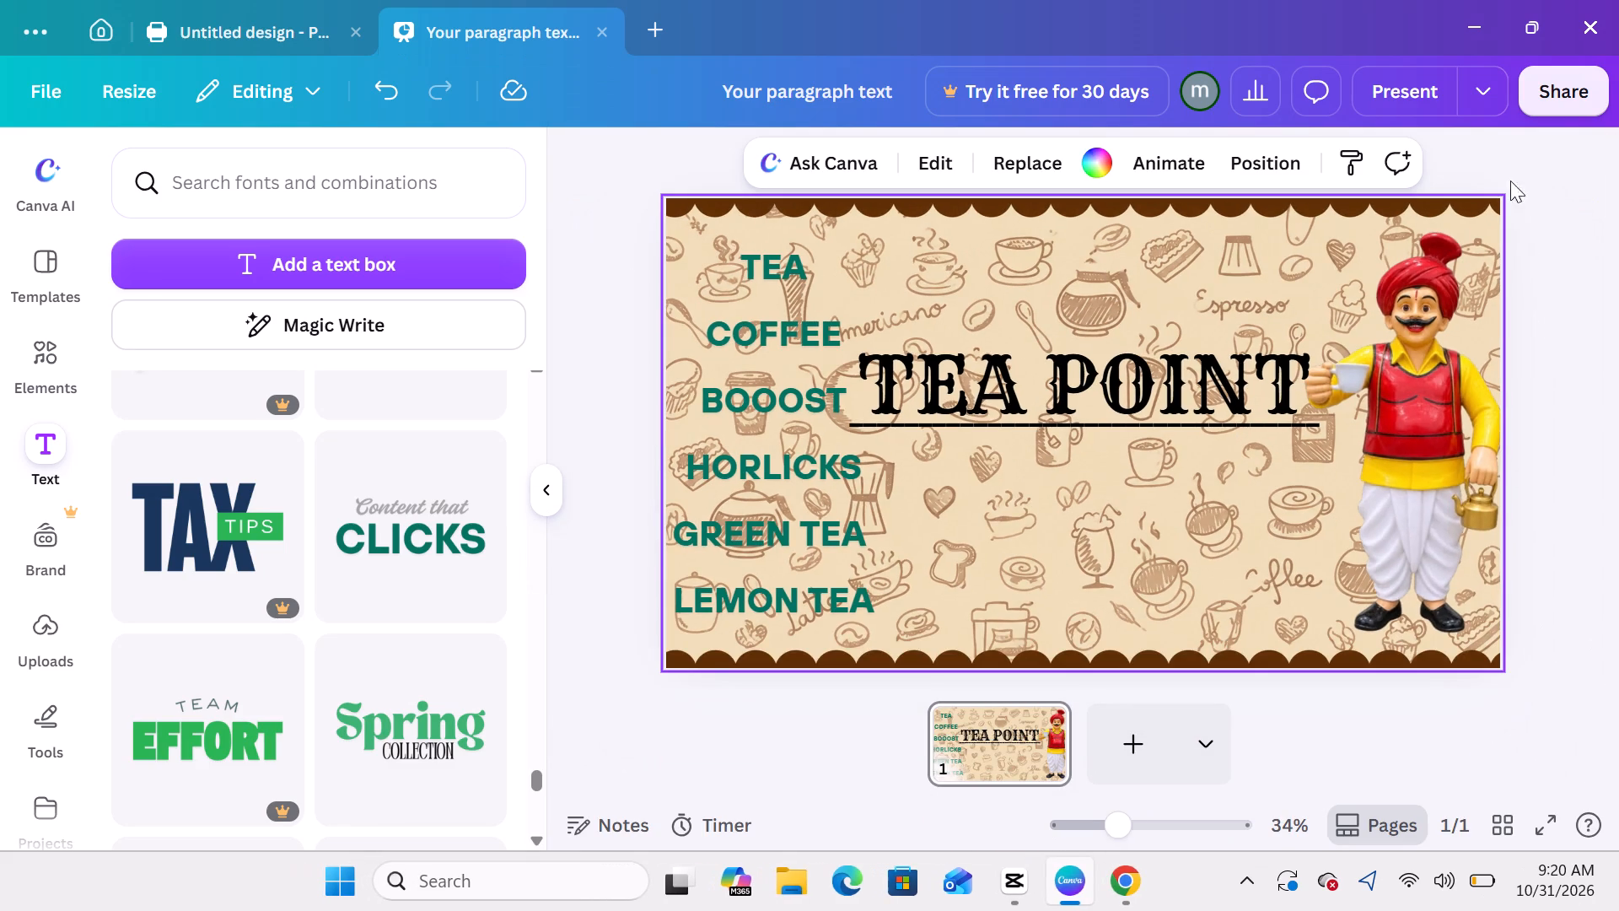
left_click(1464, 98)
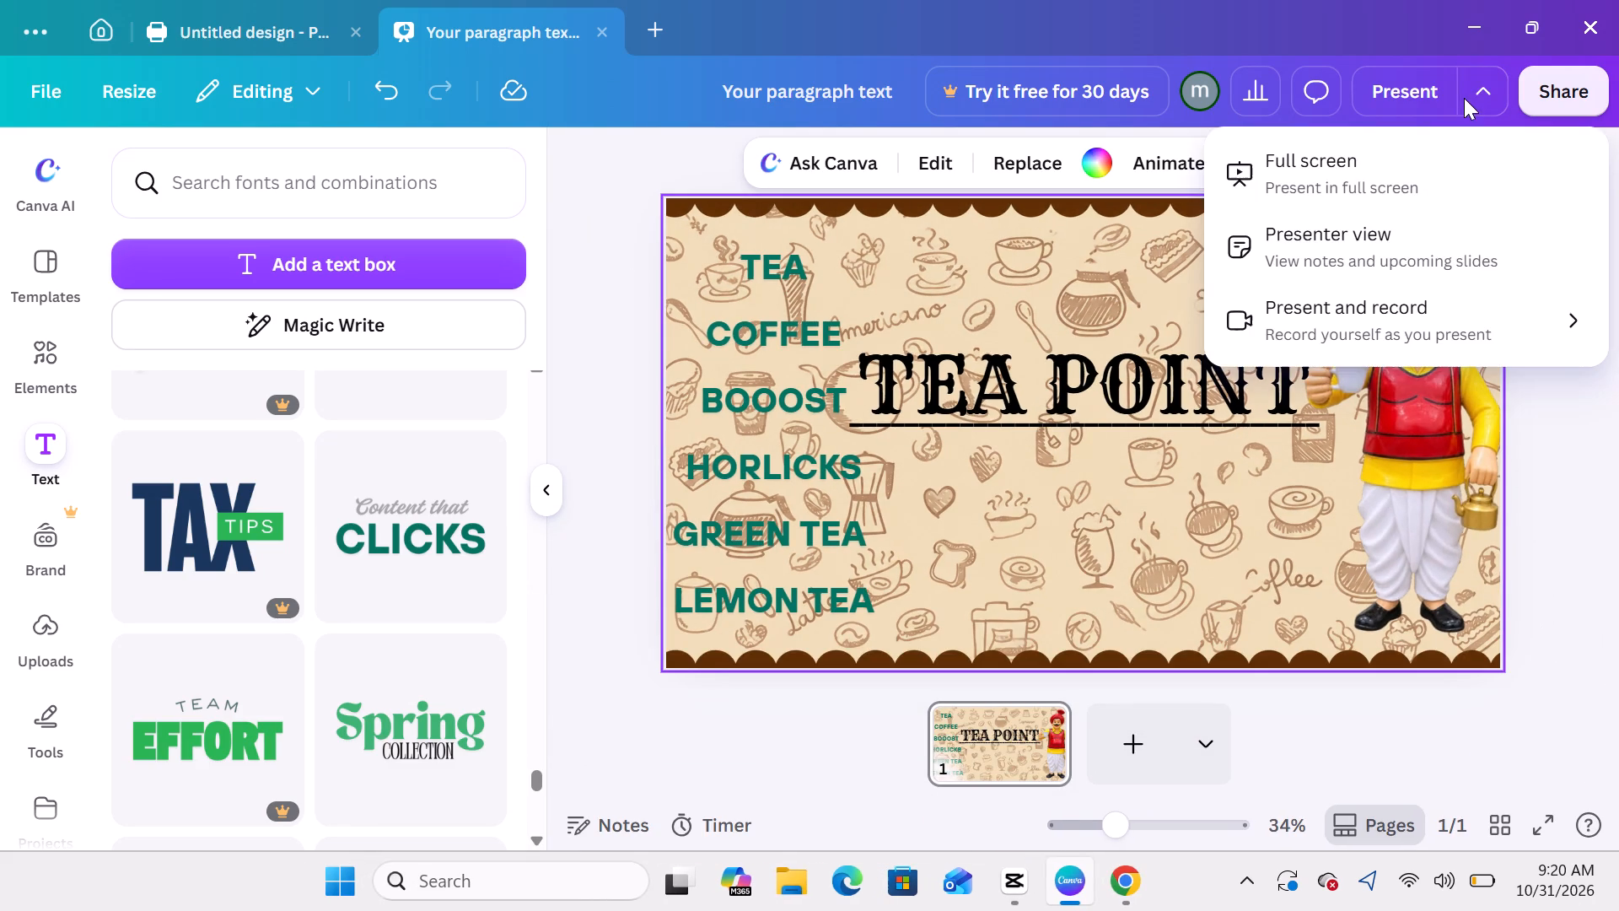
left_click(1464, 98)
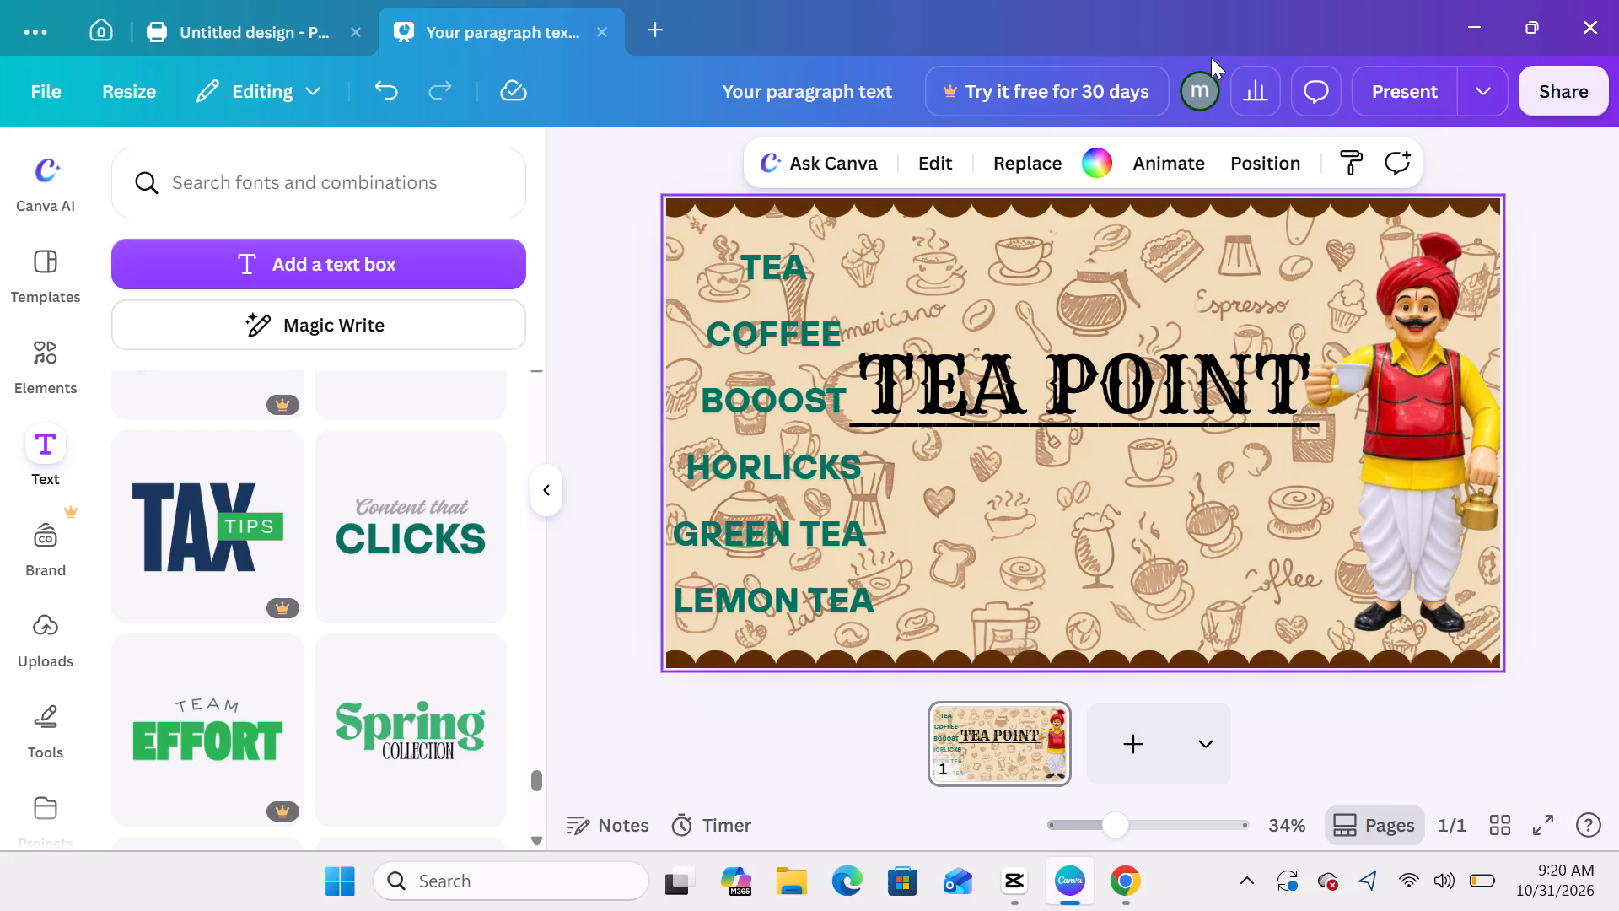
Download the TEA POINT banner as a PDF using the Digital preset.
left_click(18, 89)
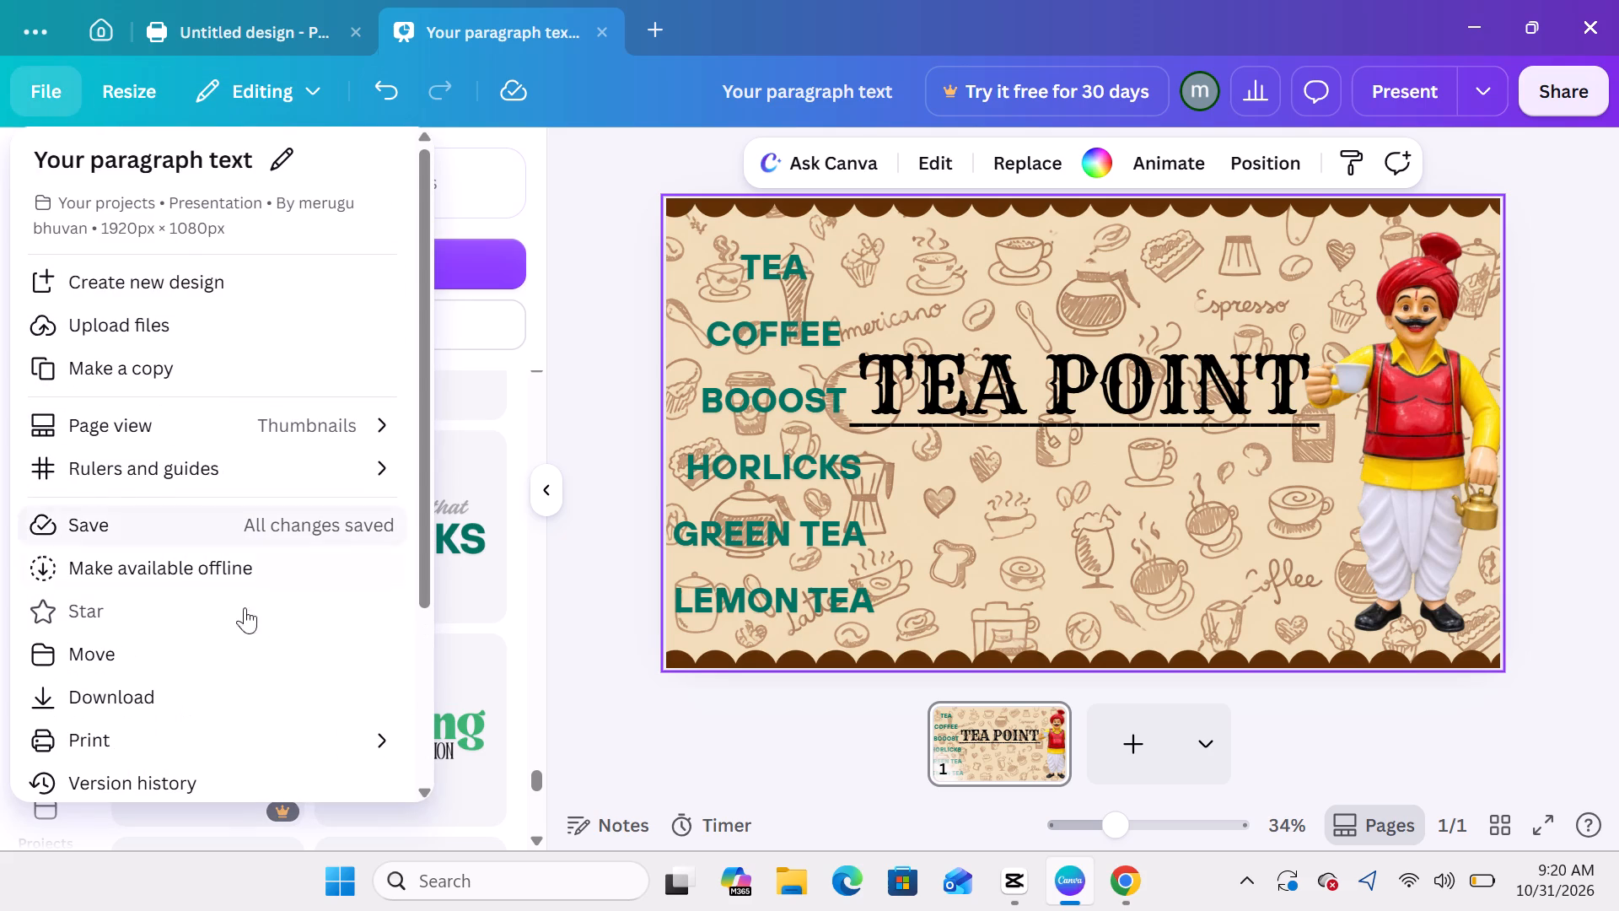
left_click(206, 693)
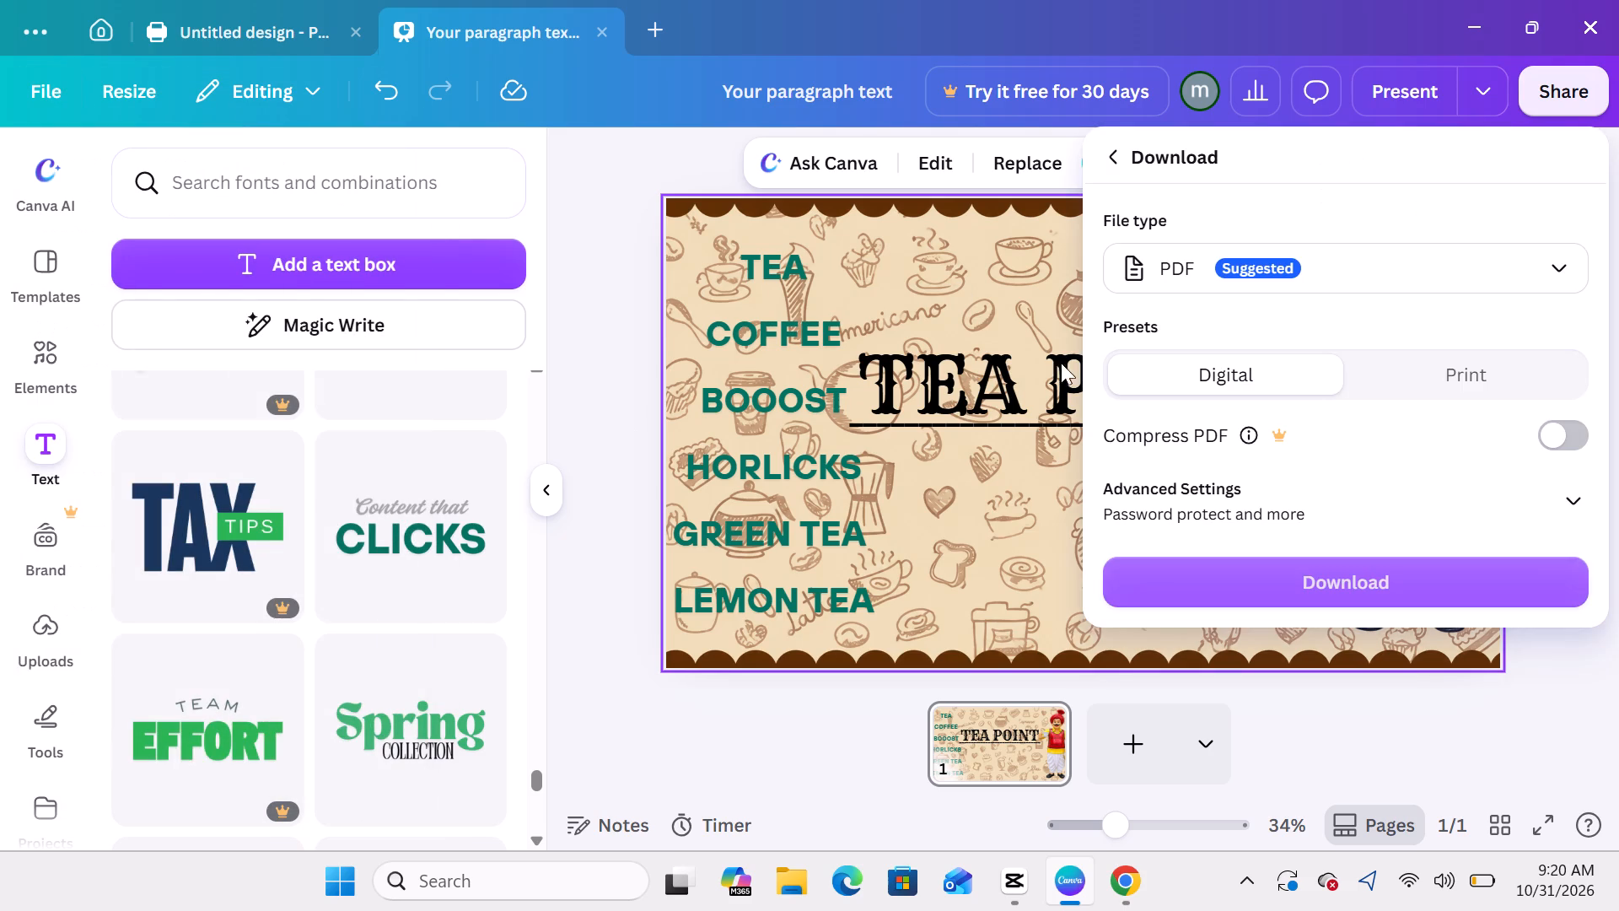
left_click(1331, 283)
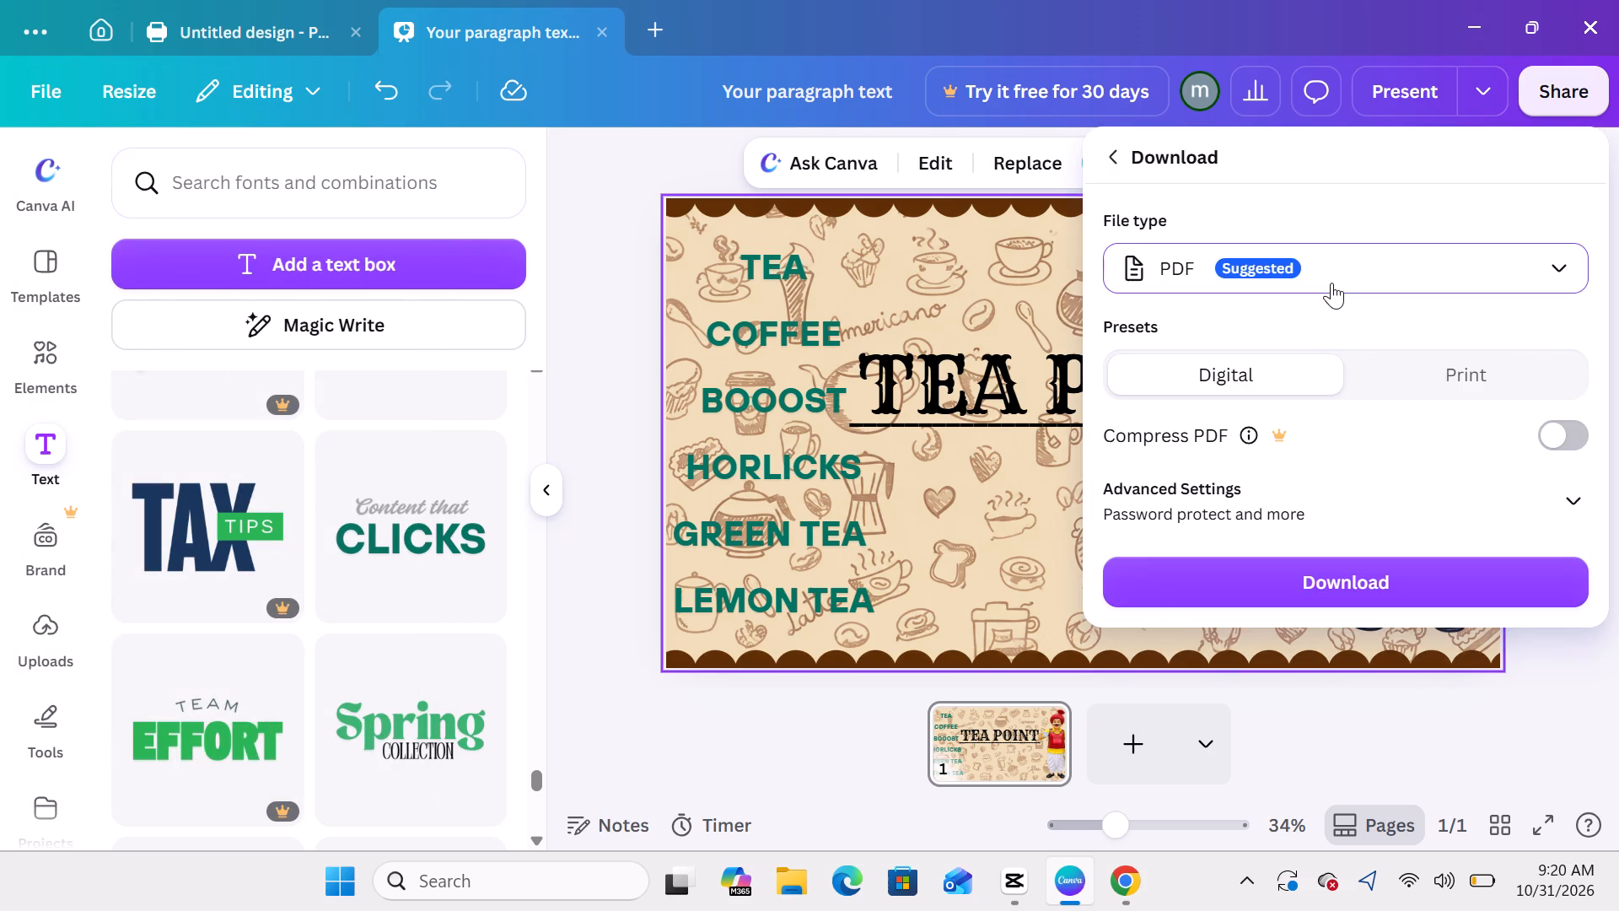
left_click(1331, 283)
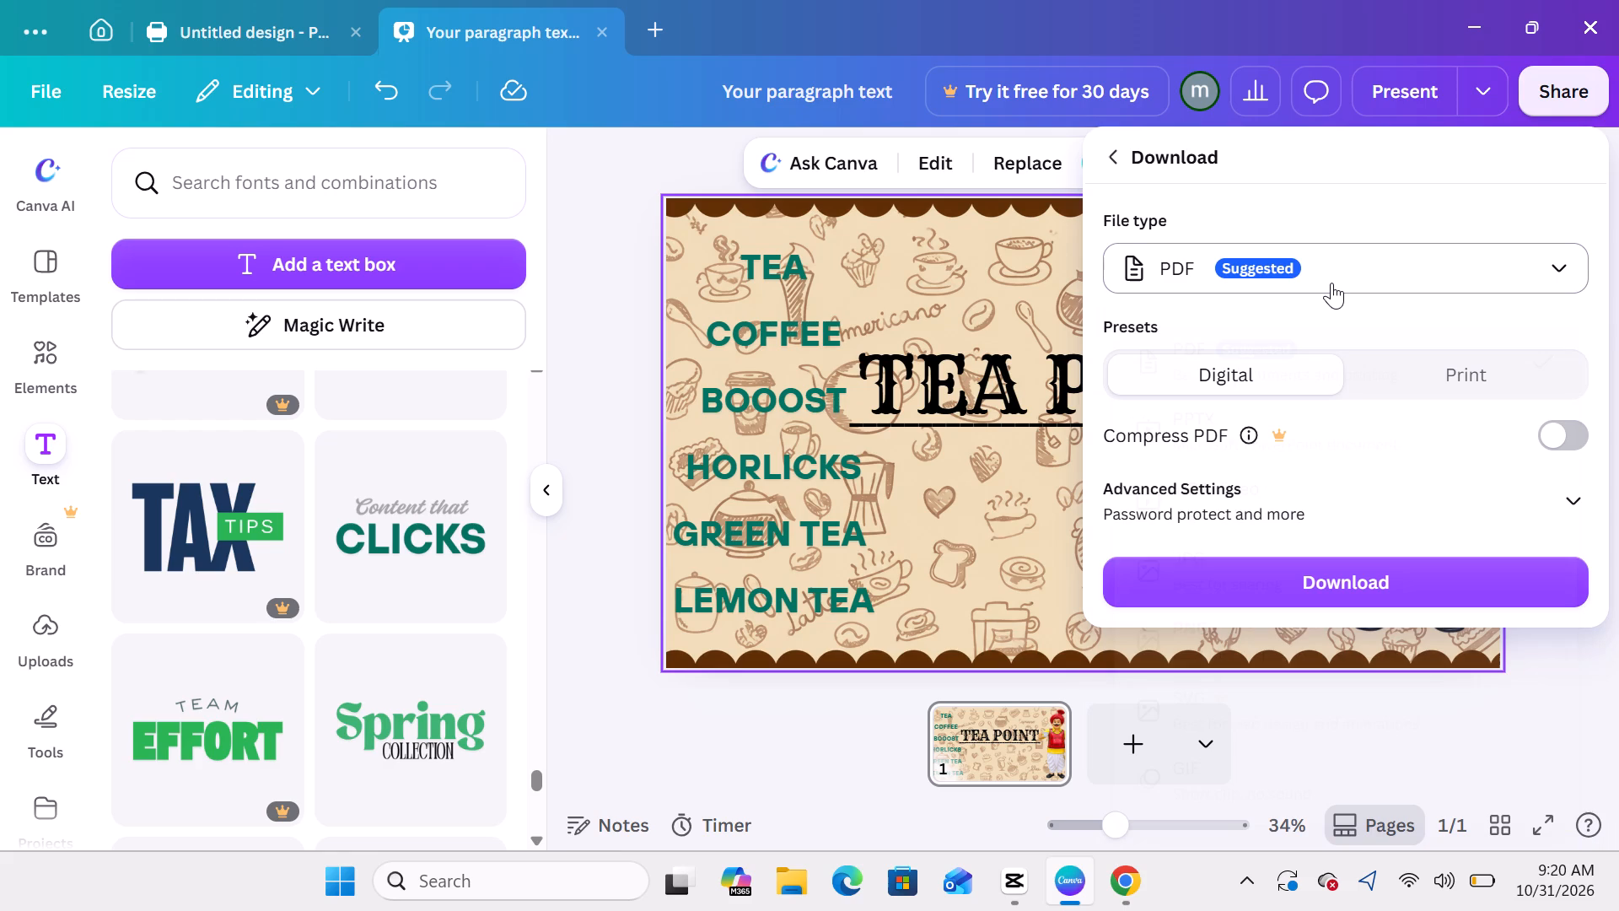
left_click(1331, 283)
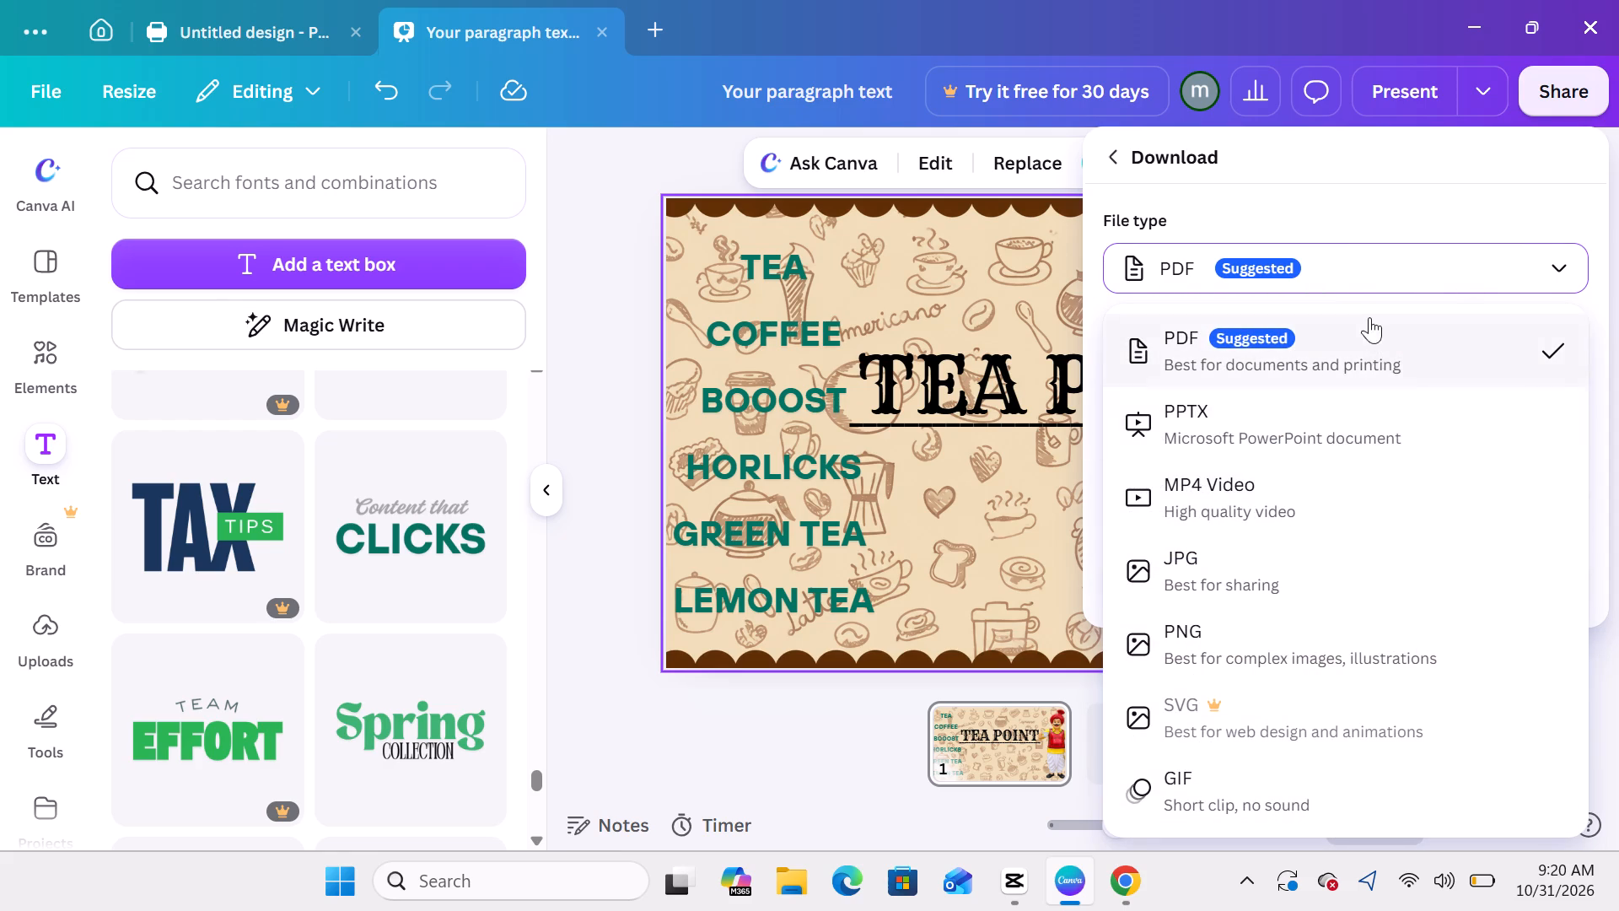
left_click(1328, 263)
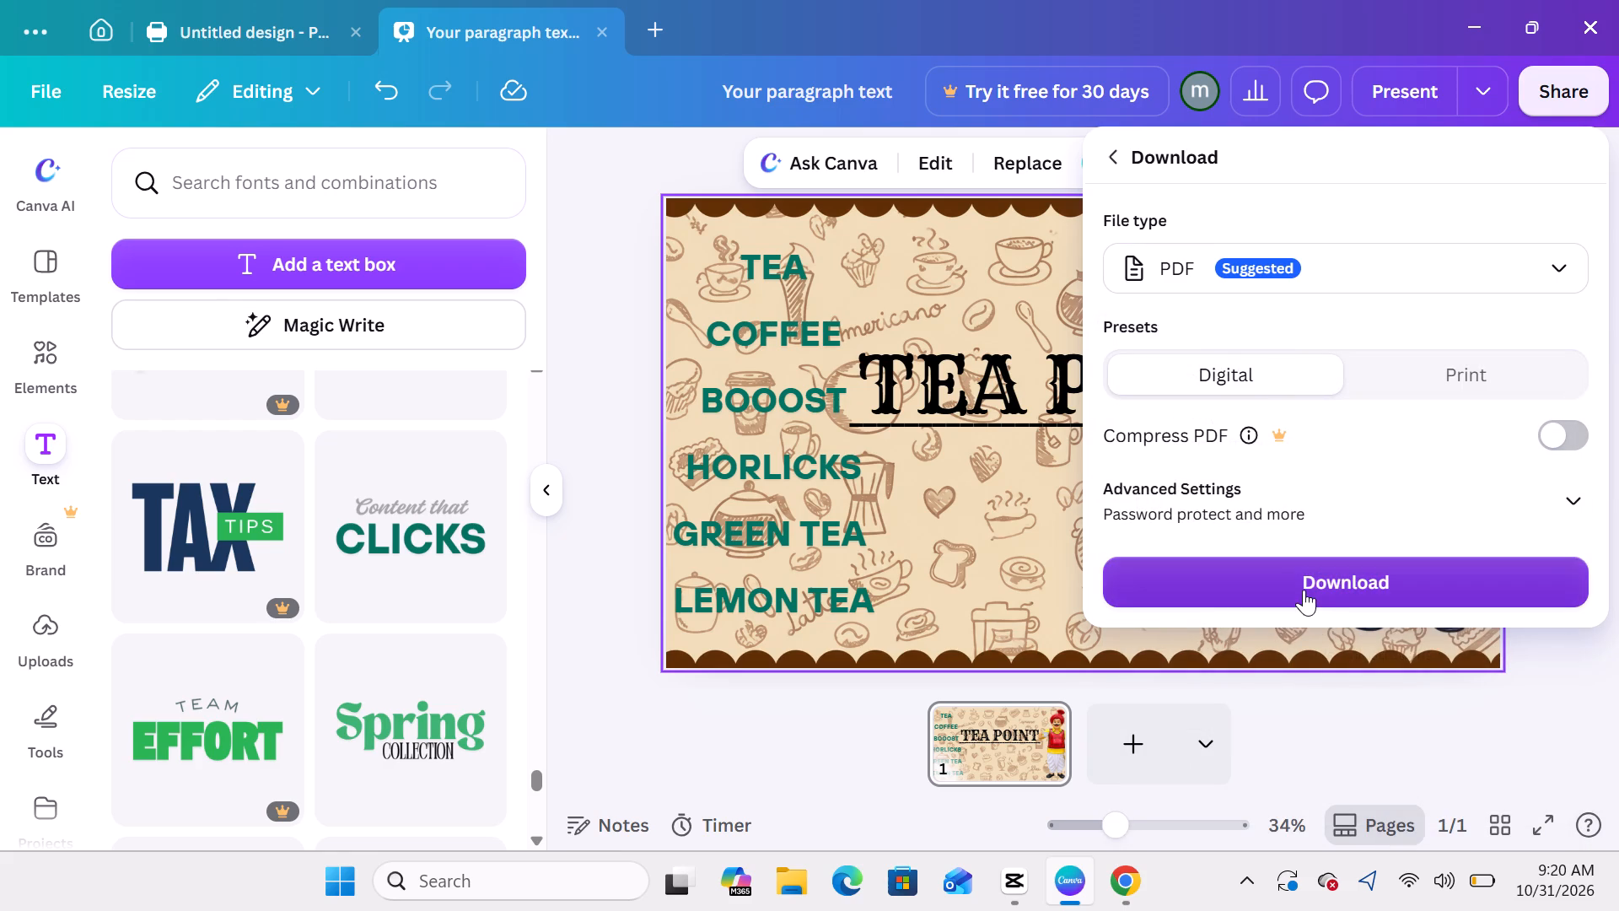
left_click(1304, 590)
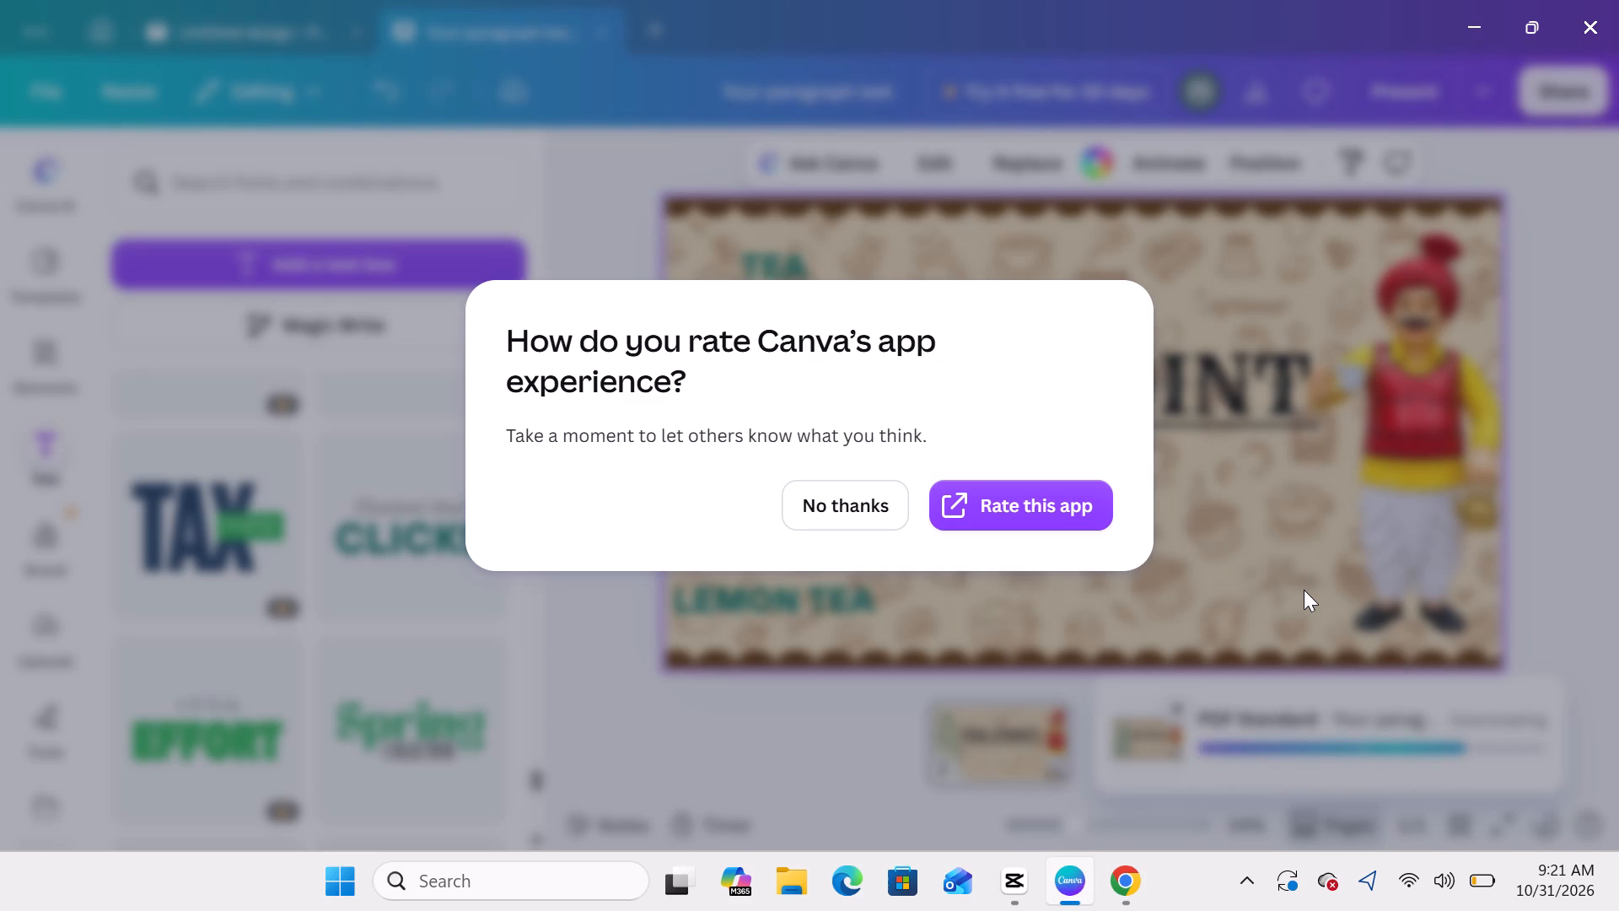
left_click(842, 514)
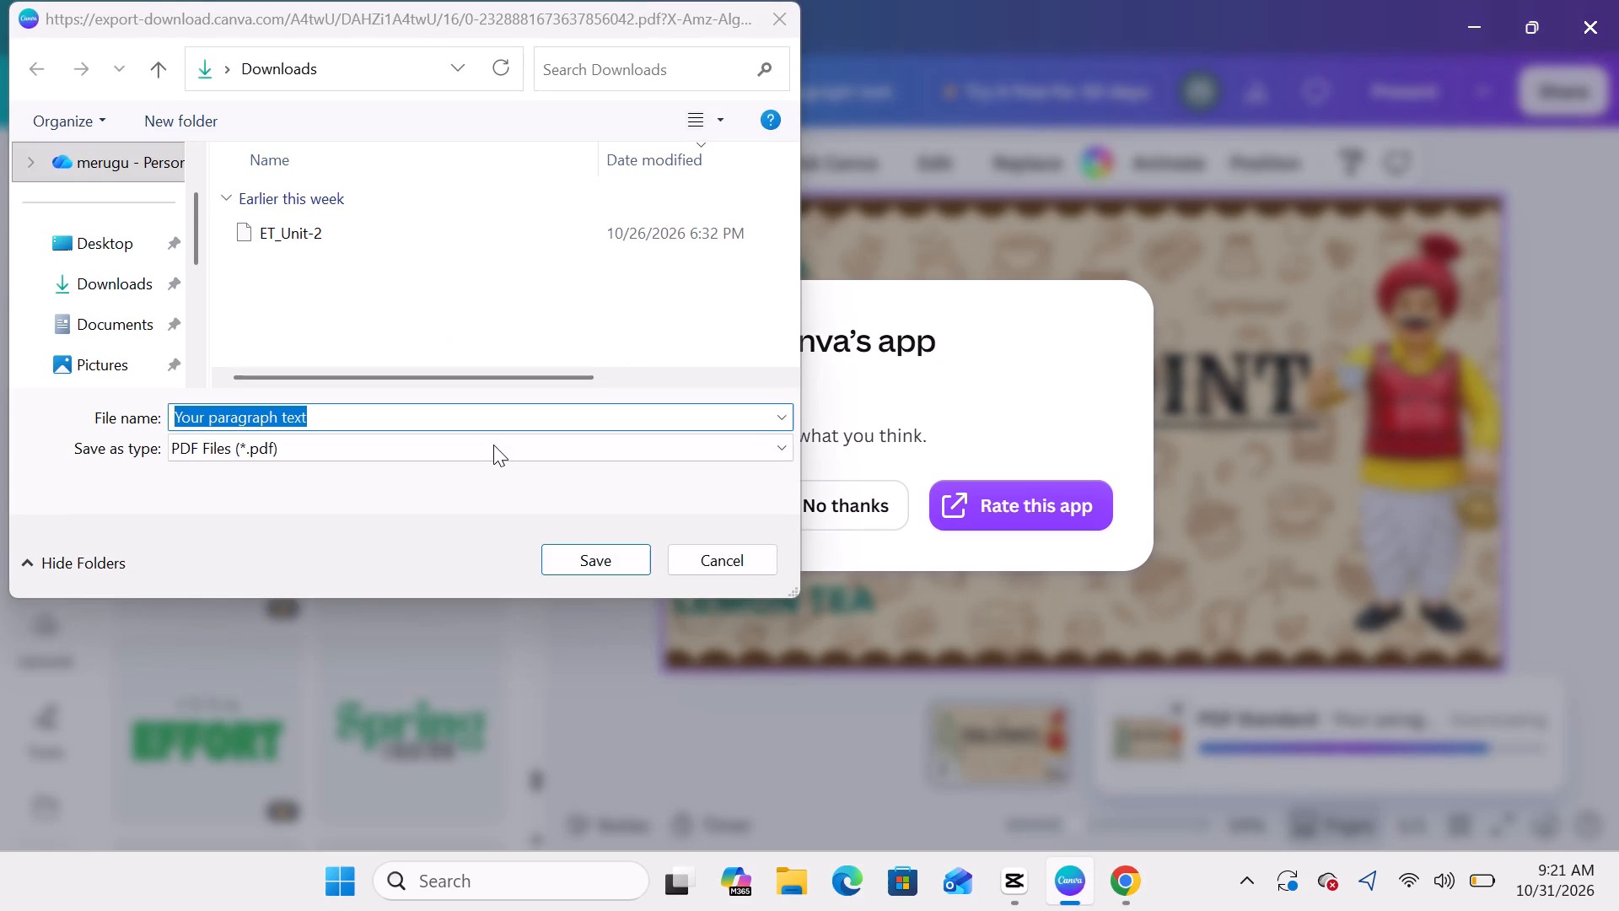
Save the PDF in the Downloads folder under the file name TEA POINT and decline the app rating request.
left_click(476, 414)
key("BackSpace")
key("BackSpace")
key("BackSpace")
key("BackSpace")
key("BackSpace")
key("BackSpace")
key("BackSpace")
key("BackSpace")
key("BackSpace")
key("BackSpace")
key("BackSpace")
key("BackSpace")
key("BackSpace")
key("BackSpace")
key("BackSpace")
key("BackSpace")
key("BackSpace")
key("BackSpace")
key("BackSpace")
key("BackSpace")
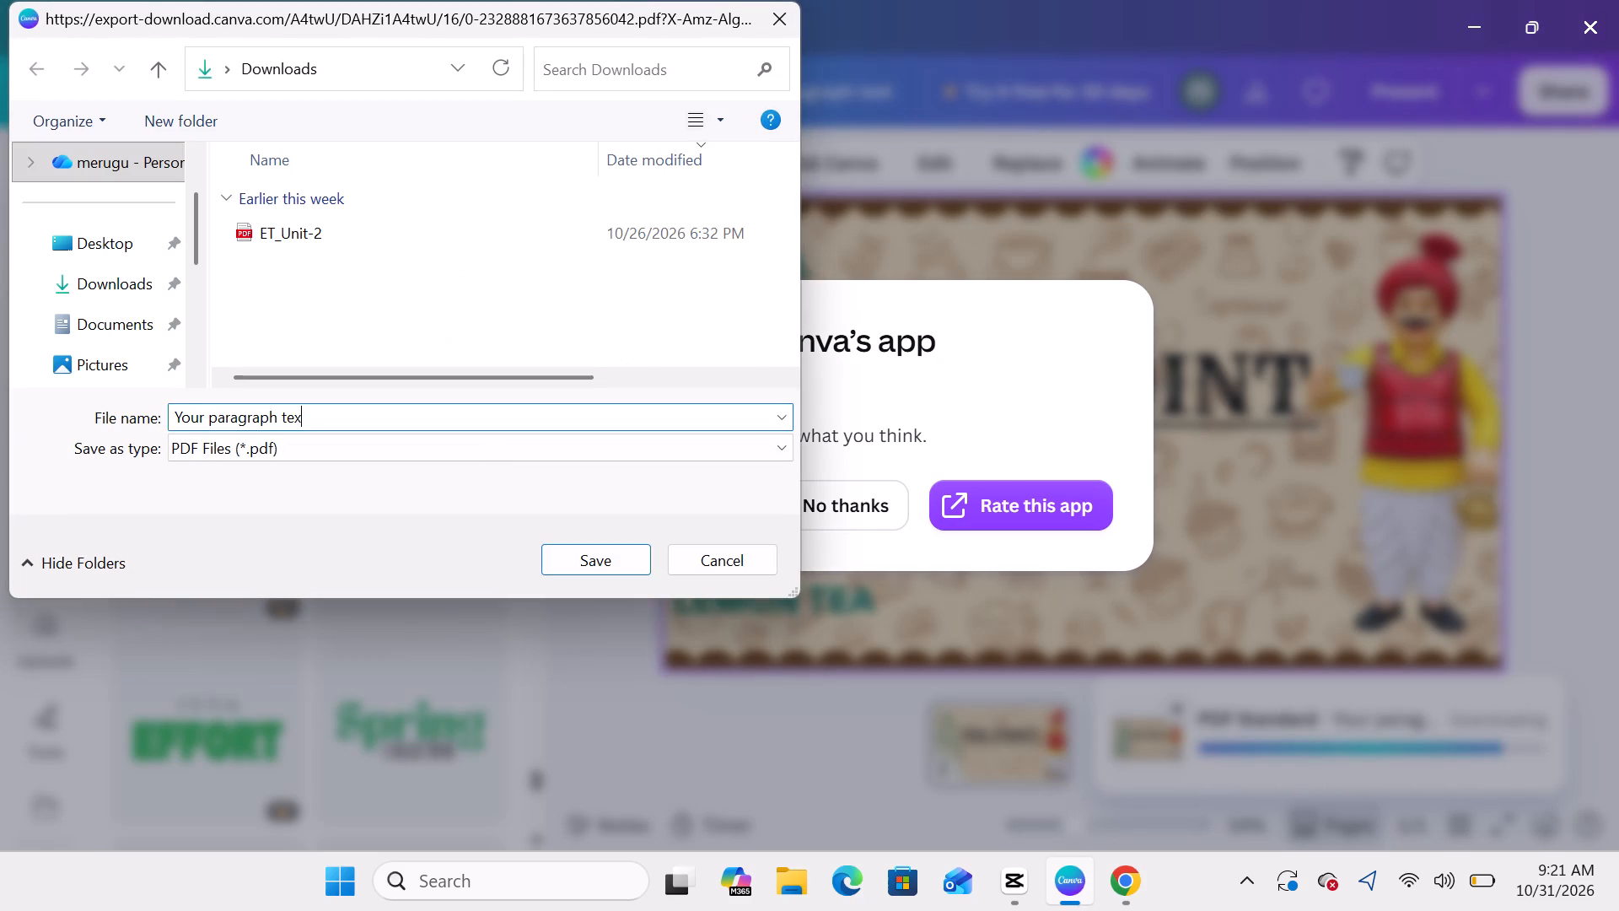
type("TEA POINT")
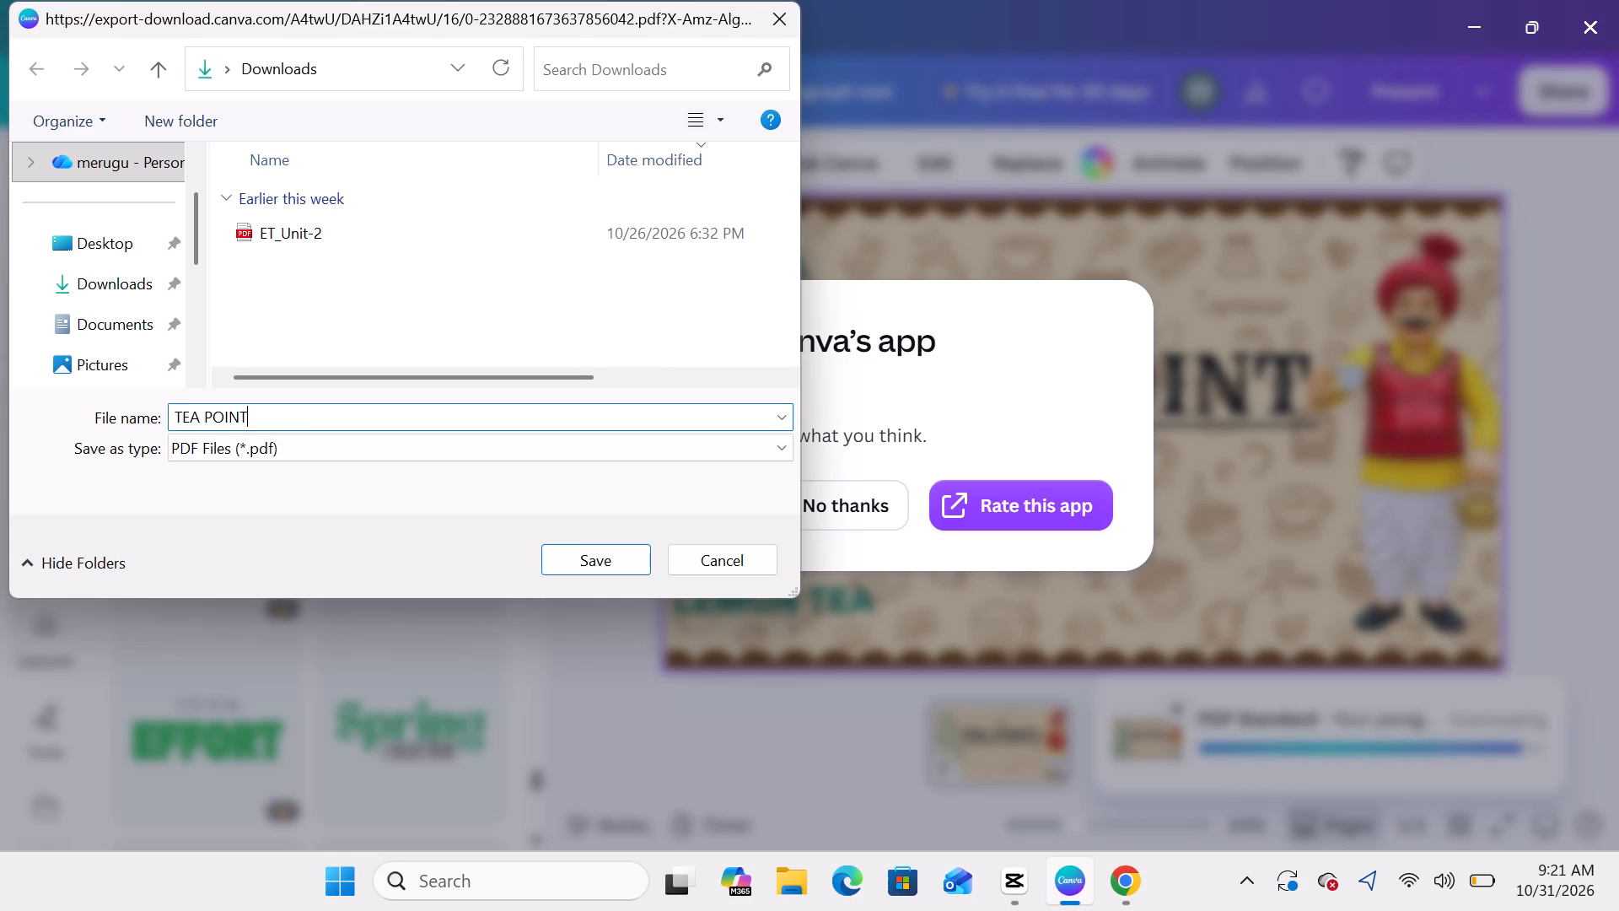
key("Return")
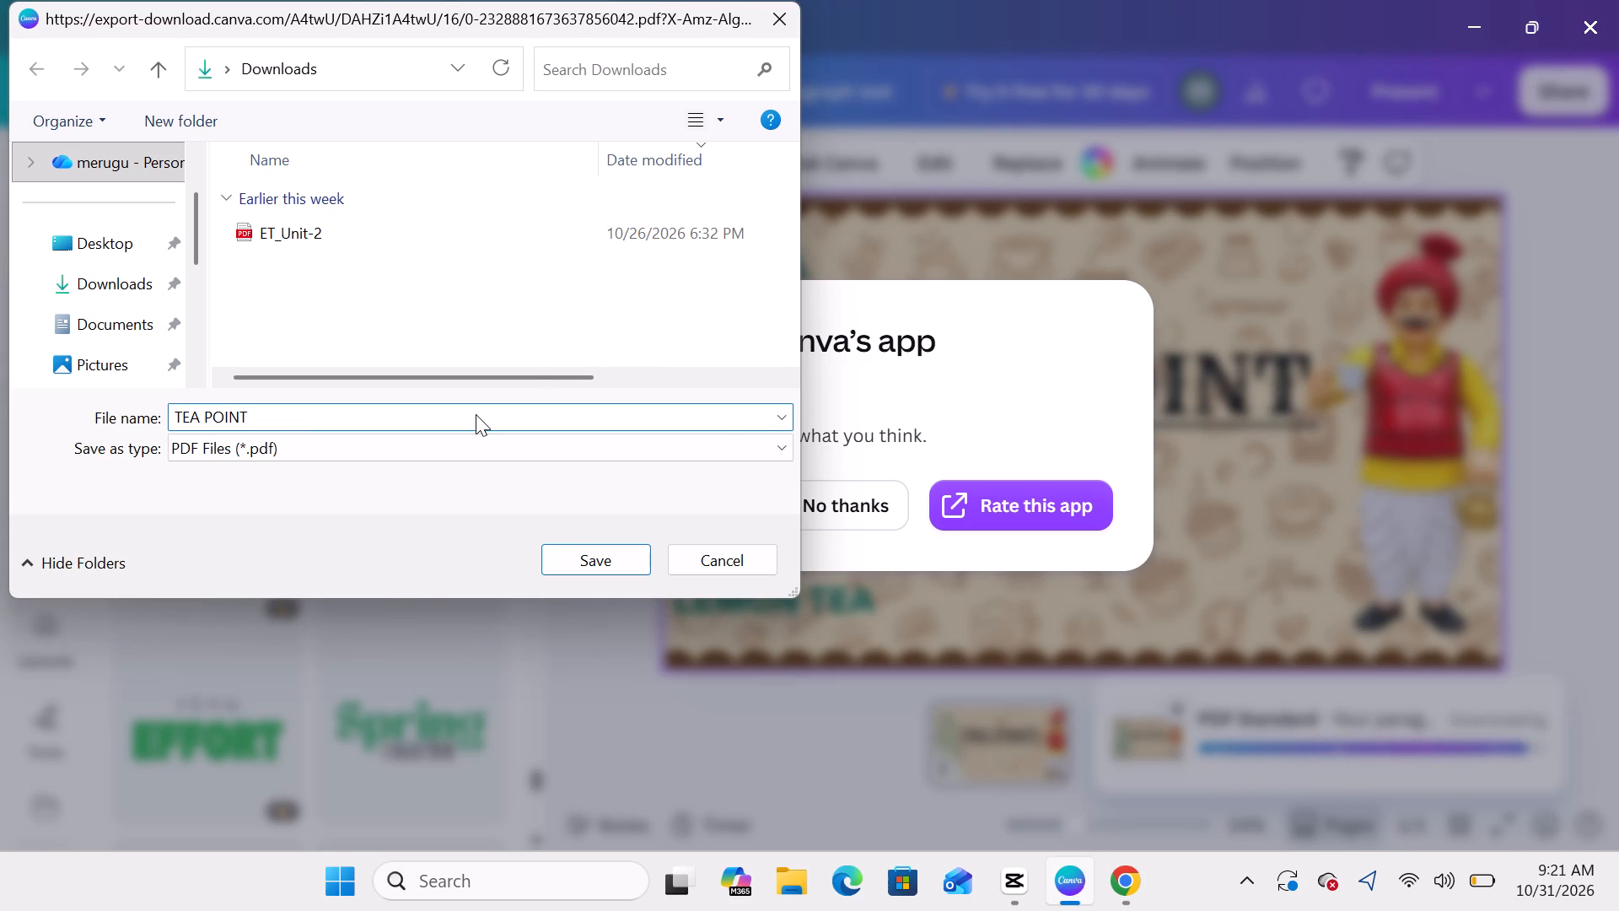
left_click(820, 510)
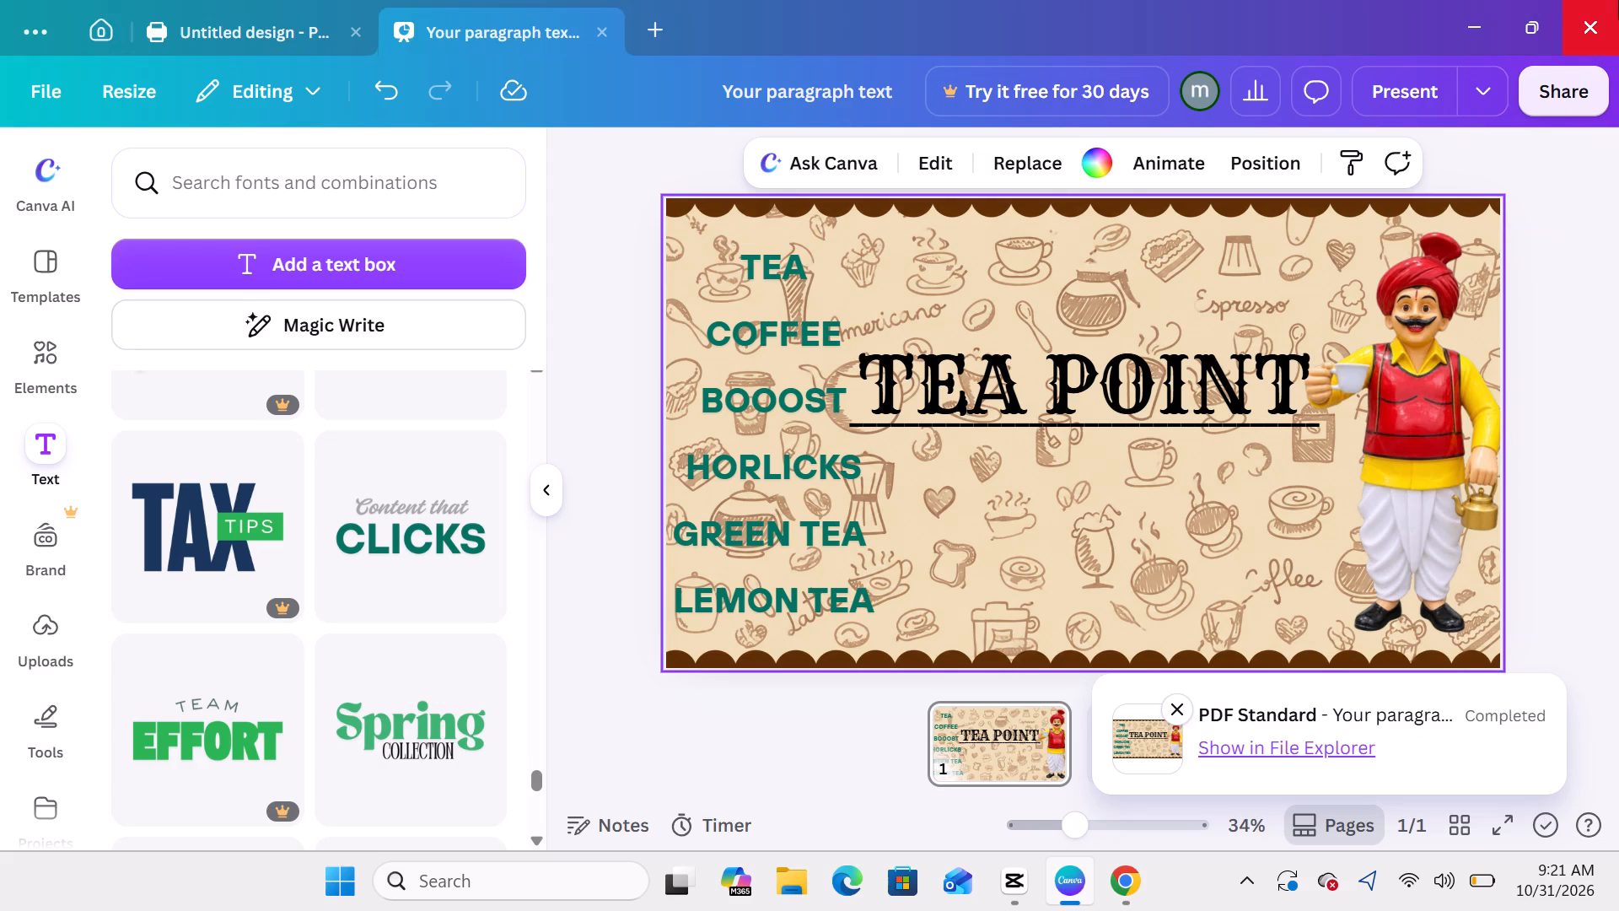
Close Canva and return to the desktop.
double_click(1618, 0)
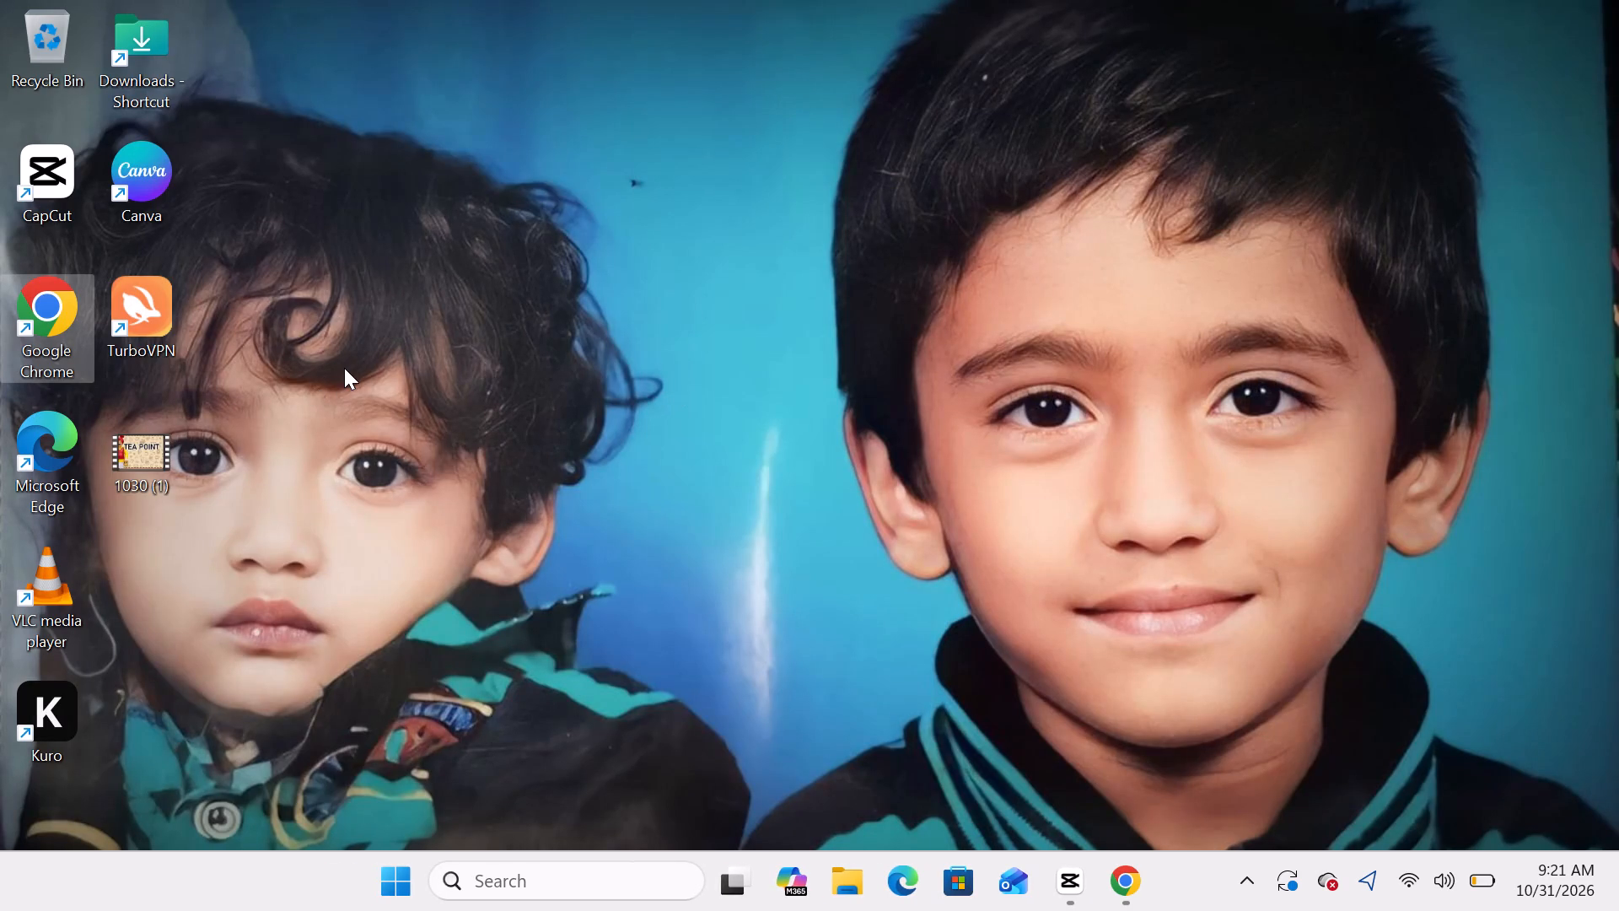
Launch the Kuro app from the desktop.
double_click(47, 736)
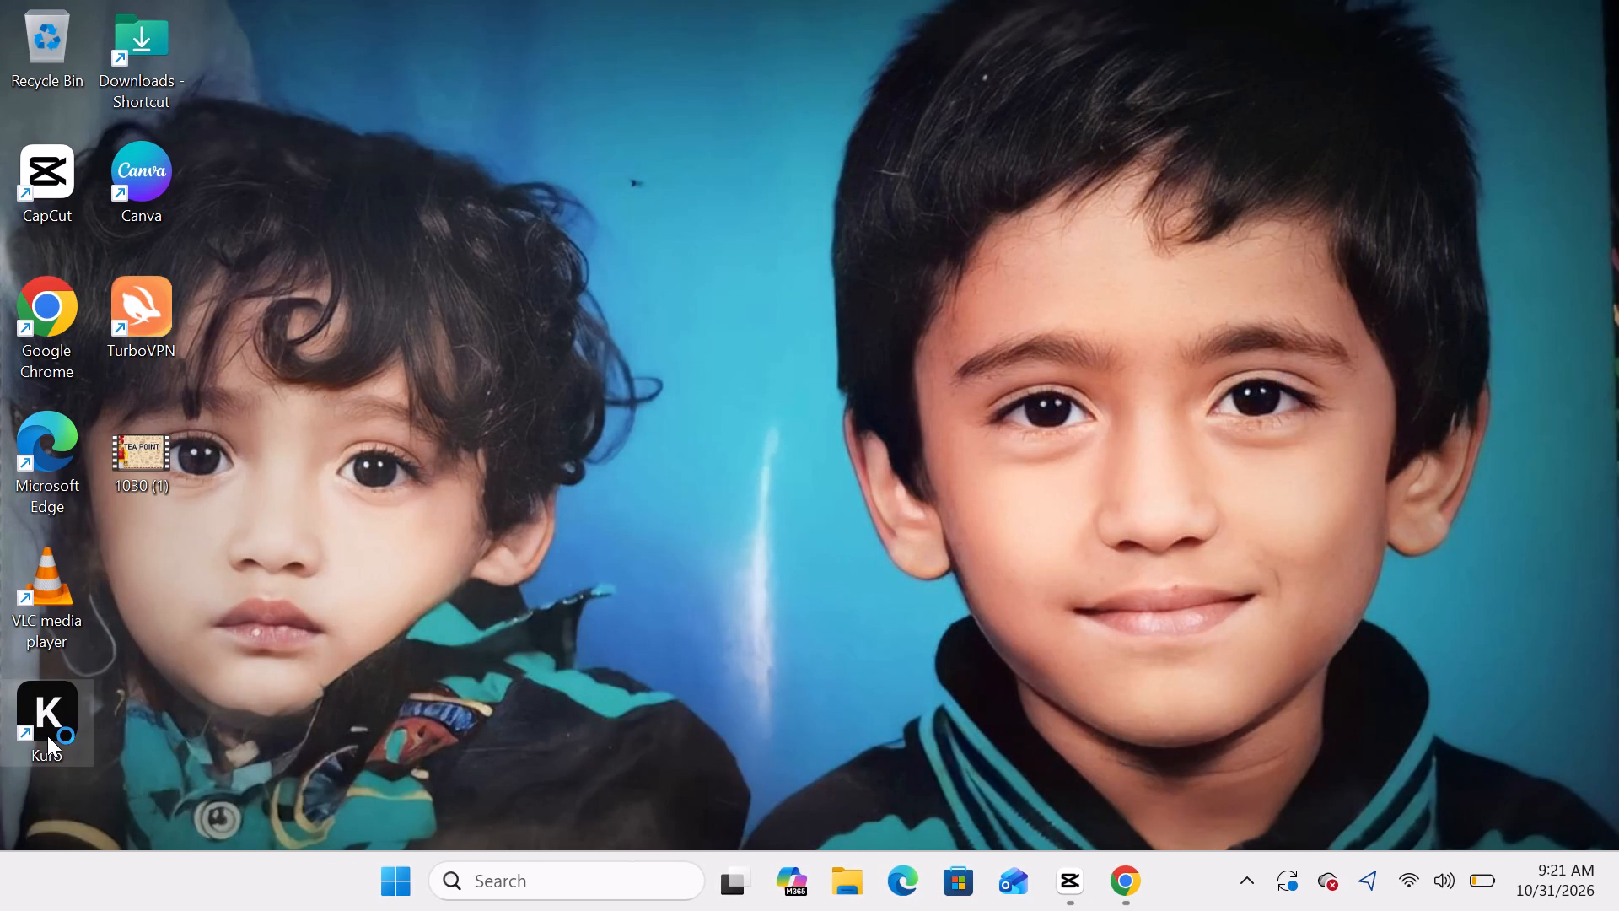